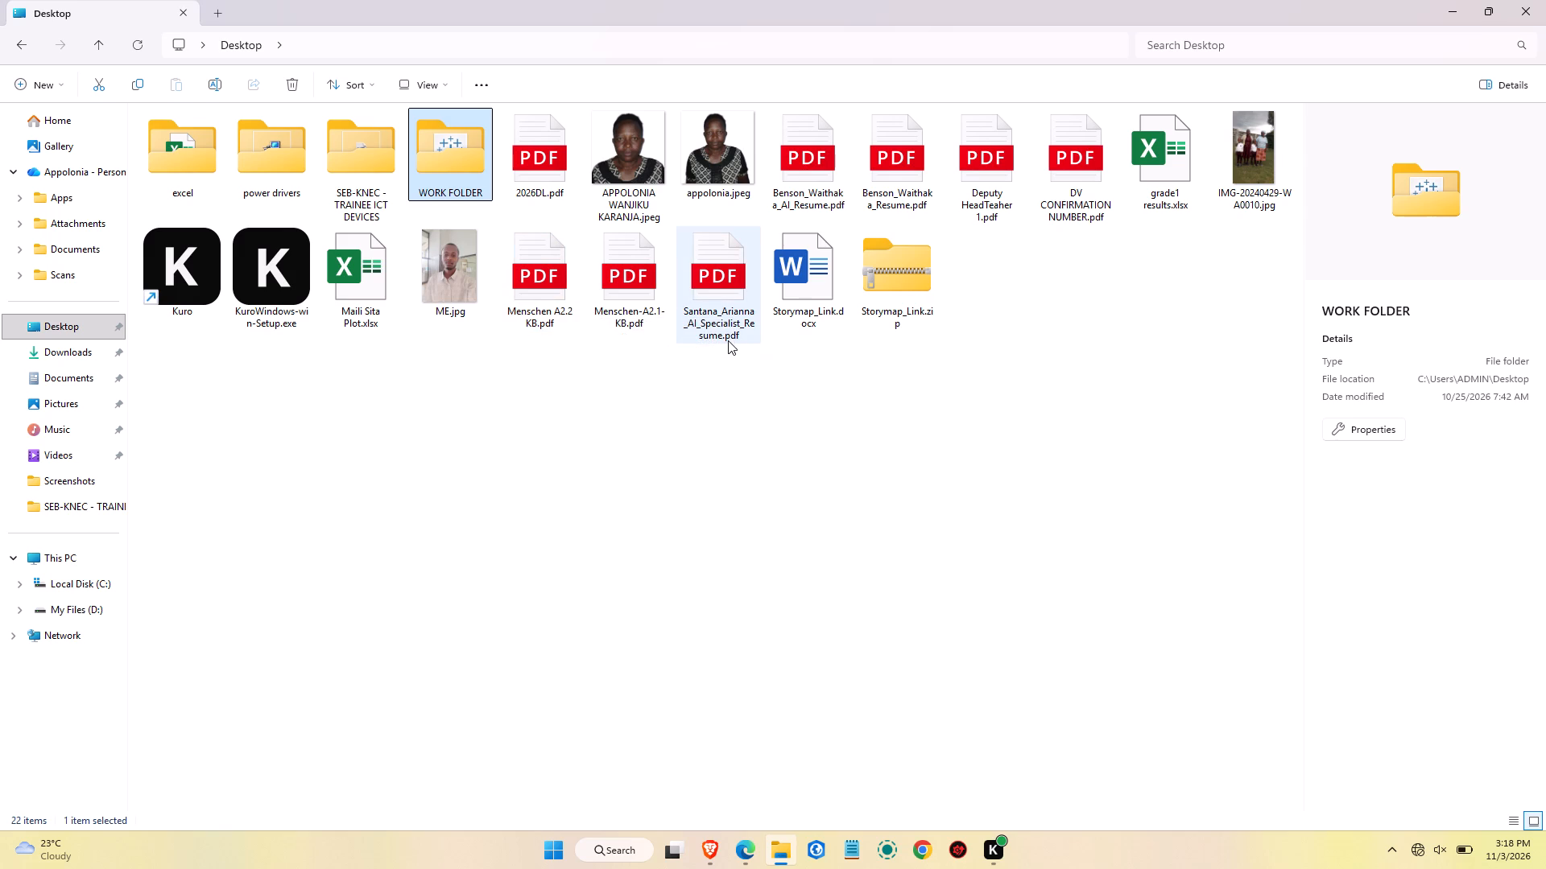
# Open the excel folder on the Desktop and look through its files for the wanted workbook.
pyautogui.doubleClick(196, 174)
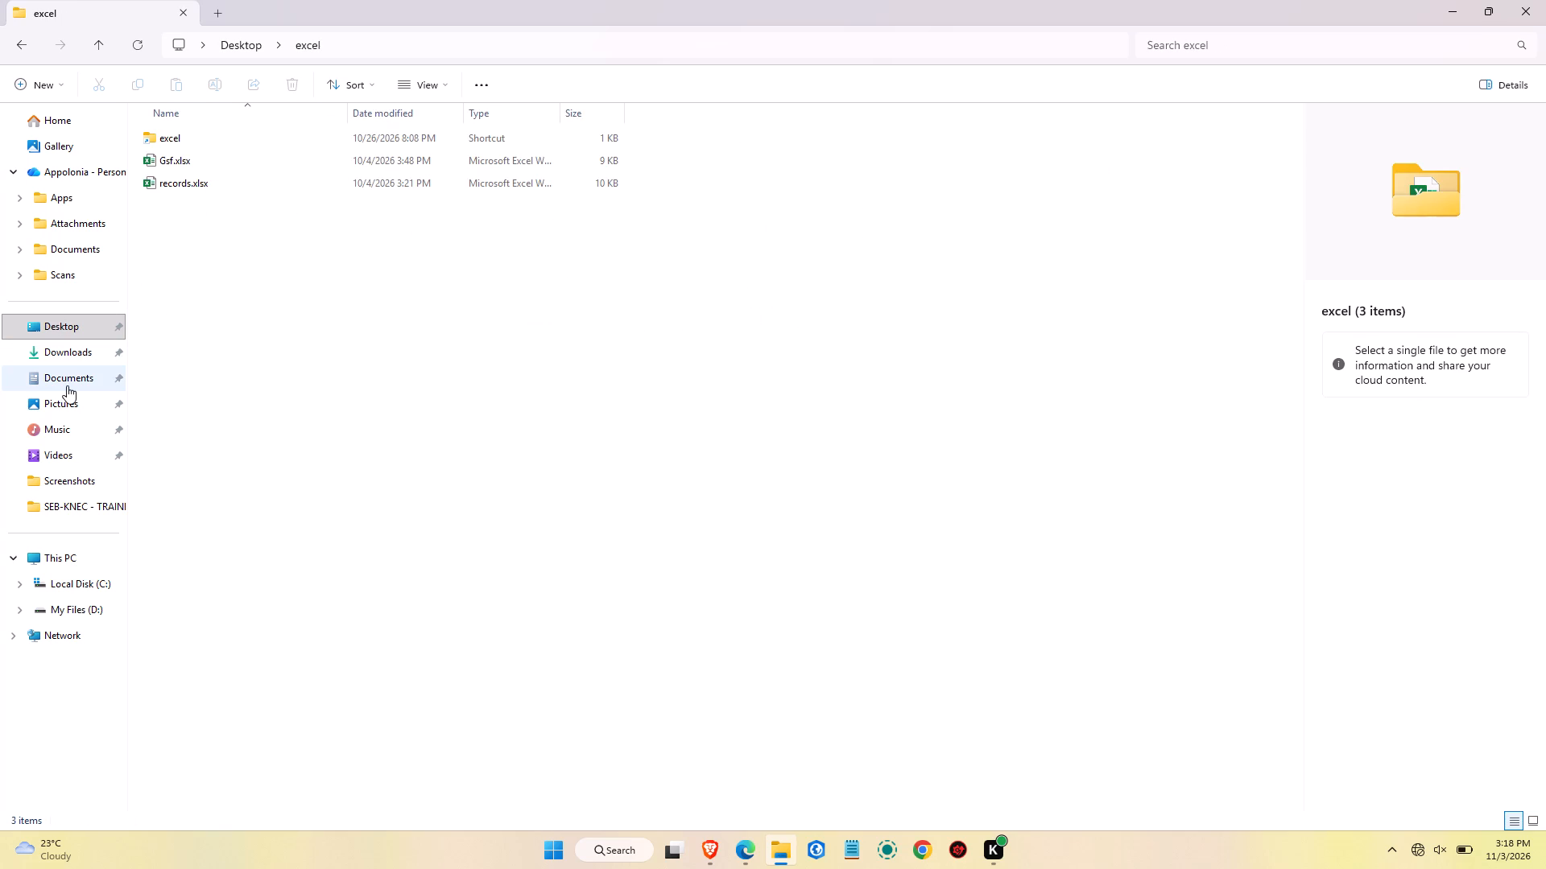
pyautogui.scroll(2, 66, 385)
pyautogui.scroll(-1, 64, 385)
pyautogui.scroll(2, 64, 385)
pyautogui.scroll(-2, 63, 385)
pyautogui.scroll(1, 63, 385)
pyautogui.scroll(-1, 59, 377)
pyautogui.scroll(2, 58, 376)
# Open the recent workbook Maili Sita Plot.xlsx from File Explorer's Home and maximise its window.
pyautogui.click(69, 124)
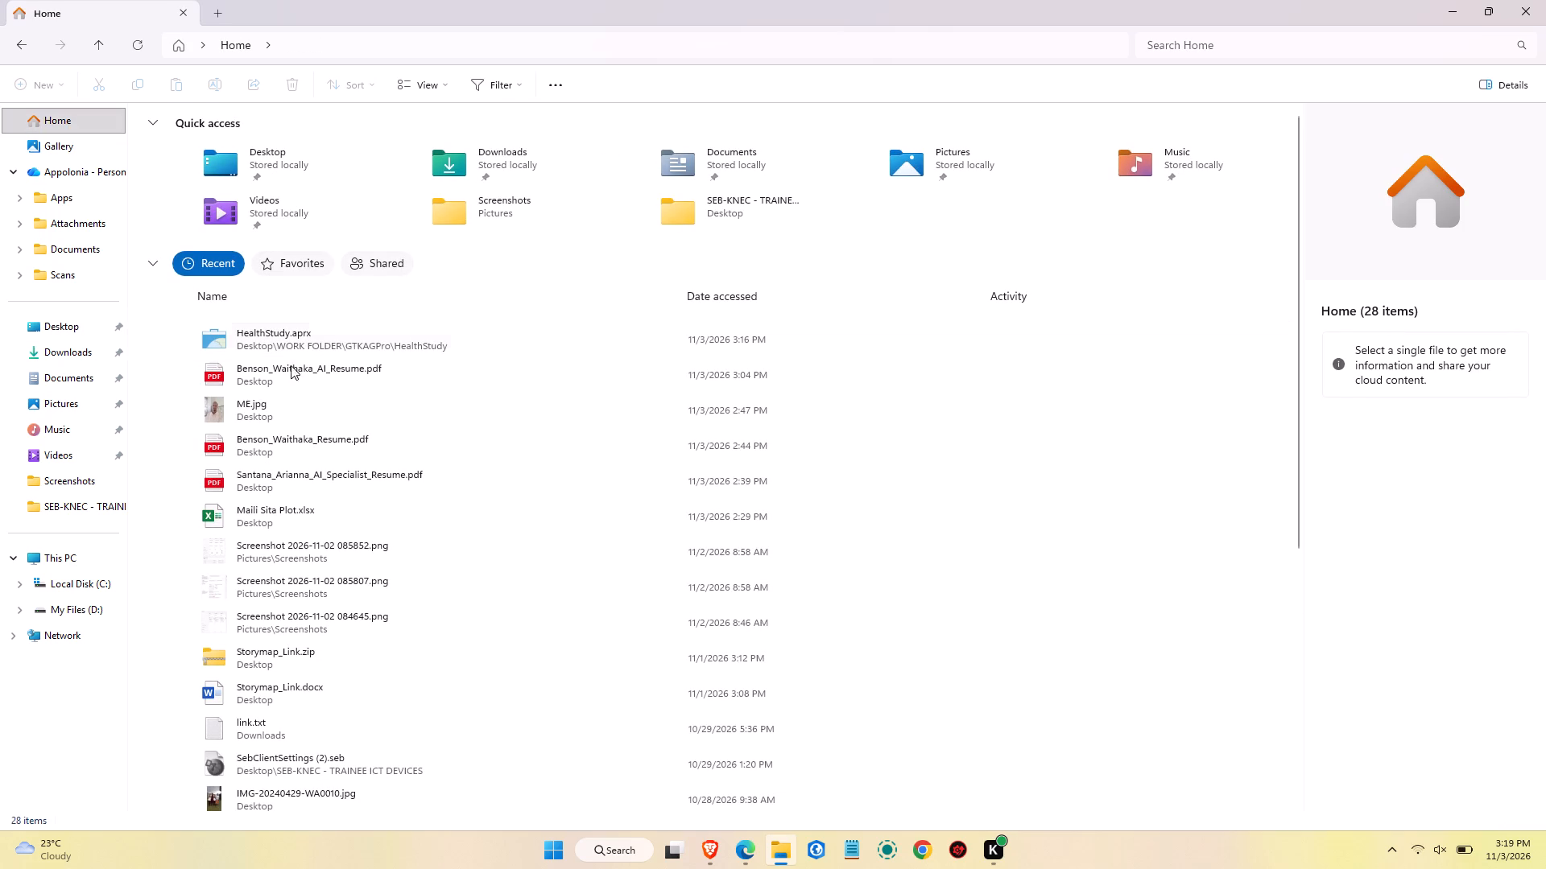
pyautogui.doubleClick(280, 509)
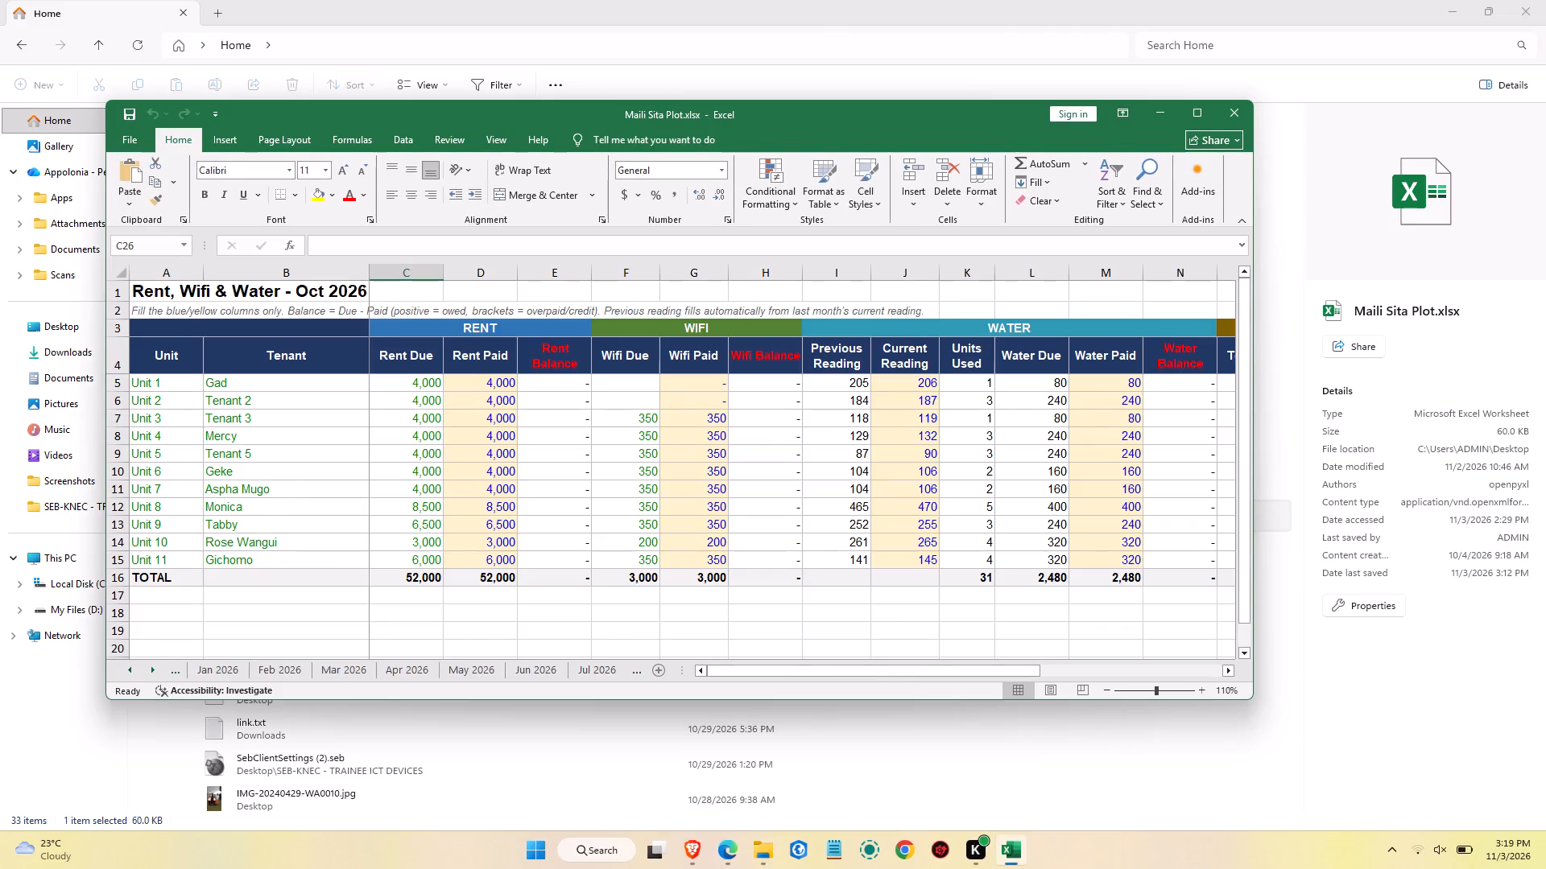
pyautogui.click(1193, 109)
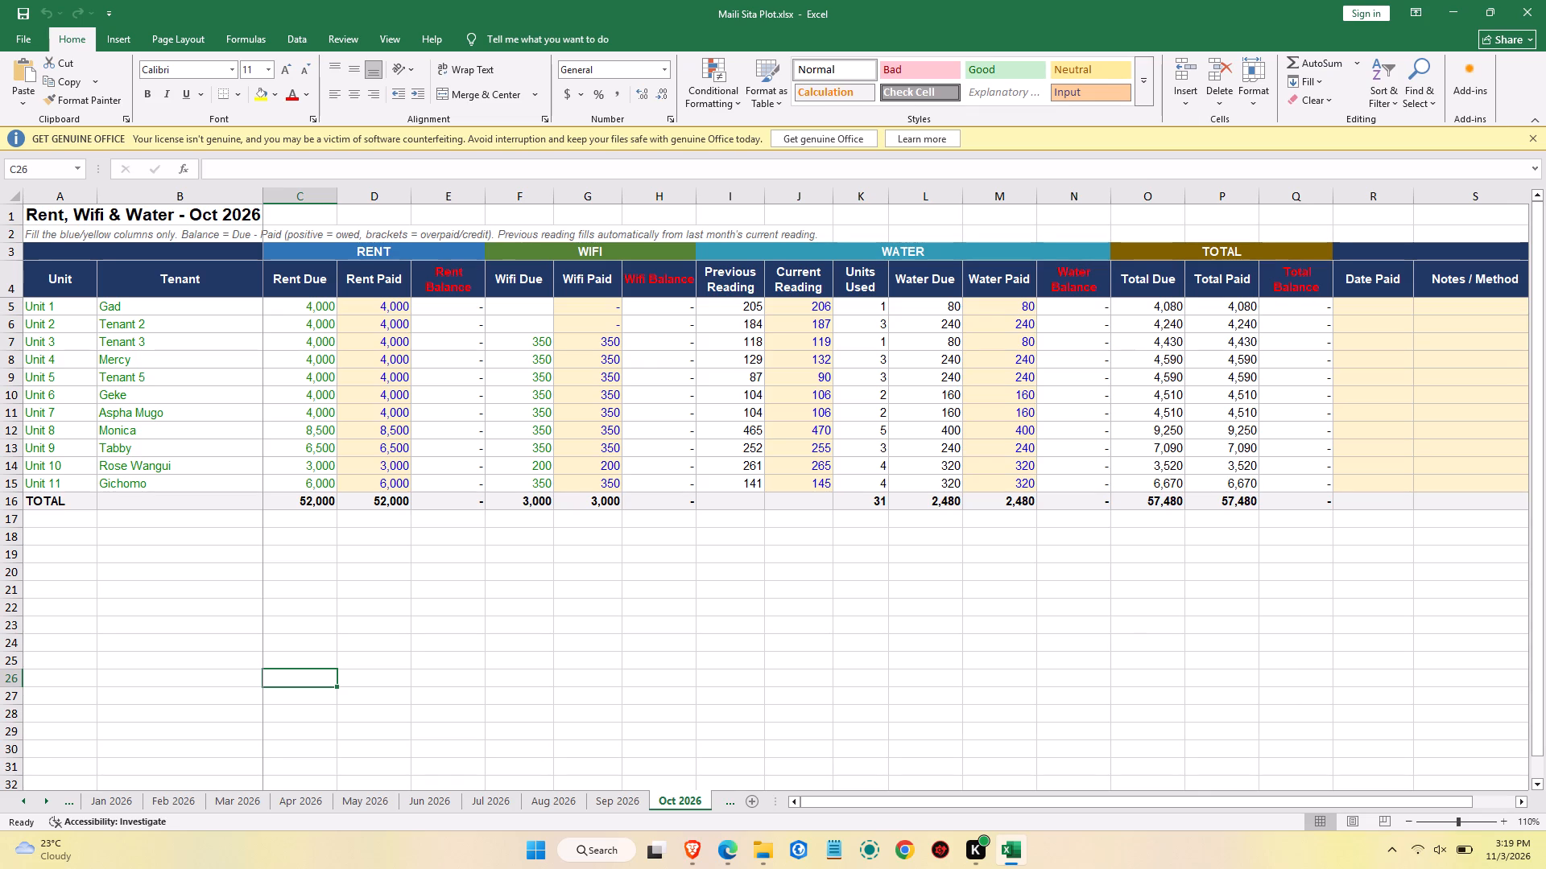
# Examine the Oct 2026 rent, wifi and water records, including Unit 7's rent balance and Unit 8's wifi balance and previous water reading.
pyautogui.scroll(-1, 525, 352)
pyautogui.scroll(3, 525, 352)
pyautogui.scroll(1, 420, 407)
pyautogui.scroll(-1, 420, 407)
pyautogui.scroll(4, 420, 407)
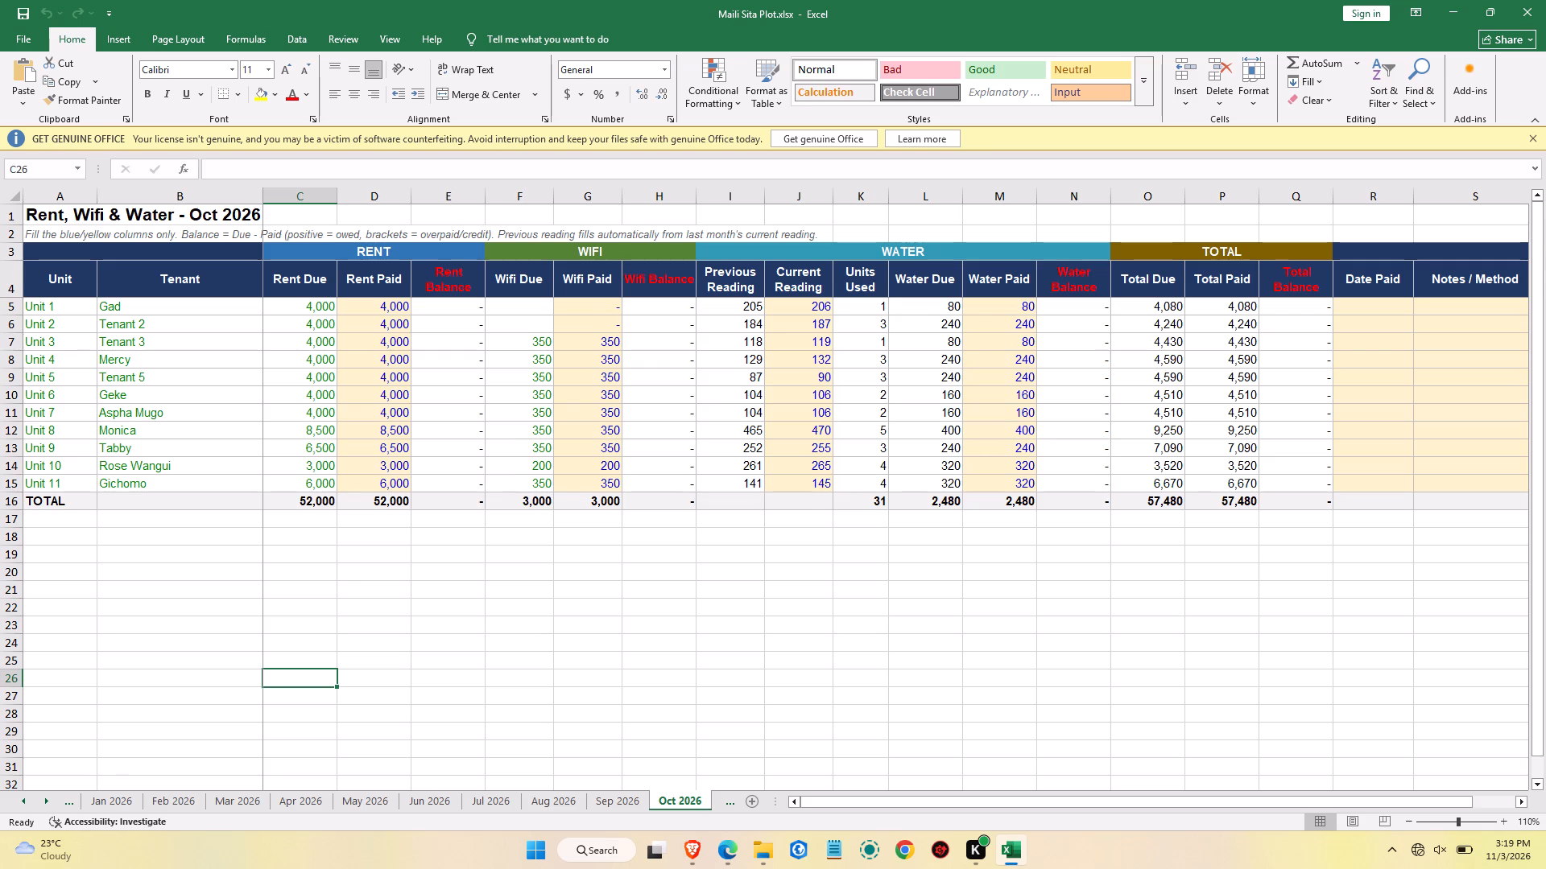
pyautogui.scroll(2, 420, 407)
pyautogui.click(424, 405)
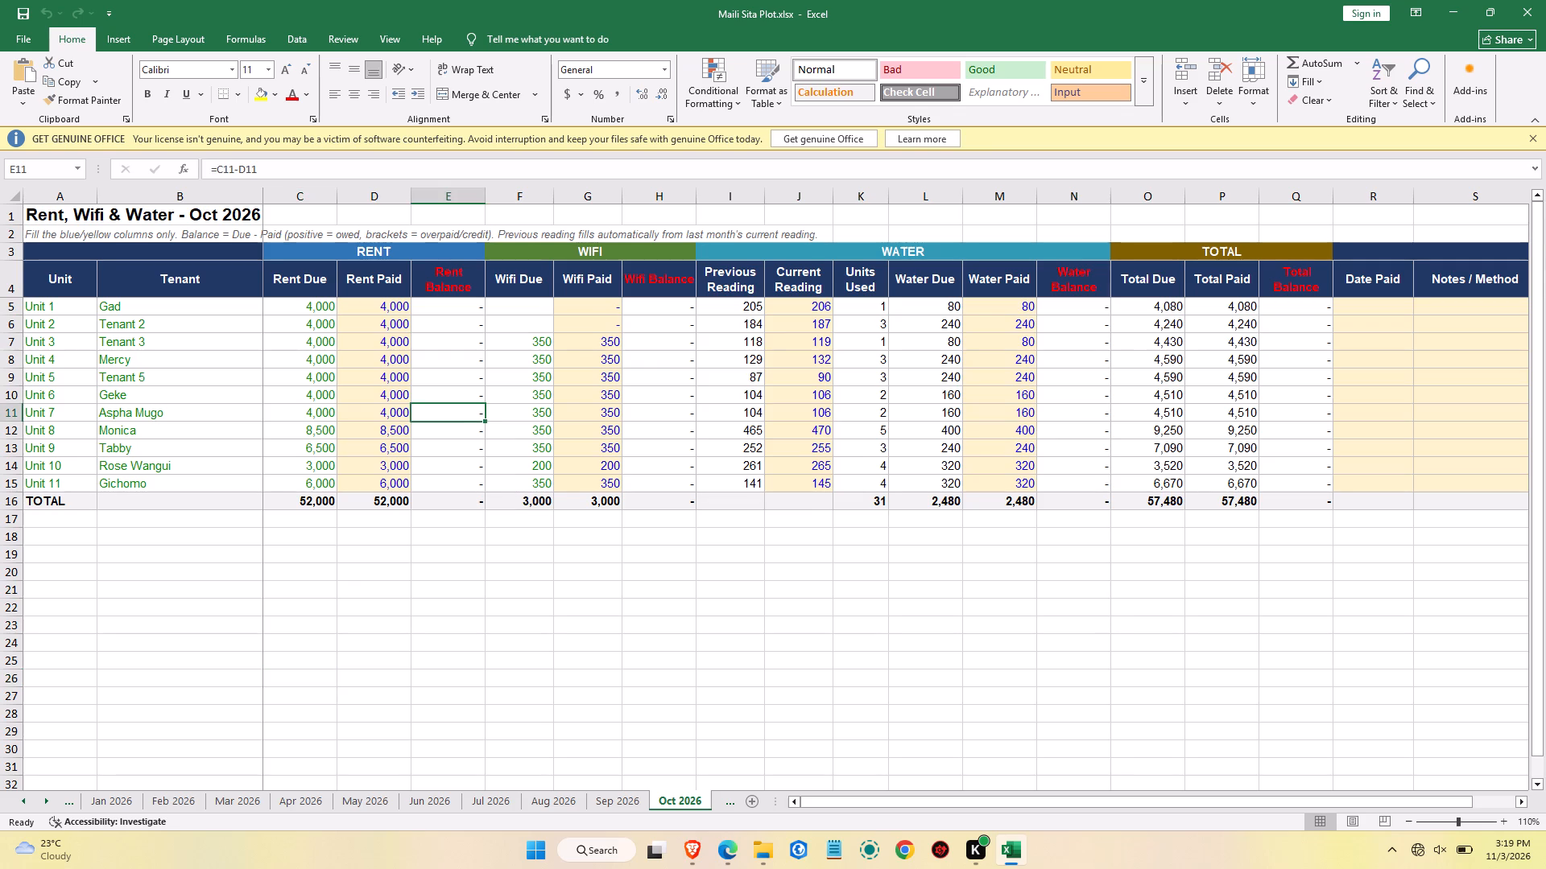
pyautogui.scroll(4, 469, 412)
pyautogui.scroll(-1, 469, 412)
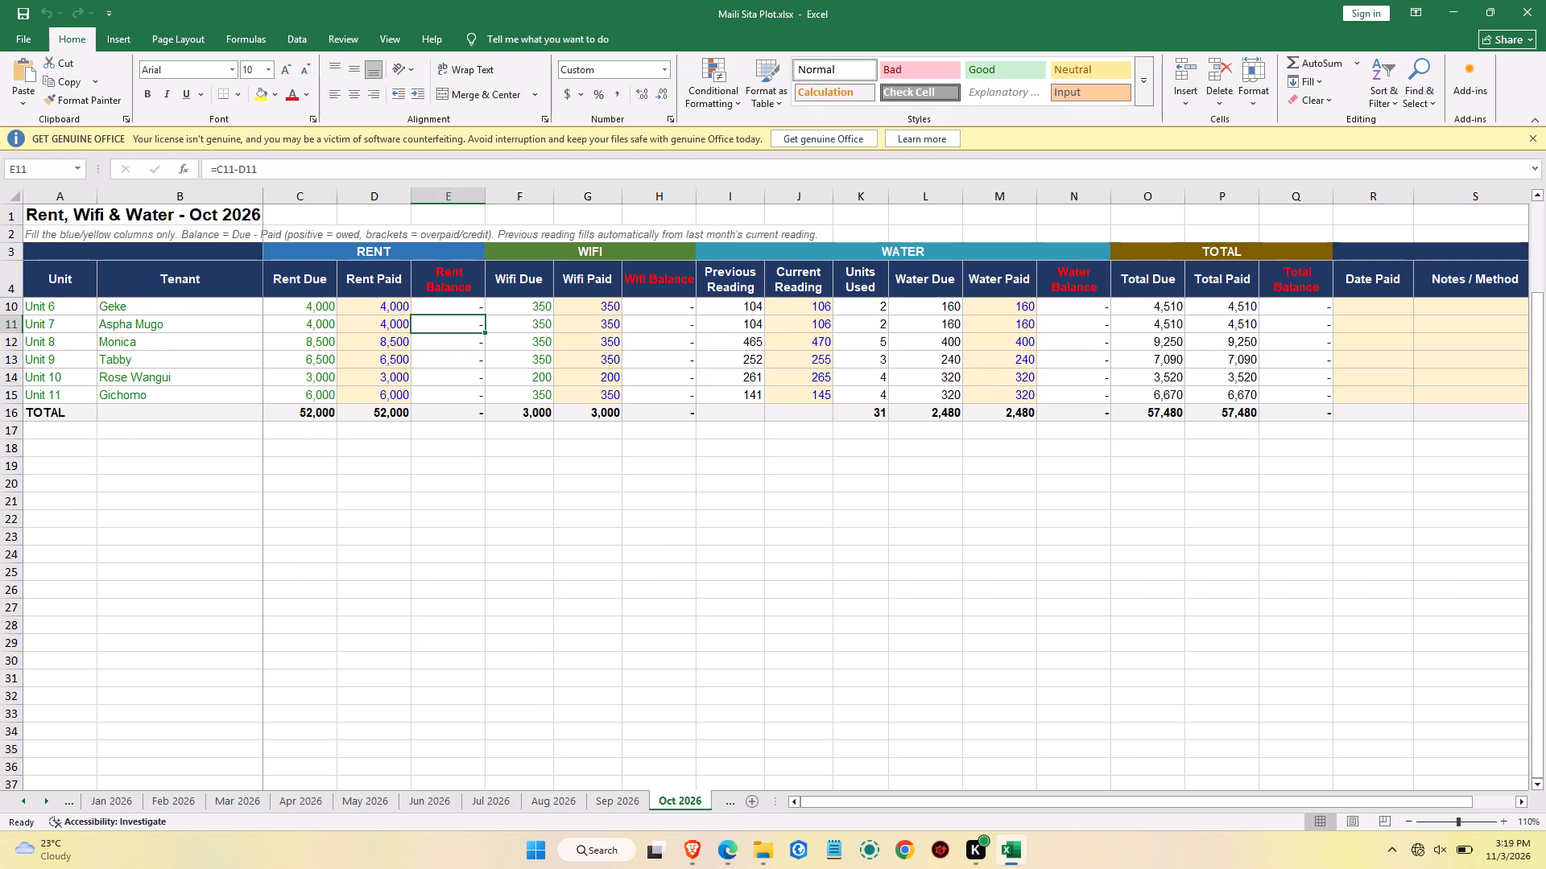
pyautogui.scroll(-1, 469, 412)
pyautogui.scroll(3, 469, 412)
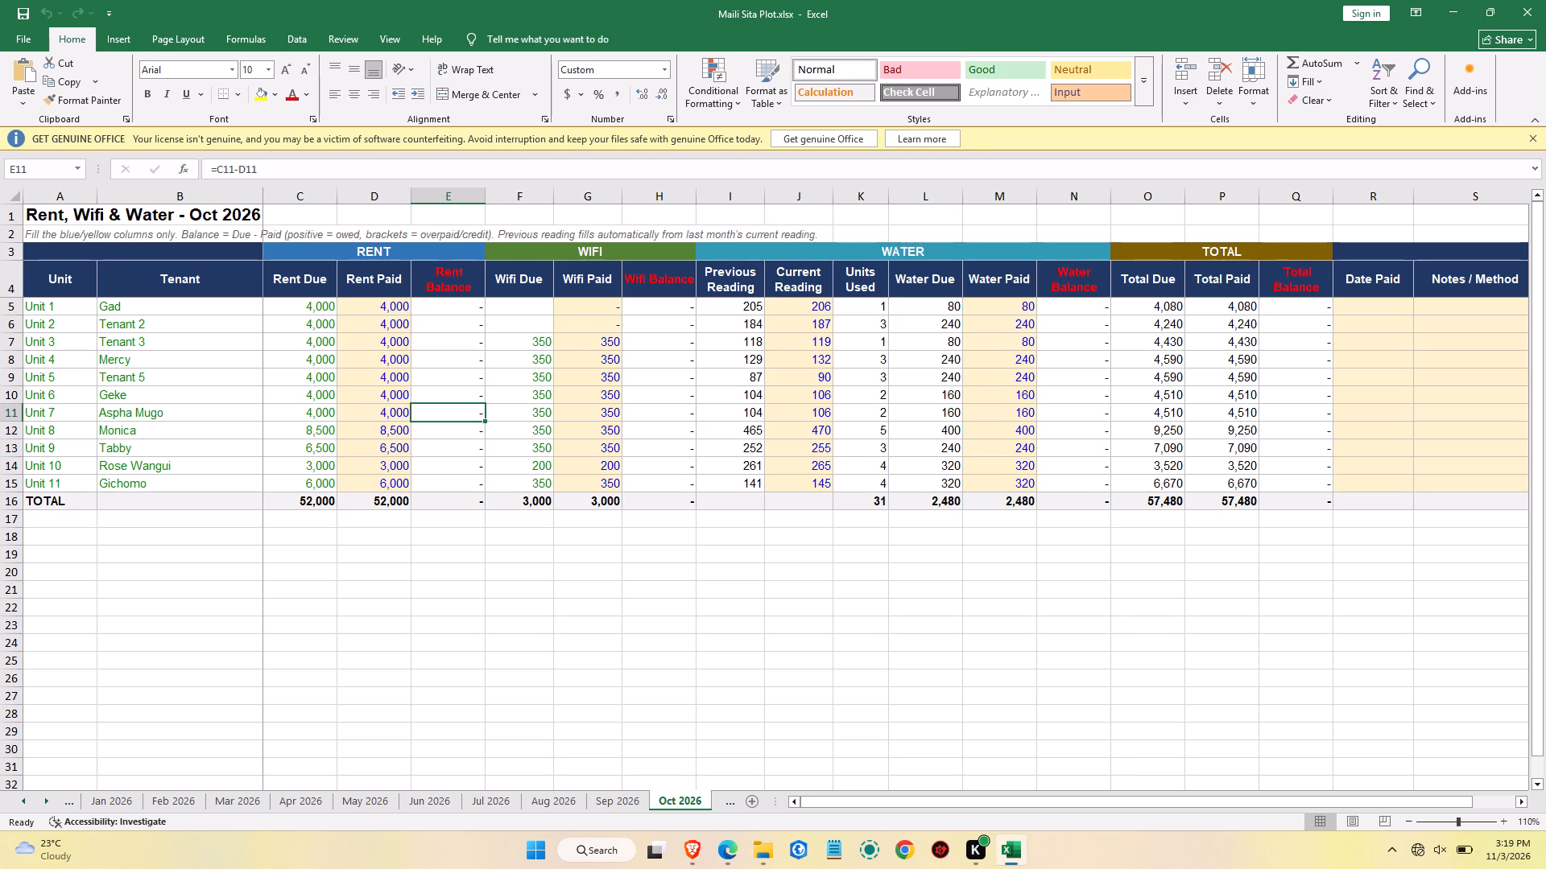
pyautogui.click(664, 434)
pyautogui.click(736, 427)
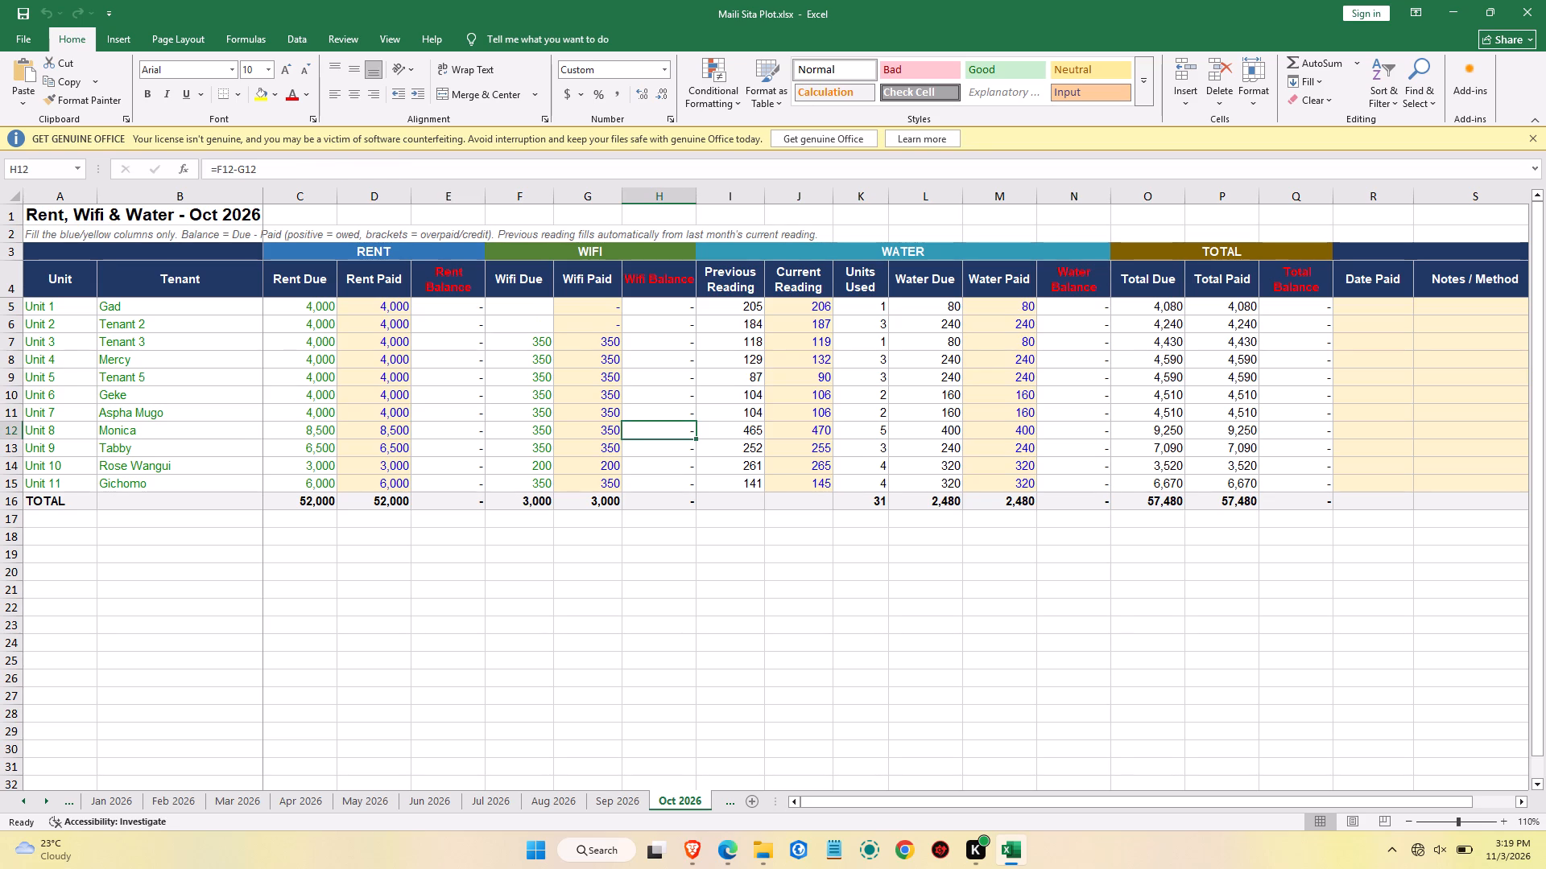
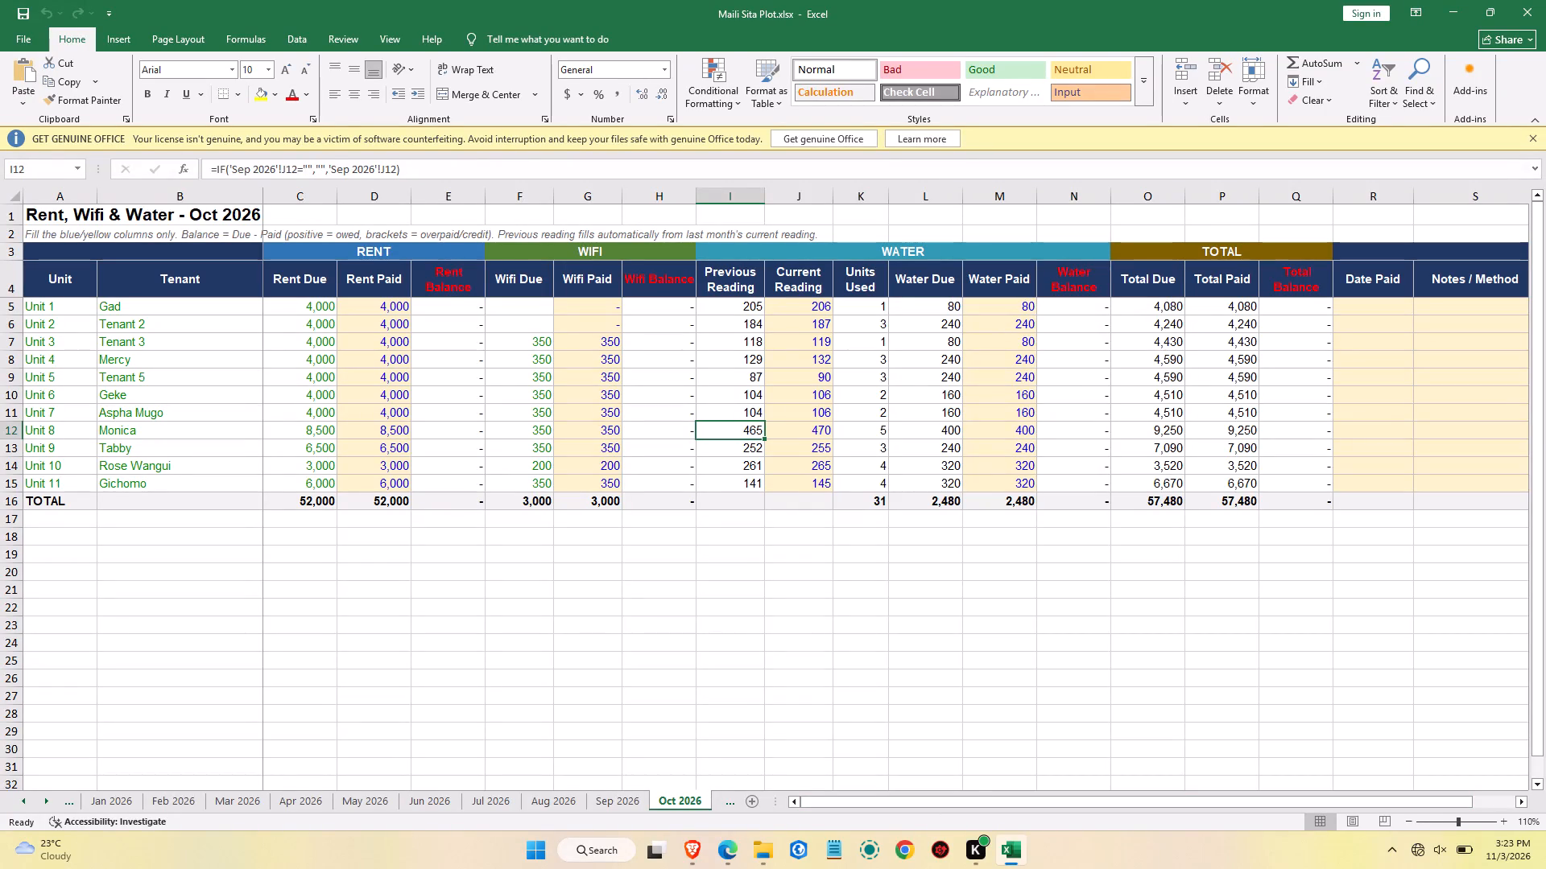
# Save the Maili Sita Plot workbook from the Oct 2026 sheet.
pyautogui.moveTo(981, 800); pyautogui.dragTo(1015, 800)
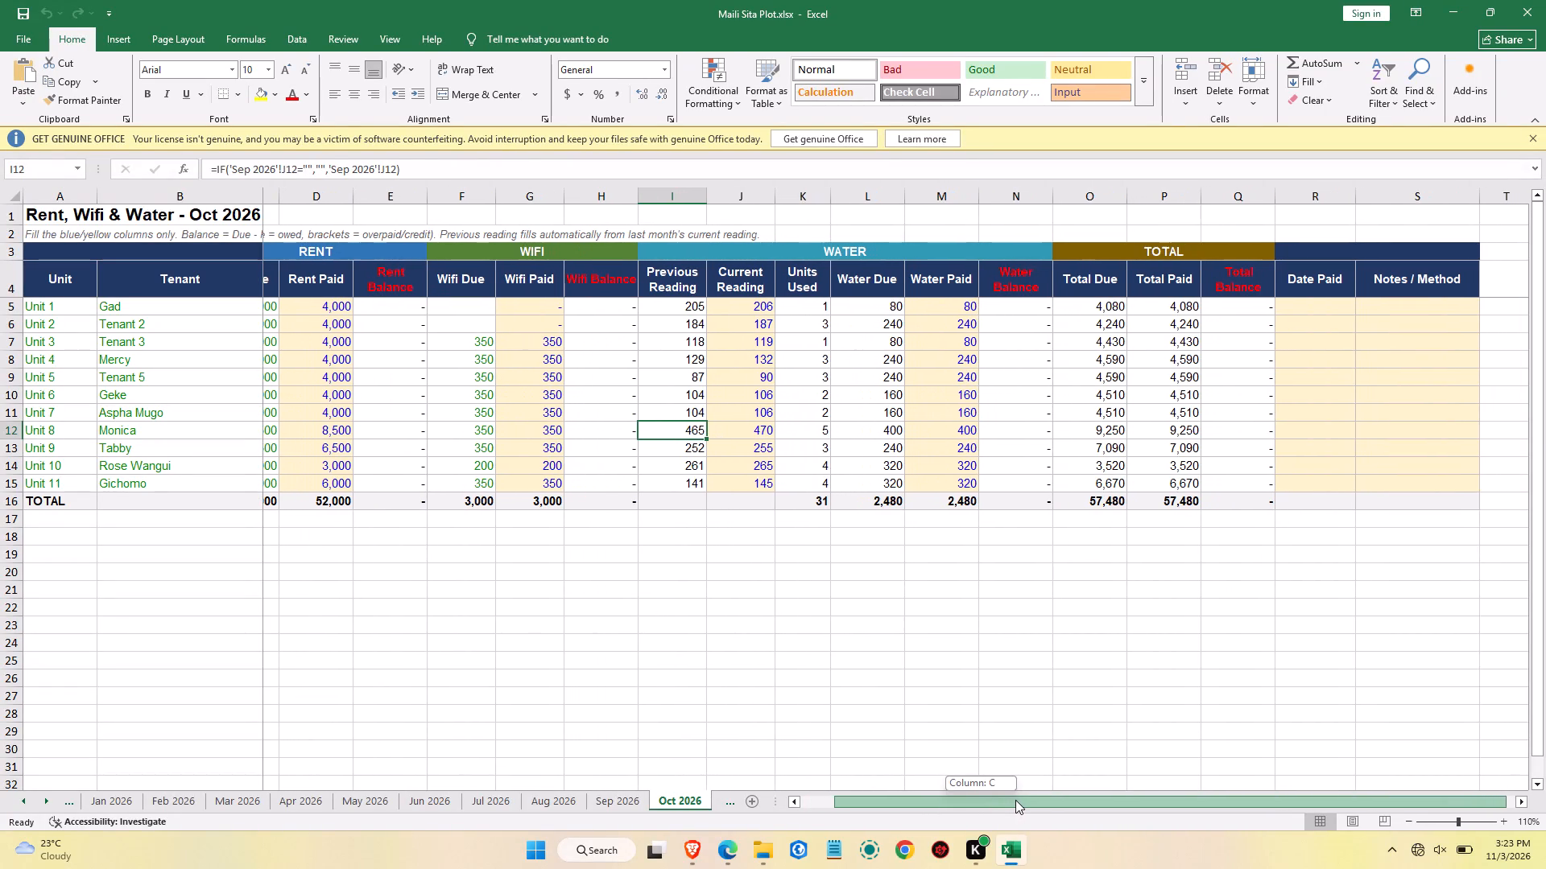
pyautogui.moveTo(1015, 800); pyautogui.dragTo(1017, 800)
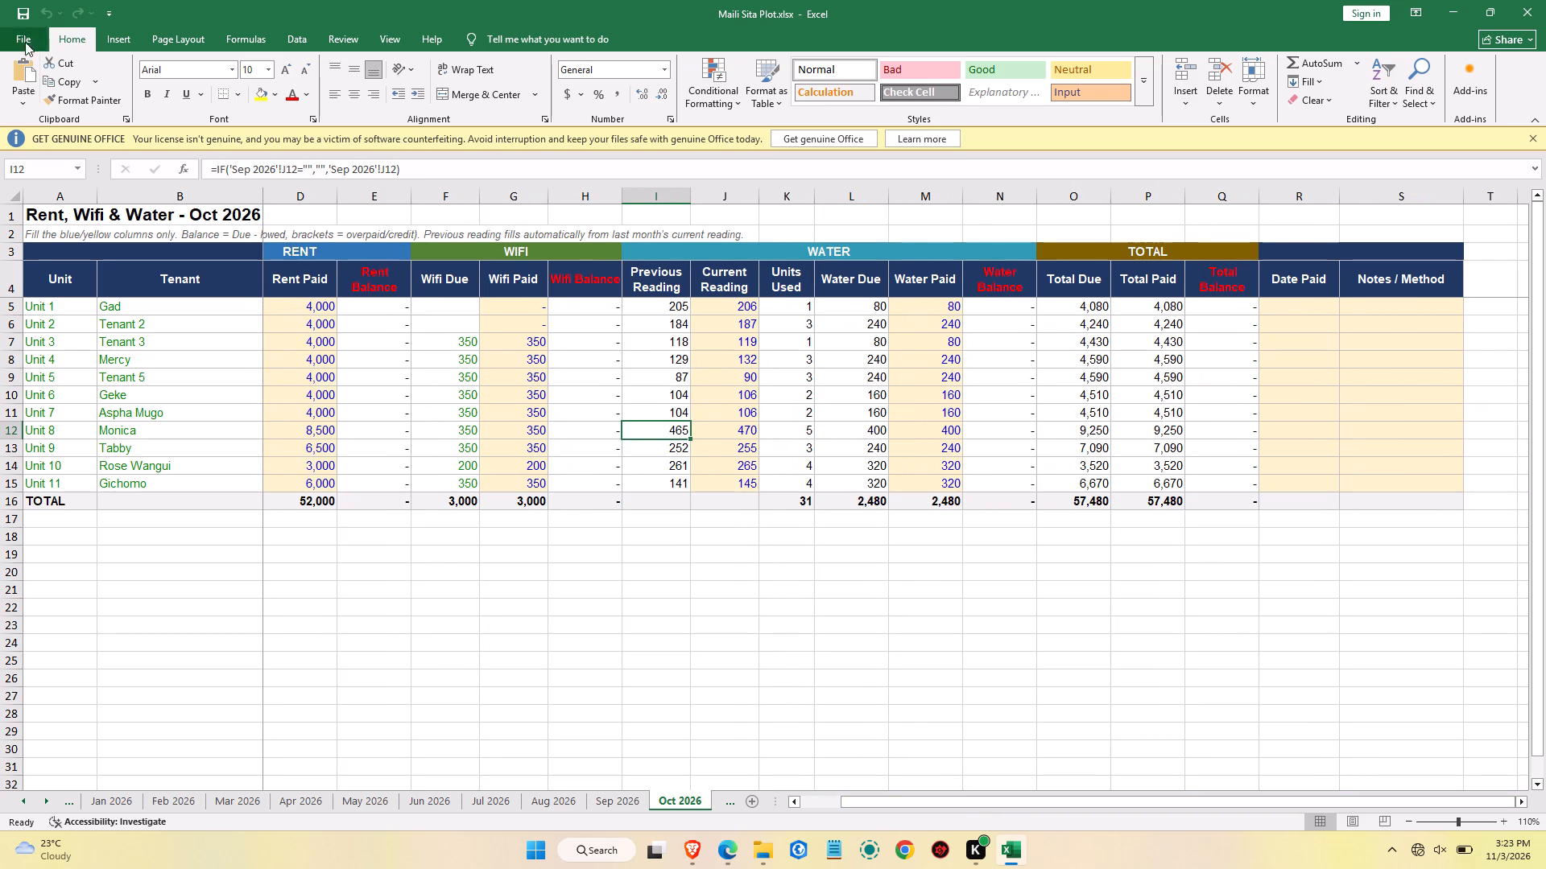
pyautogui.click(22, 14)
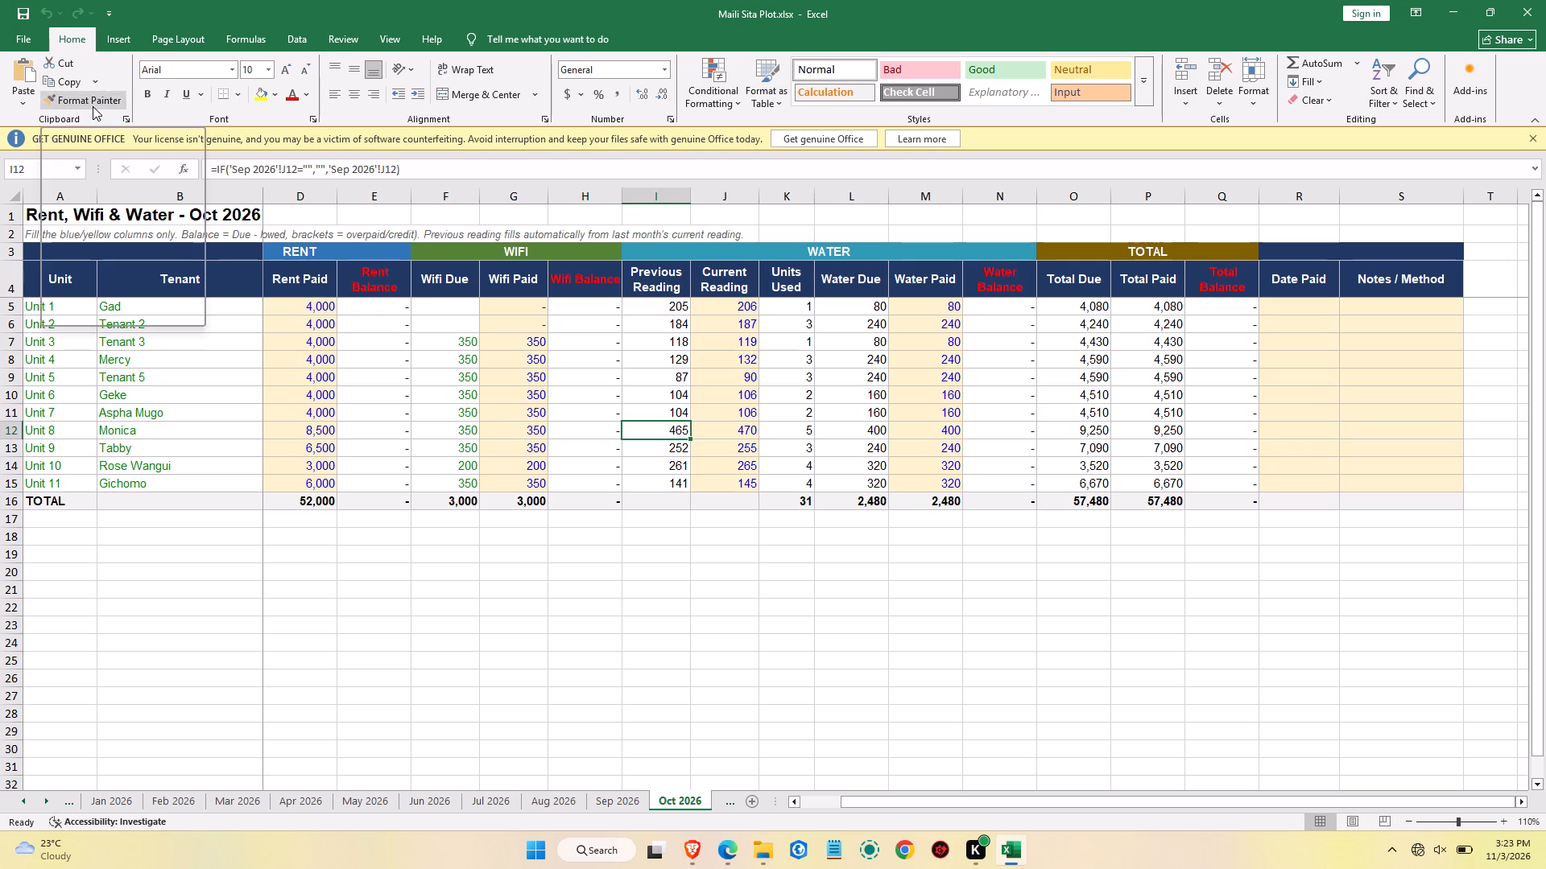
# Inspect the rent, balance, unit and wifi cells for Units 2 to 5 on the Oct 2026 sheet.
pyautogui.click(310, 332)
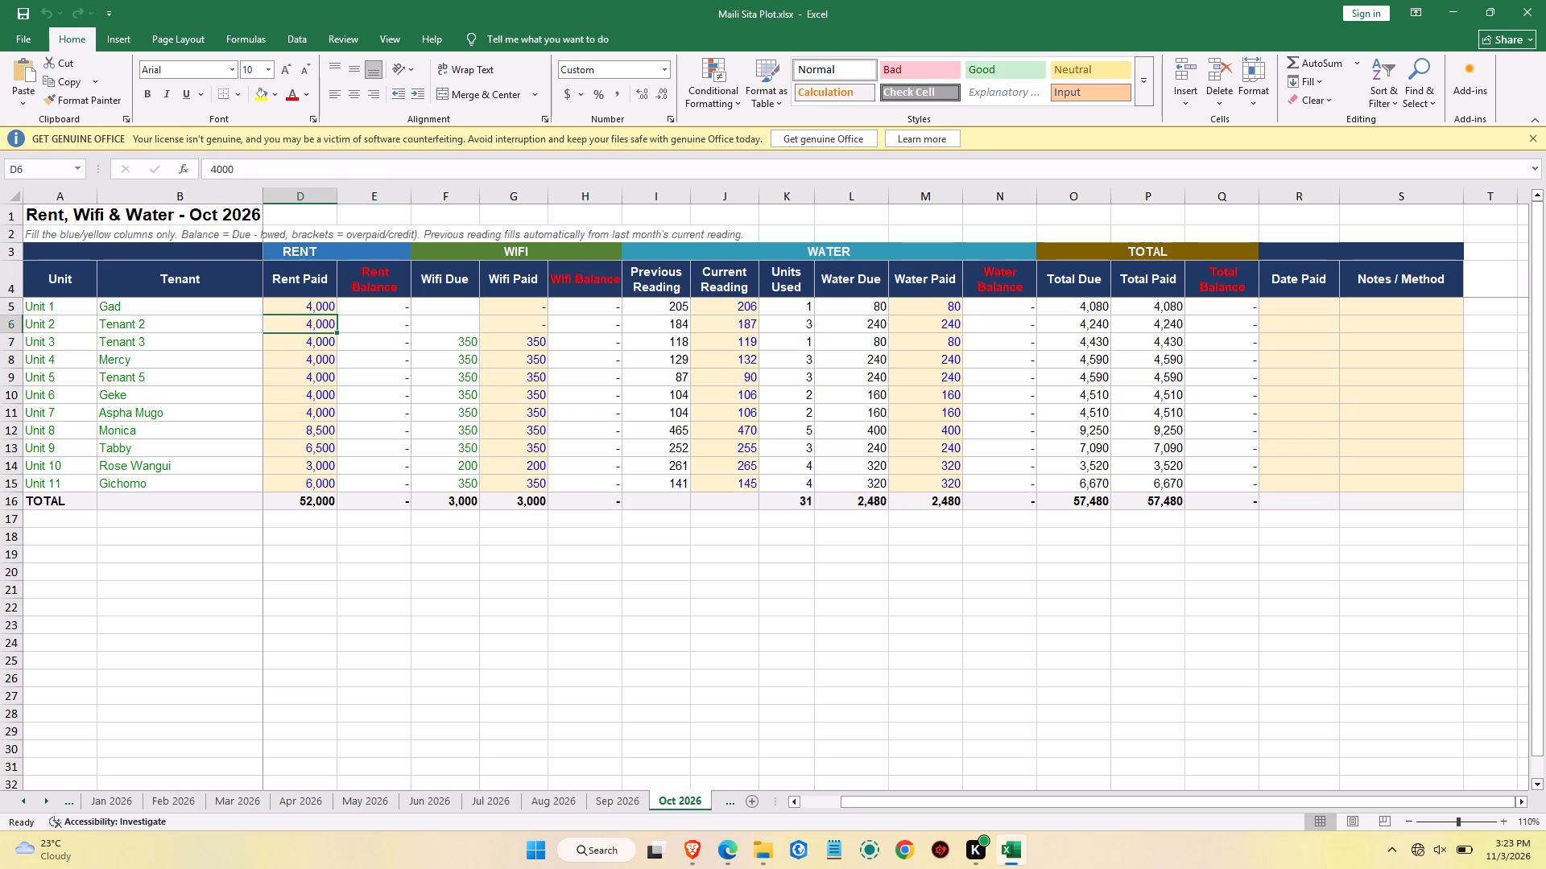
pyautogui.click(458, 358)
pyautogui.click(395, 360)
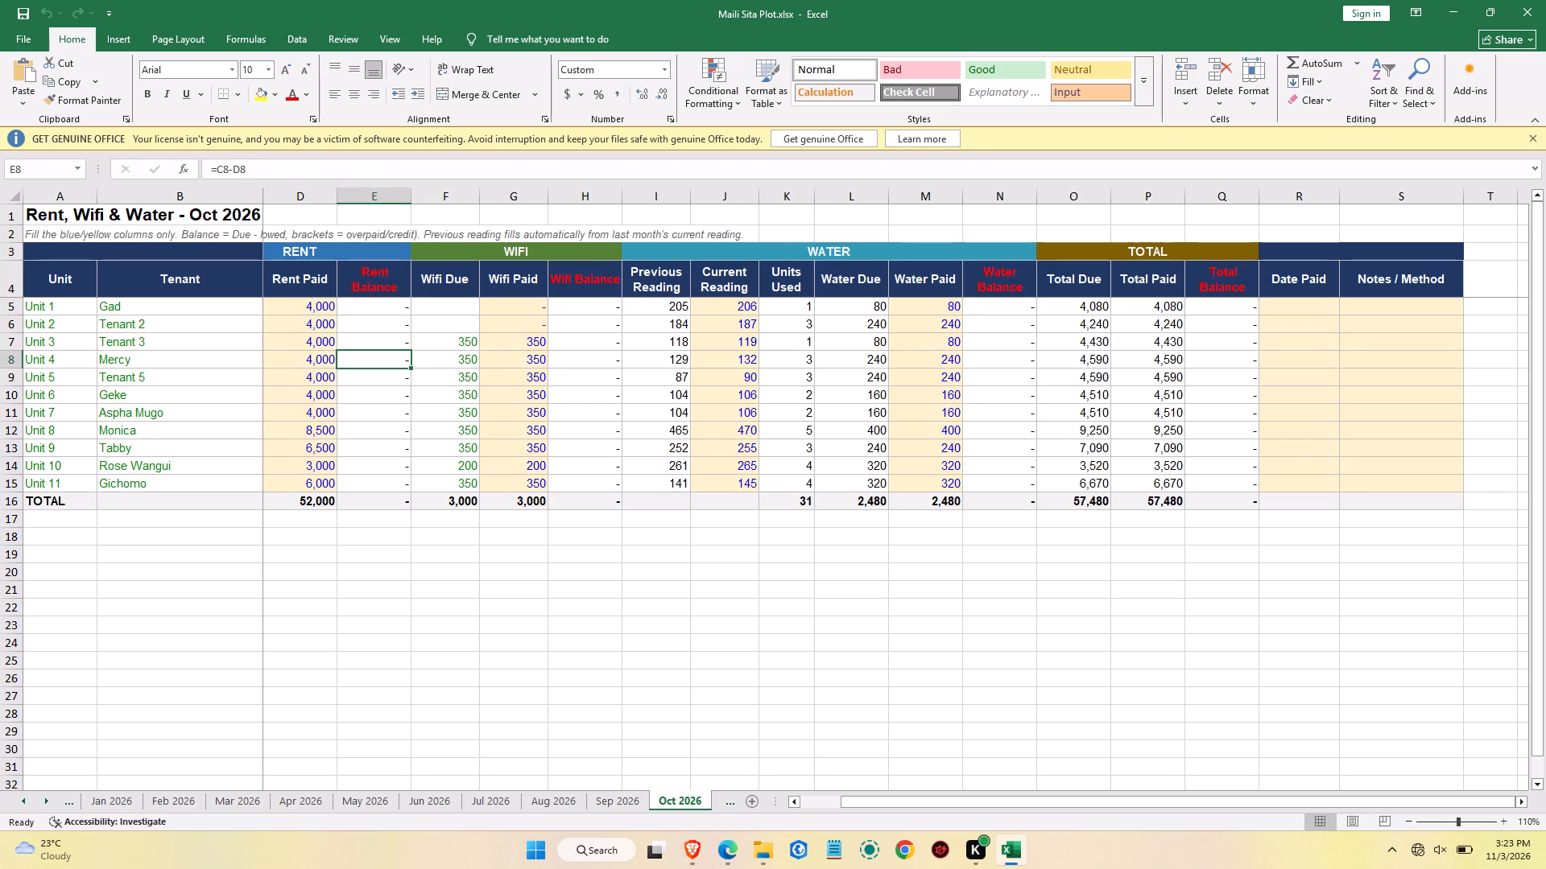
pyautogui.click(581, 363)
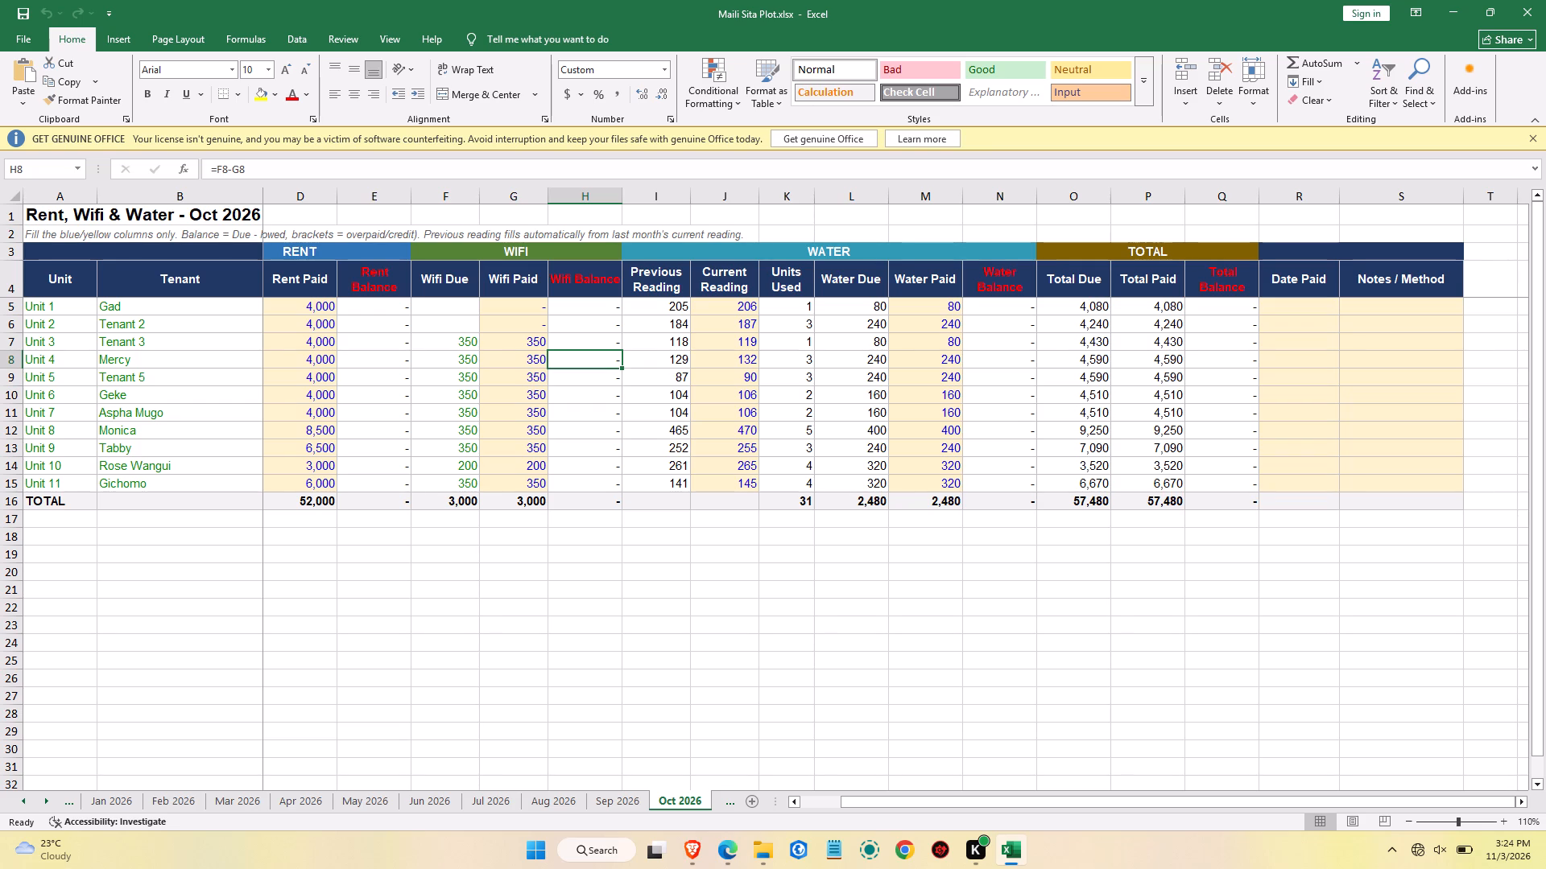
pyautogui.click(53, 356)
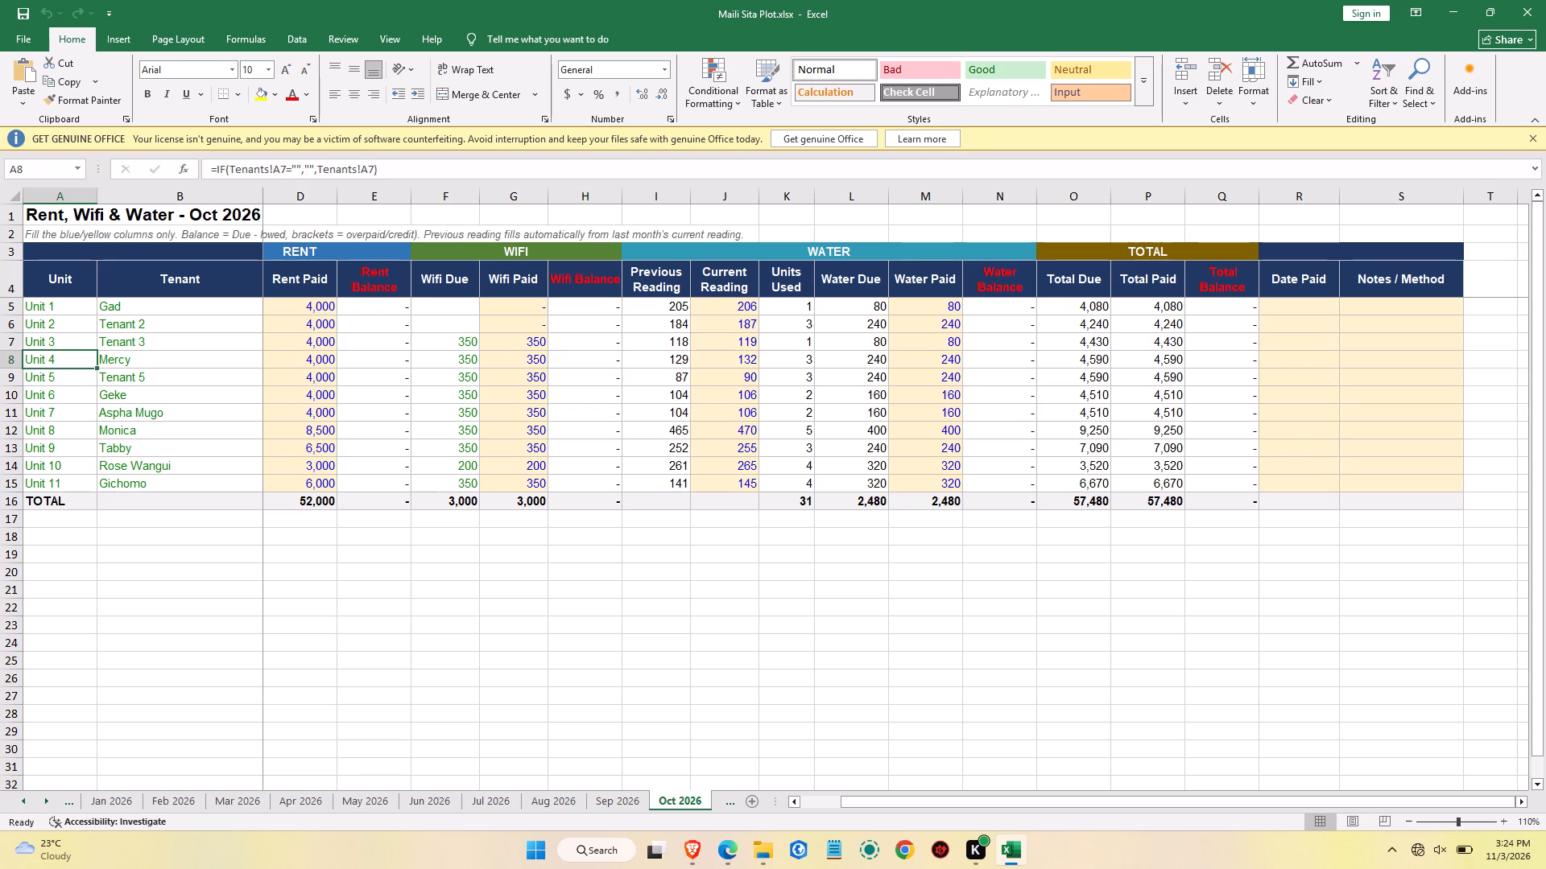
pyautogui.click(449, 376)
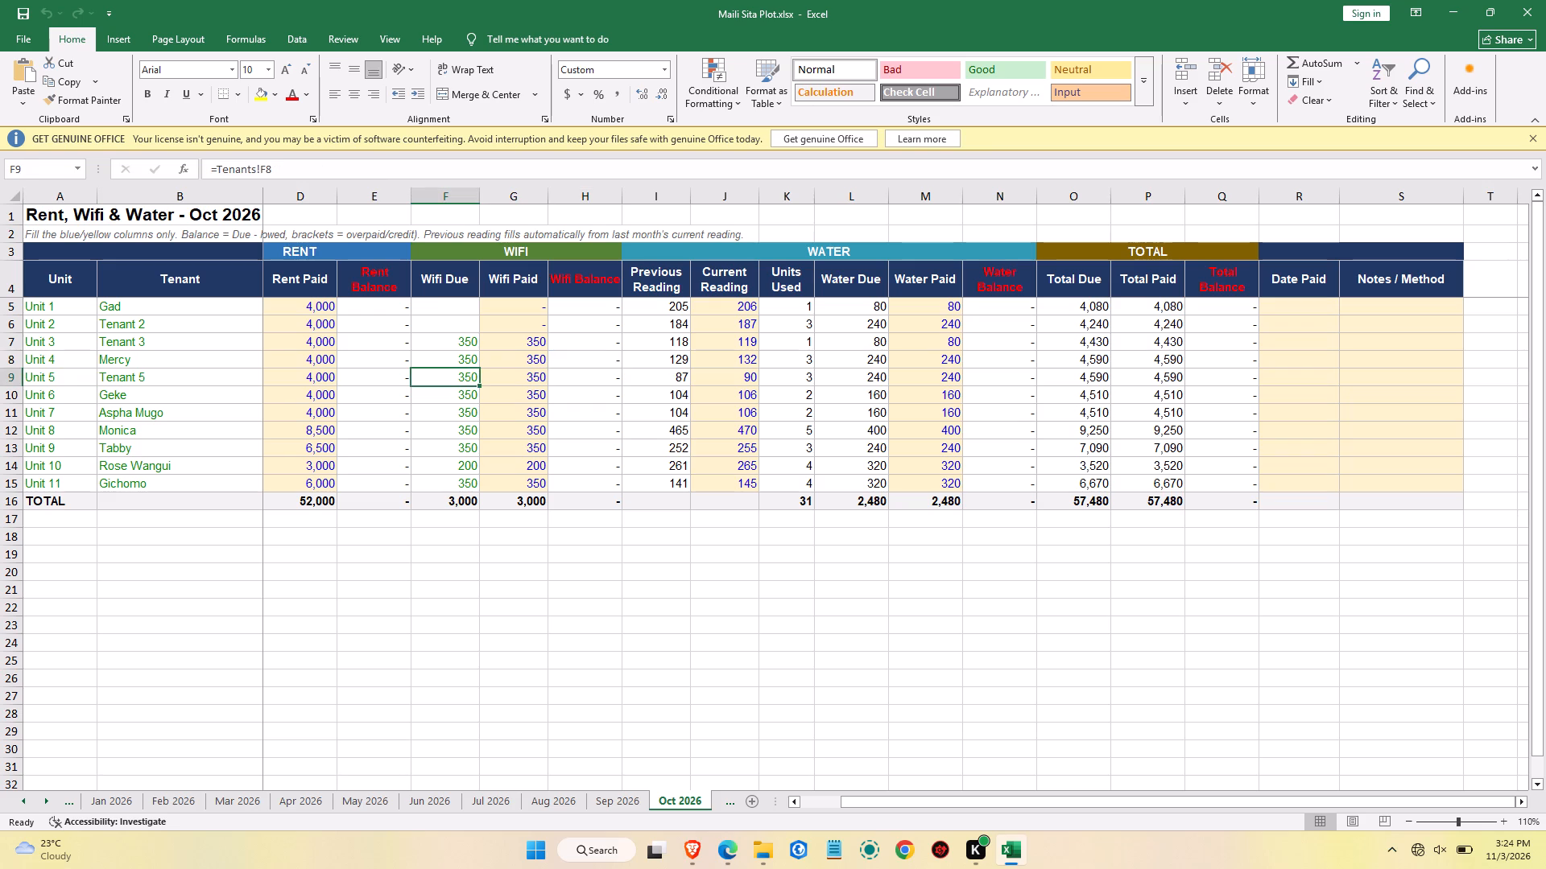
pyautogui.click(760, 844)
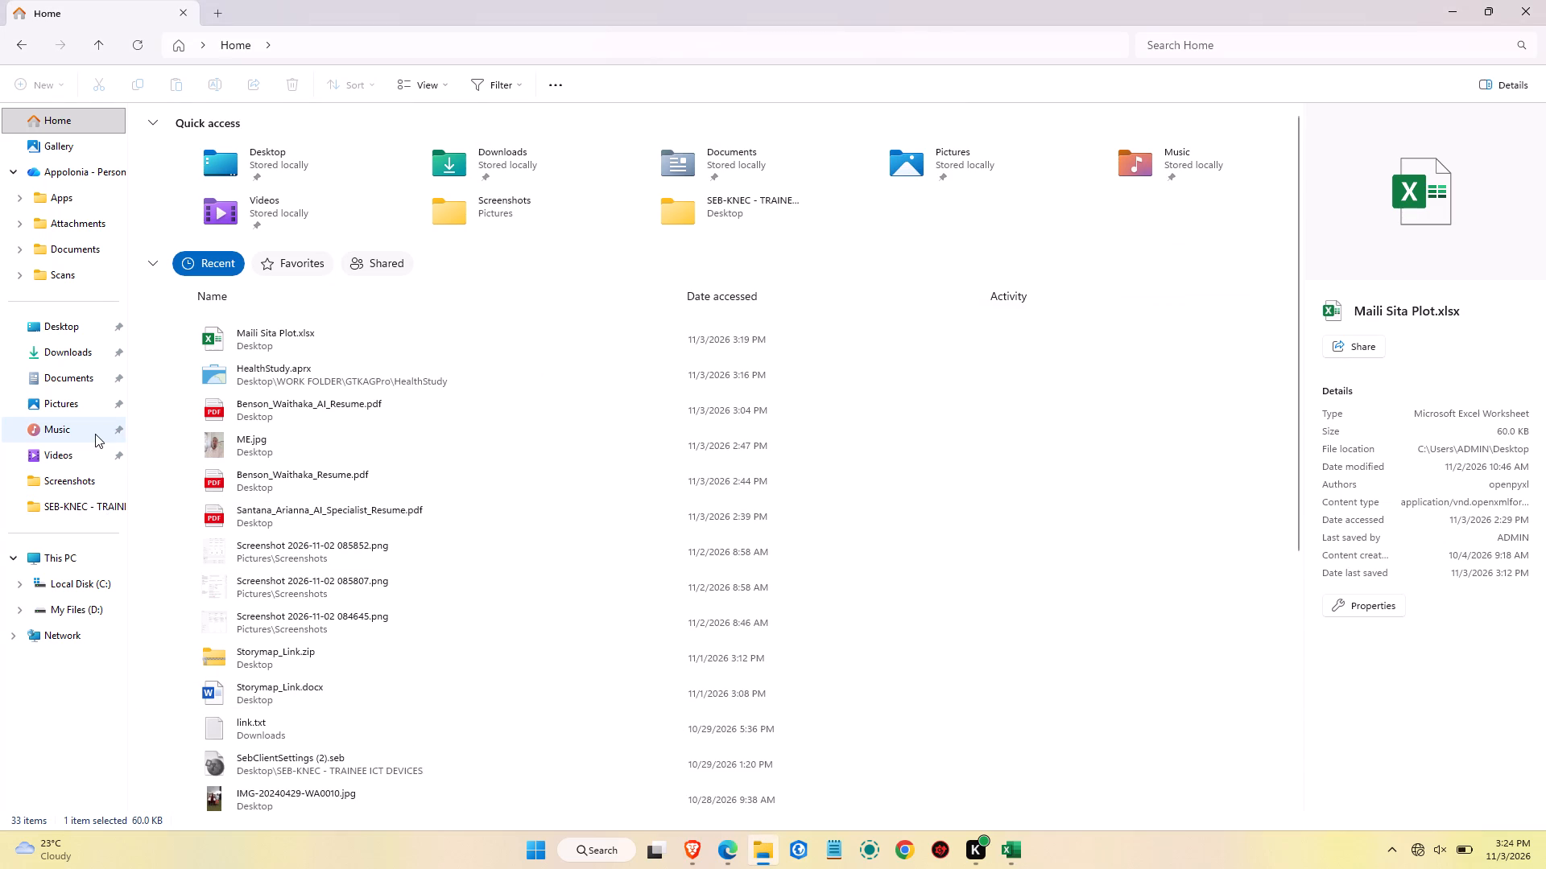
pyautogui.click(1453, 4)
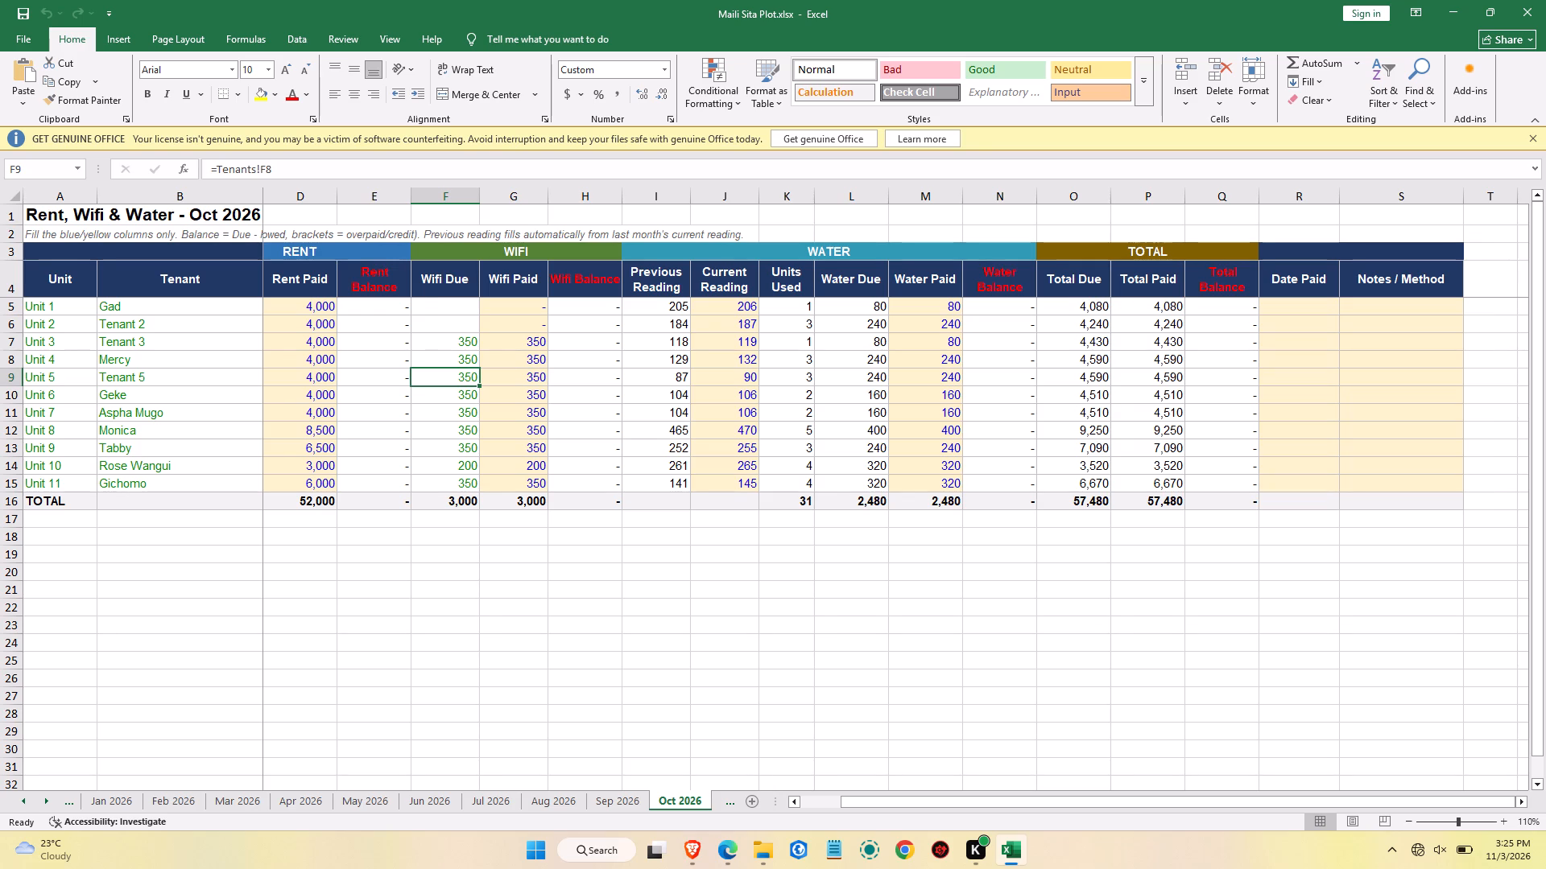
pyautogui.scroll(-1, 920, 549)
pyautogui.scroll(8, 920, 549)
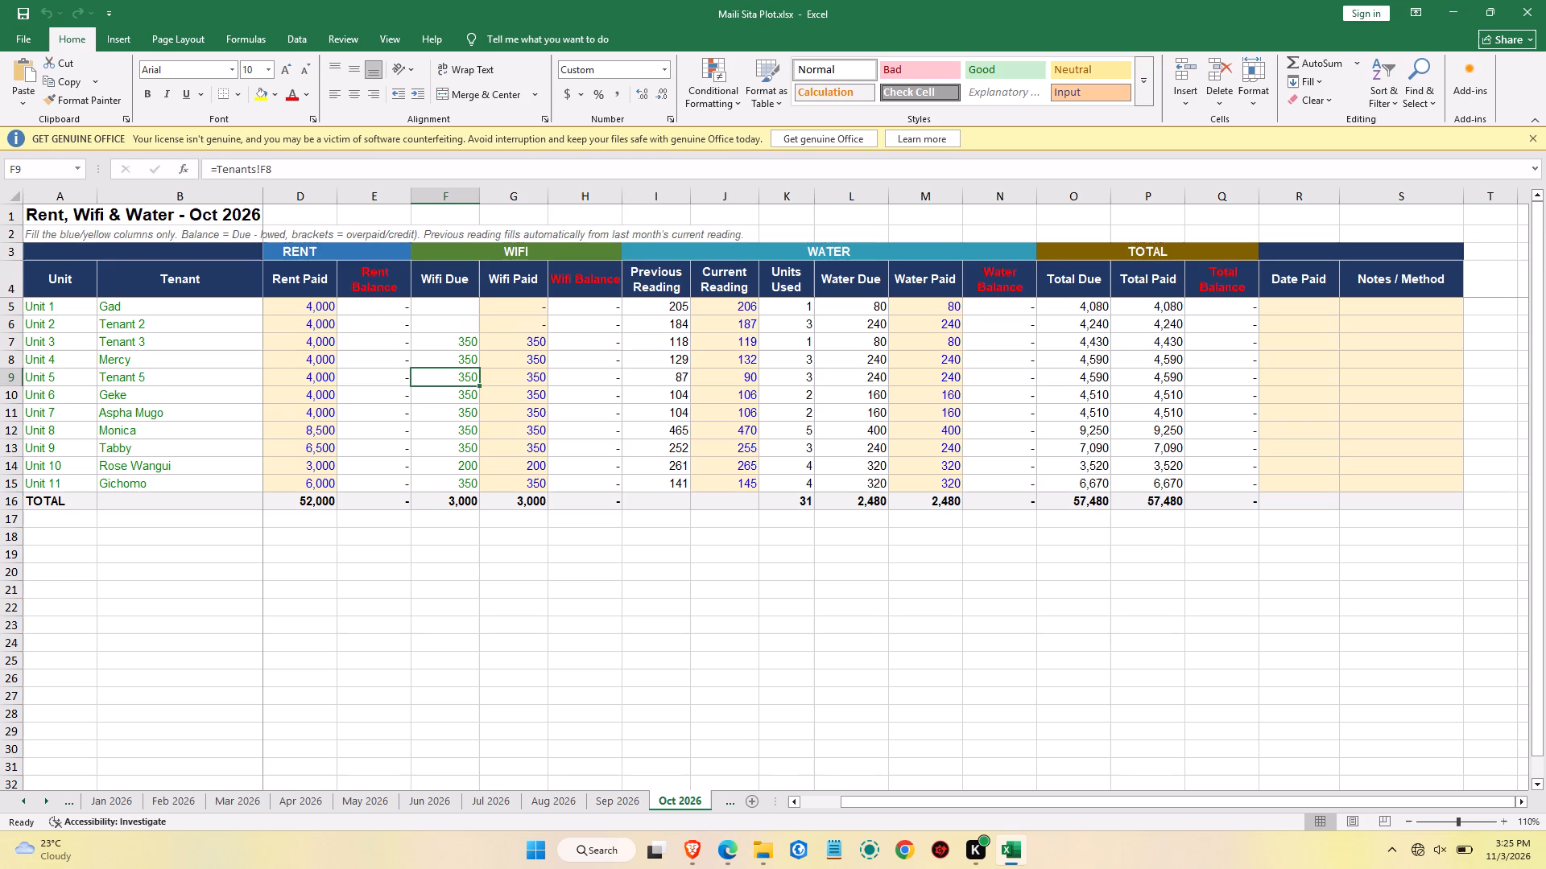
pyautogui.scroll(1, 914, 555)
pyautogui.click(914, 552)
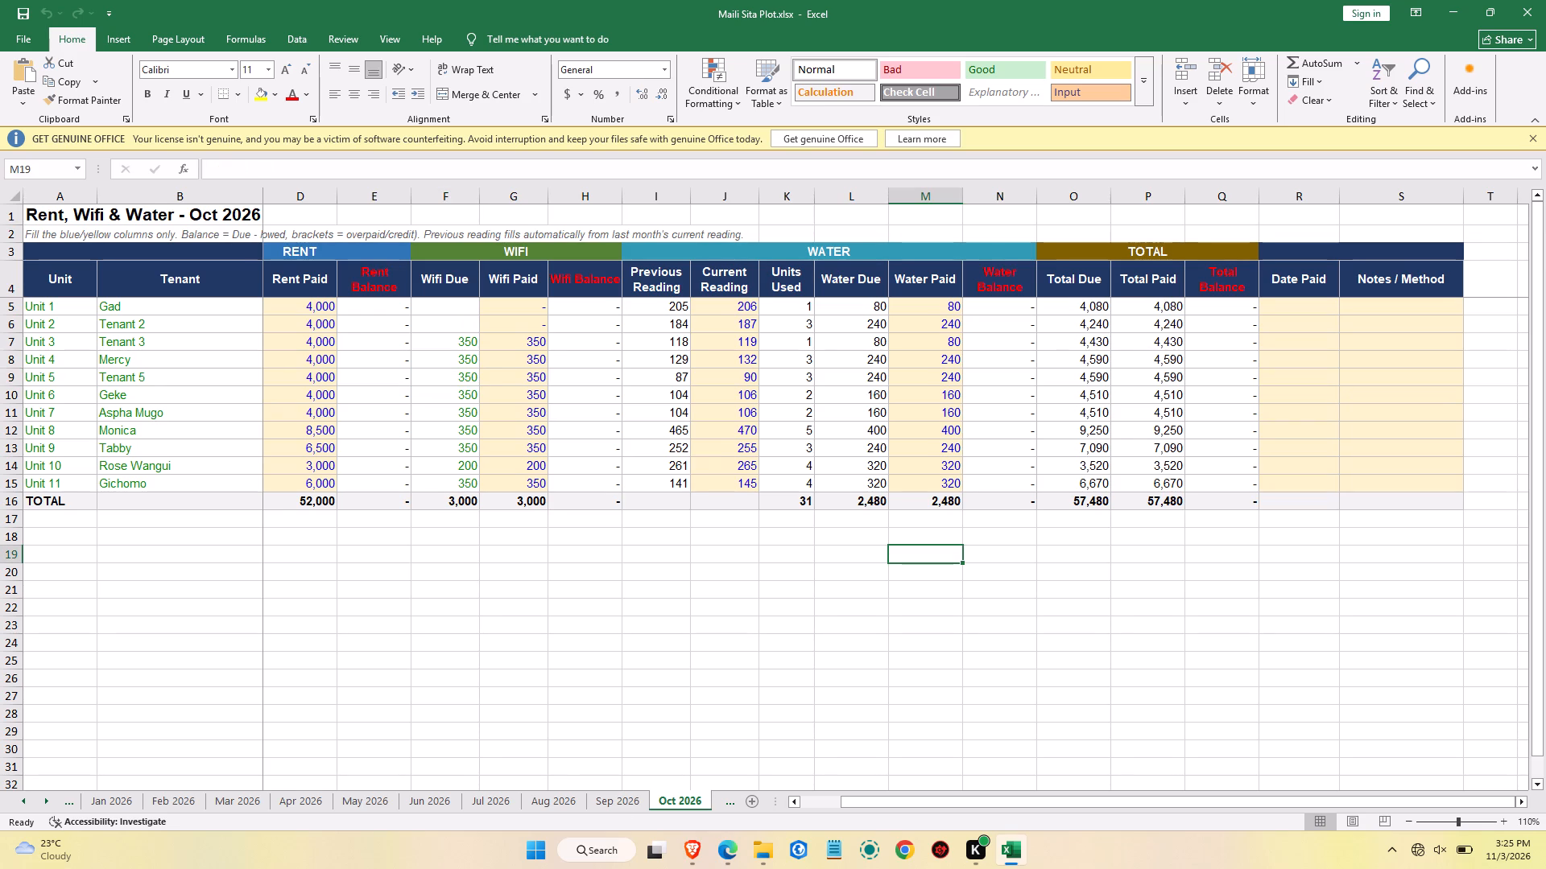
# Look at the Sep 2026 sheet briefly and return to the Oct 2026 sheet.
pyautogui.click(618, 807)
pyautogui.click(678, 802)
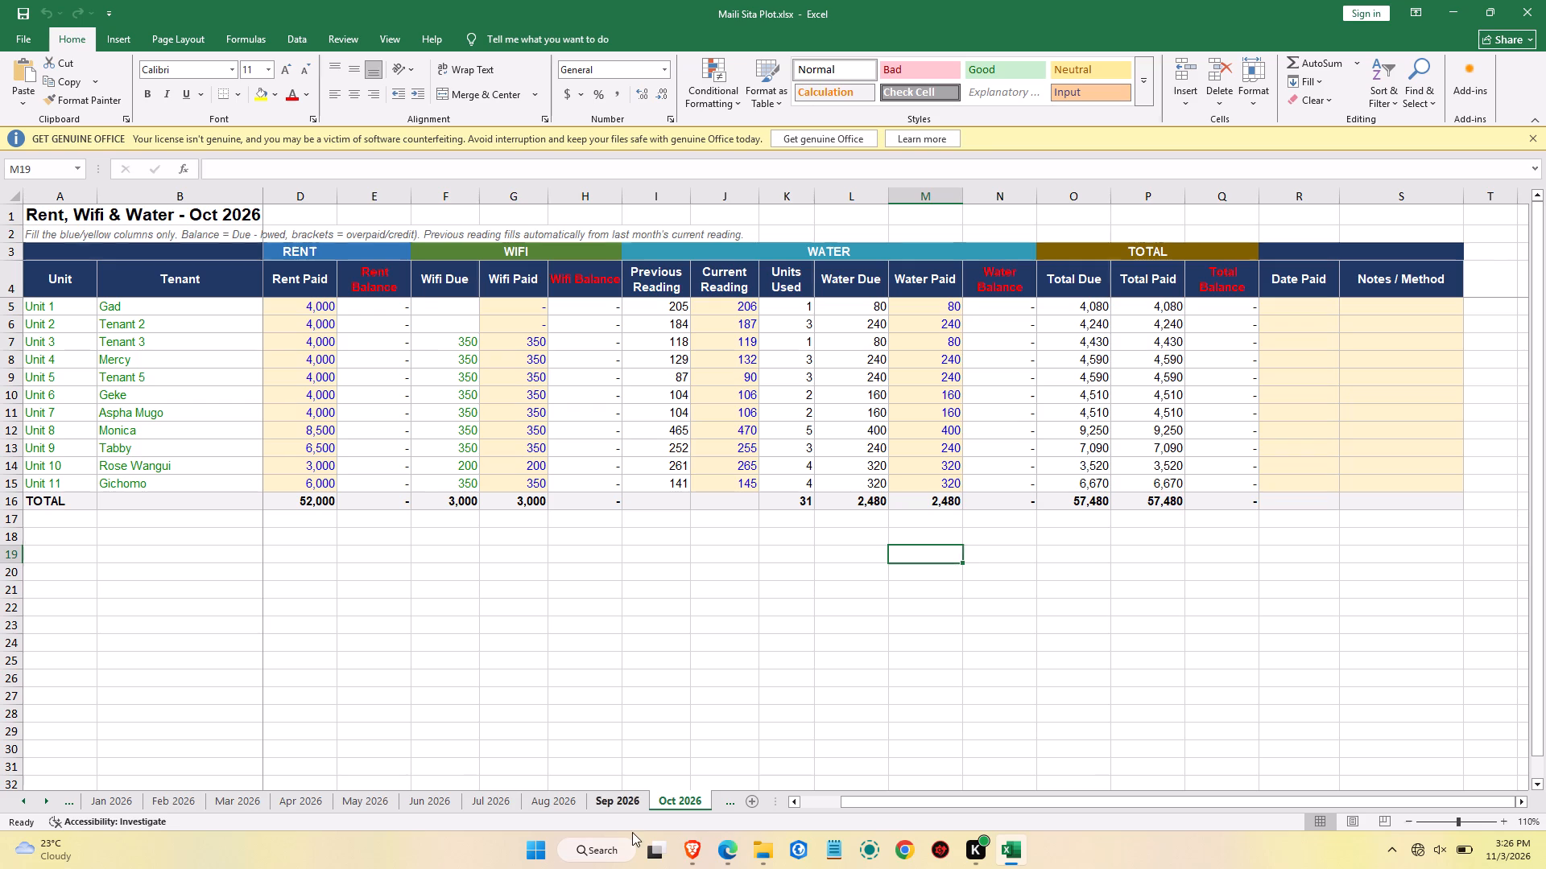
# Widen the strip of sheet names until every sheet from Tenants to Dec 2026 fits, and open the Tenants sheet.
pyautogui.moveTo(779, 800); pyautogui.dragTo(802, 803)
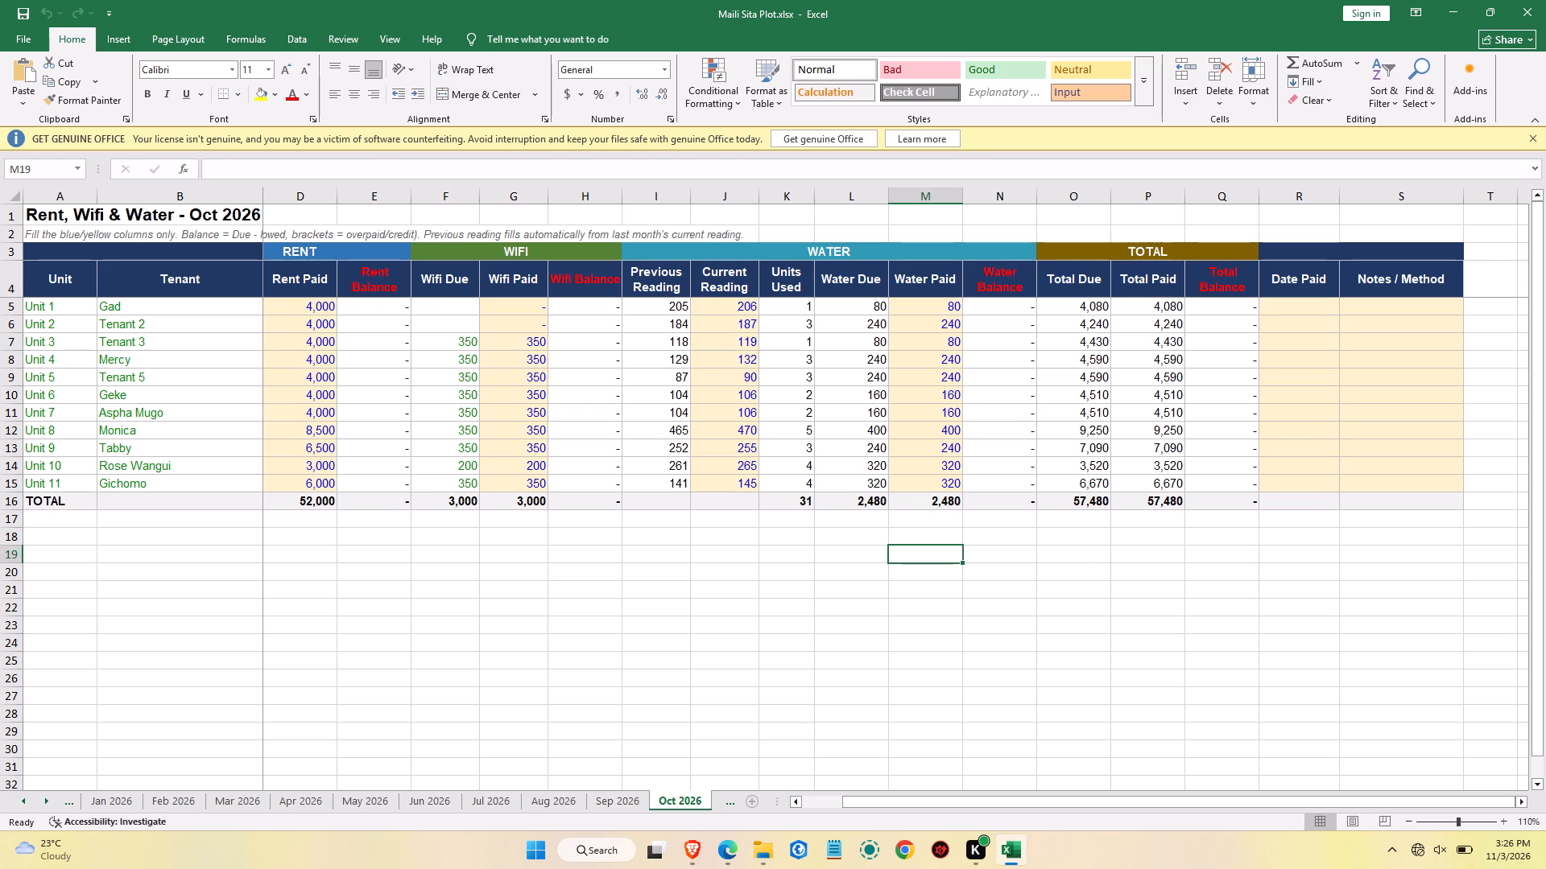
pyautogui.moveTo(802, 803); pyautogui.dragTo(896, 802)
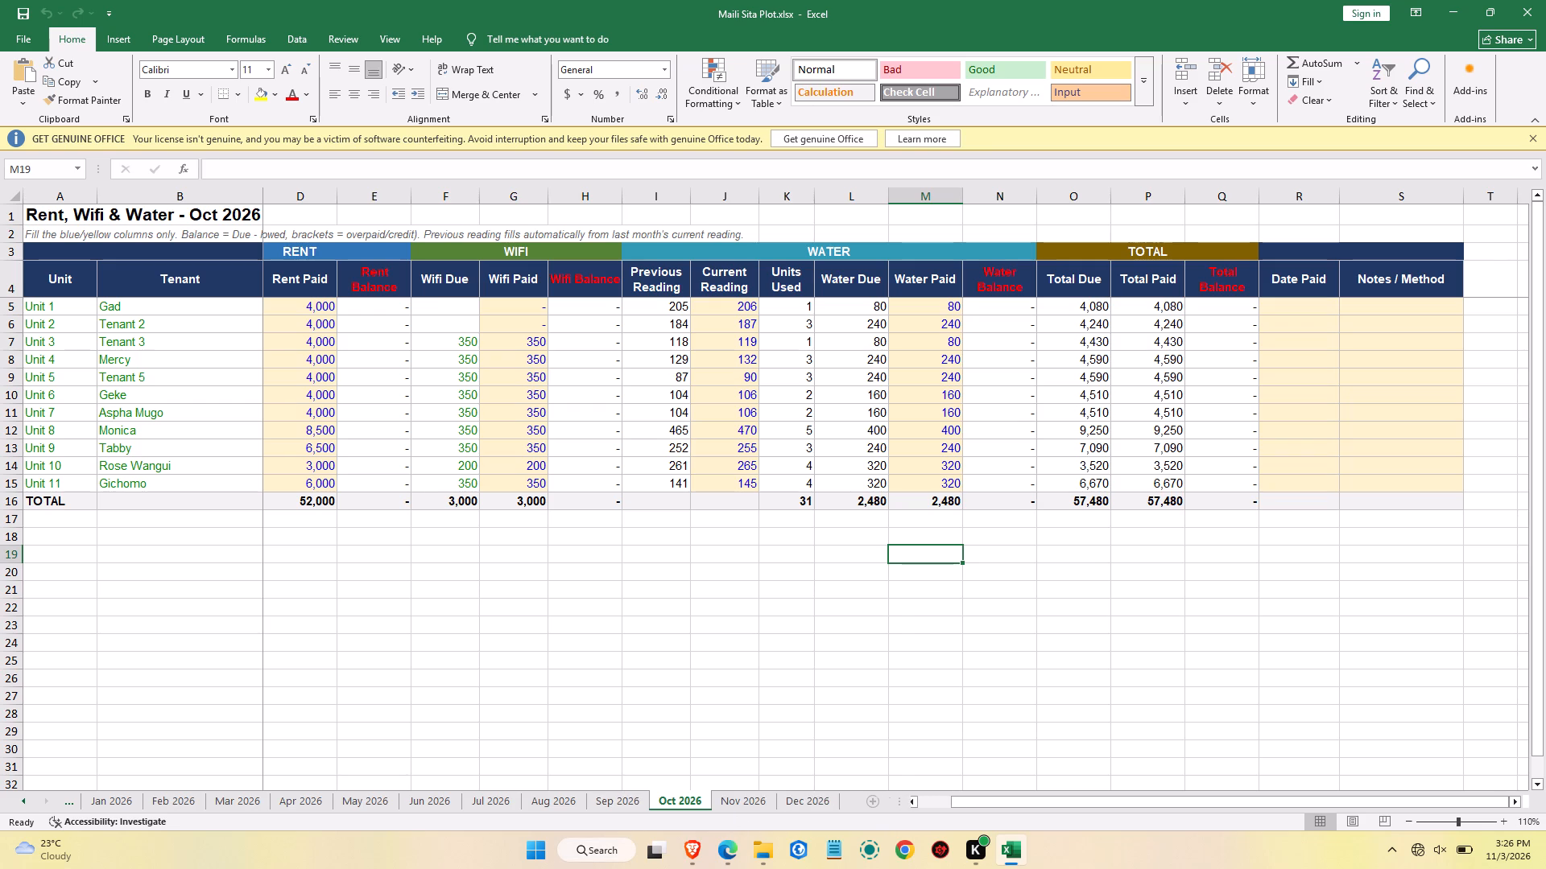
pyautogui.moveTo(896, 802); pyautogui.dragTo(906, 805)
pyautogui.click(68, 808)
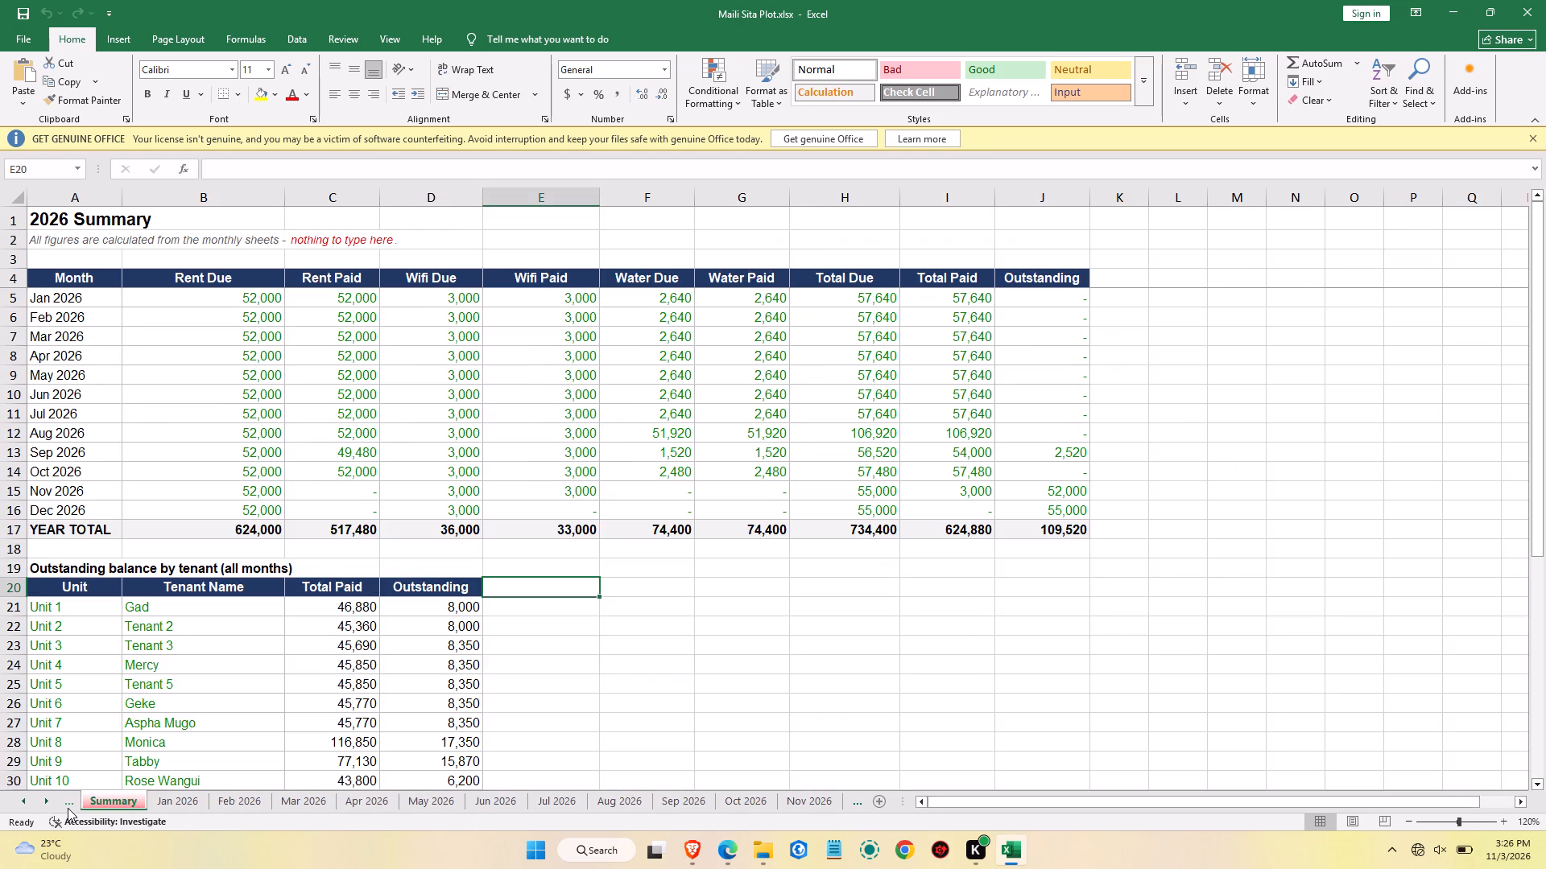
pyautogui.click(68, 808)
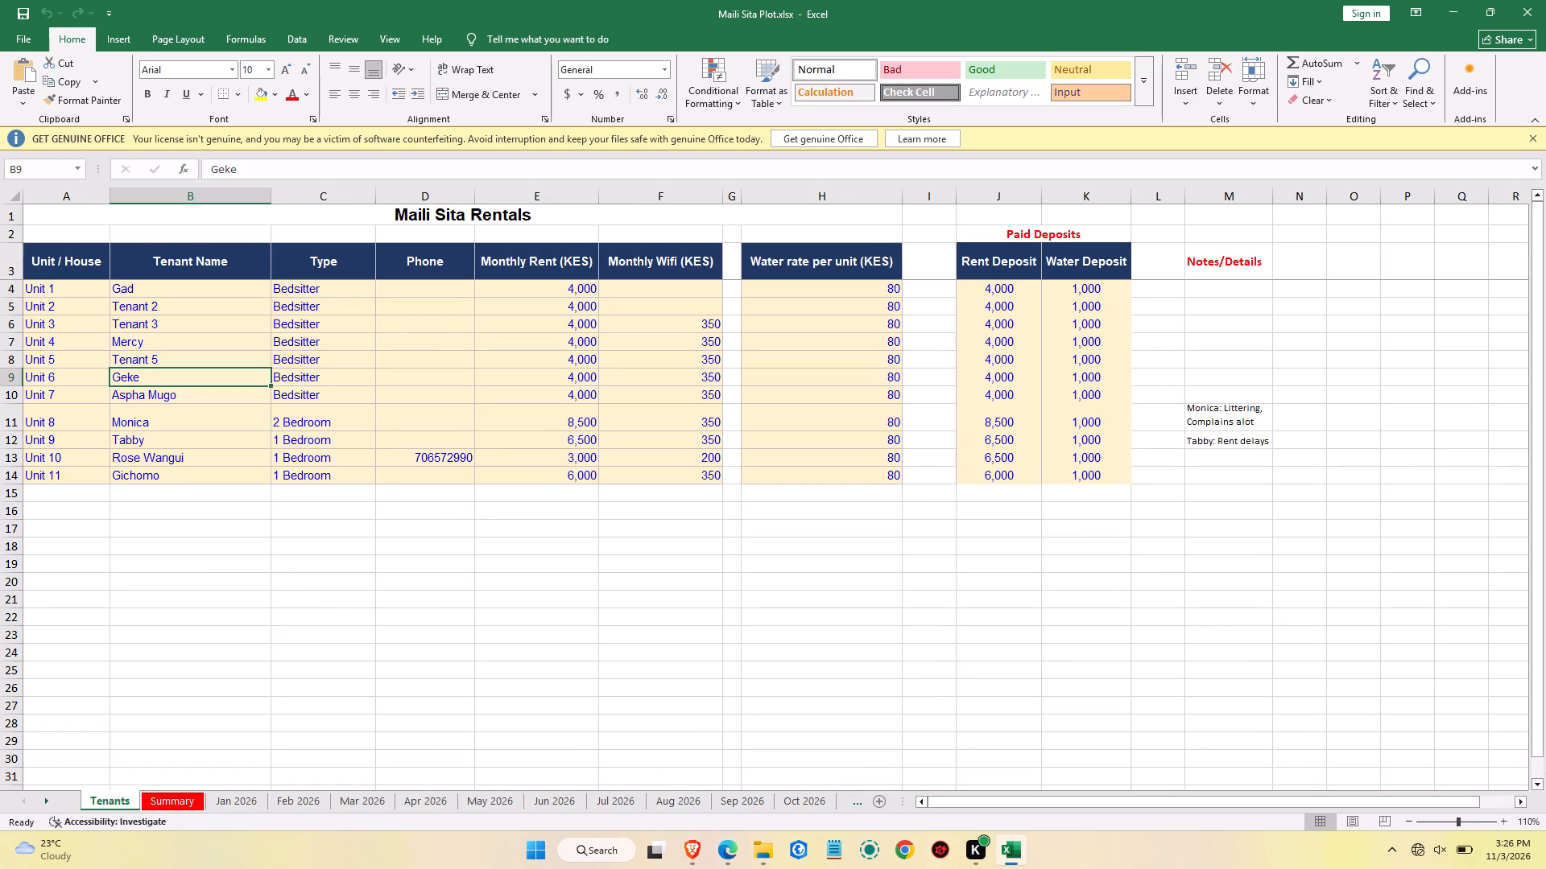
pyautogui.moveTo(900, 803); pyautogui.dragTo(1010, 803)
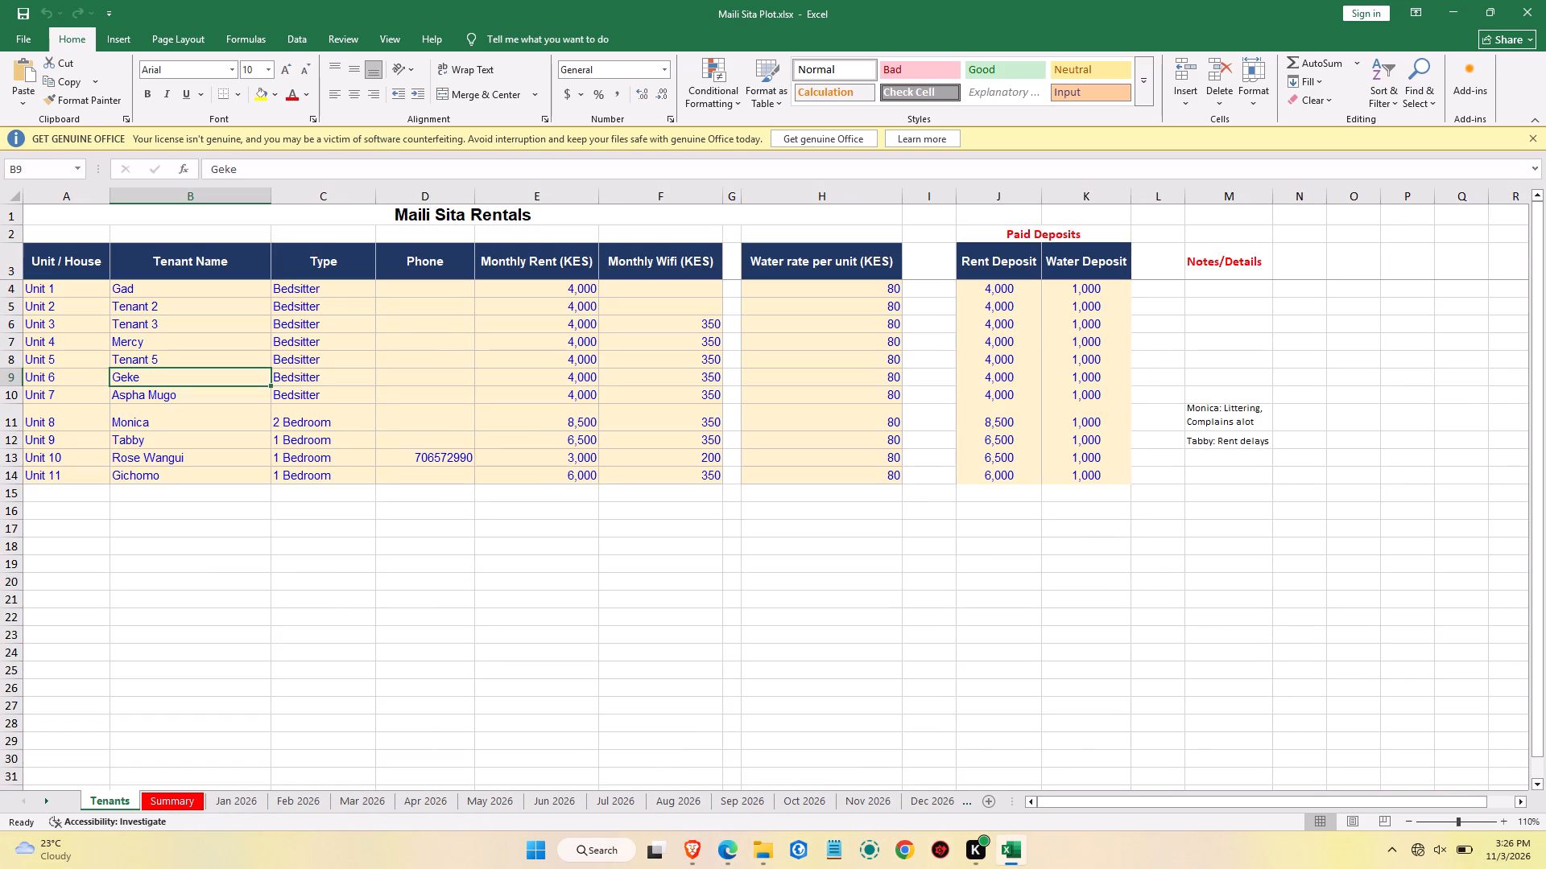
pyautogui.moveTo(1010, 803); pyautogui.dragTo(1023, 803)
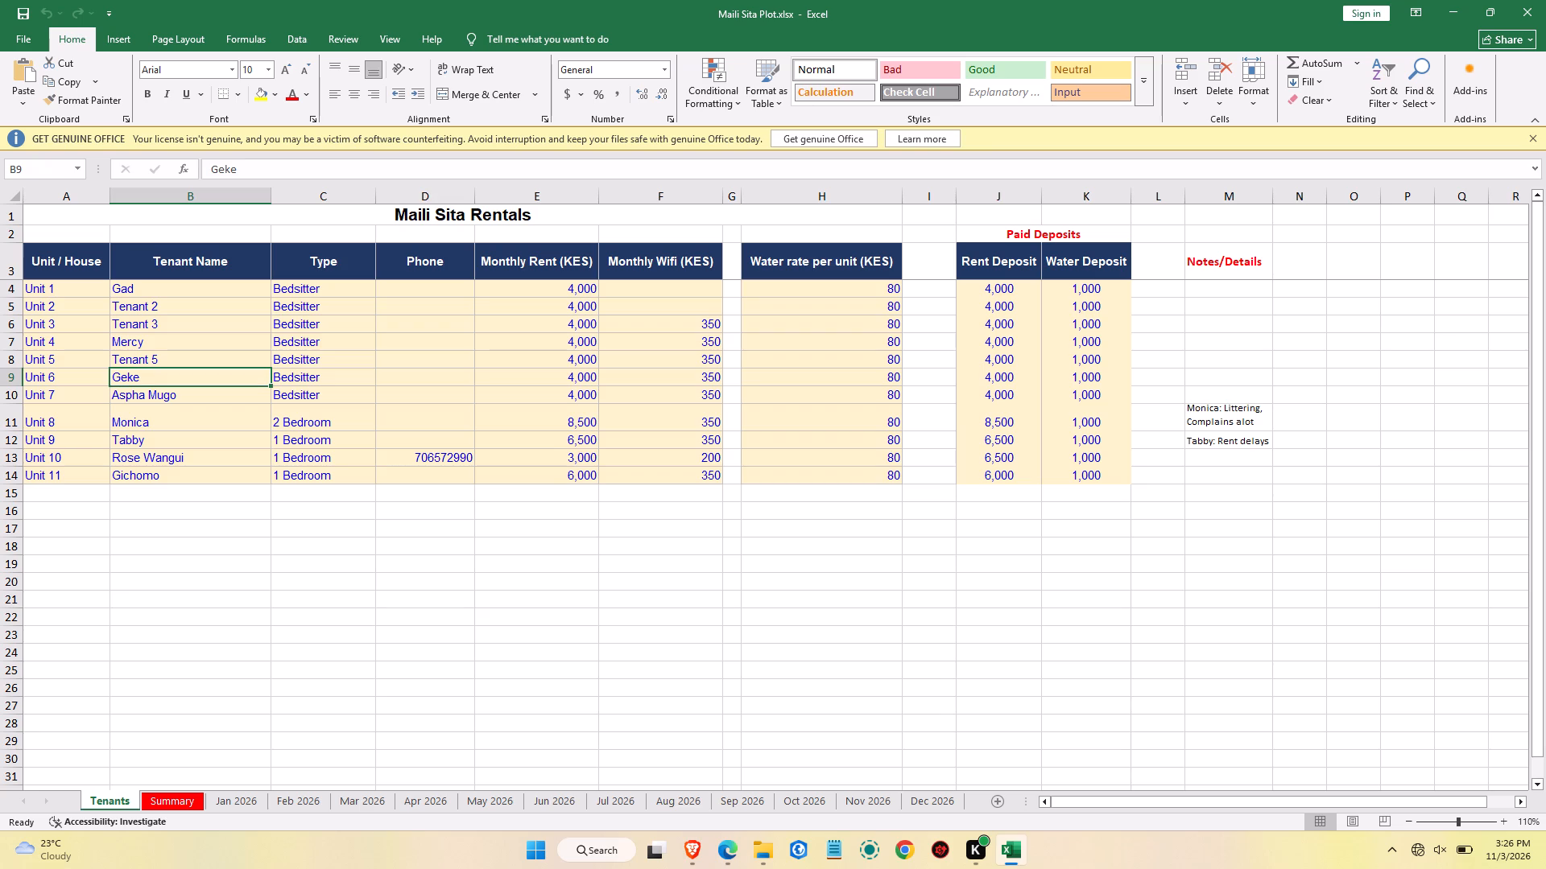
# Look over the Summary sheet and return to the Tenants sheet to review the unit and tenant list.
pyautogui.click(104, 800)
pyautogui.click(163, 805)
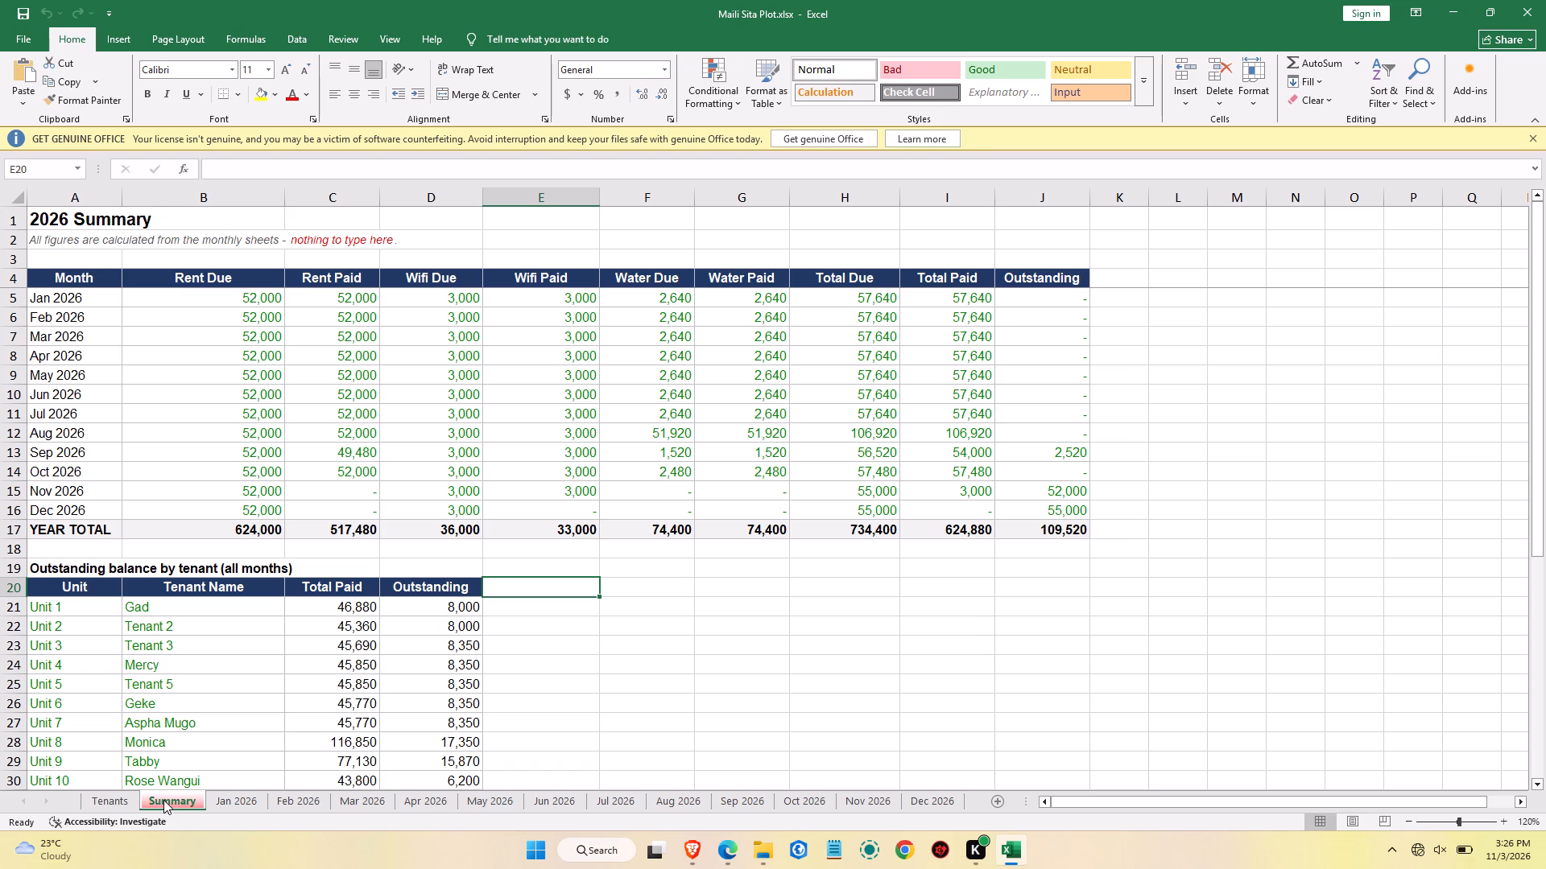
pyautogui.click(110, 803)
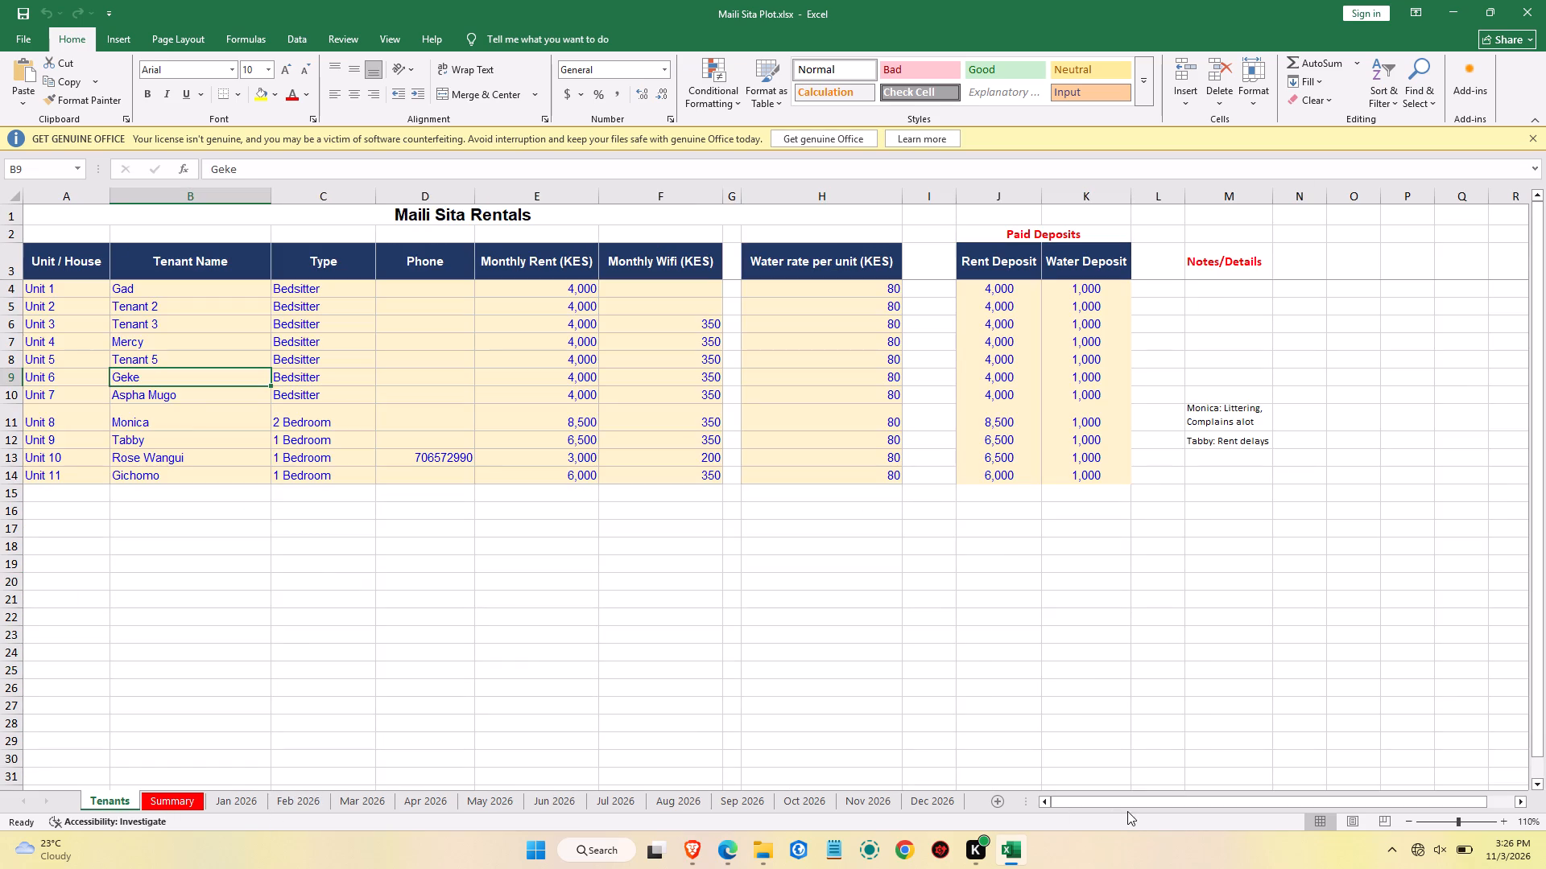
pyautogui.scroll(1, 366, 629)
pyautogui.scroll(-1, 364, 629)
pyautogui.scroll(5, 364, 629)
# On the Tenants sheet, enter the labels "Landlord:" in A17 and "Caretaker:" in A18, below the unit table.
pyautogui.click(56, 529)
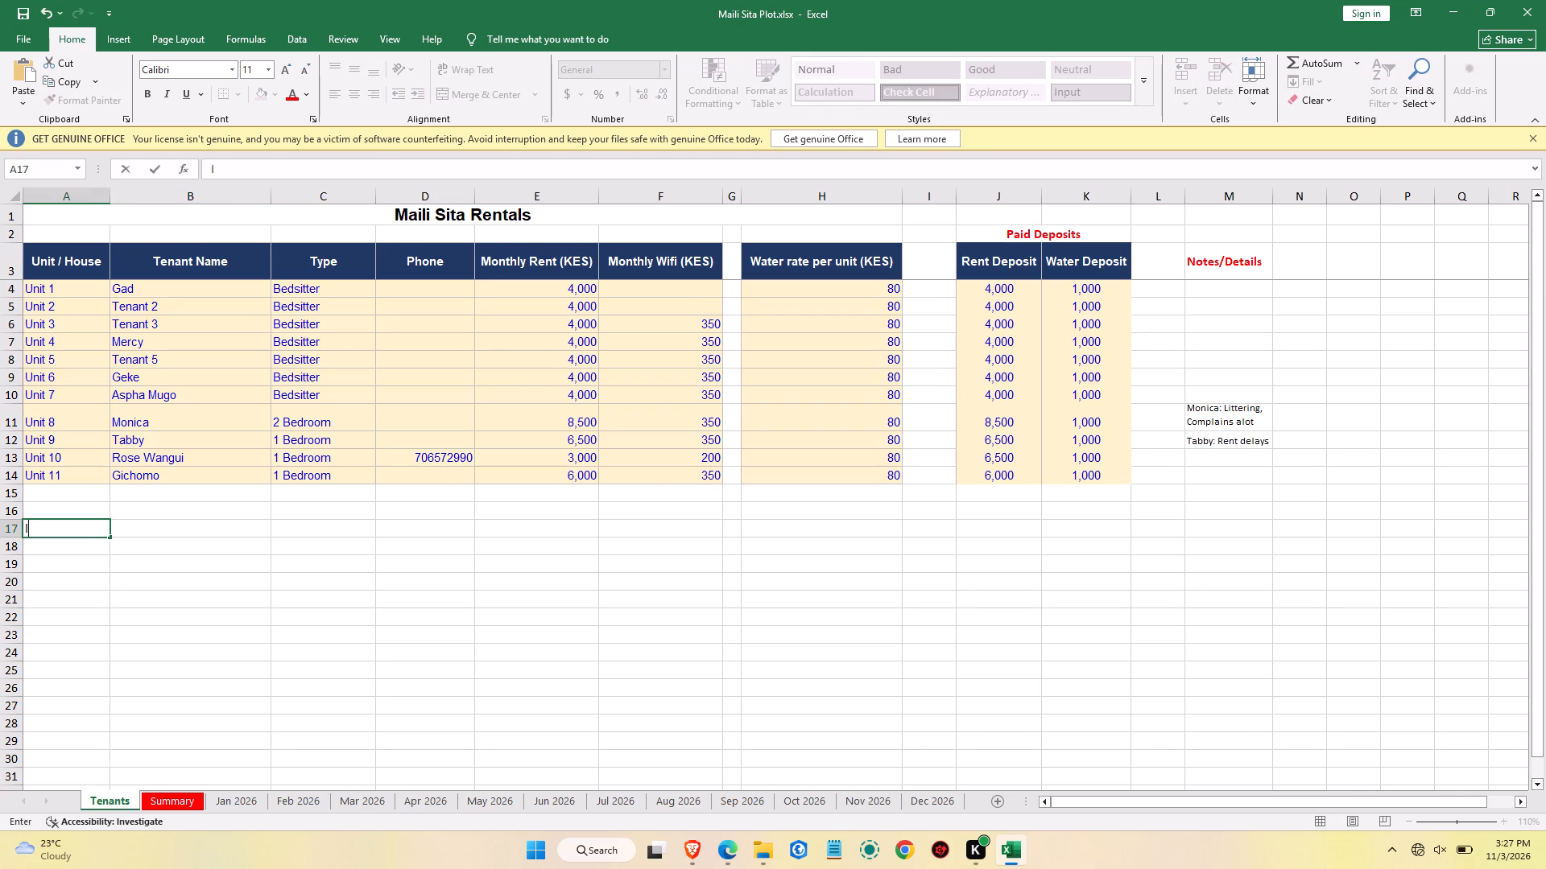
pyautogui.press('BackSpace')
pyautogui.press('l')
pyautogui.write('and')
pyautogui.write('lor')
pyautogui.press('d')
pyautogui.hotkey('shift', ':')
pyautogui.press('Return')
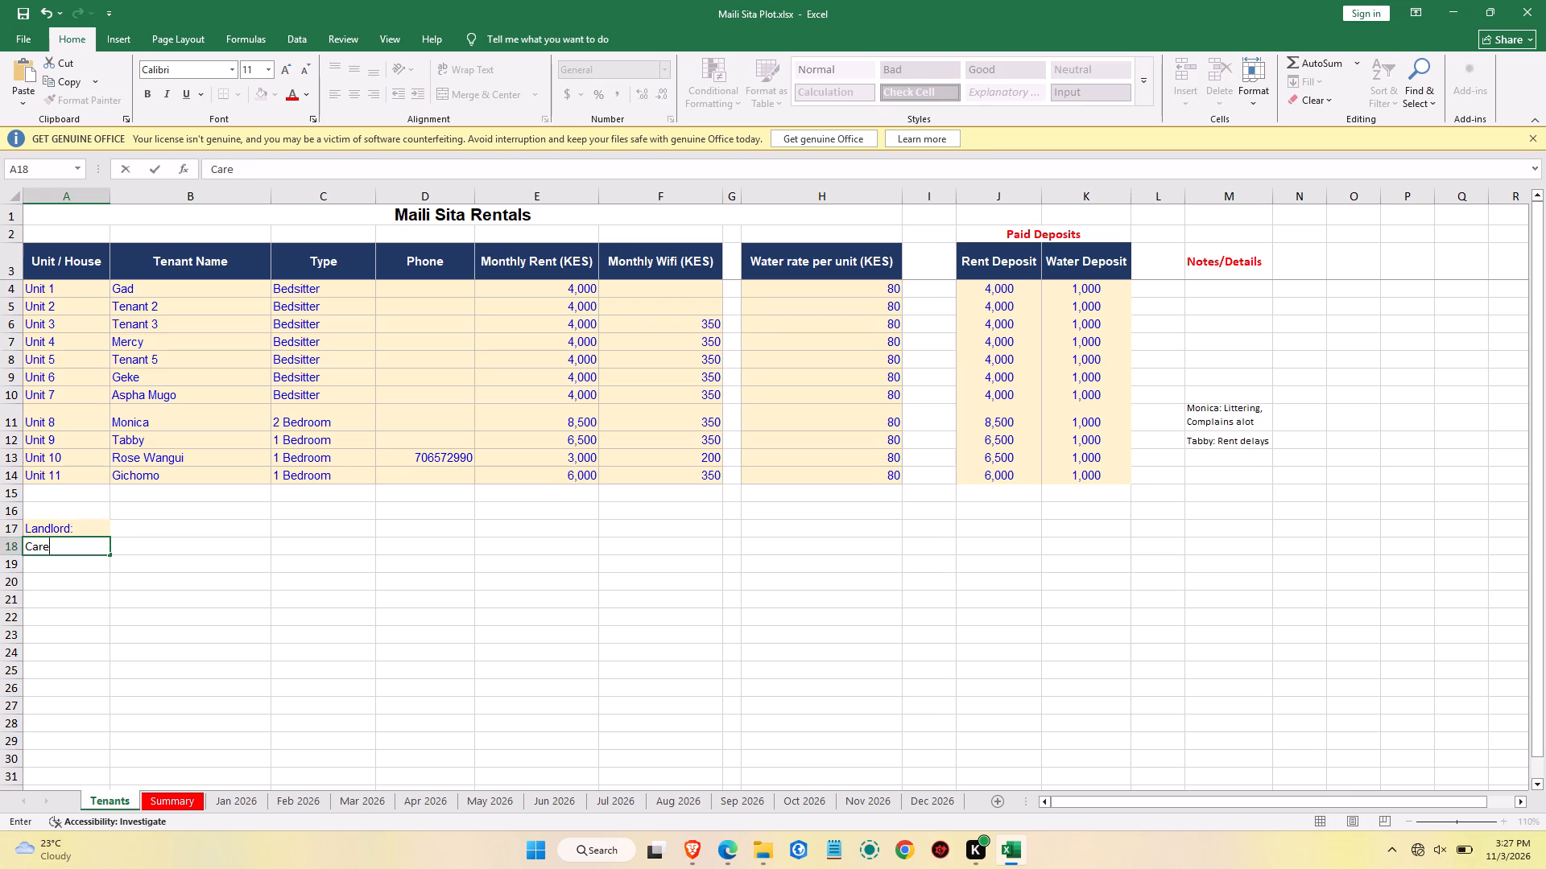
pyautogui.write('taker')
pyautogui.hotkey('shift', ':')
pyautogui.press('Return')
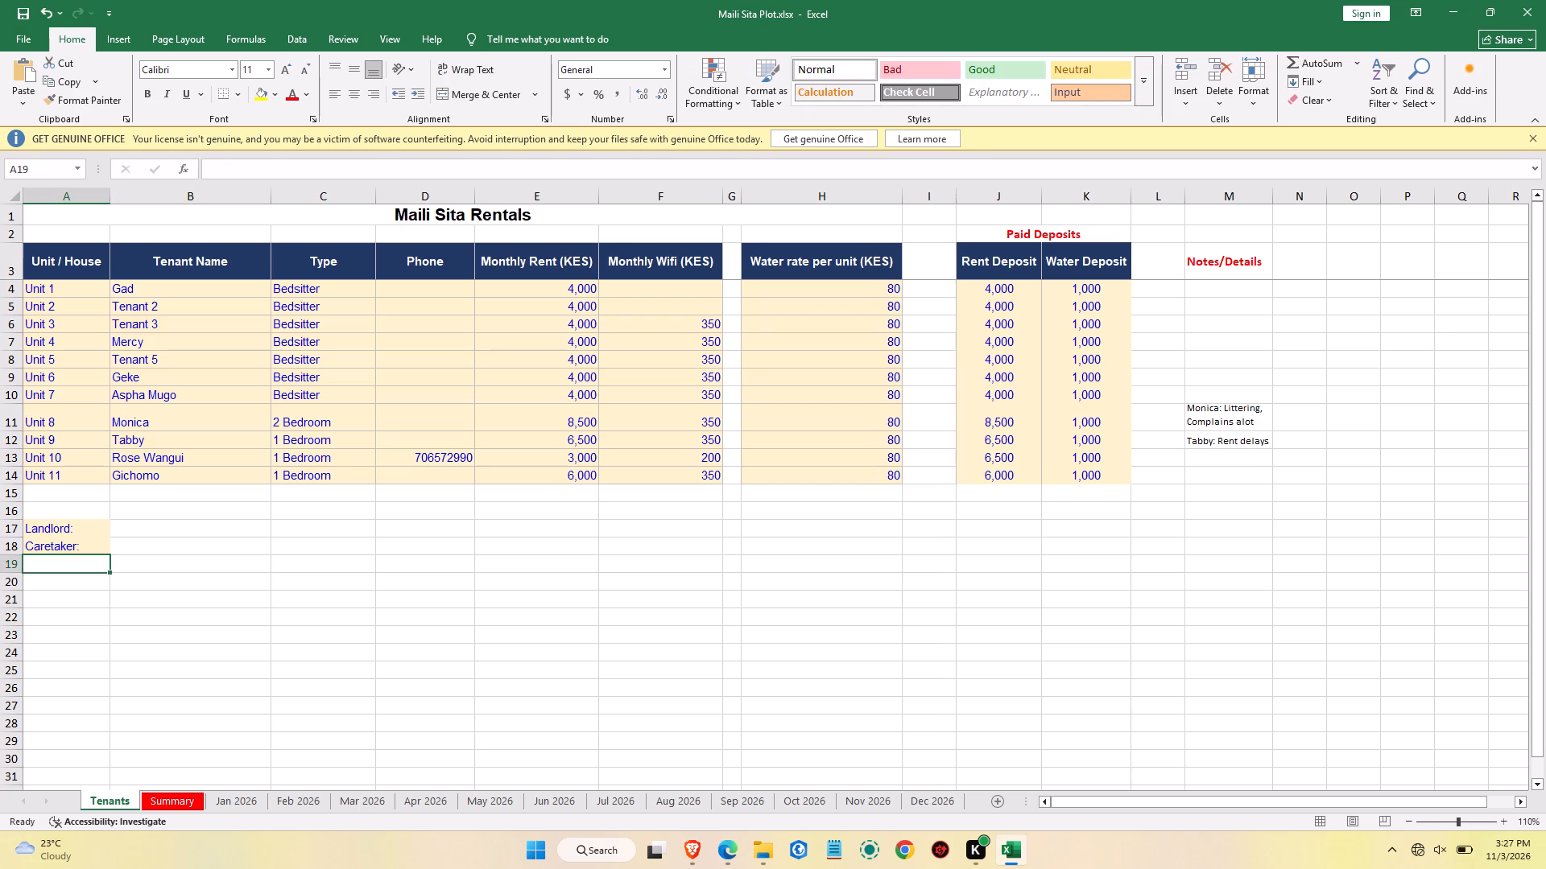
pyautogui.click(173, 551)
pyautogui.click(176, 525)
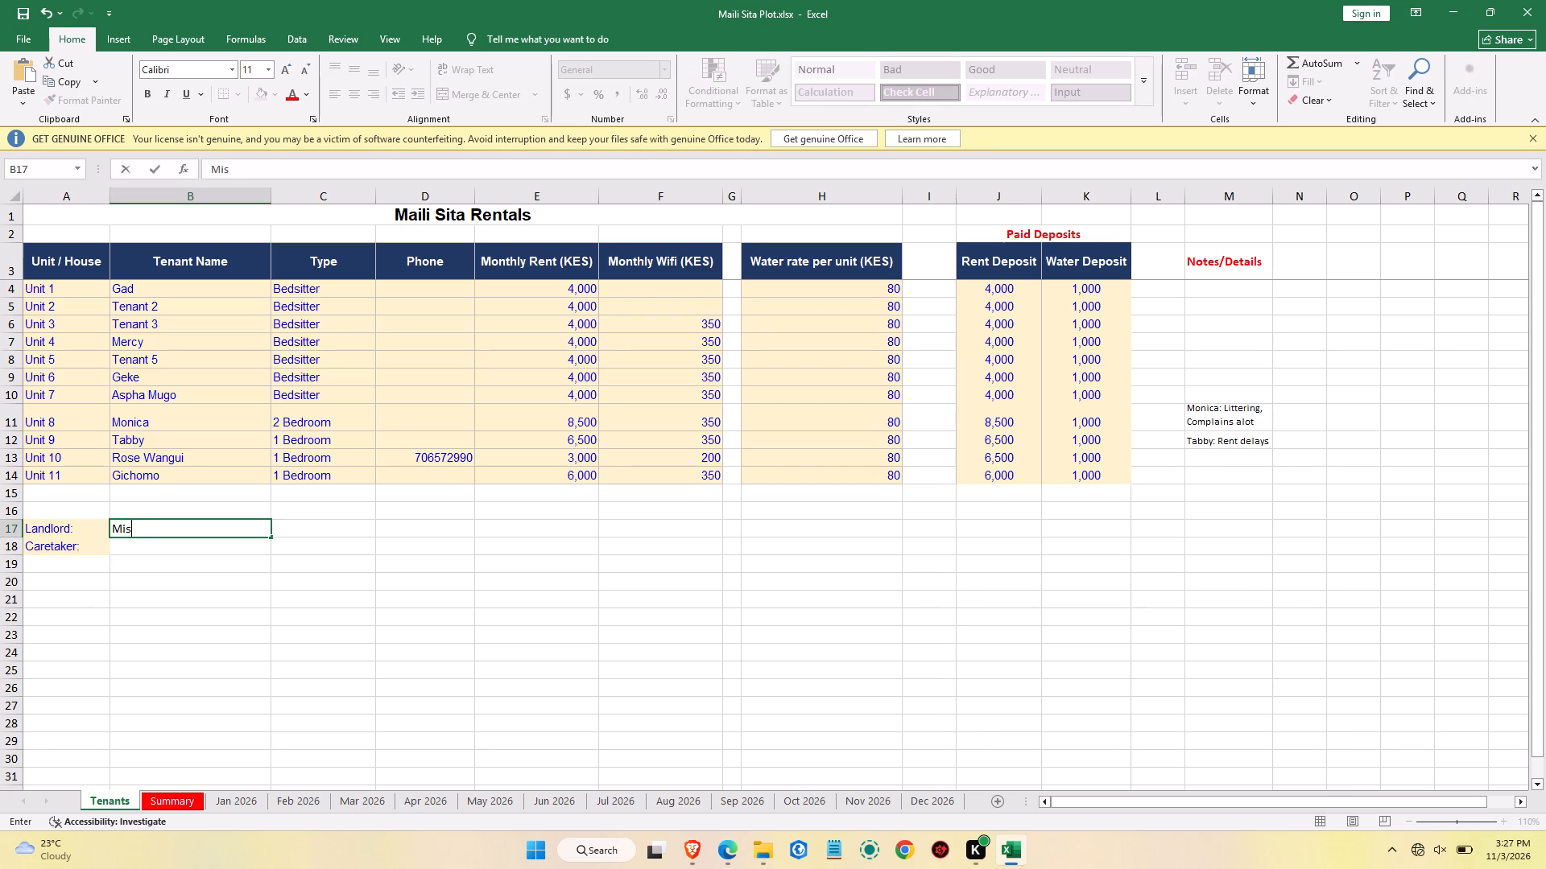
pyautogui.write('charia')
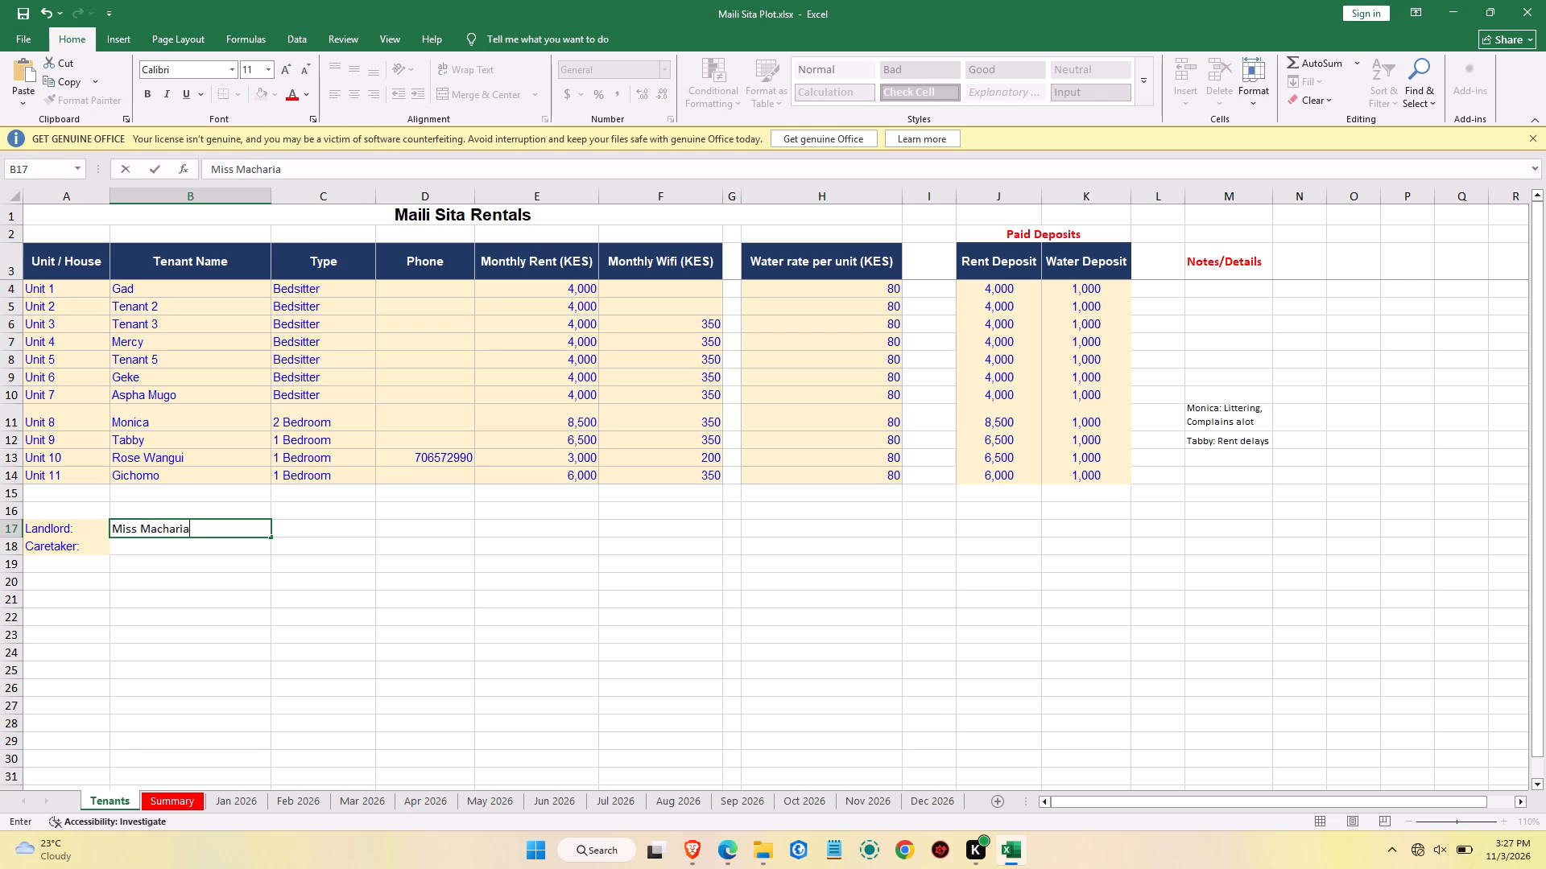
pyautogui.click(144, 540)
pyautogui.click(139, 548)
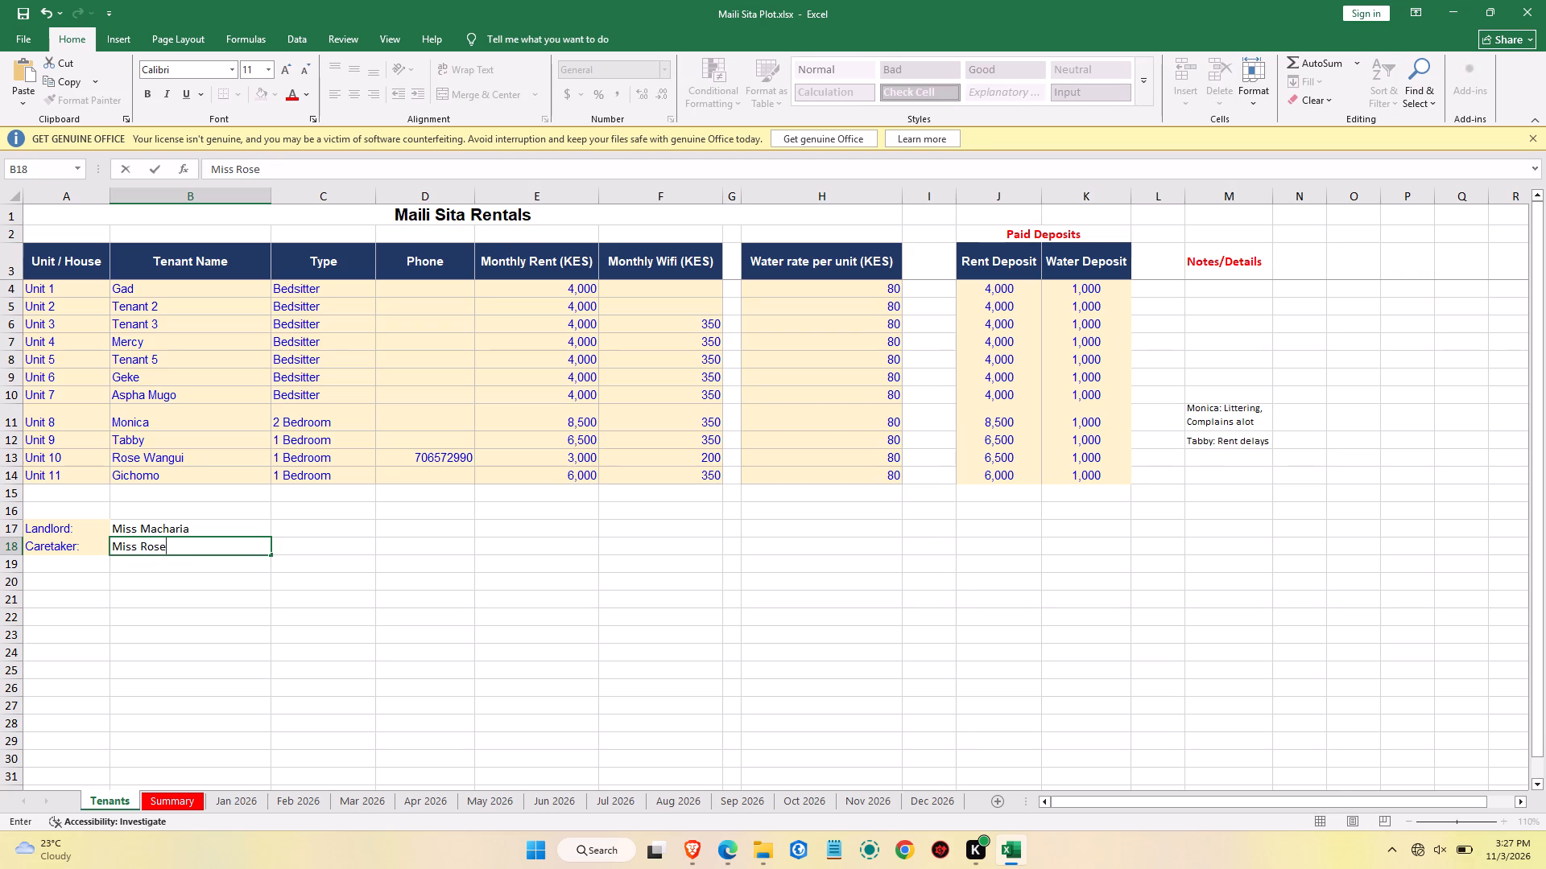
pyautogui.click(217, 591)
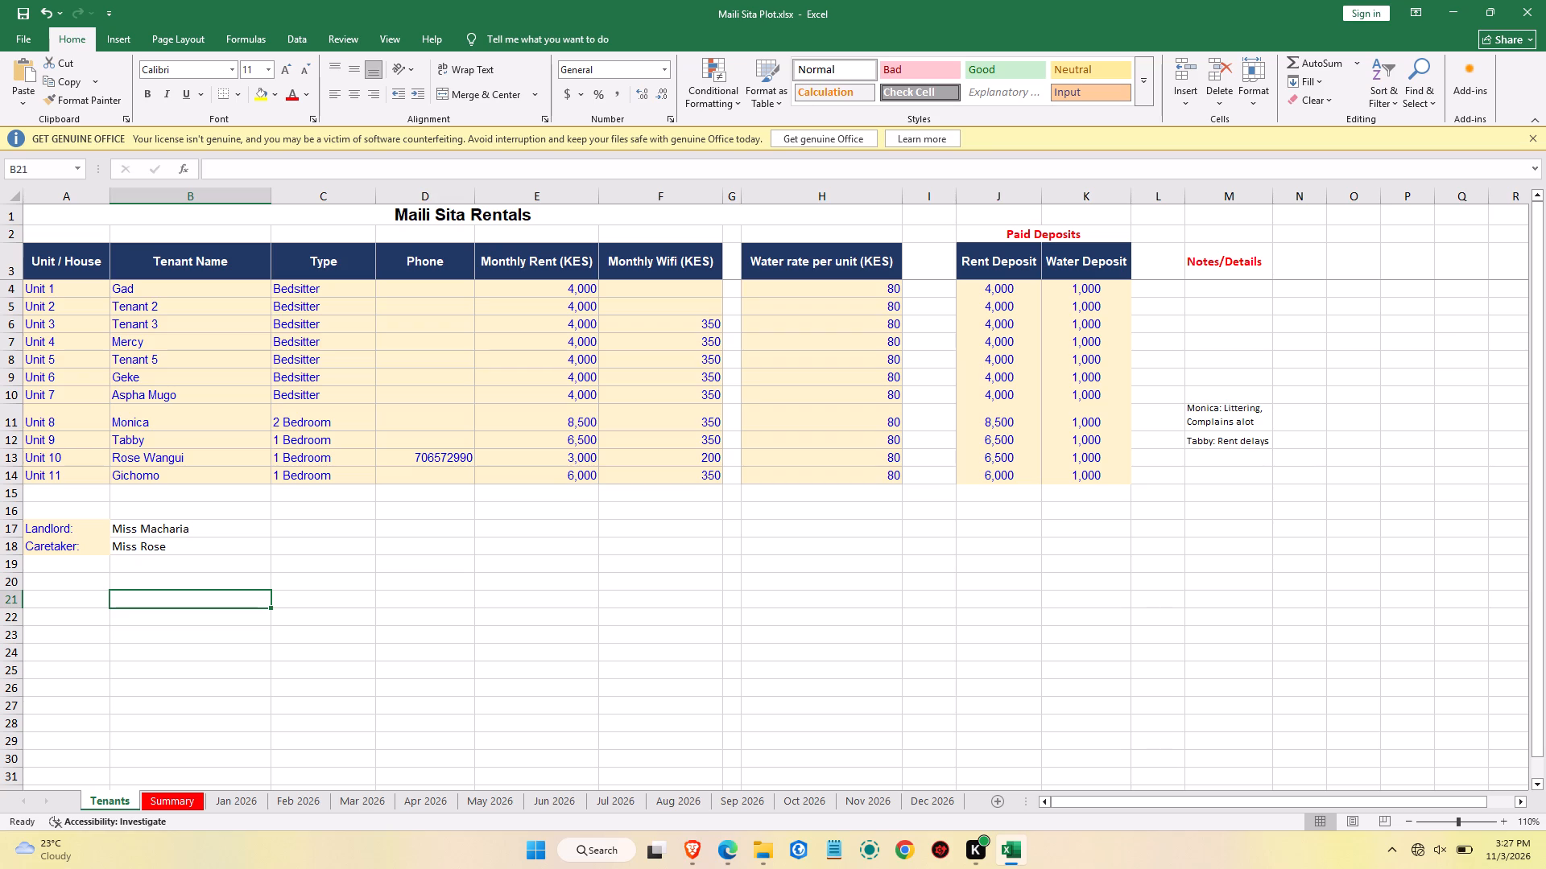
# Enter the label "Notes:" in A20, below the landlord and caretaker rows.
pyautogui.click(81, 579)
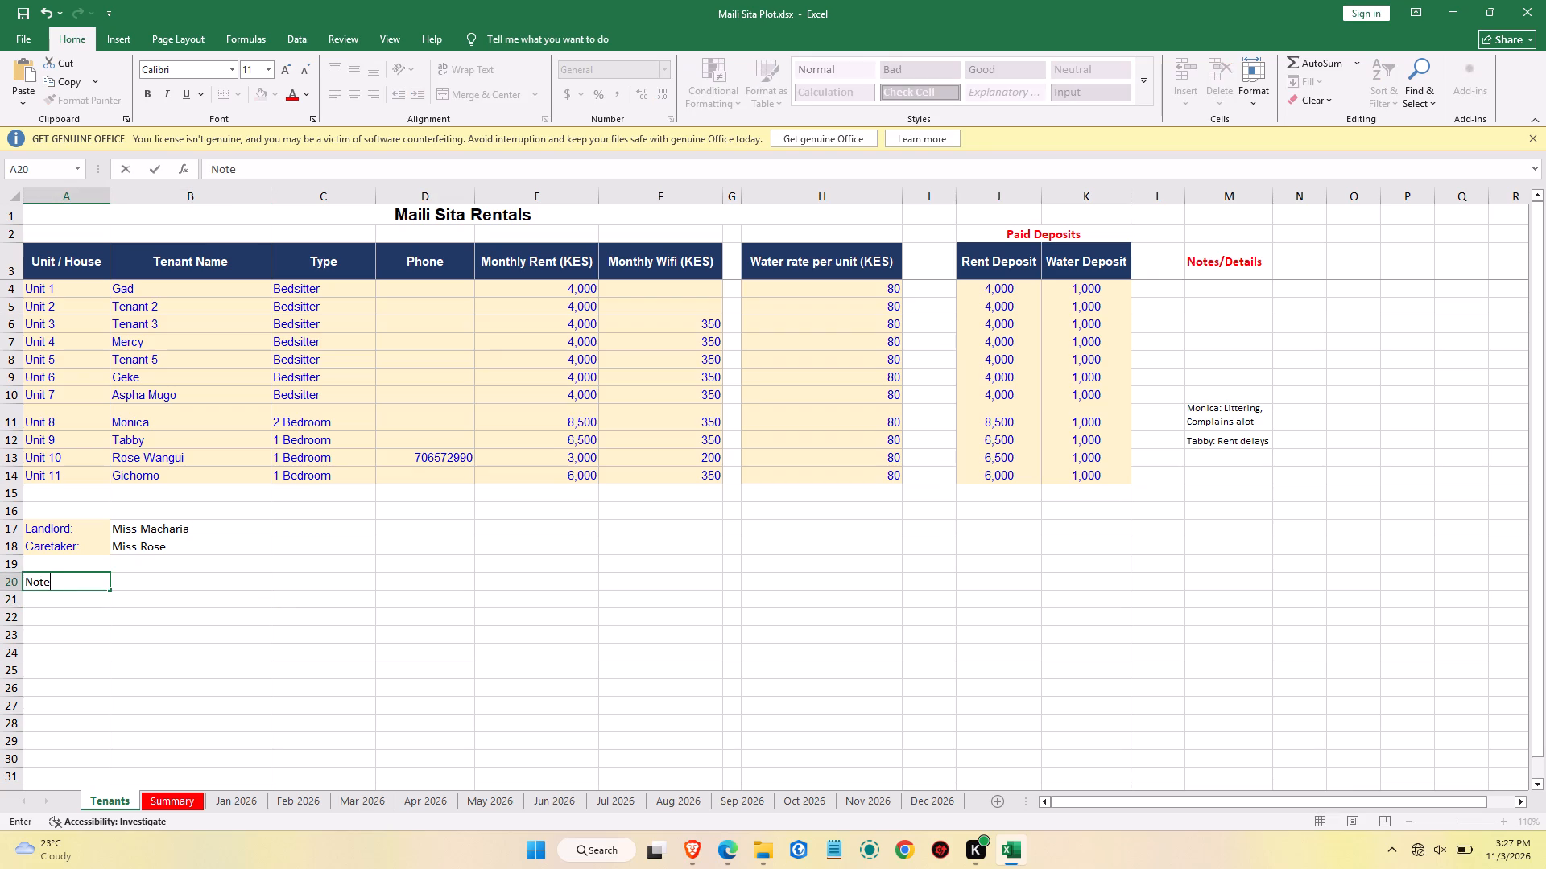
pyautogui.hotkey('shift', ':')
# In B20, beside the Notes label, enter "Trash taken by garbage man on Wednesday and Saturdays" as the start of the note.
pyautogui.click(135, 586)
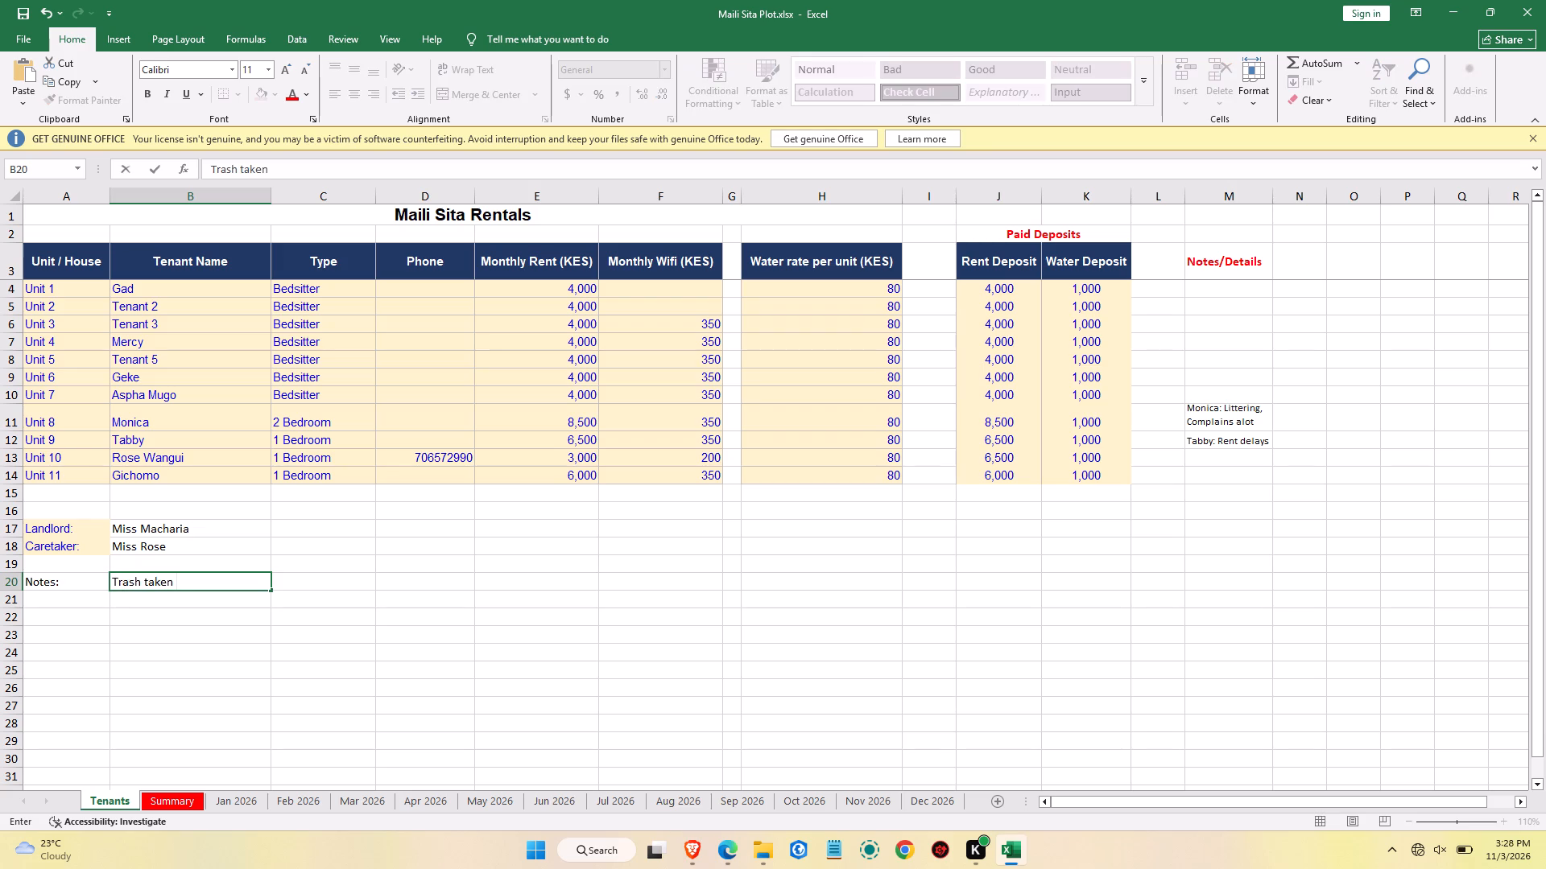
pyautogui.write('by')
pyautogui.press('space')
pyautogui.write('garbage man on')
pyautogui.press('space')
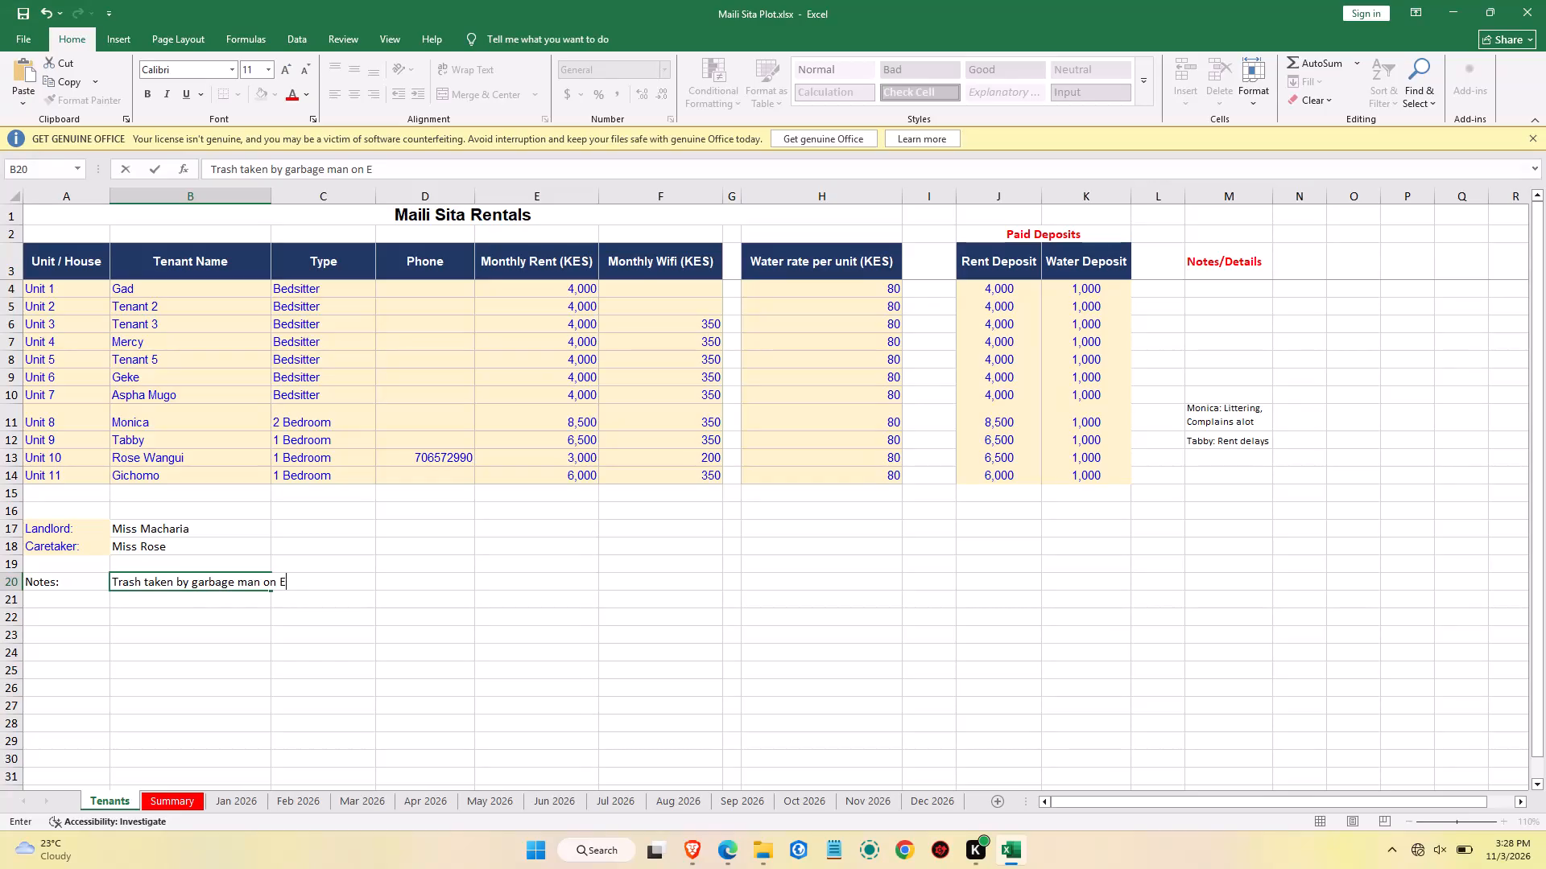
pyautogui.press('BackSpace')
pyautogui.press('w')
pyautogui.write('ednesday')
pyautogui.press('space')
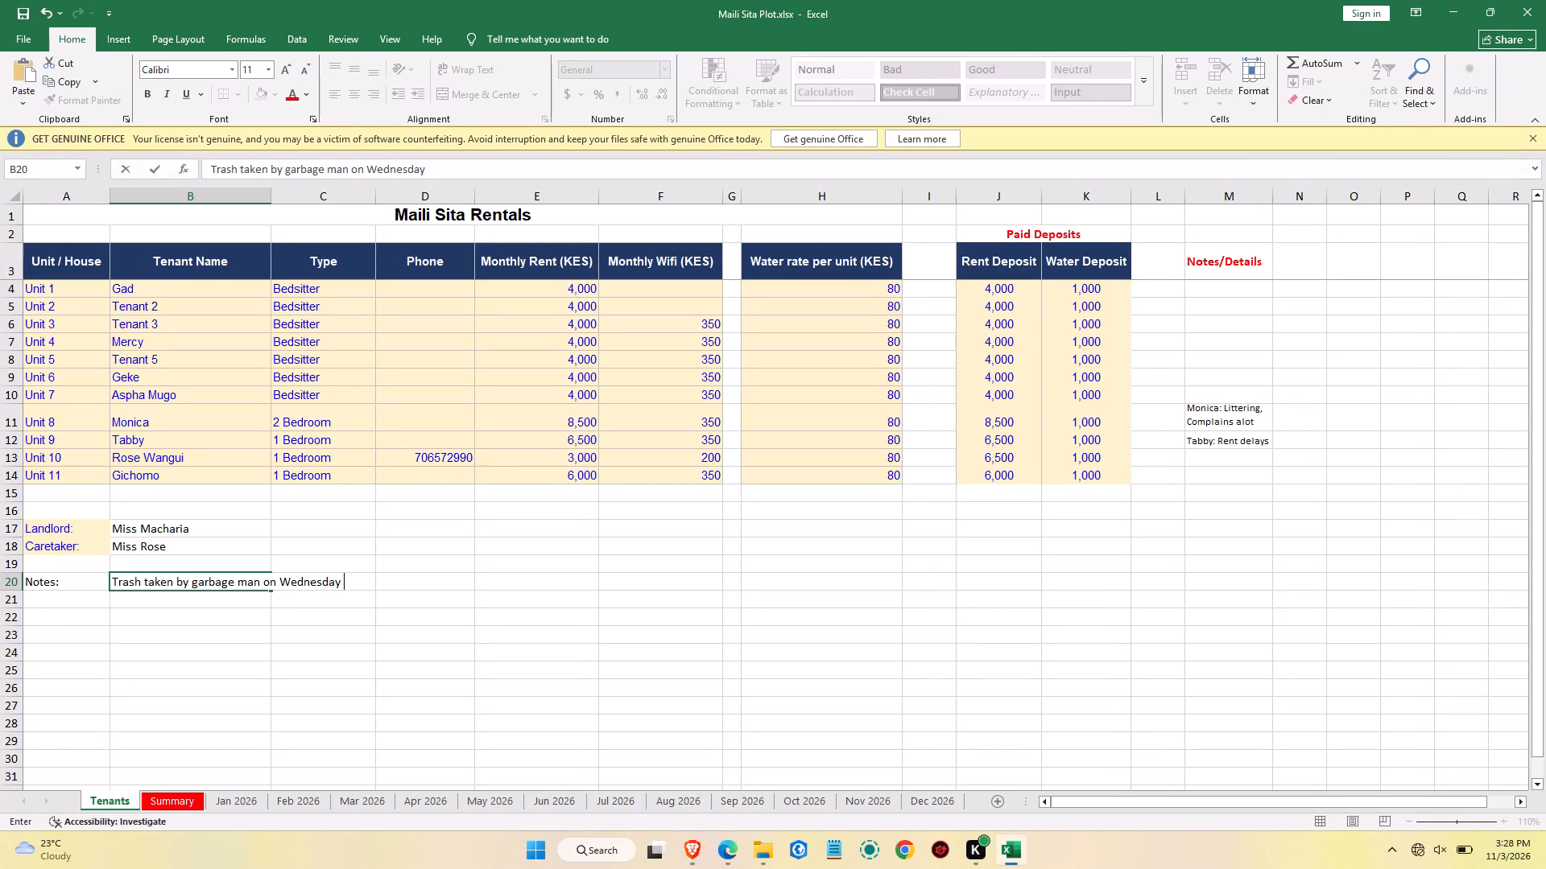
pyautogui.write('and')
pyautogui.press('space')
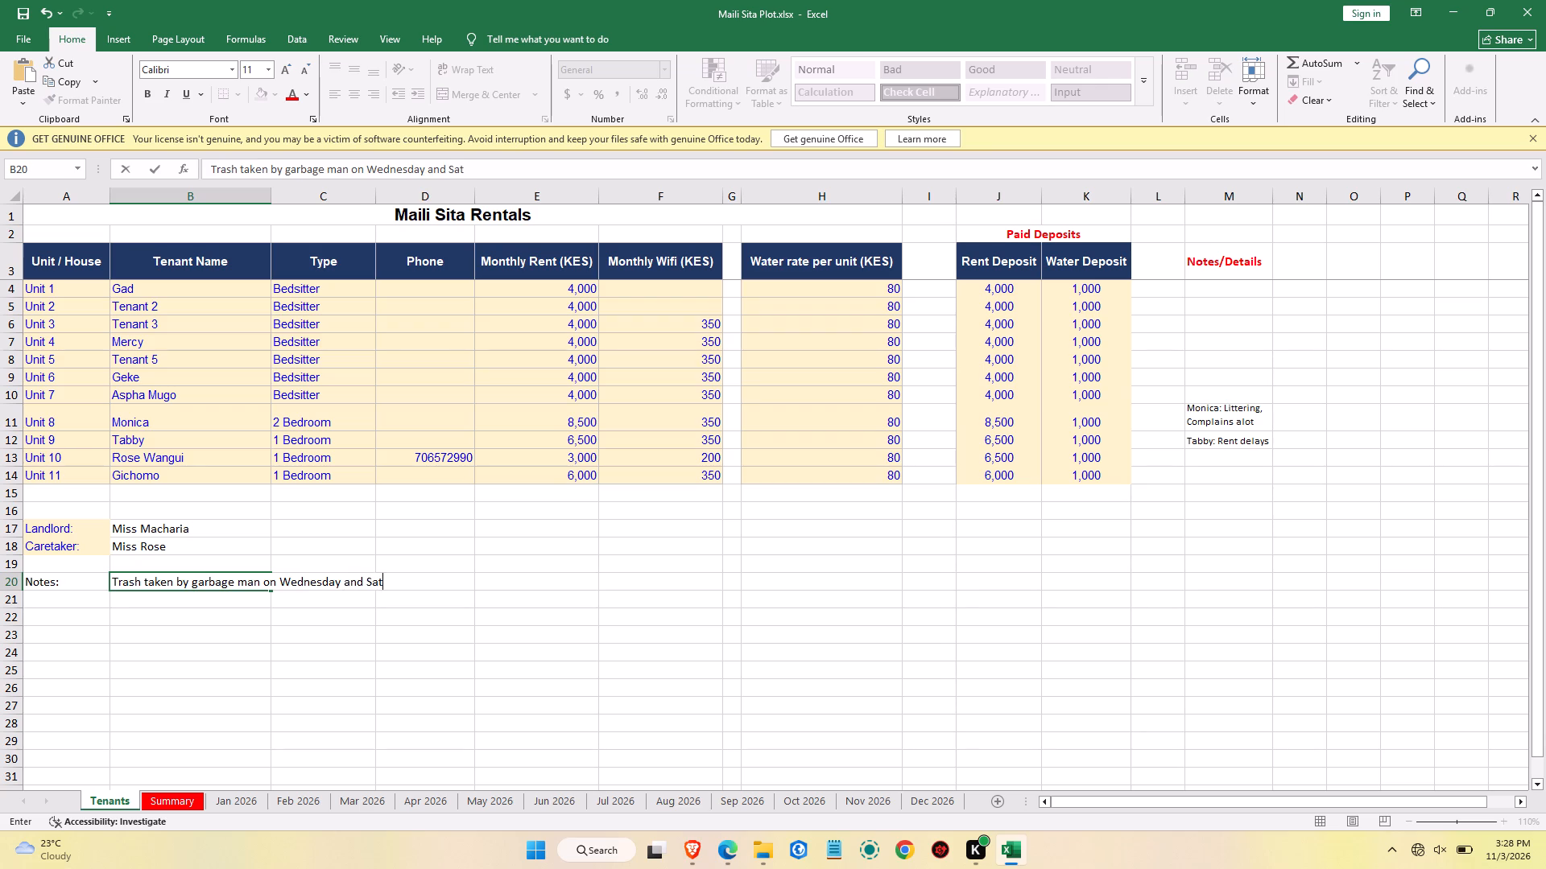
pyautogui.write('urdays')
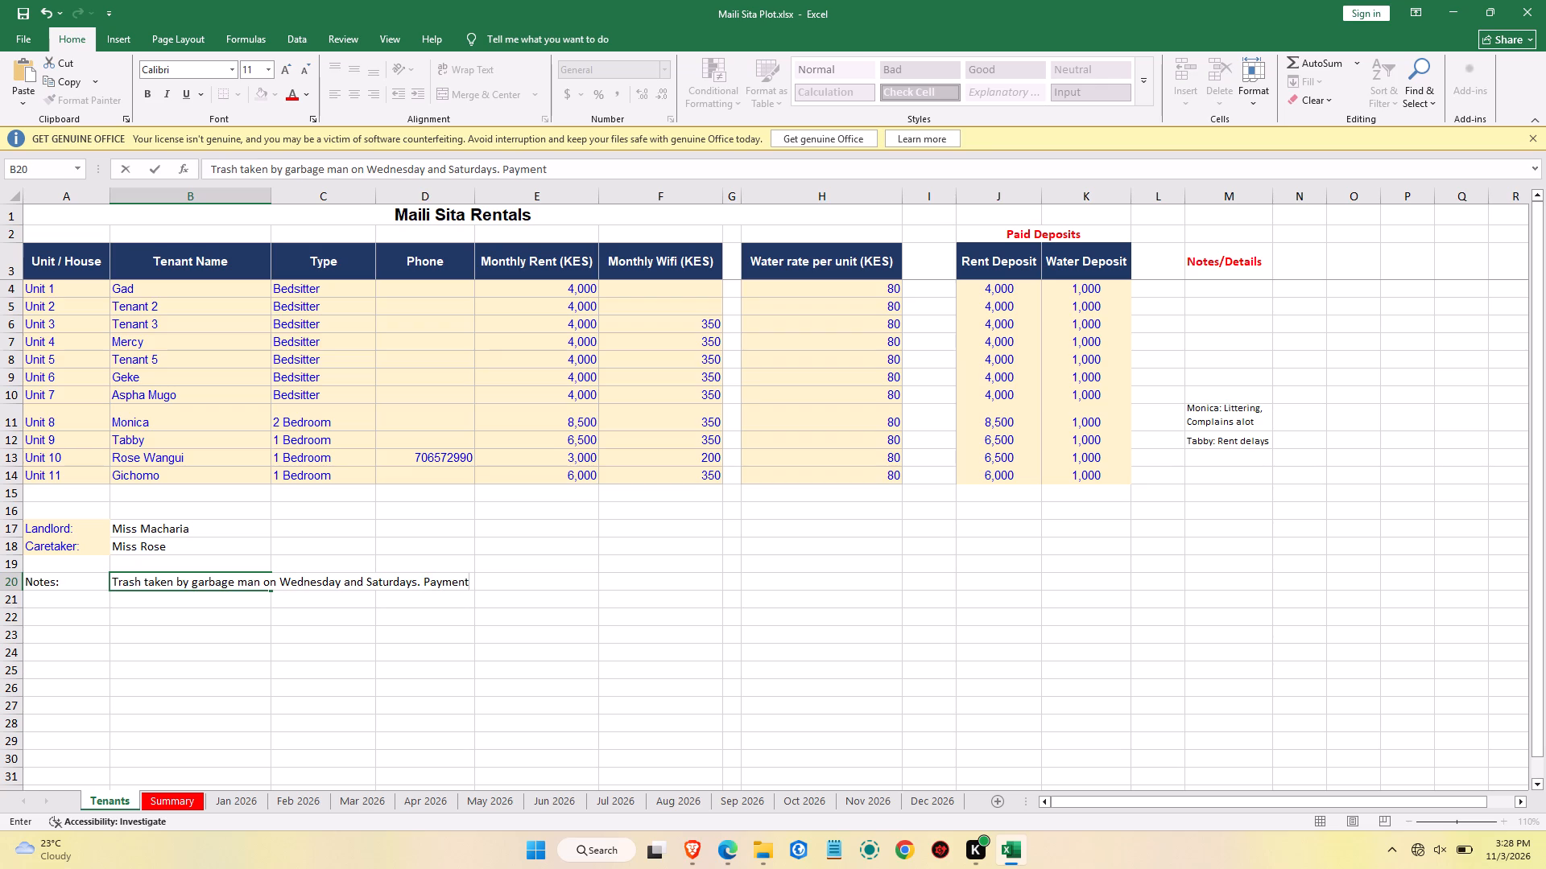
# Complete the B20 note with the sentence "Payment ofKsh 300 to be paid on Saturday.".
pyautogui.press('space')
pyautogui.write('od')
pyautogui.press('space')
pyautogui.press('BackSpace')
pyautogui.press('BackSpace')
pyautogui.press('f')
pyautogui.write('300')
pyautogui.press('space')
pyautogui.write('to p')
pyautogui.press('BackSpace')
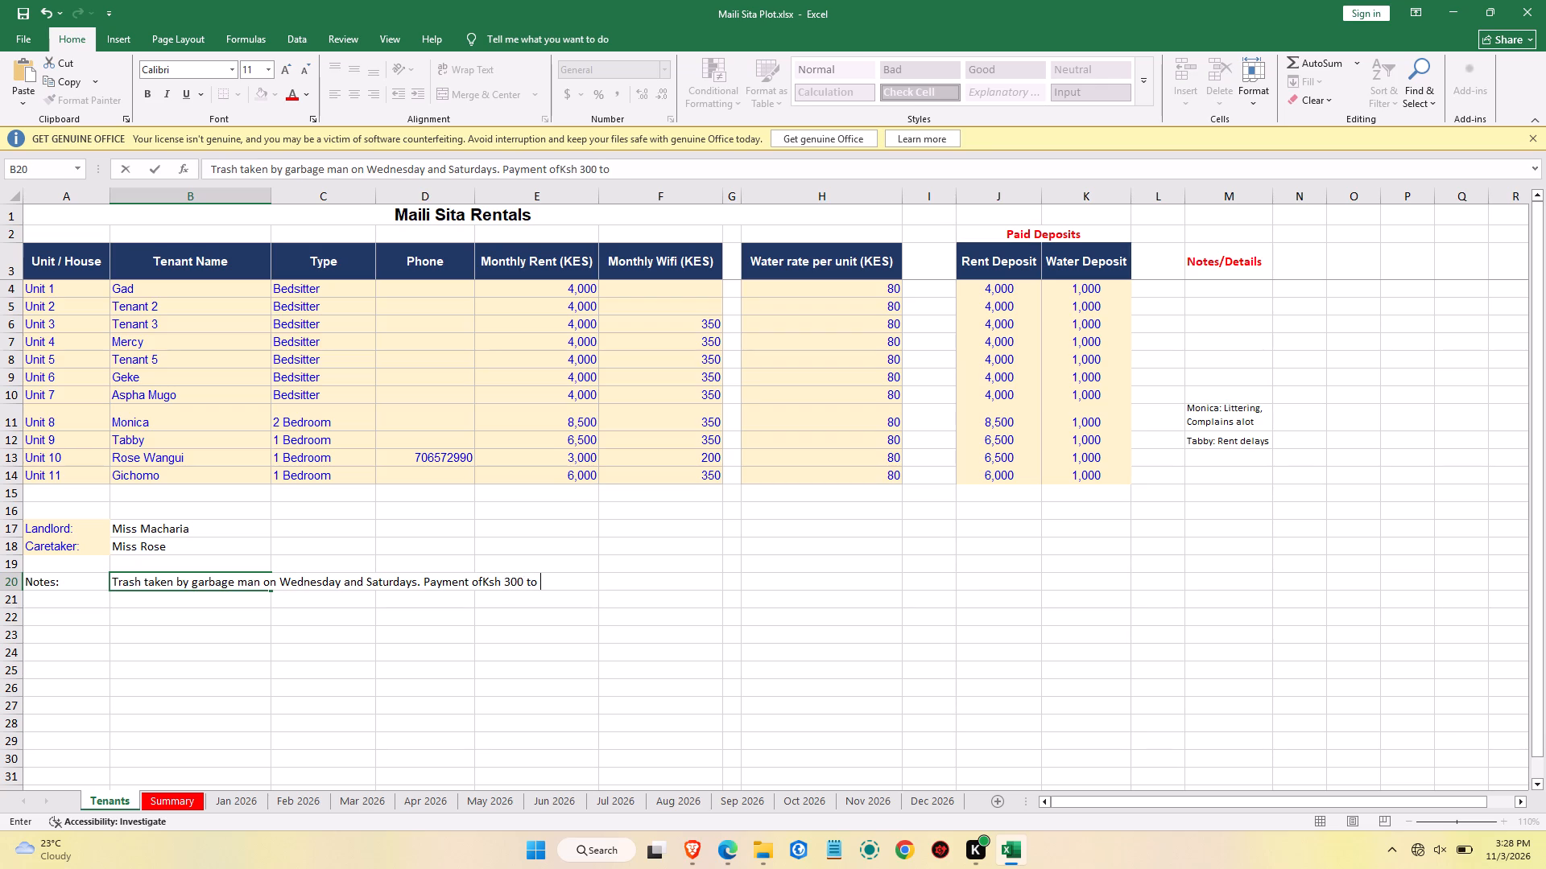
pyautogui.press('b')
pyautogui.write('e paid')
pyautogui.press('space')
pyautogui.write('on')
pyautogui.press('space')
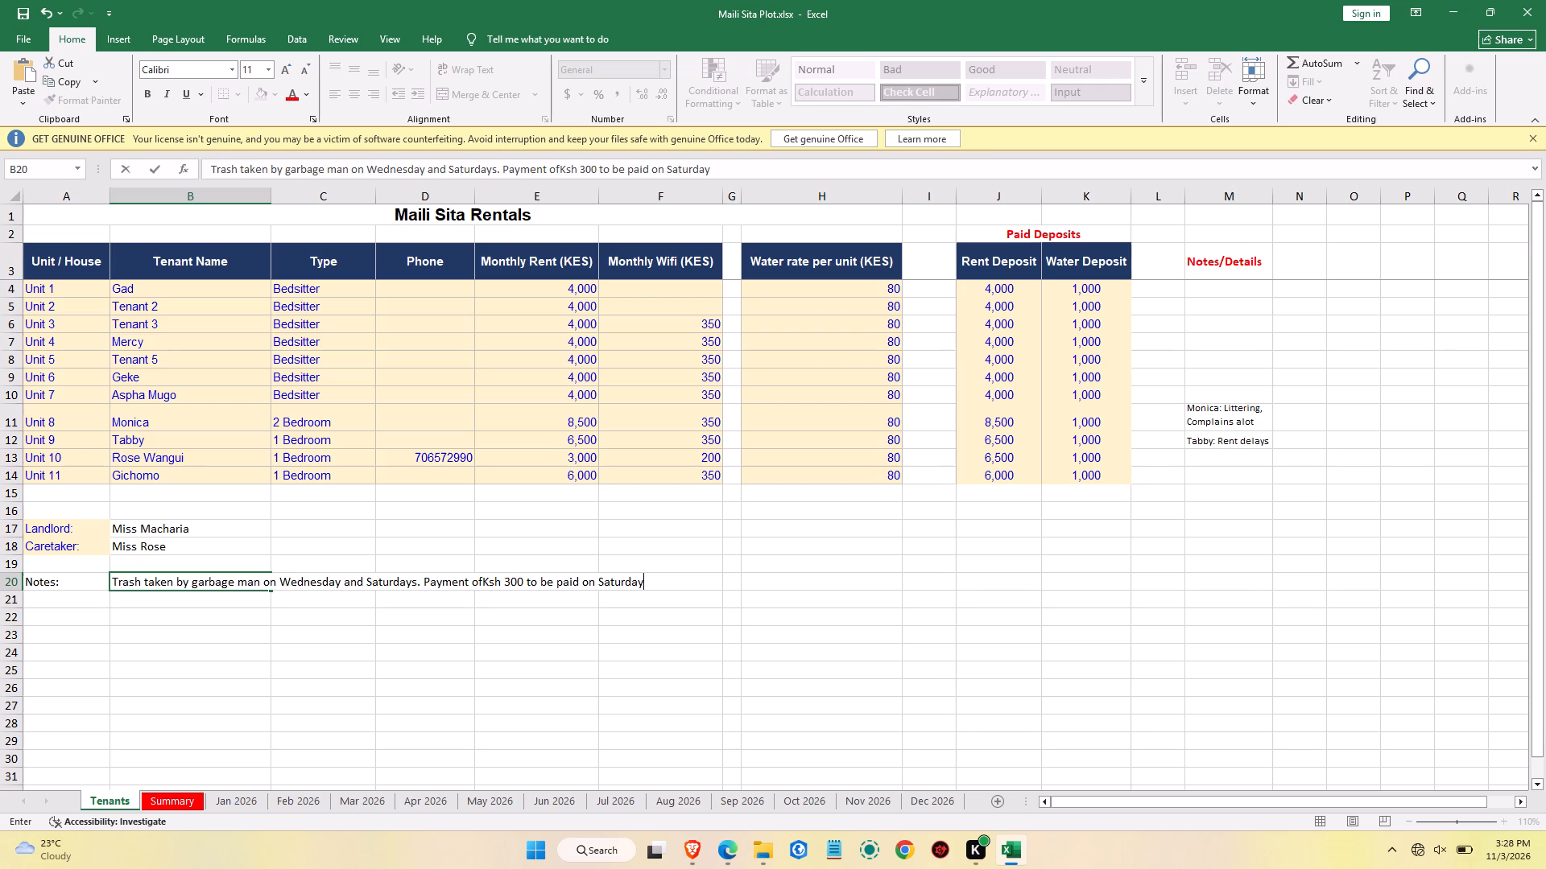
pyautogui.press('.')
pyautogui.click(294, 624)
# Wrap the garbage collection note in B20 so it fits within the column width.
pyautogui.click(243, 586)
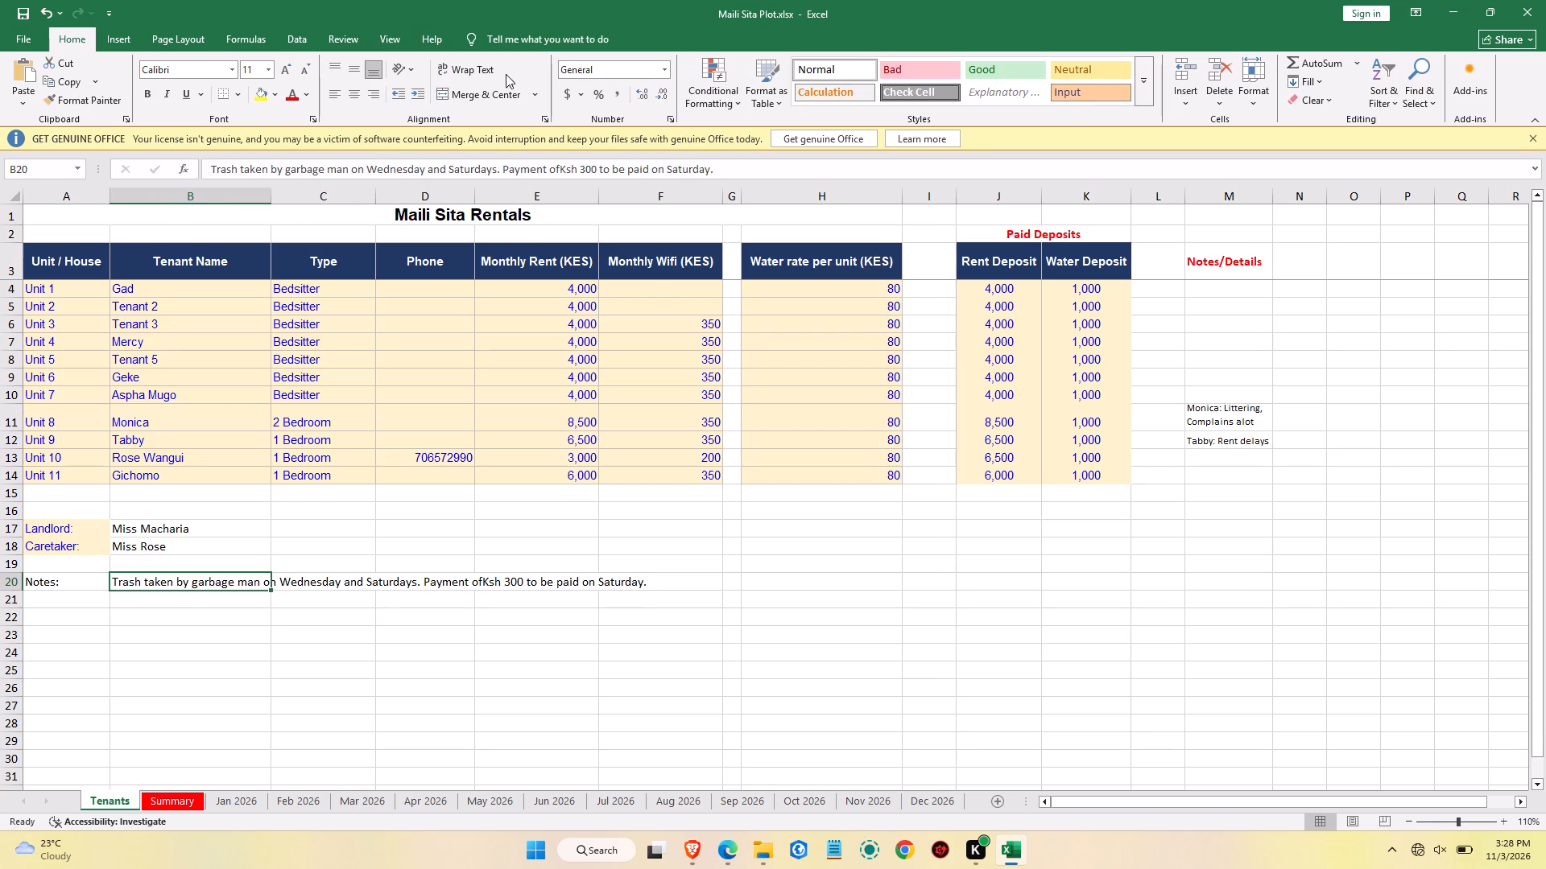
pyautogui.click(482, 72)
pyautogui.click(314, 690)
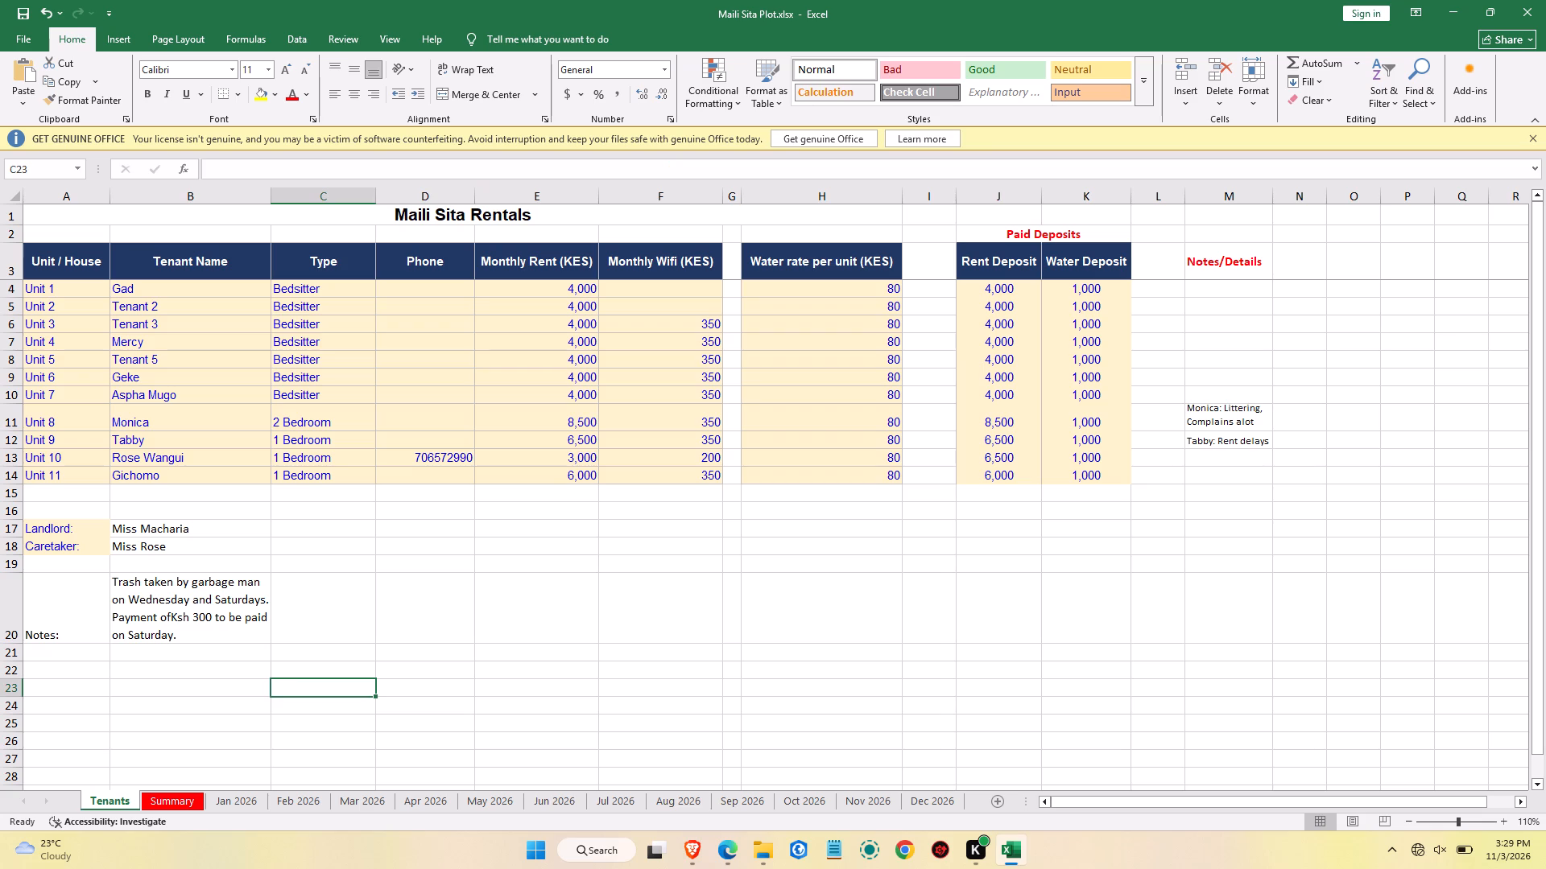
# Top-align the "Notes:" label in A20 so it lines up with the first line of the note.
pyautogui.click(78, 631)
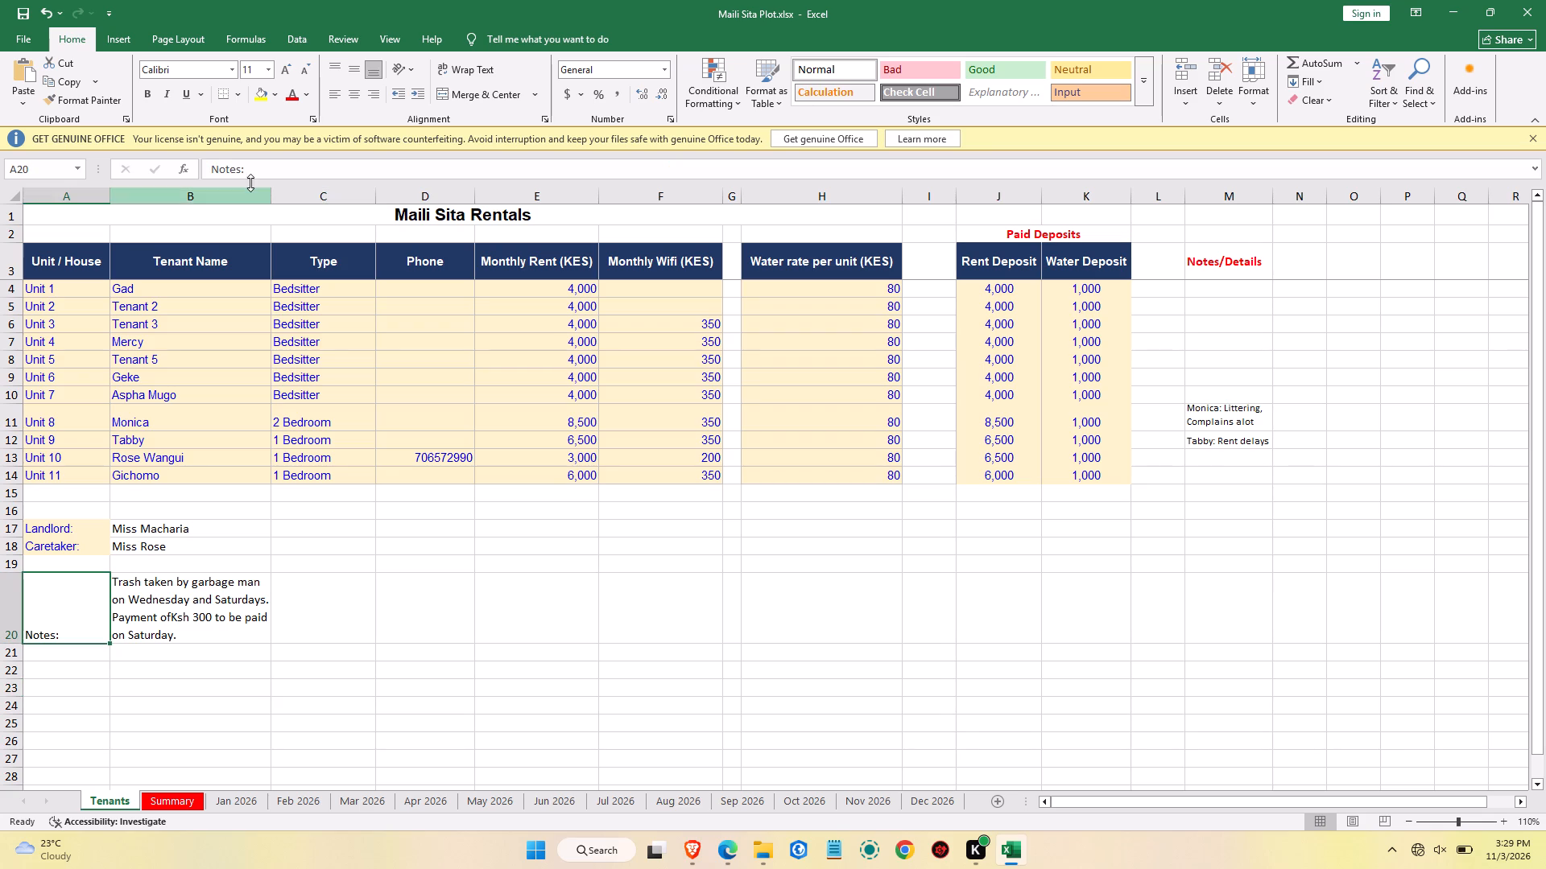
pyautogui.click(350, 76)
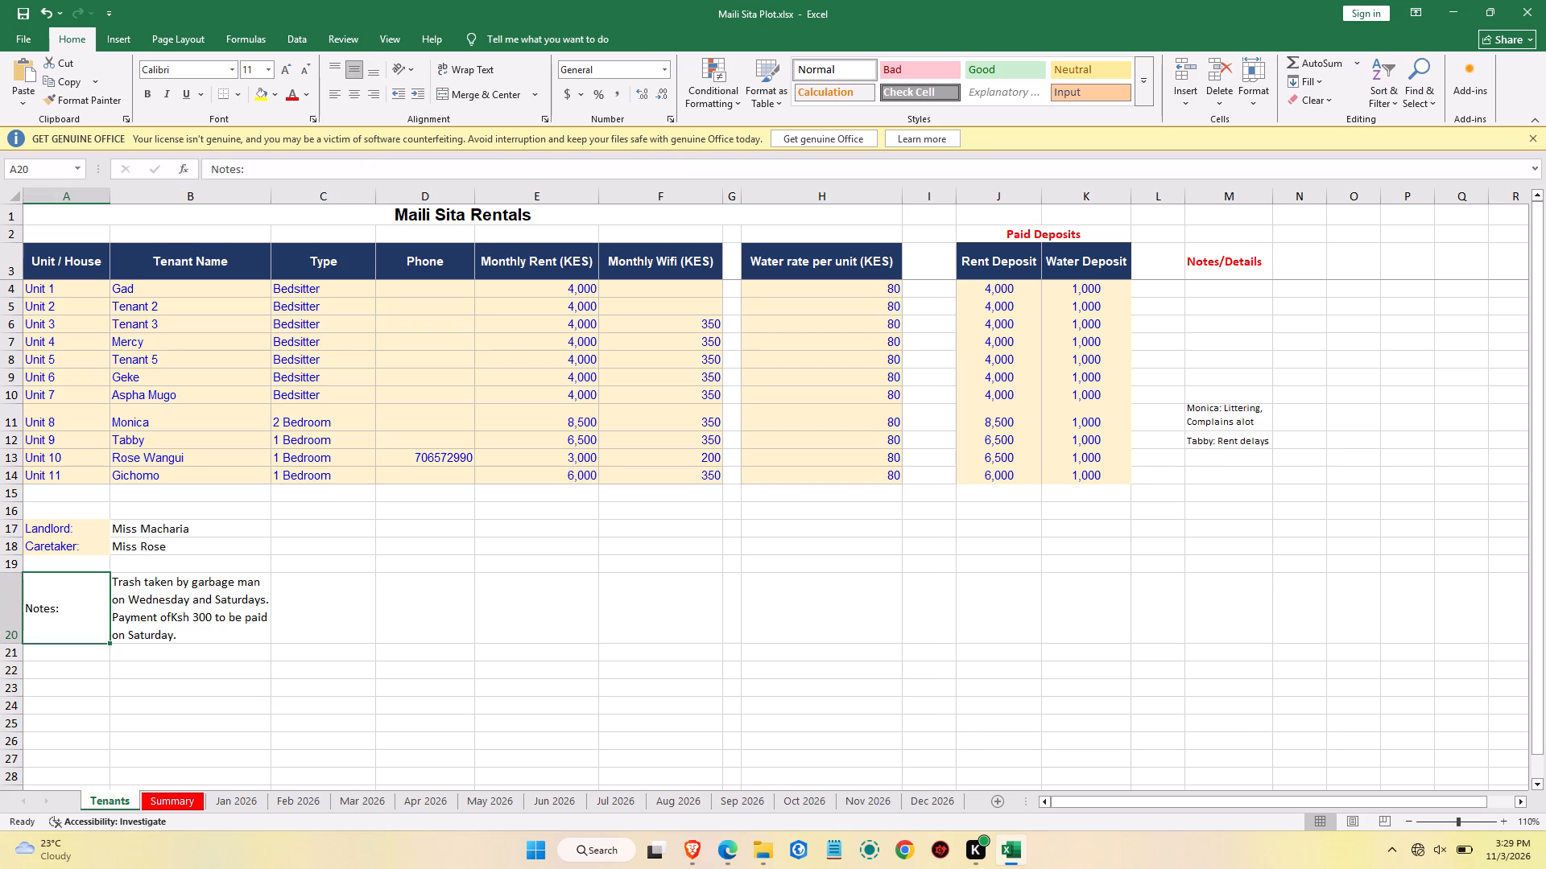
pyautogui.click(333, 68)
pyautogui.click(427, 597)
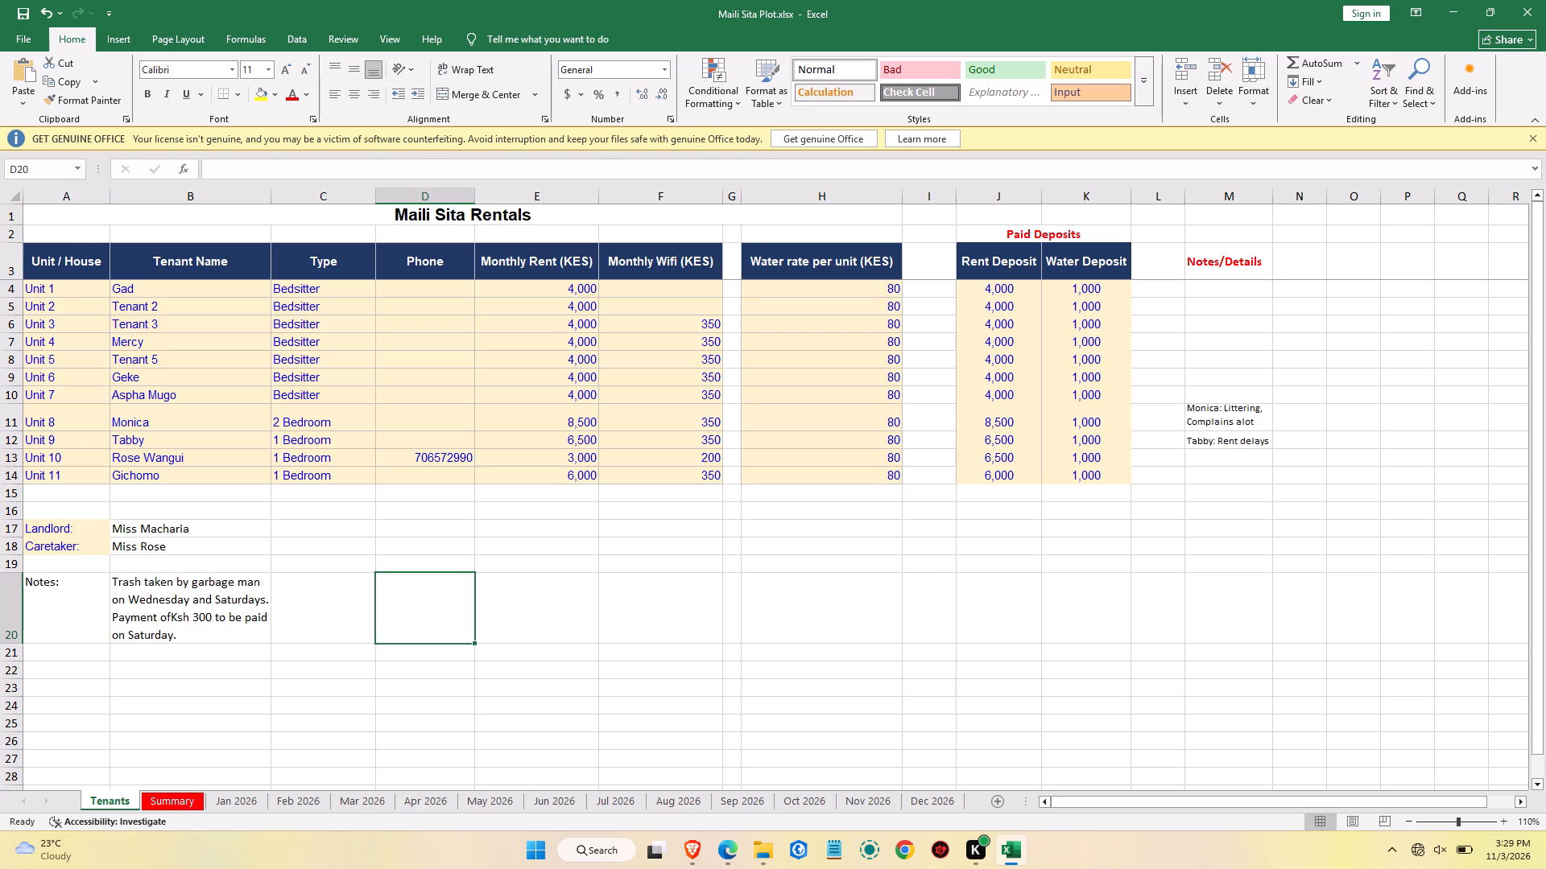
# Fill the garbage collection note cell B20 with a light olive green theme colour.
pyautogui.click(217, 600)
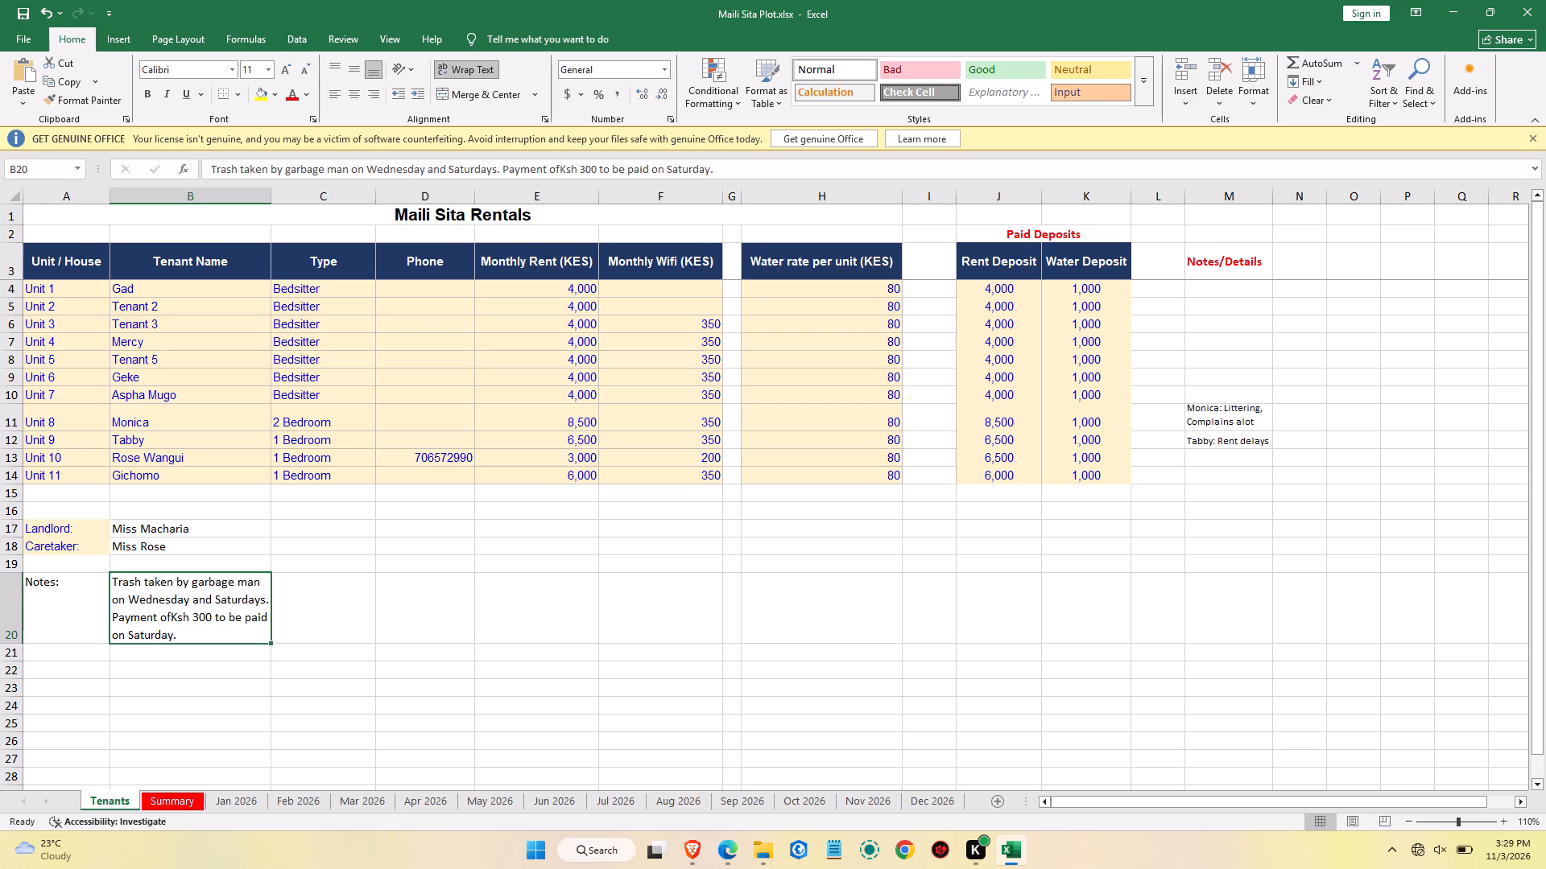
pyautogui.click(273, 96)
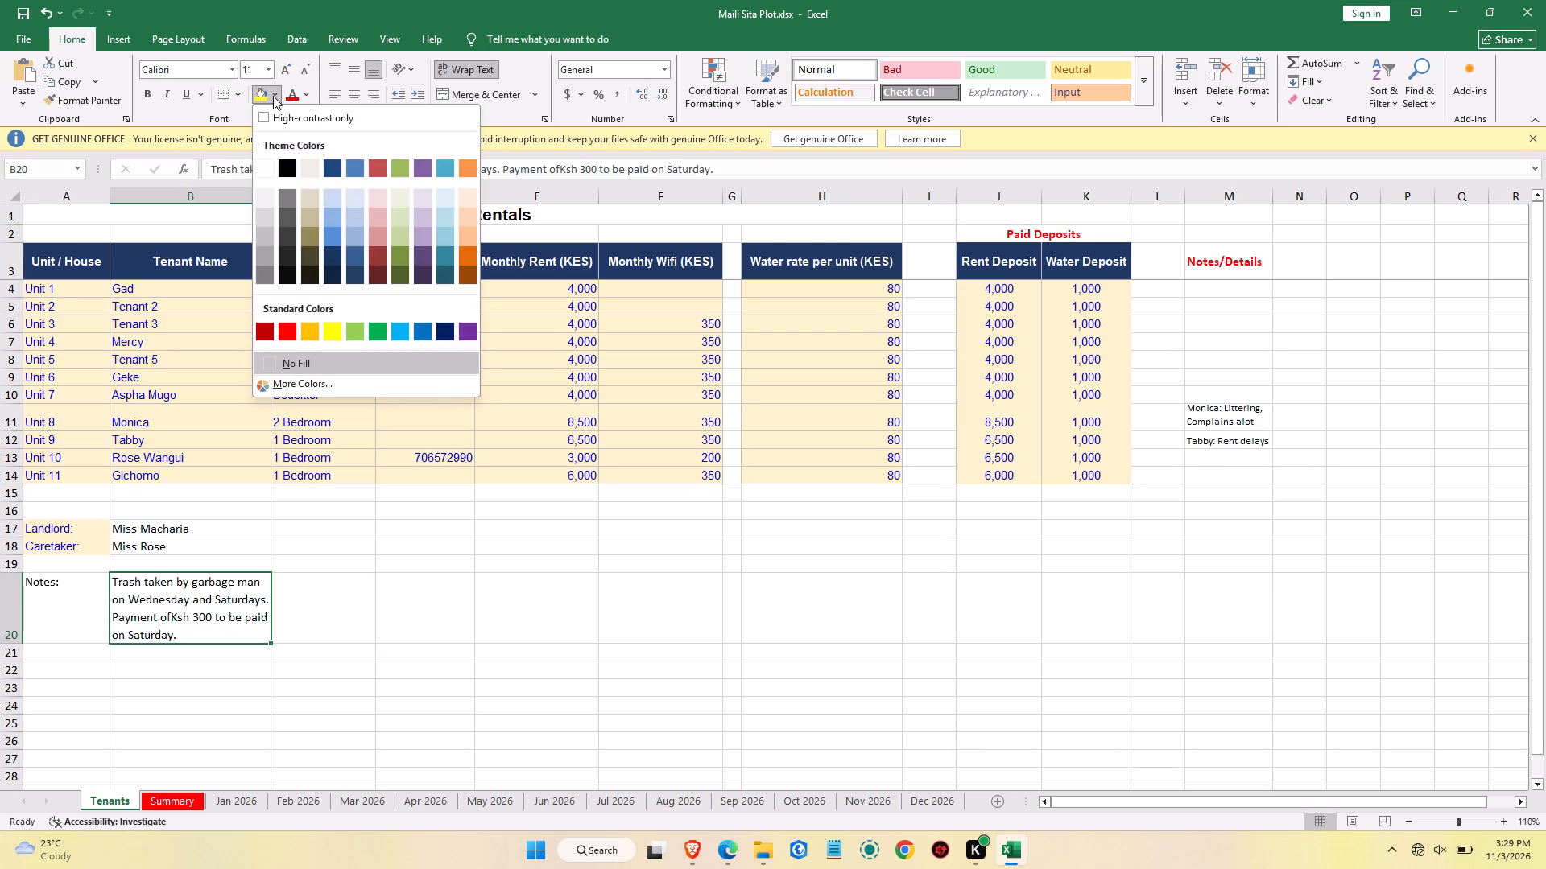
pyautogui.click(402, 220)
# Insert the missing space between "of" and "Ksh" in the B20 note and save the workbook.
pyautogui.doubleClick(219, 608)
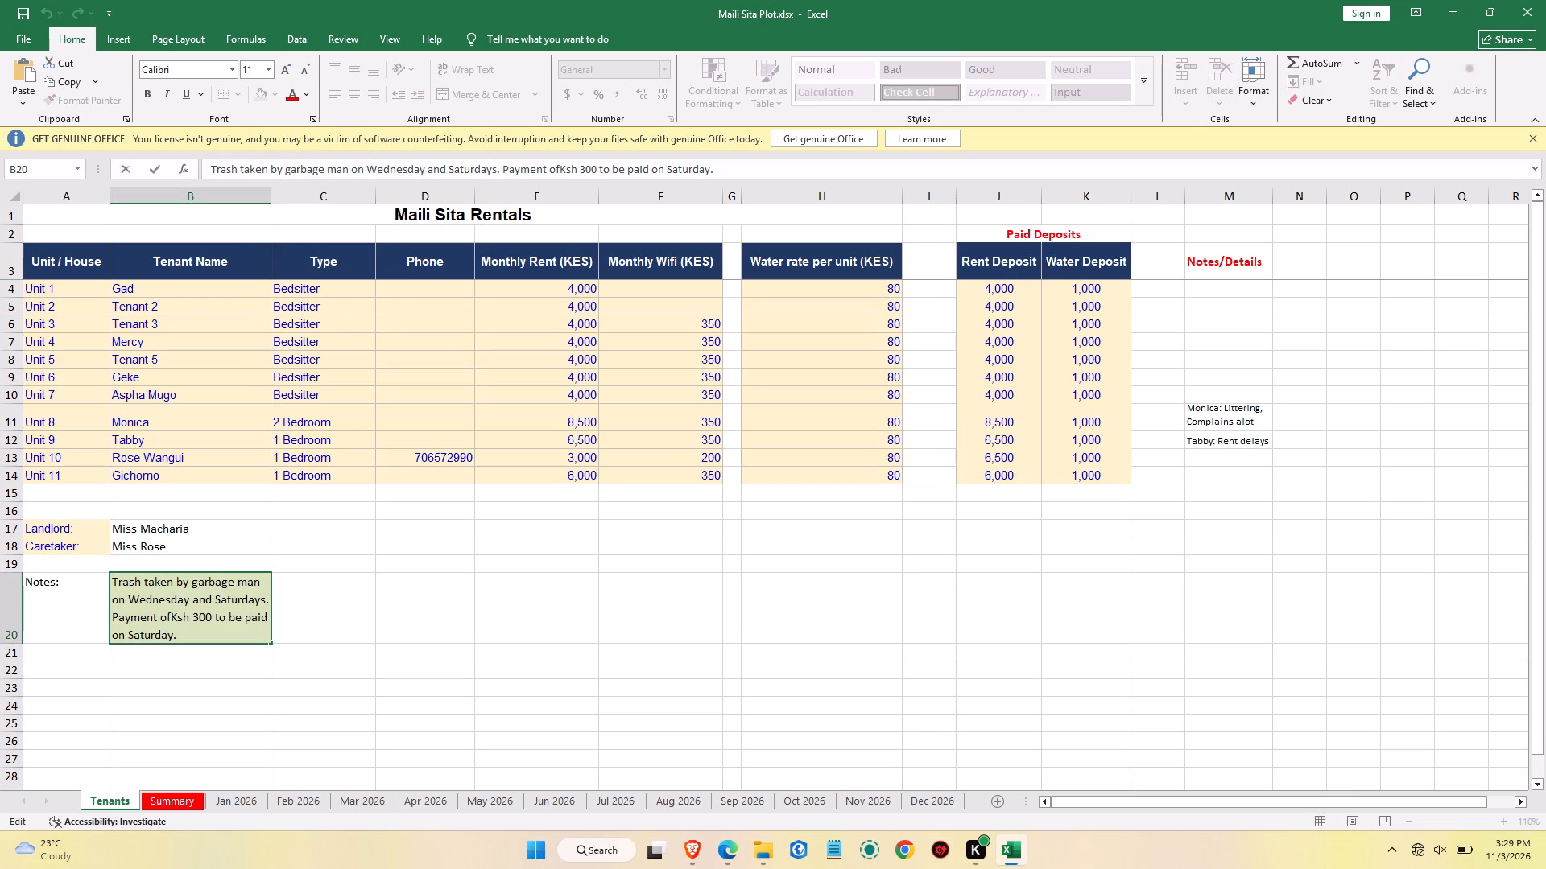
pyautogui.click(169, 614)
pyautogui.press('space')
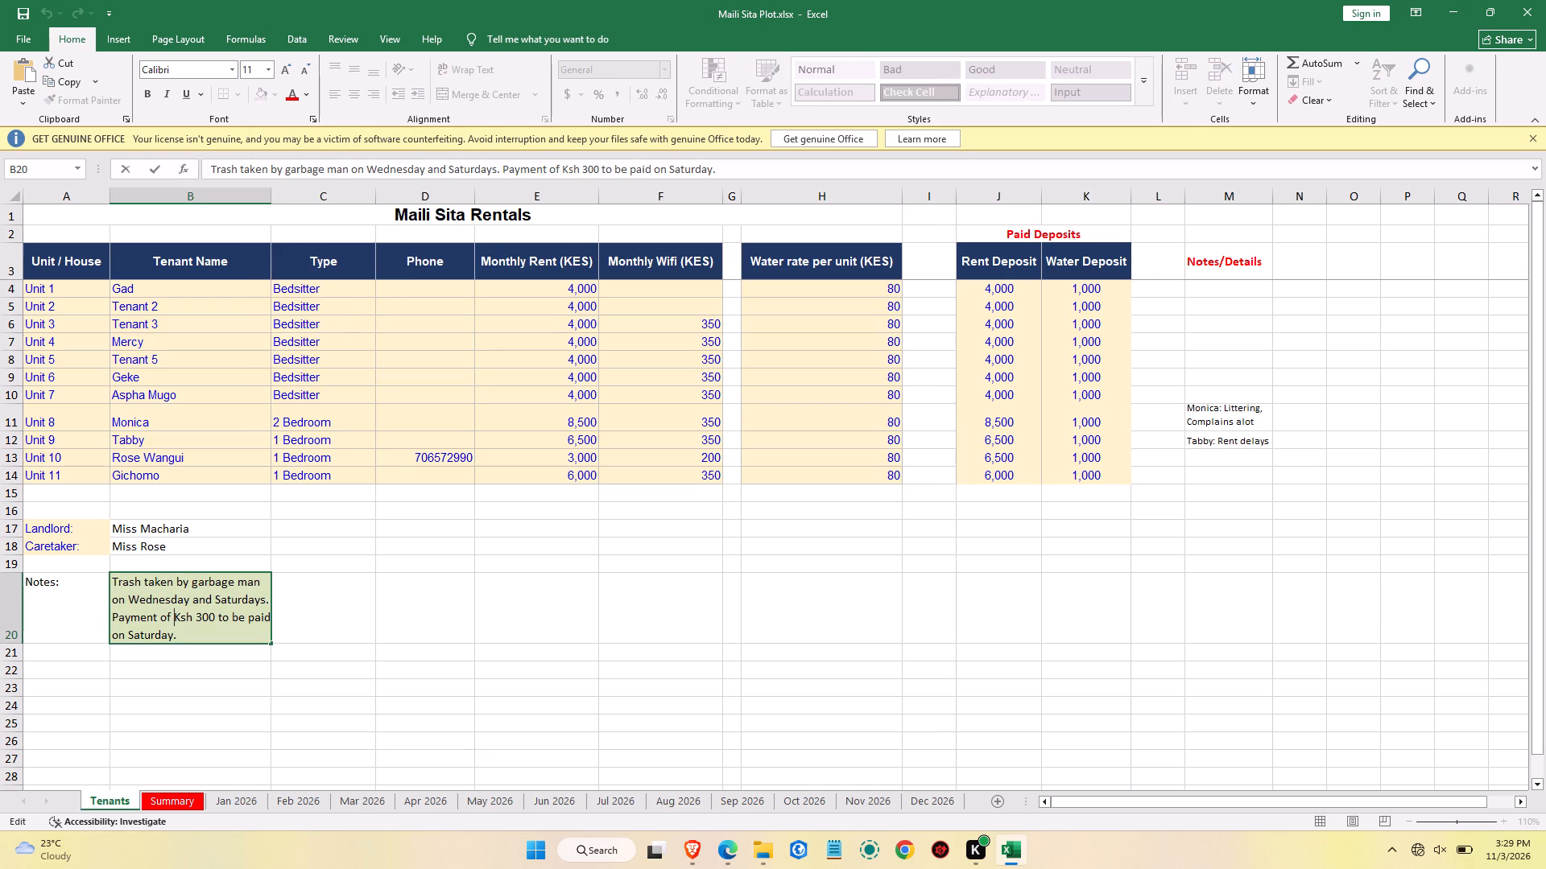
pyautogui.click(320, 623)
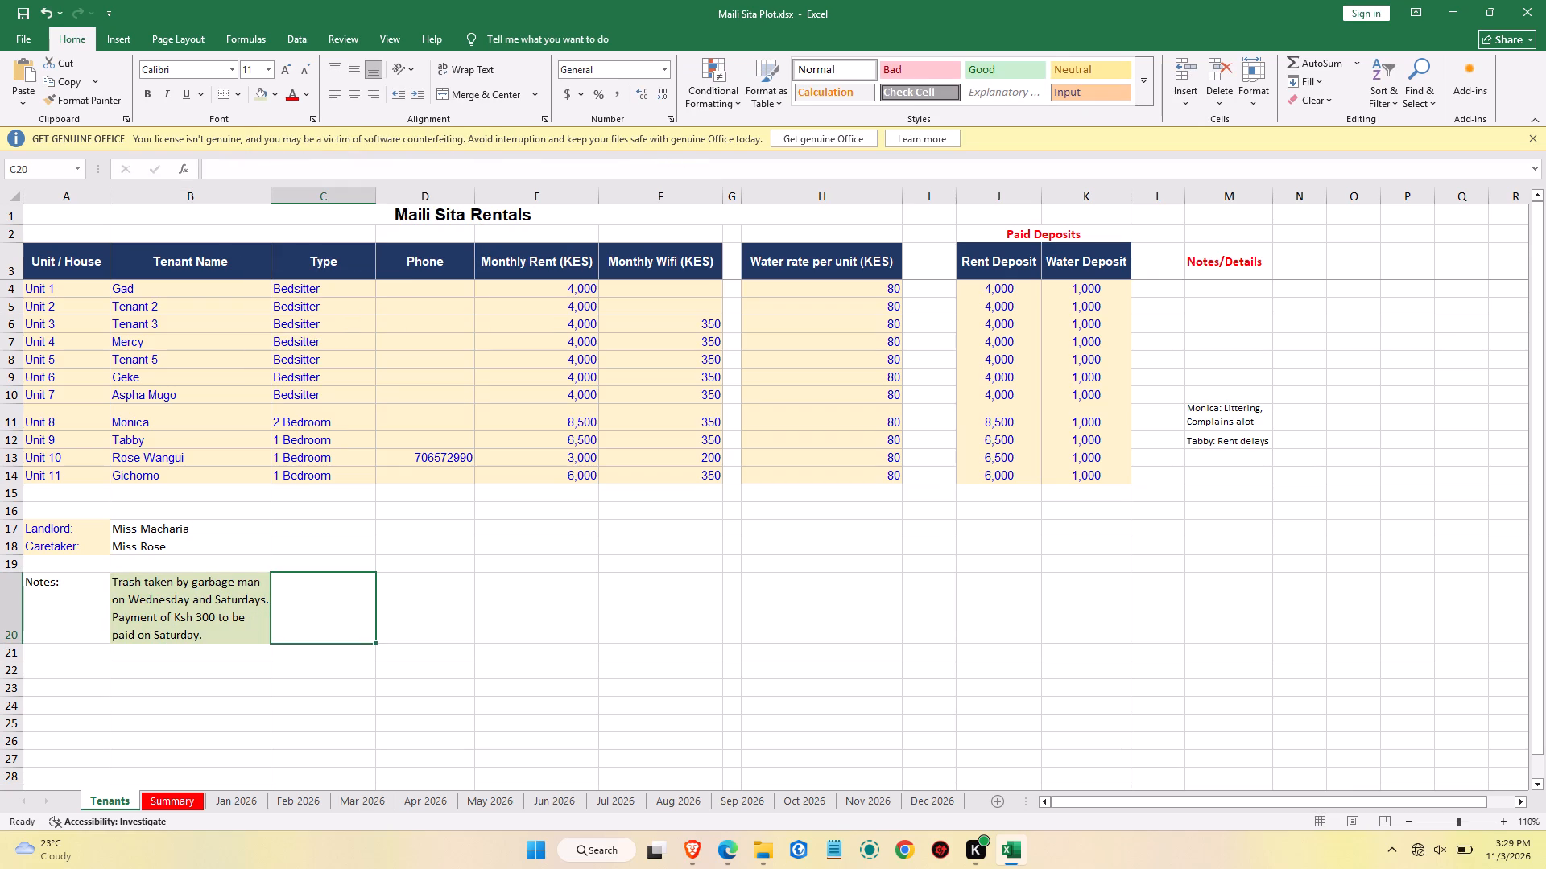
pyautogui.click(19, 14)
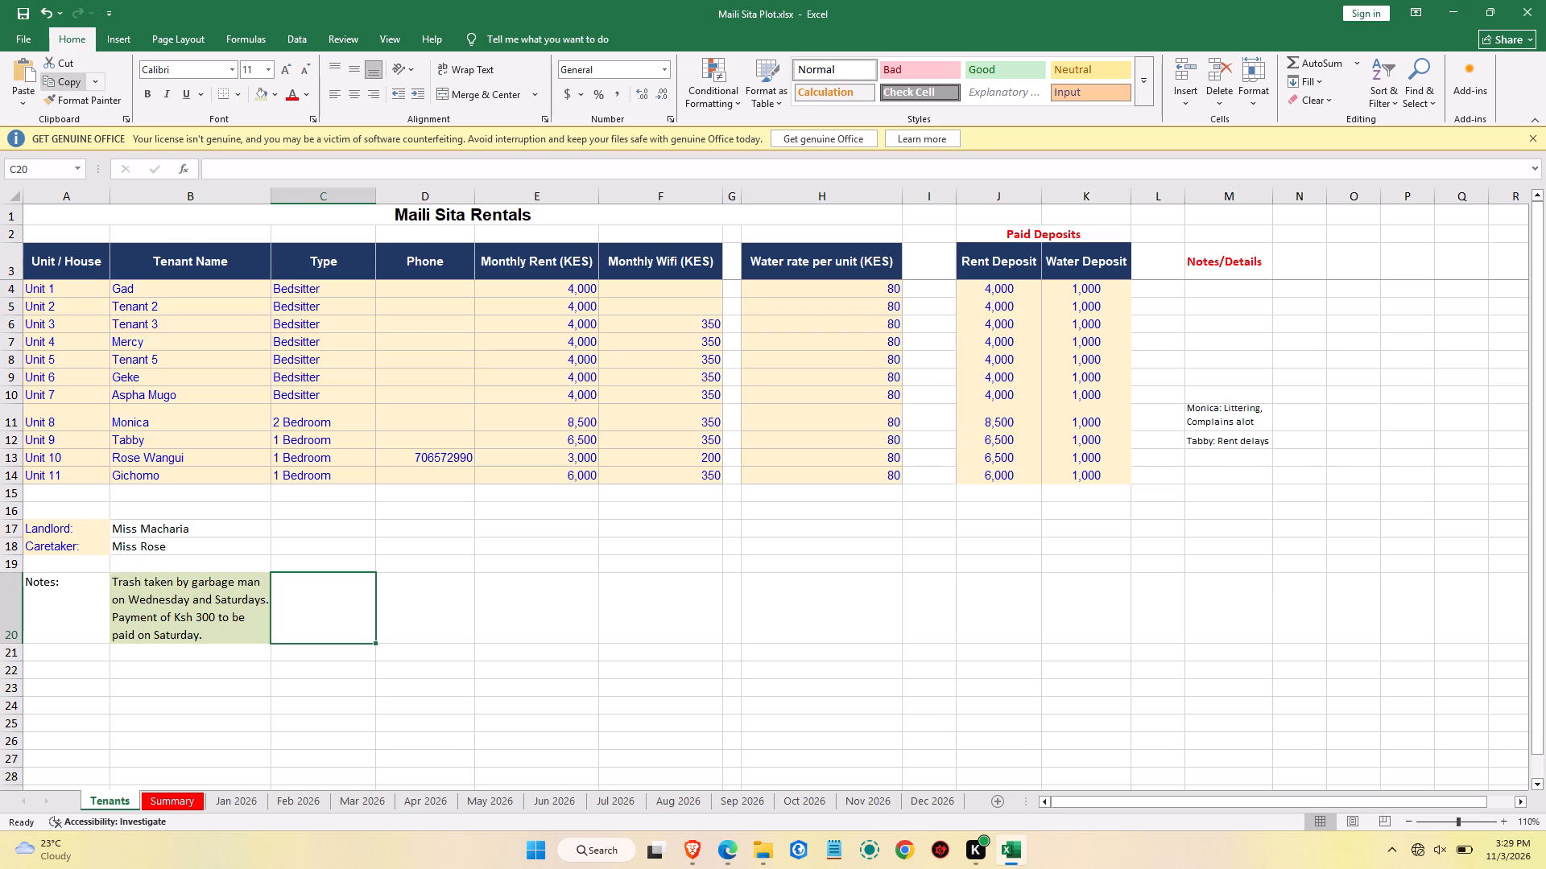
# Fill the Notes/Details cells M4:M14 with the orange theme colour and save the workbook.
pyautogui.moveTo(1195, 287); pyautogui.dragTo(1206, 471)
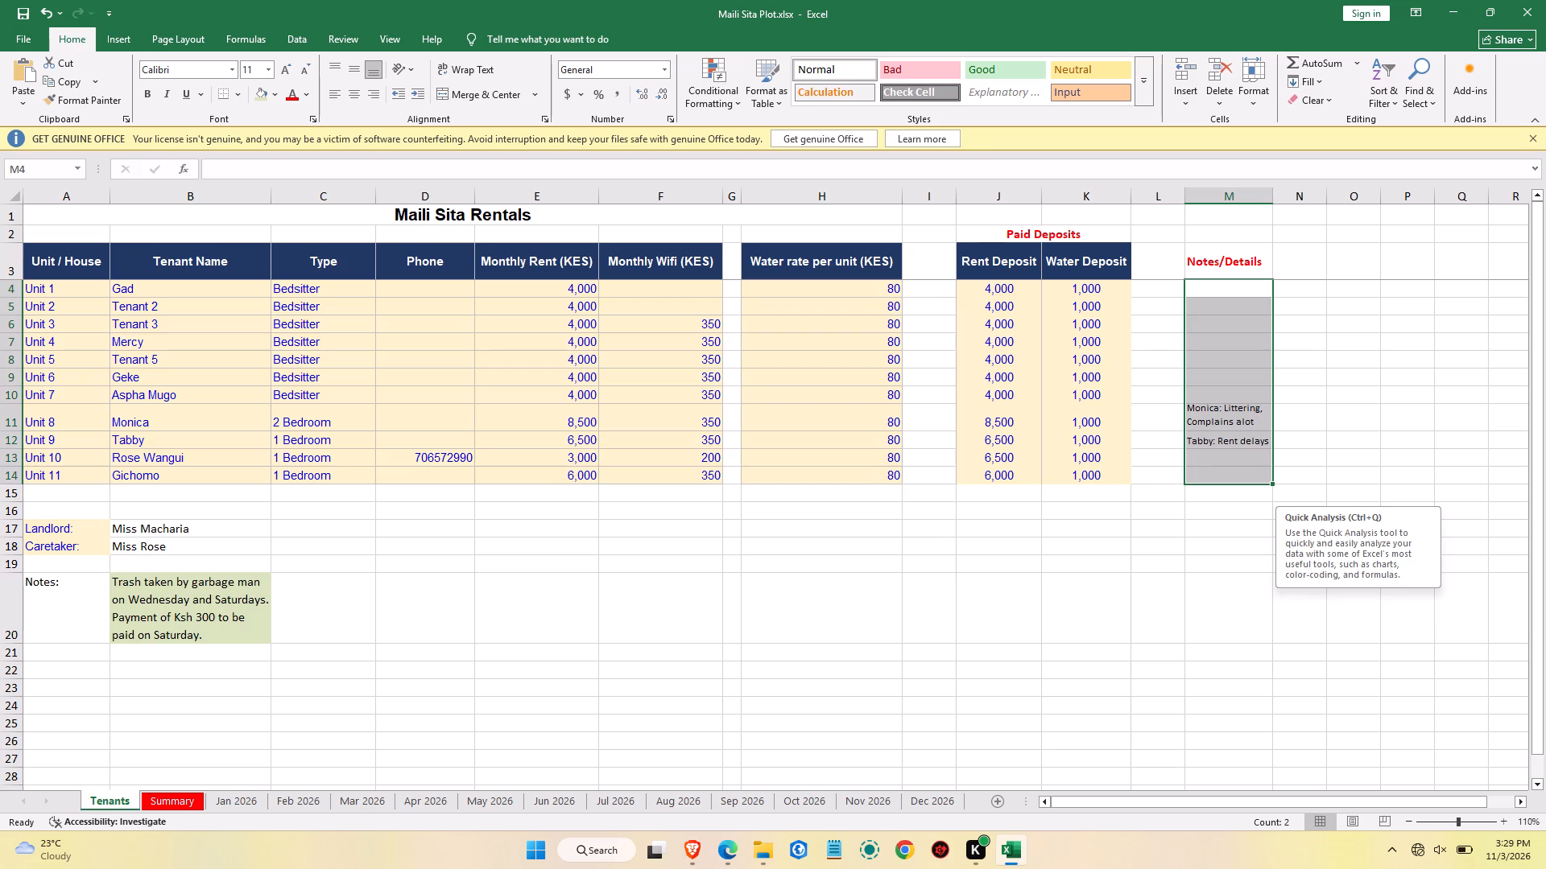
pyautogui.click(274, 94)
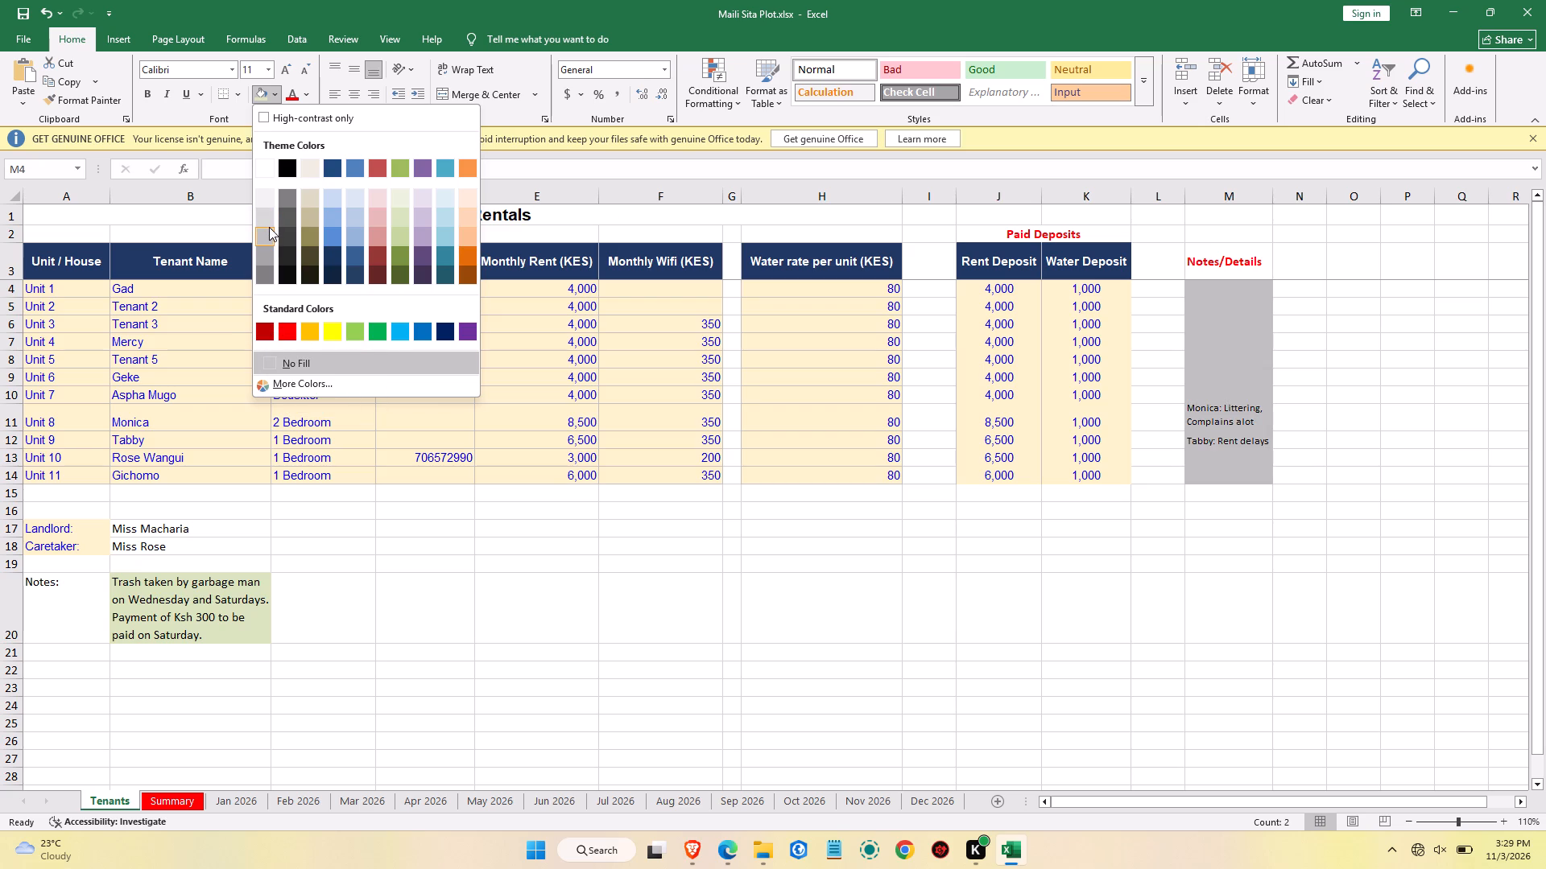
pyautogui.click(465, 168)
pyautogui.click(811, 553)
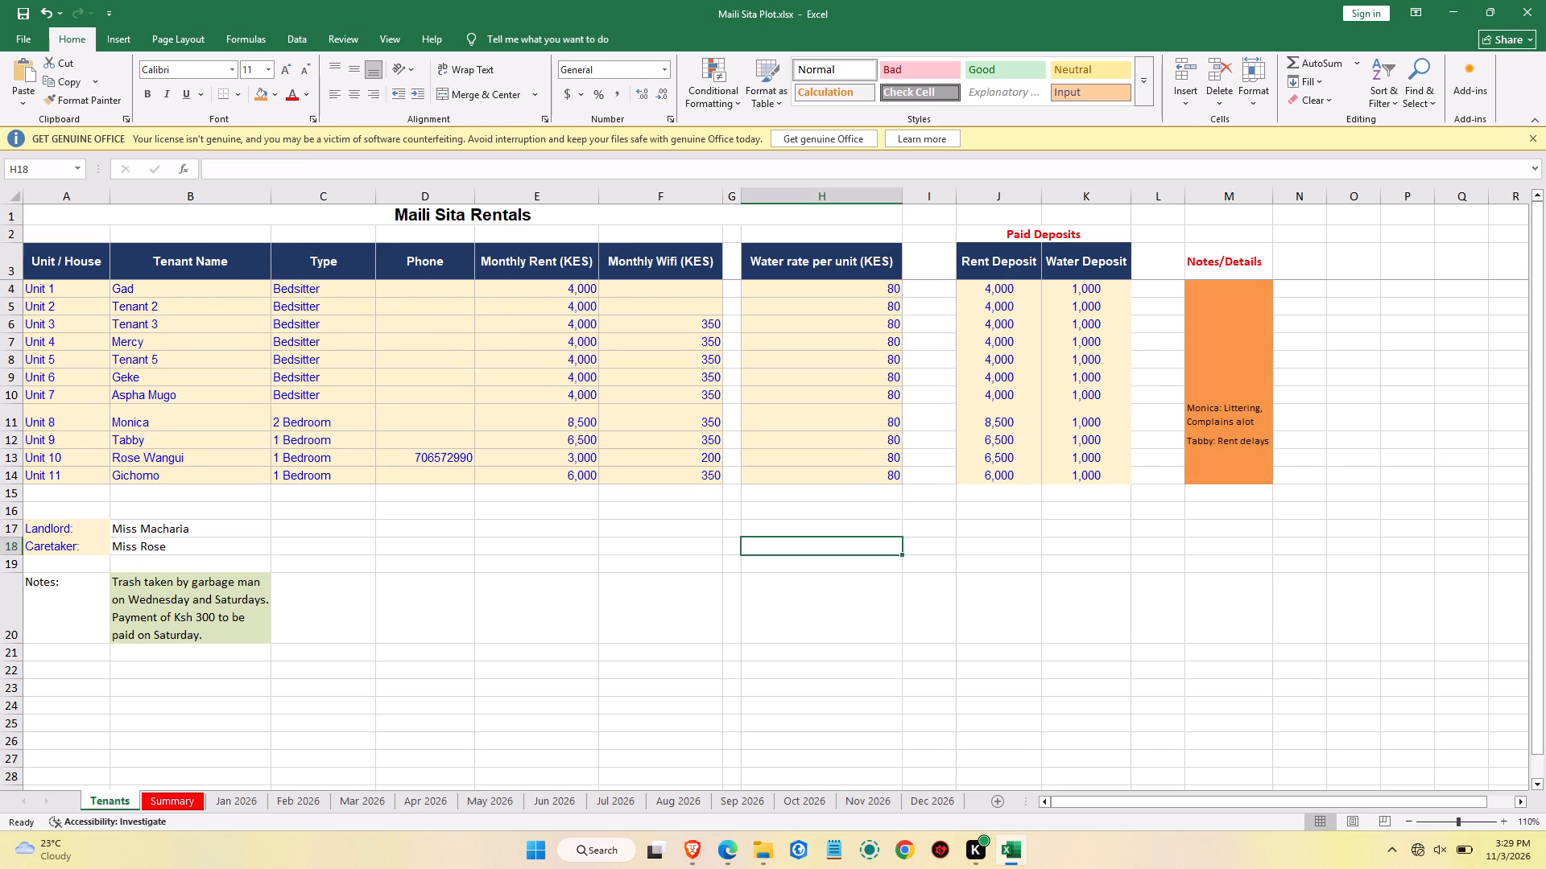
pyautogui.click(24, 17)
# On the Summary sheet, extend the WI-FI details in C38 to read "Per month. WaVex Wi-Fi Networks".
pyautogui.click(164, 797)
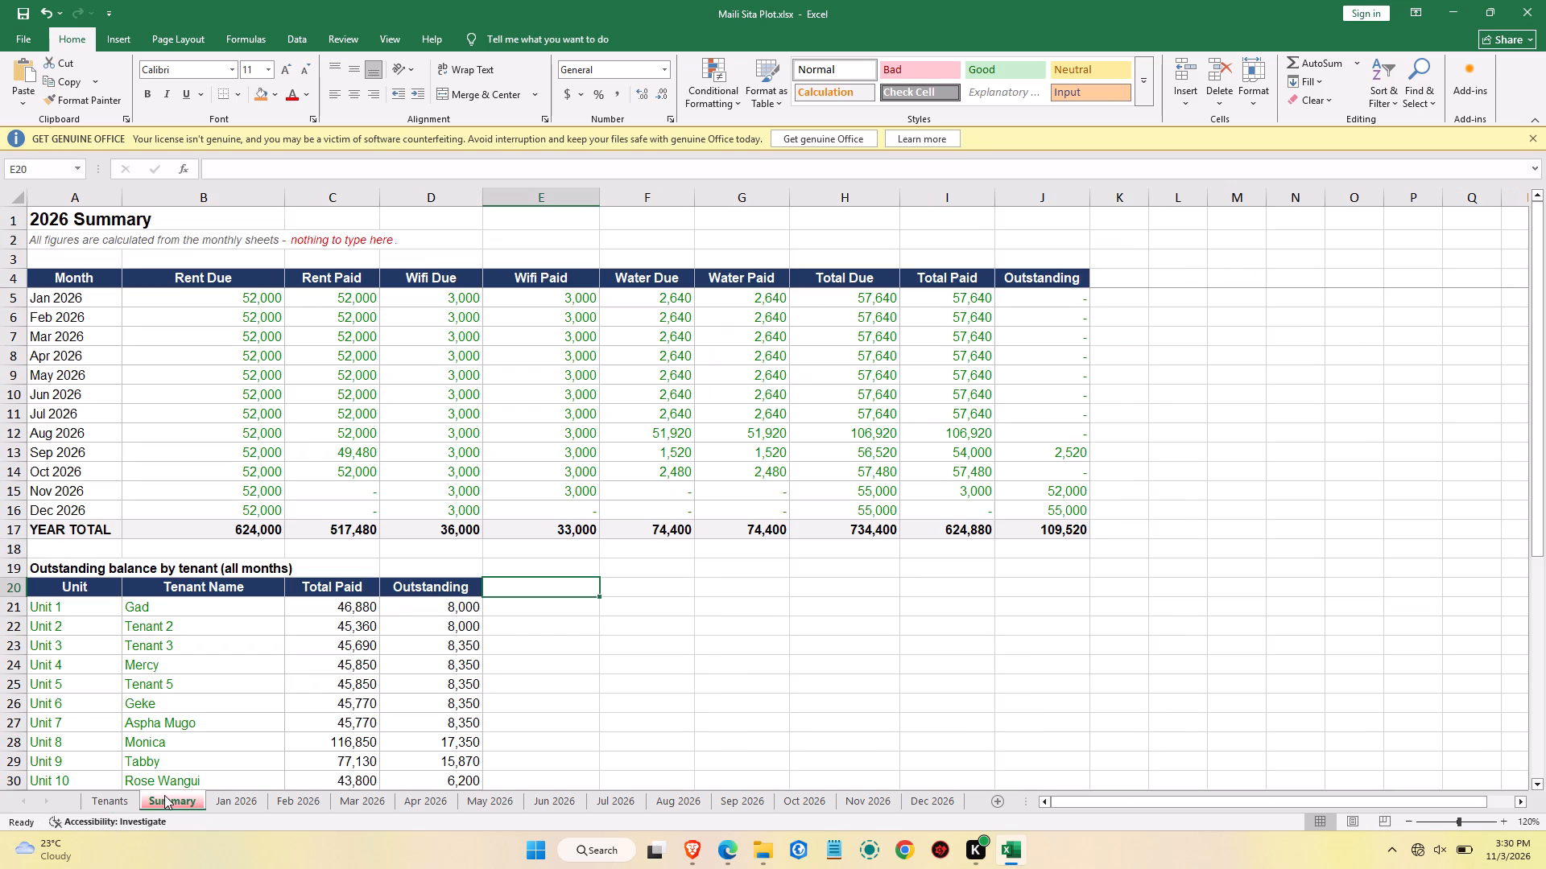
pyautogui.scroll(-5, 264, 622)
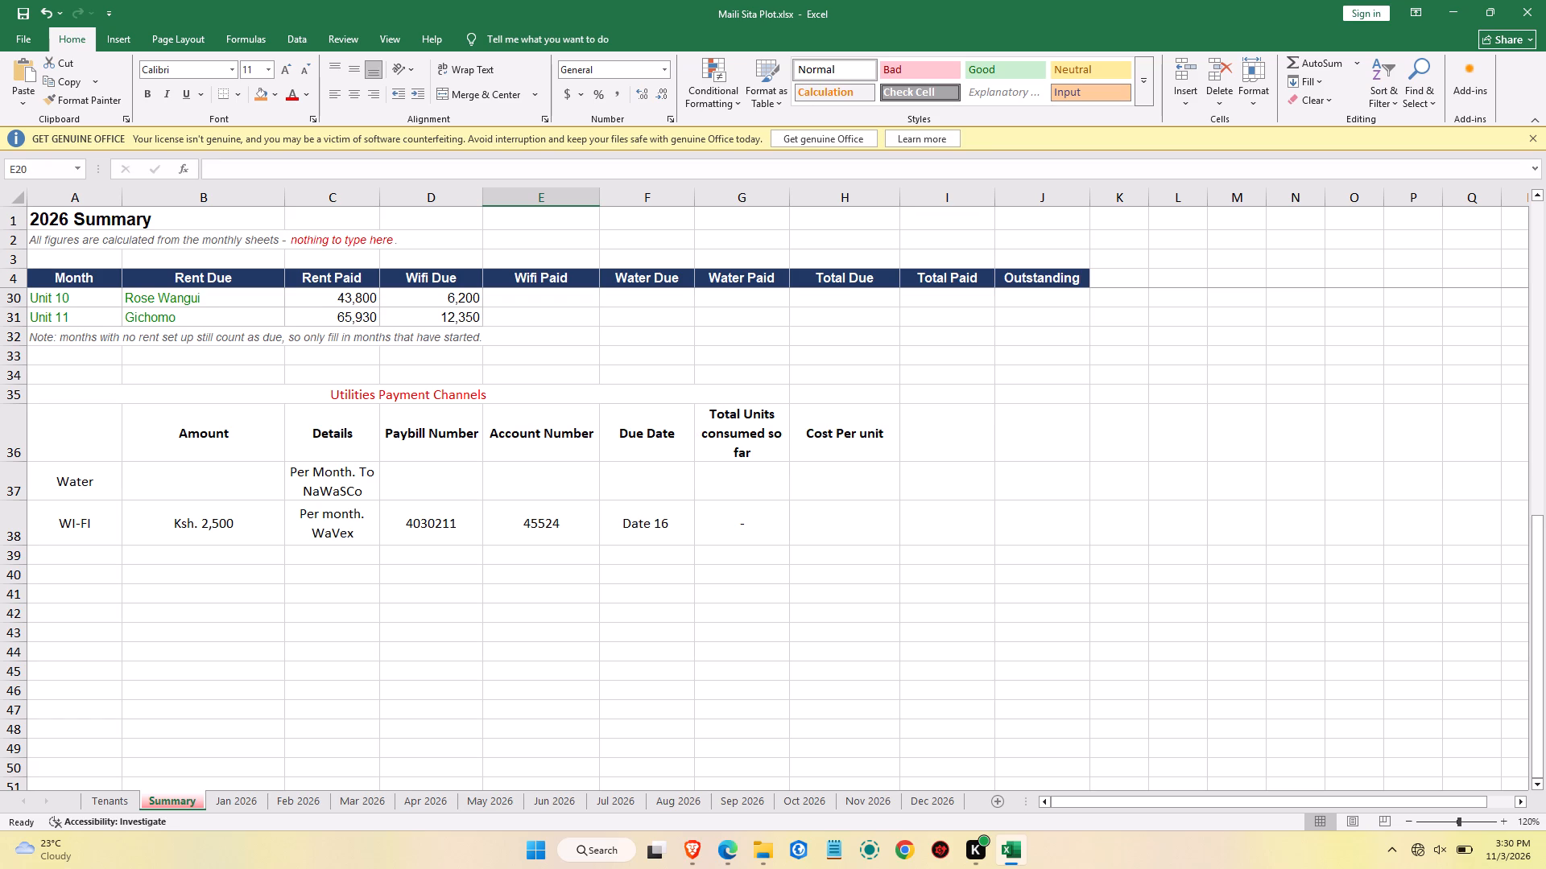
pyautogui.doubleClick(329, 526)
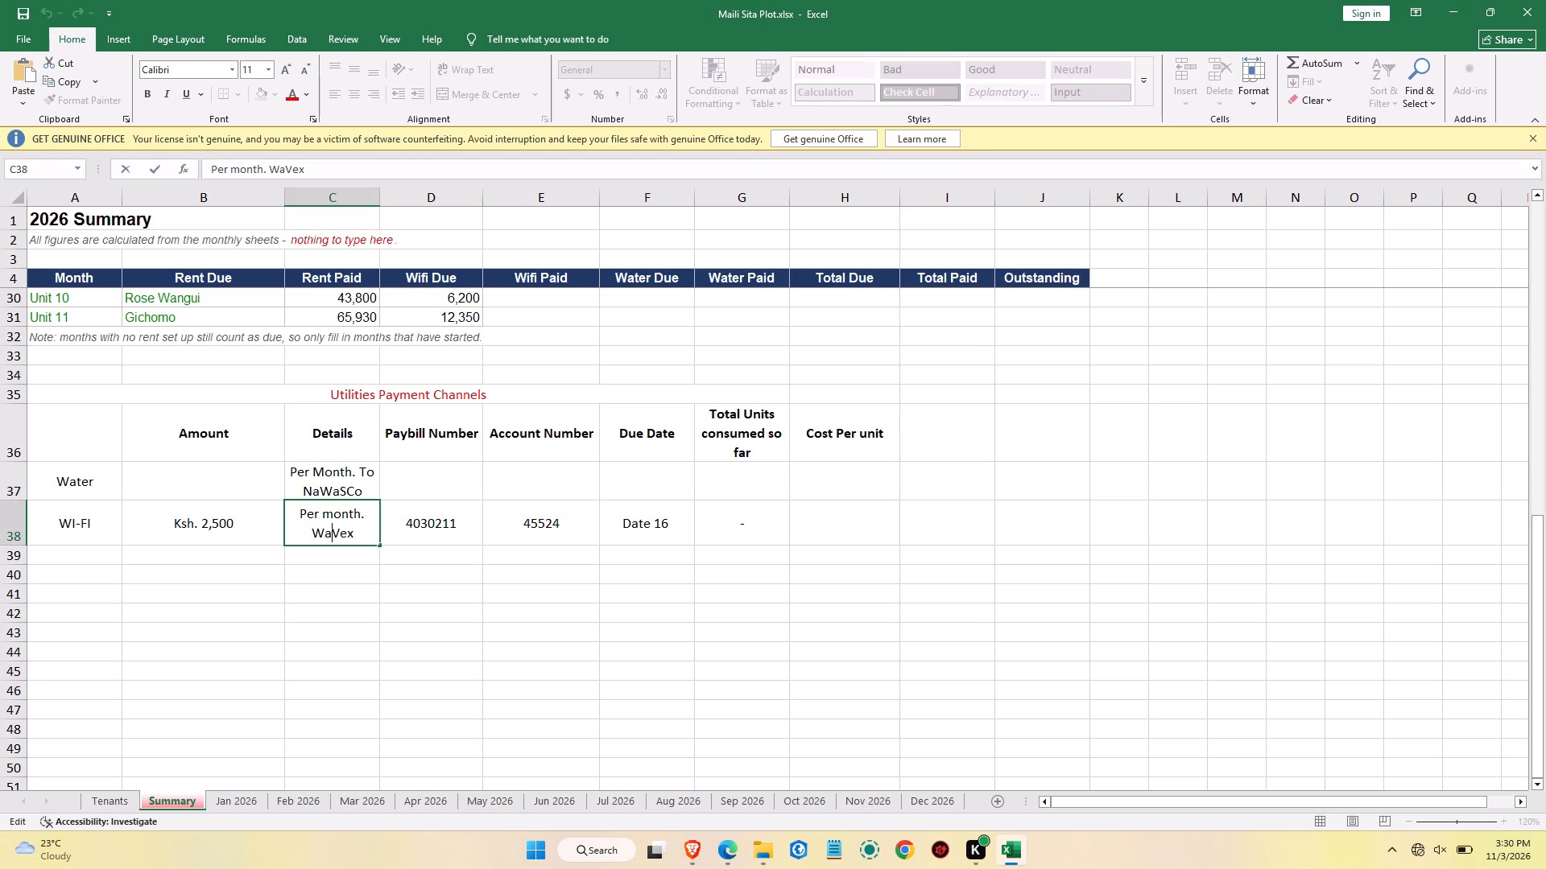
pyautogui.click(353, 533)
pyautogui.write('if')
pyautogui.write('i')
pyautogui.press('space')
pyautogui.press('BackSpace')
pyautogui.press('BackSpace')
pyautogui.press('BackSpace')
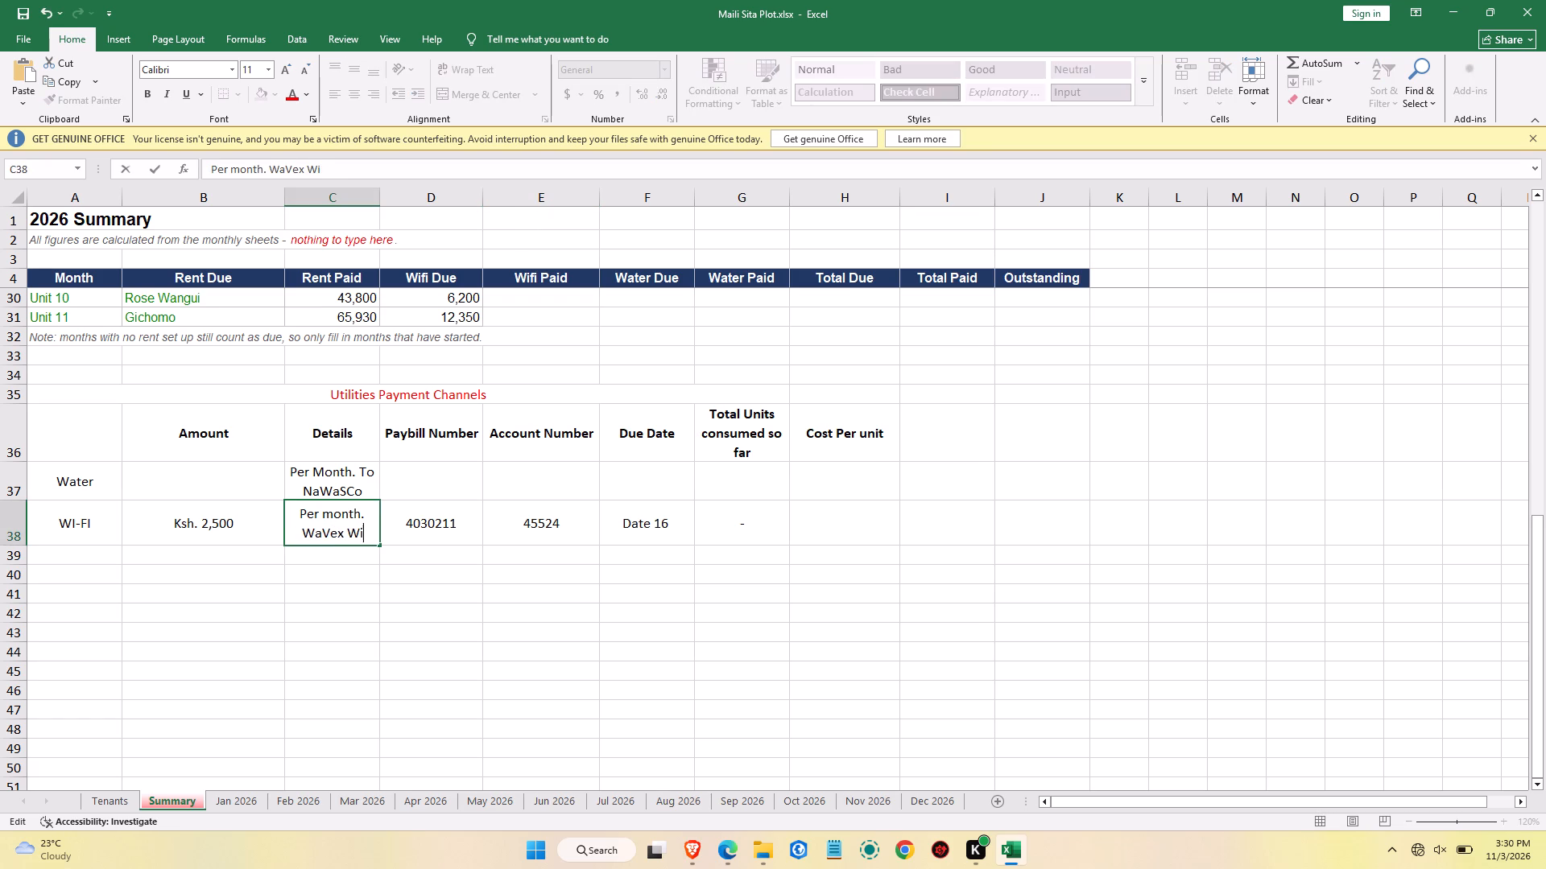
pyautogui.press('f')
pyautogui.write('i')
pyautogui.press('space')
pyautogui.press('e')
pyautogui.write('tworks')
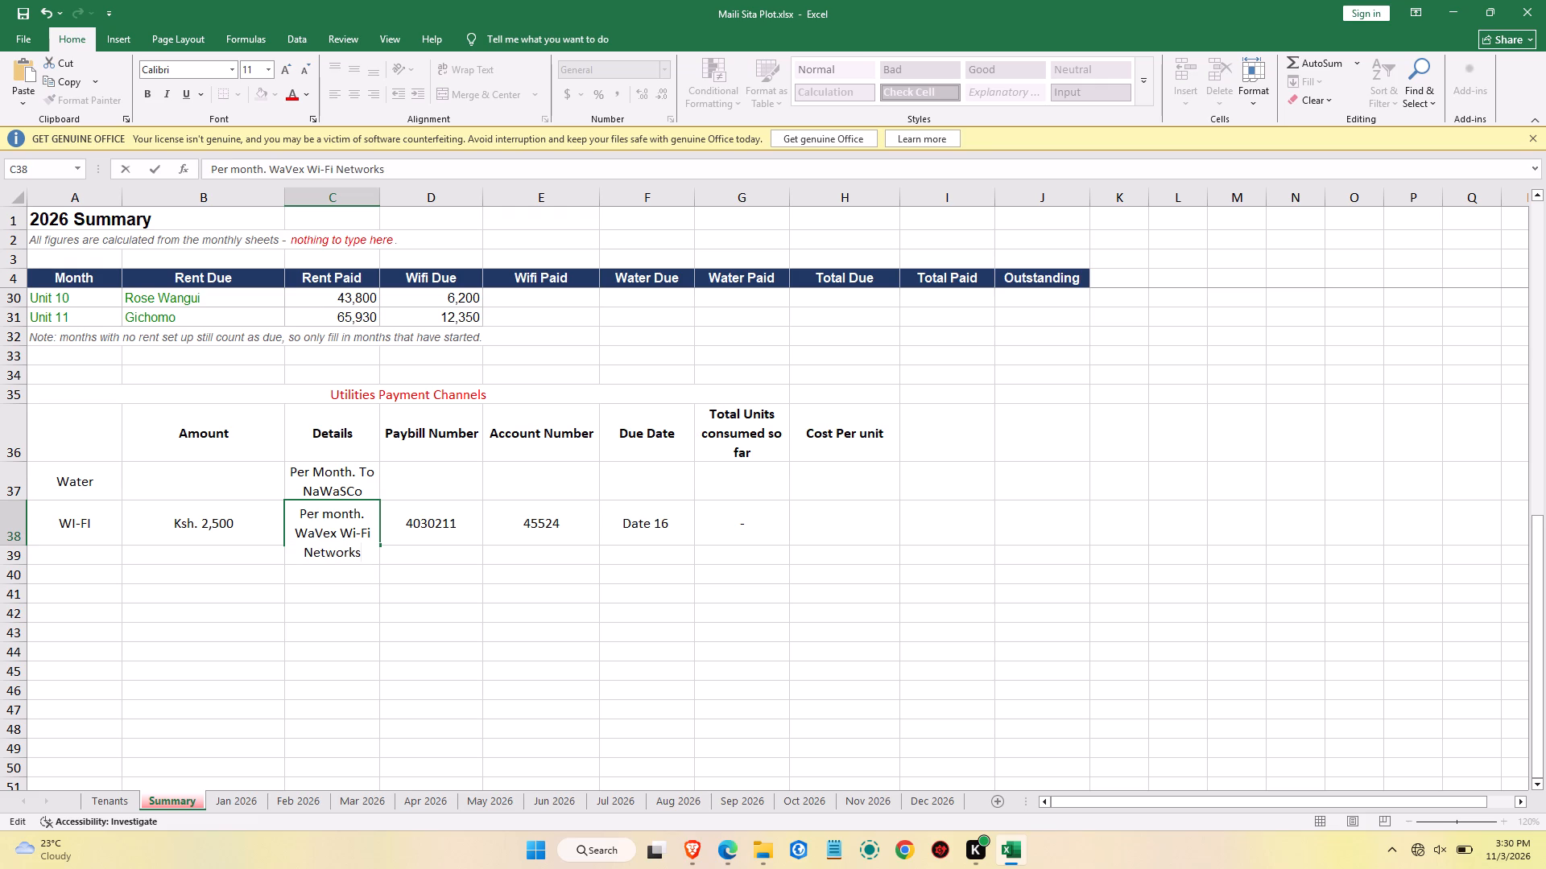
pyautogui.click(606, 603)
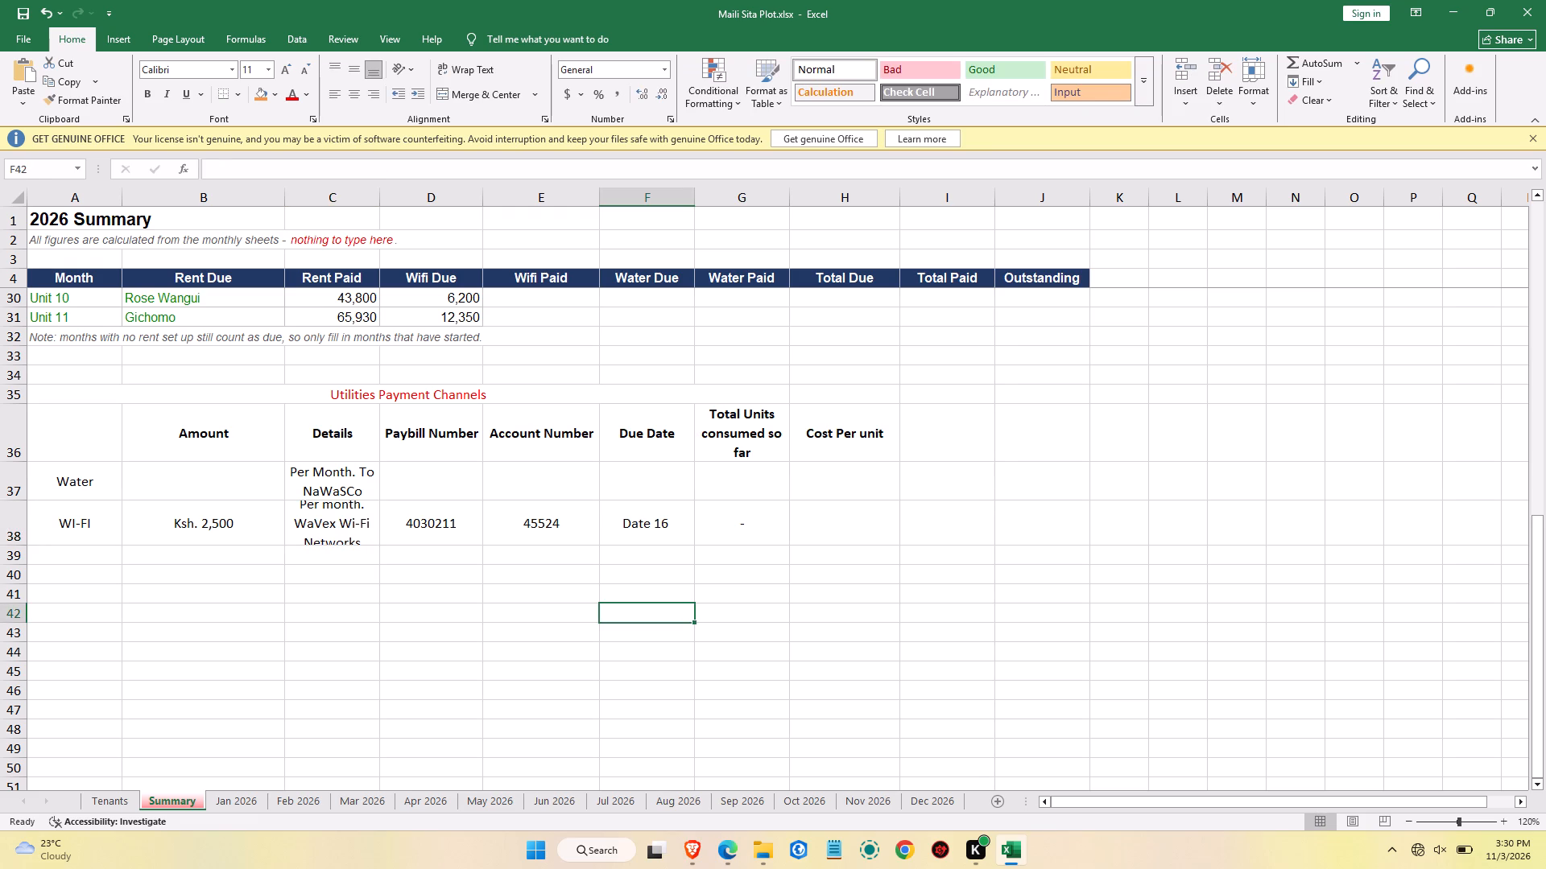
# Reduce the font size of the WI-FI details cell C38 to 10.
pyautogui.click(327, 520)
pyautogui.click(260, 70)
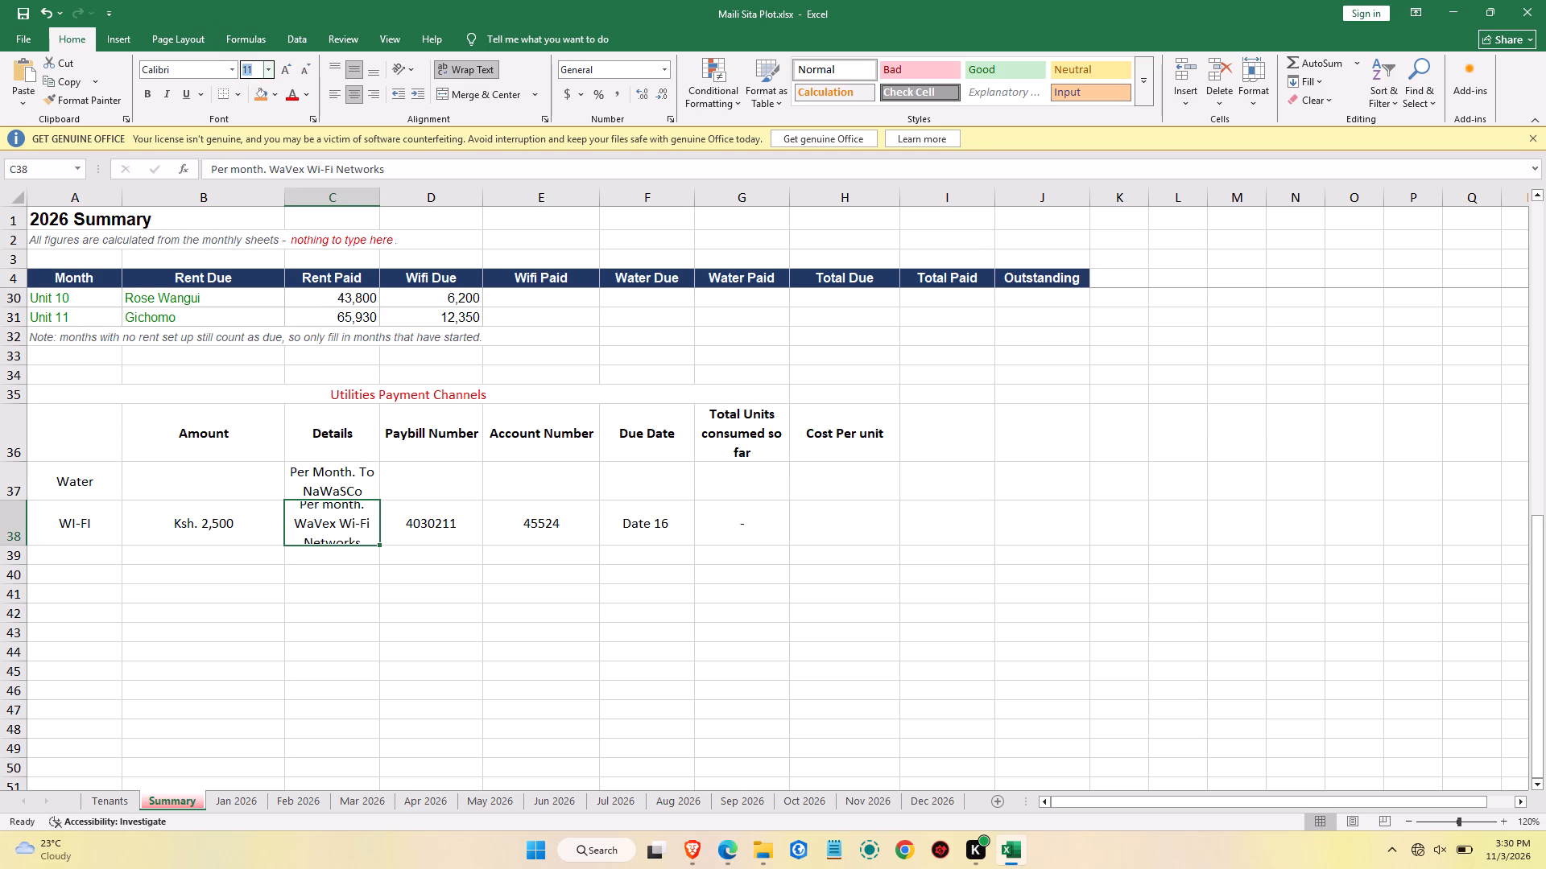
pyautogui.click(267, 72)
pyautogui.click(248, 119)
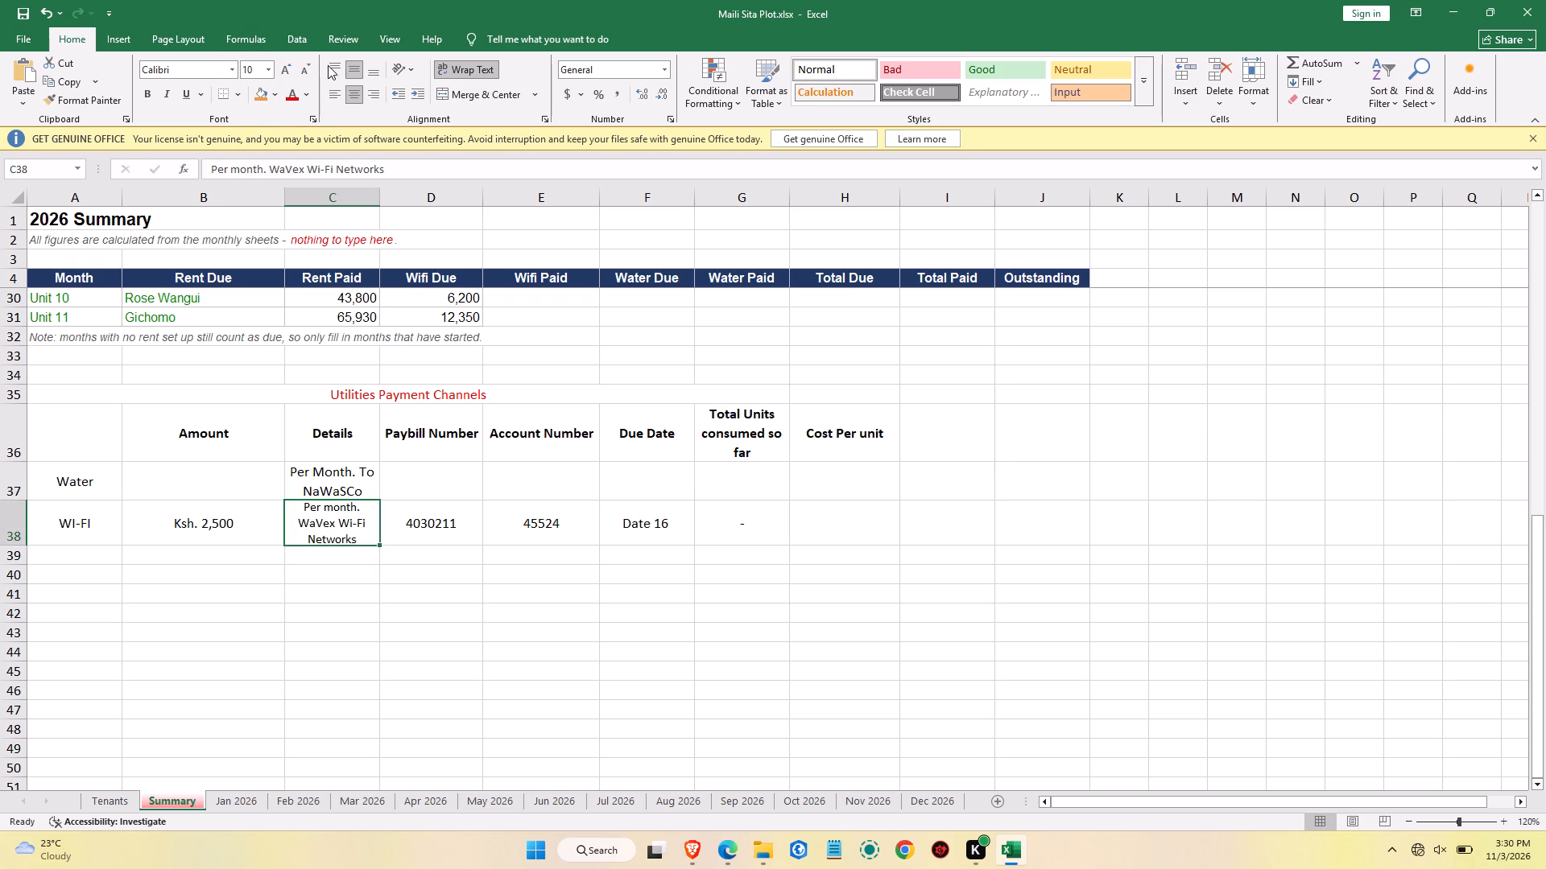
# Left-align the WI-FI and Water details cells C38 and C37, and save the workbook.
pyautogui.click(337, 94)
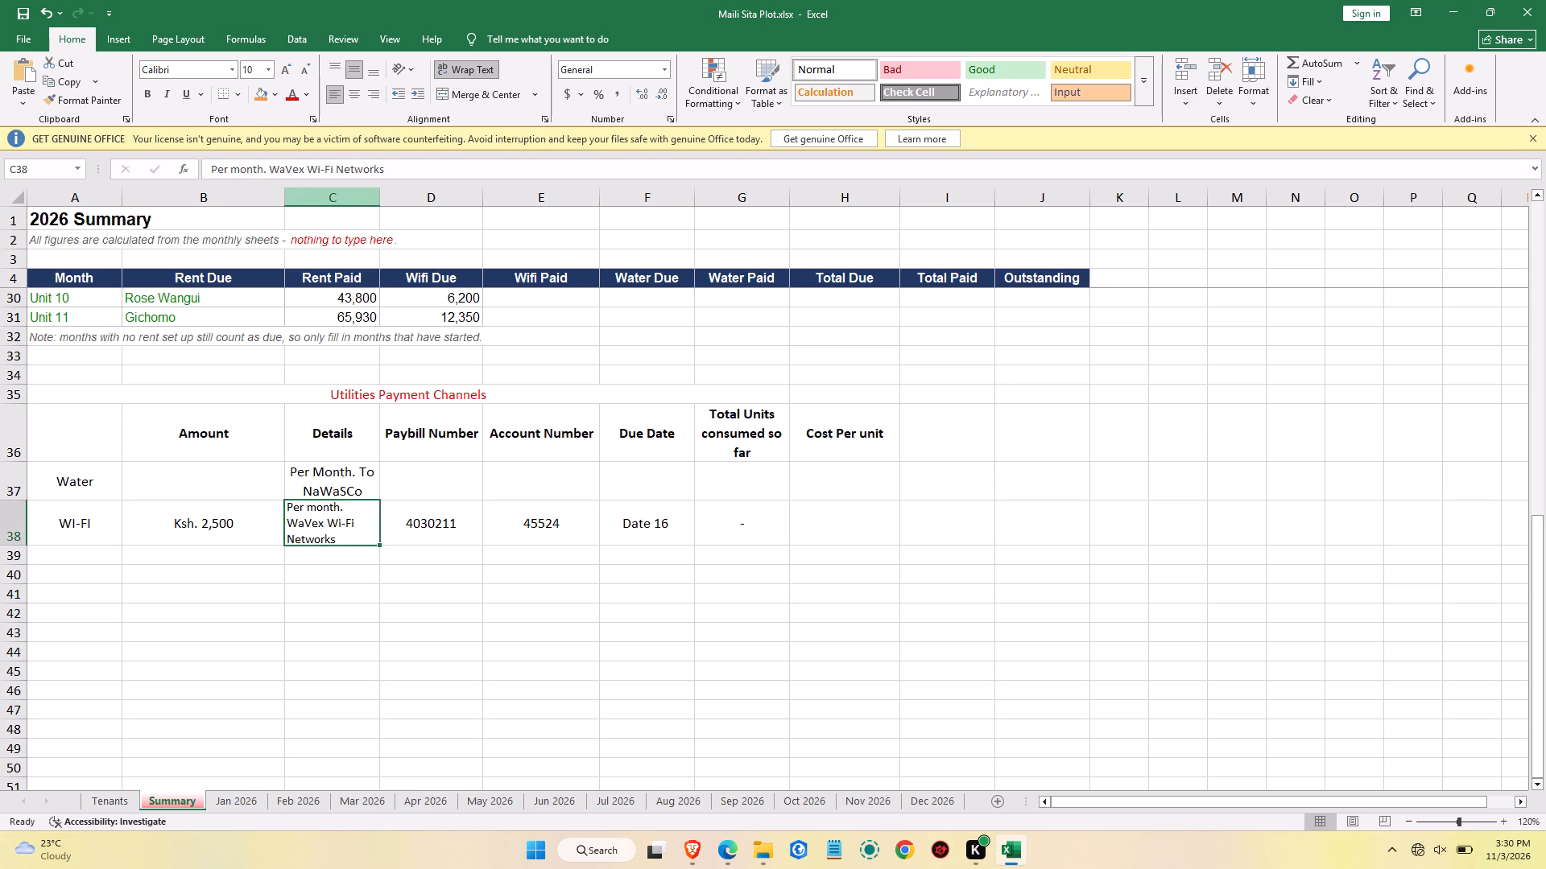
pyautogui.click(306, 481)
pyautogui.click(334, 86)
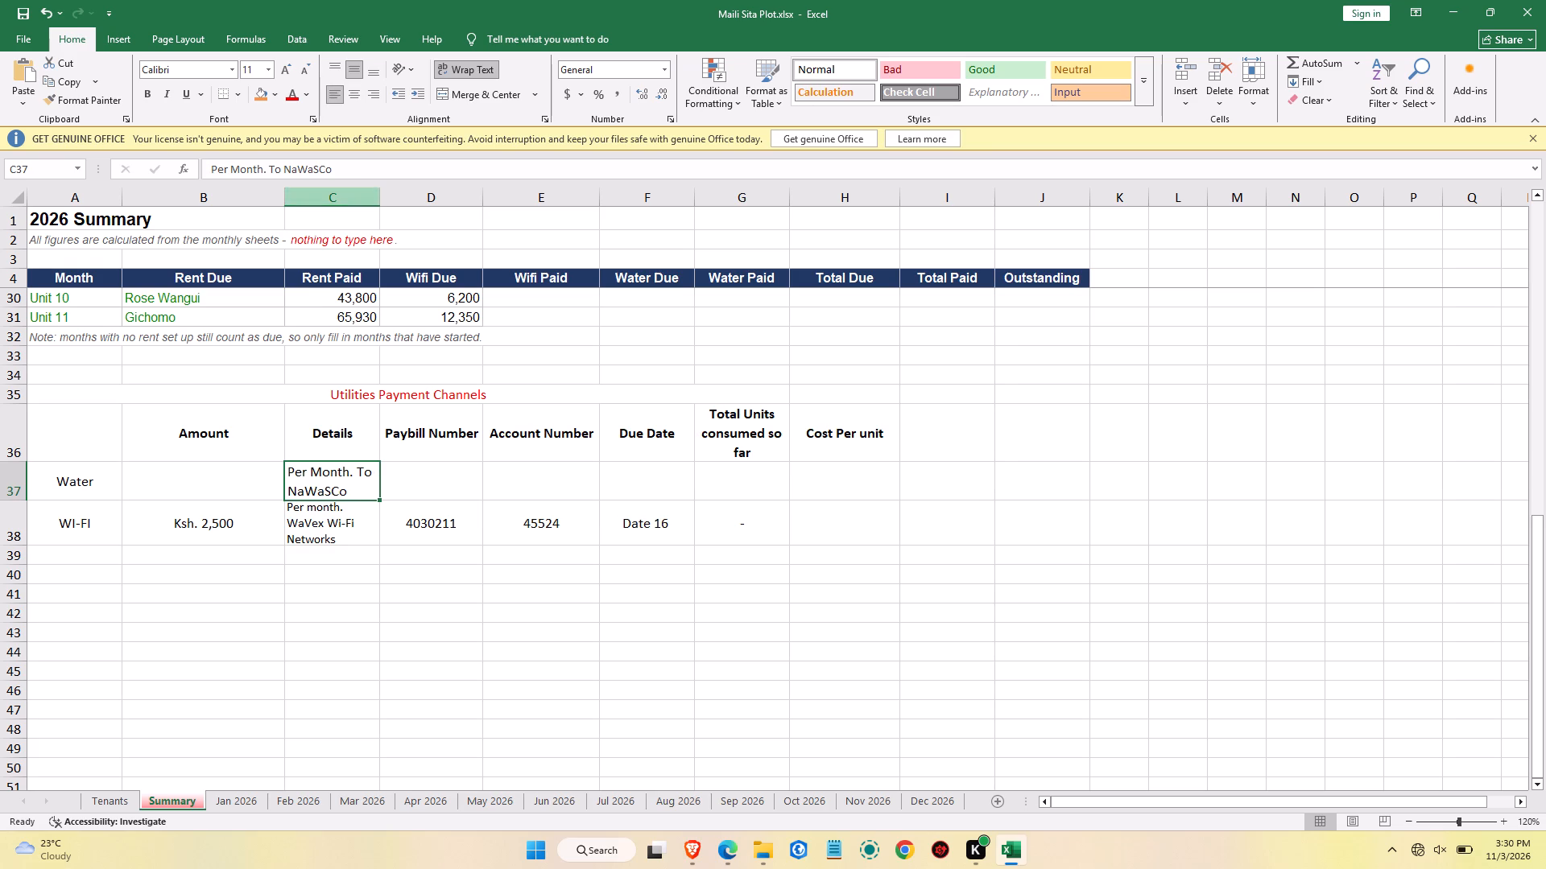
pyautogui.click(475, 567)
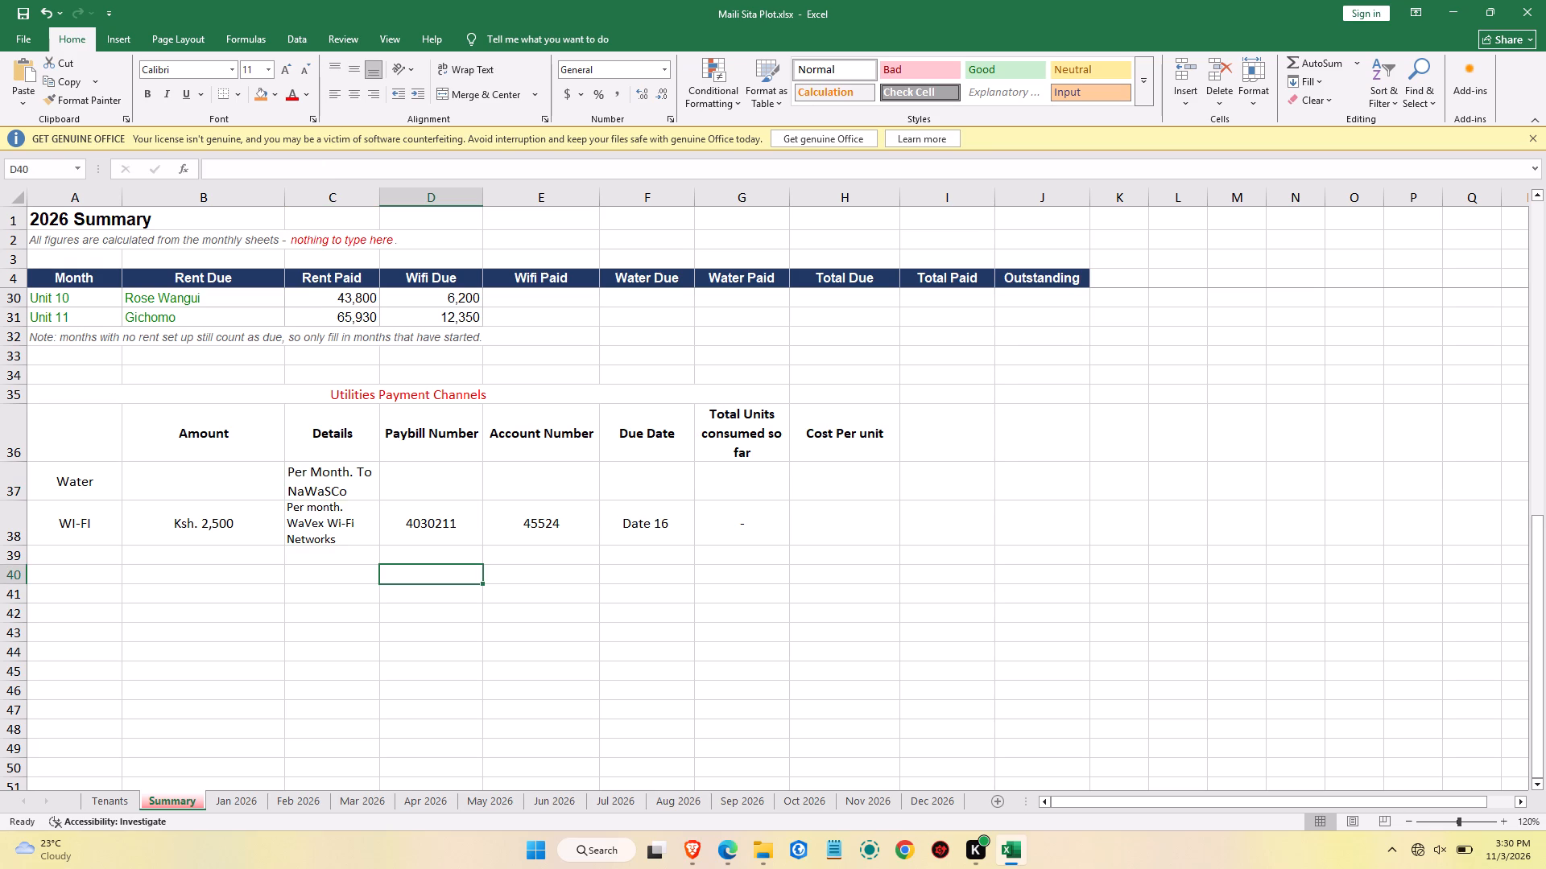
pyautogui.click(19, 15)
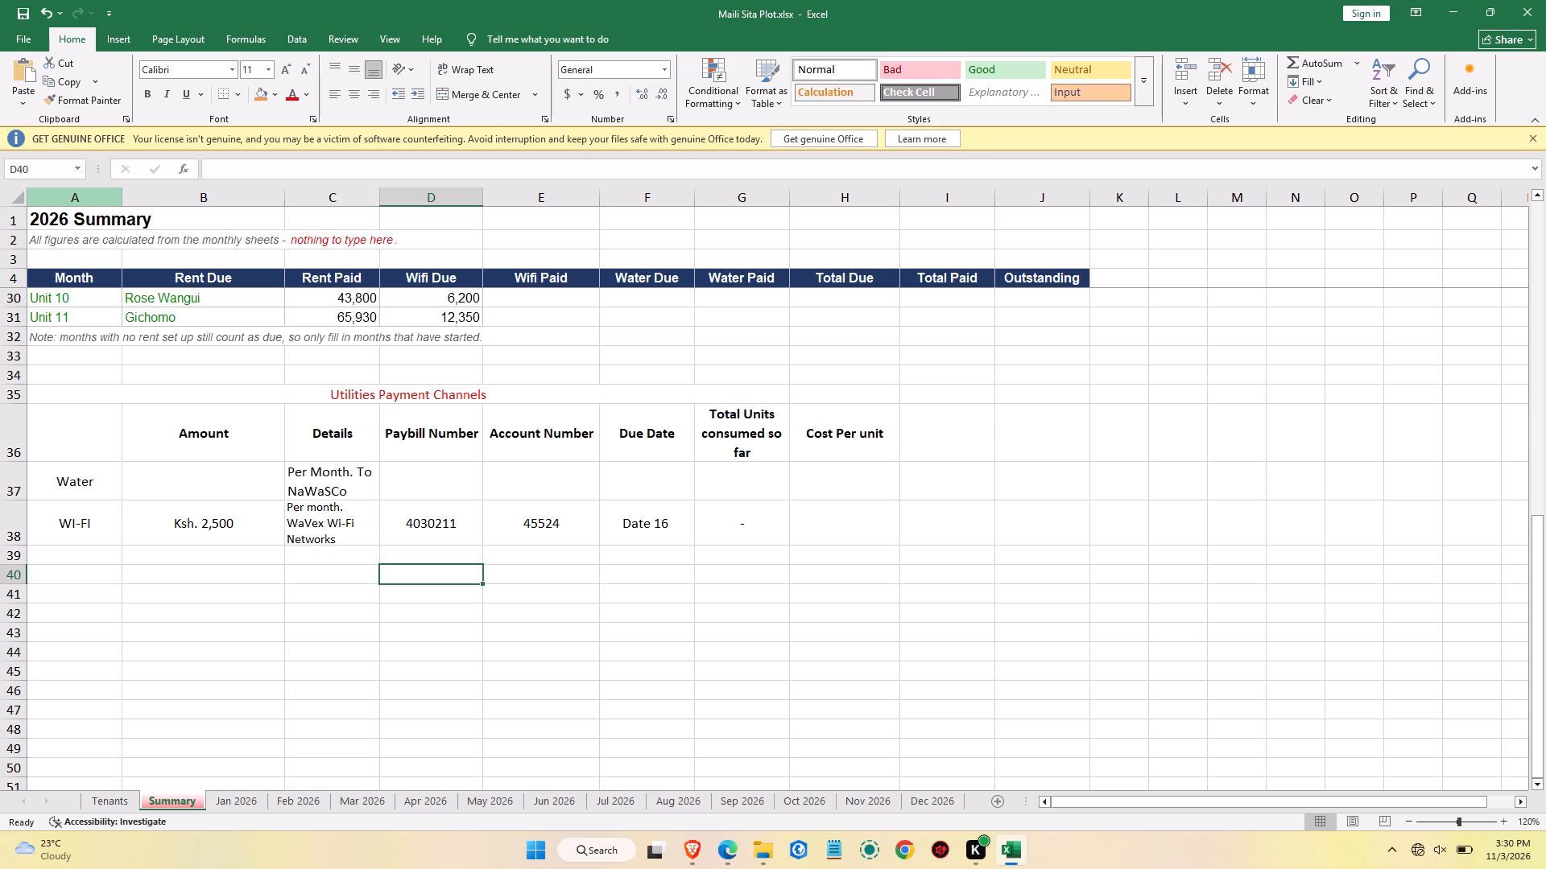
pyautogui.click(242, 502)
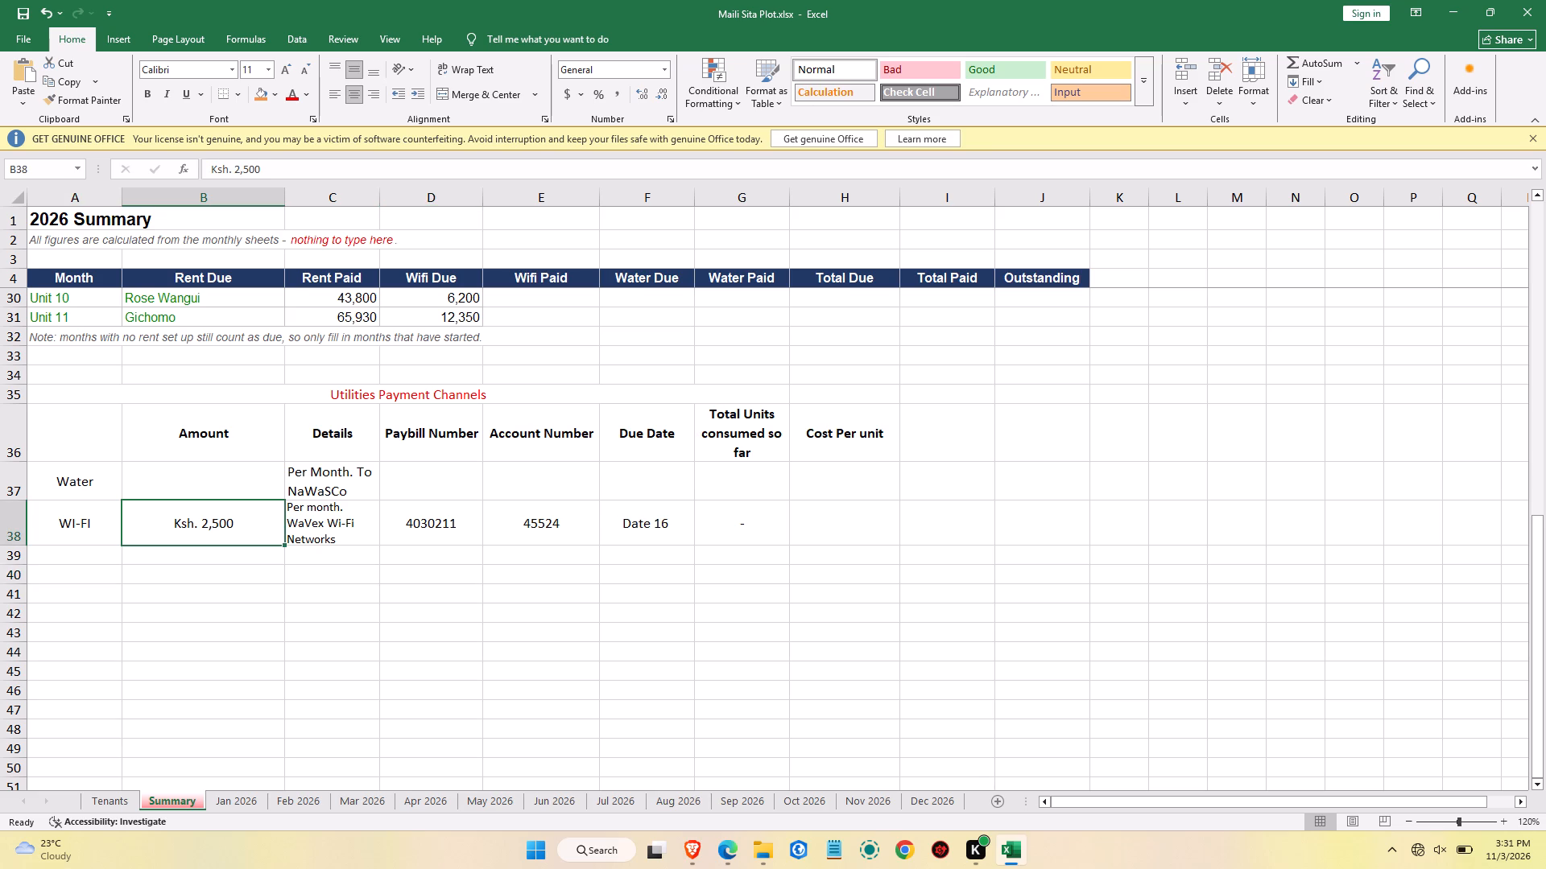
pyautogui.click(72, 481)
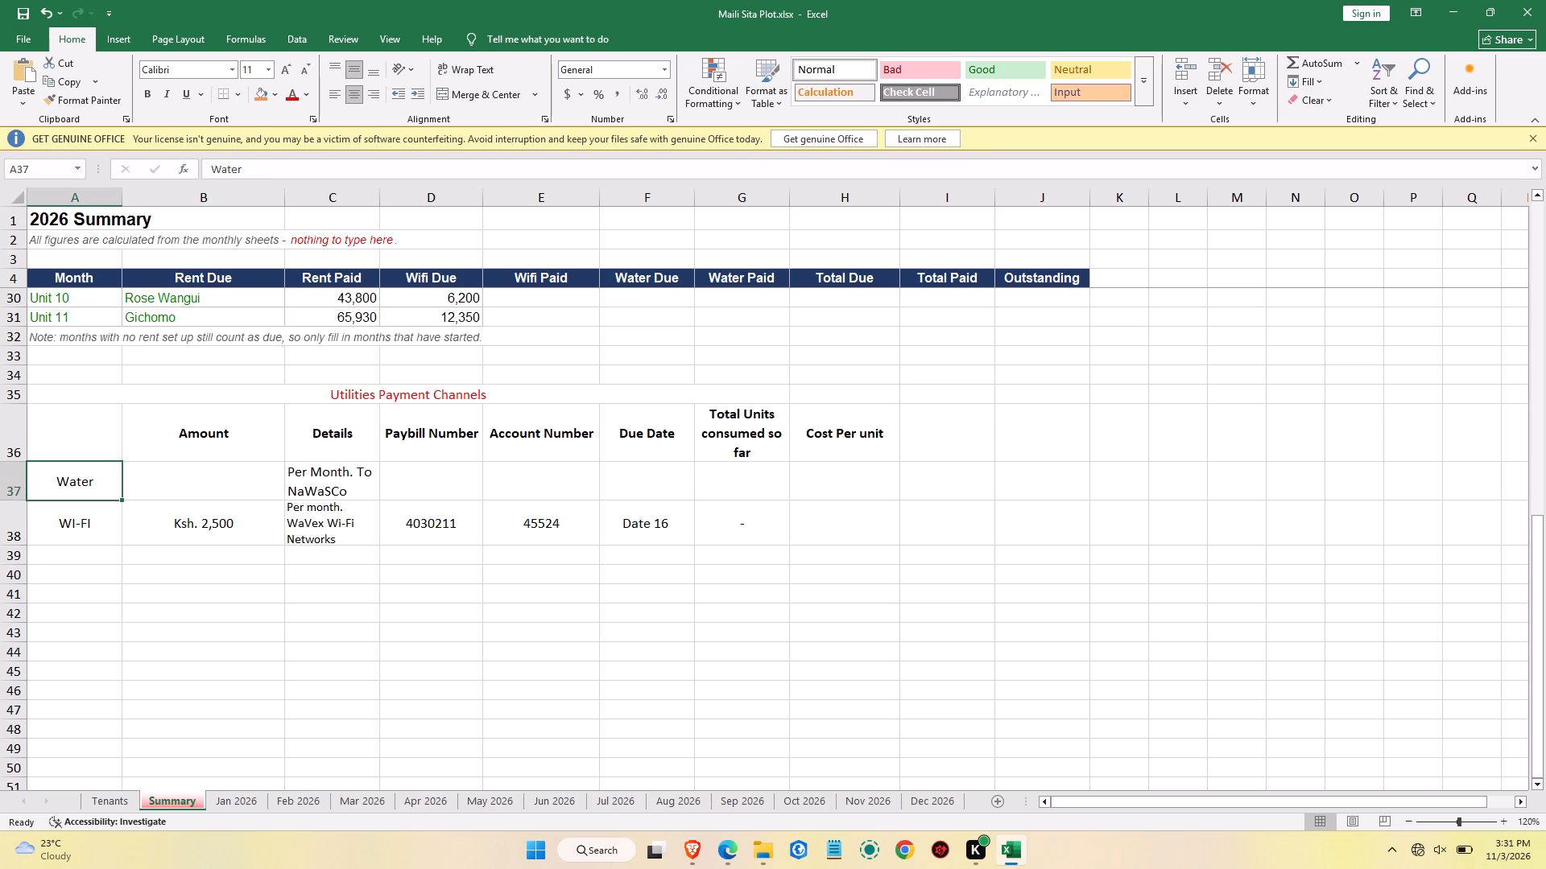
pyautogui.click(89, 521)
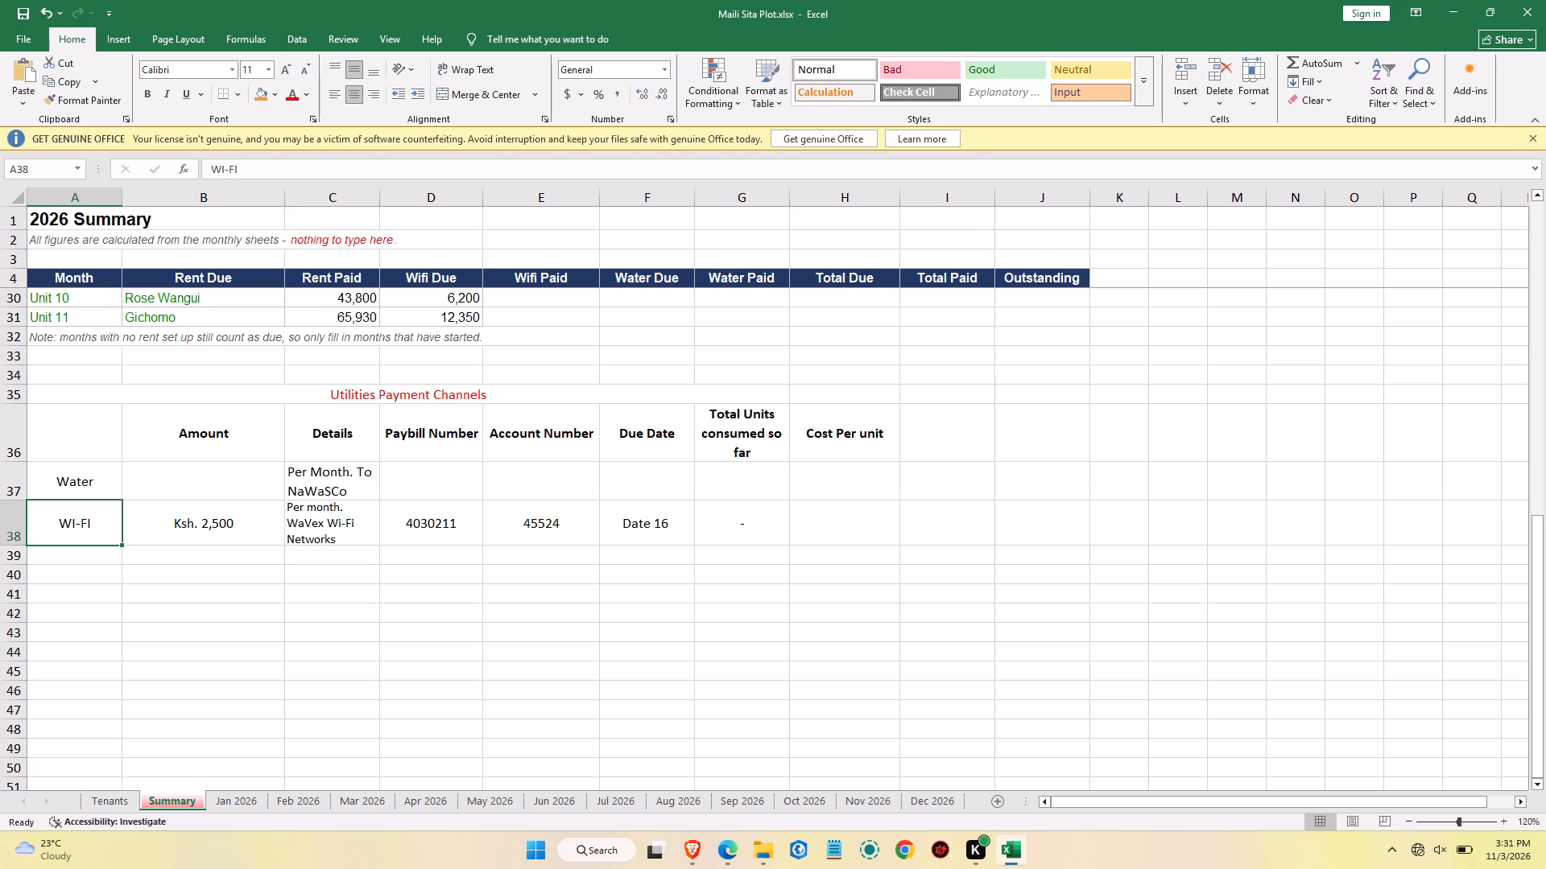
# Insert "12mbps speed at Ksh. 2,500" before "Per month" in the WI-FI details cell C38 and save the workbook.
pyautogui.doubleClick(318, 517)
pyautogui.click(289, 522)
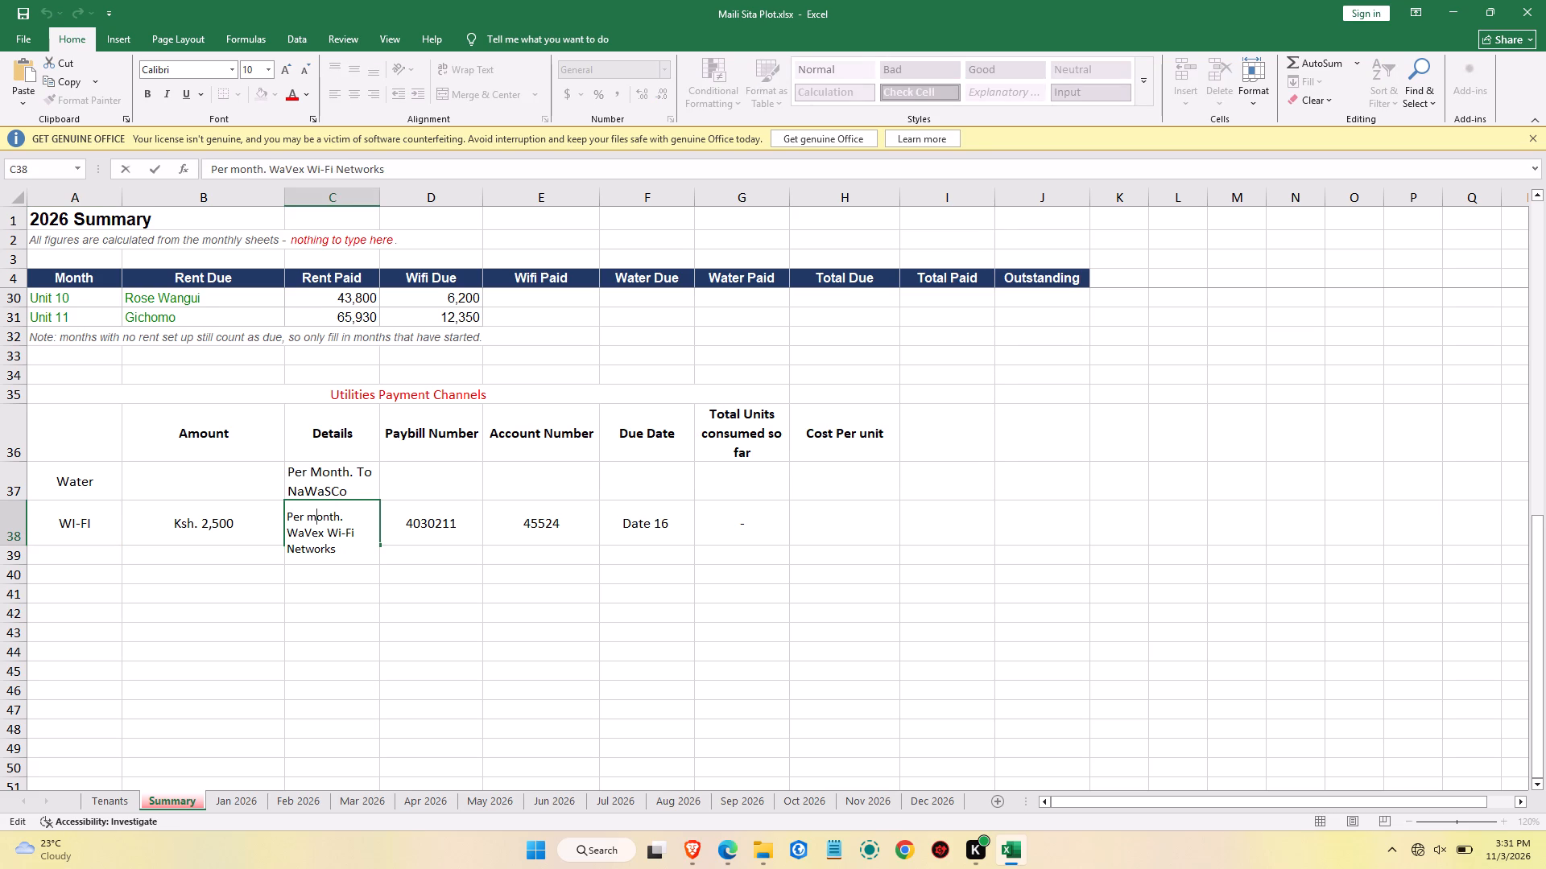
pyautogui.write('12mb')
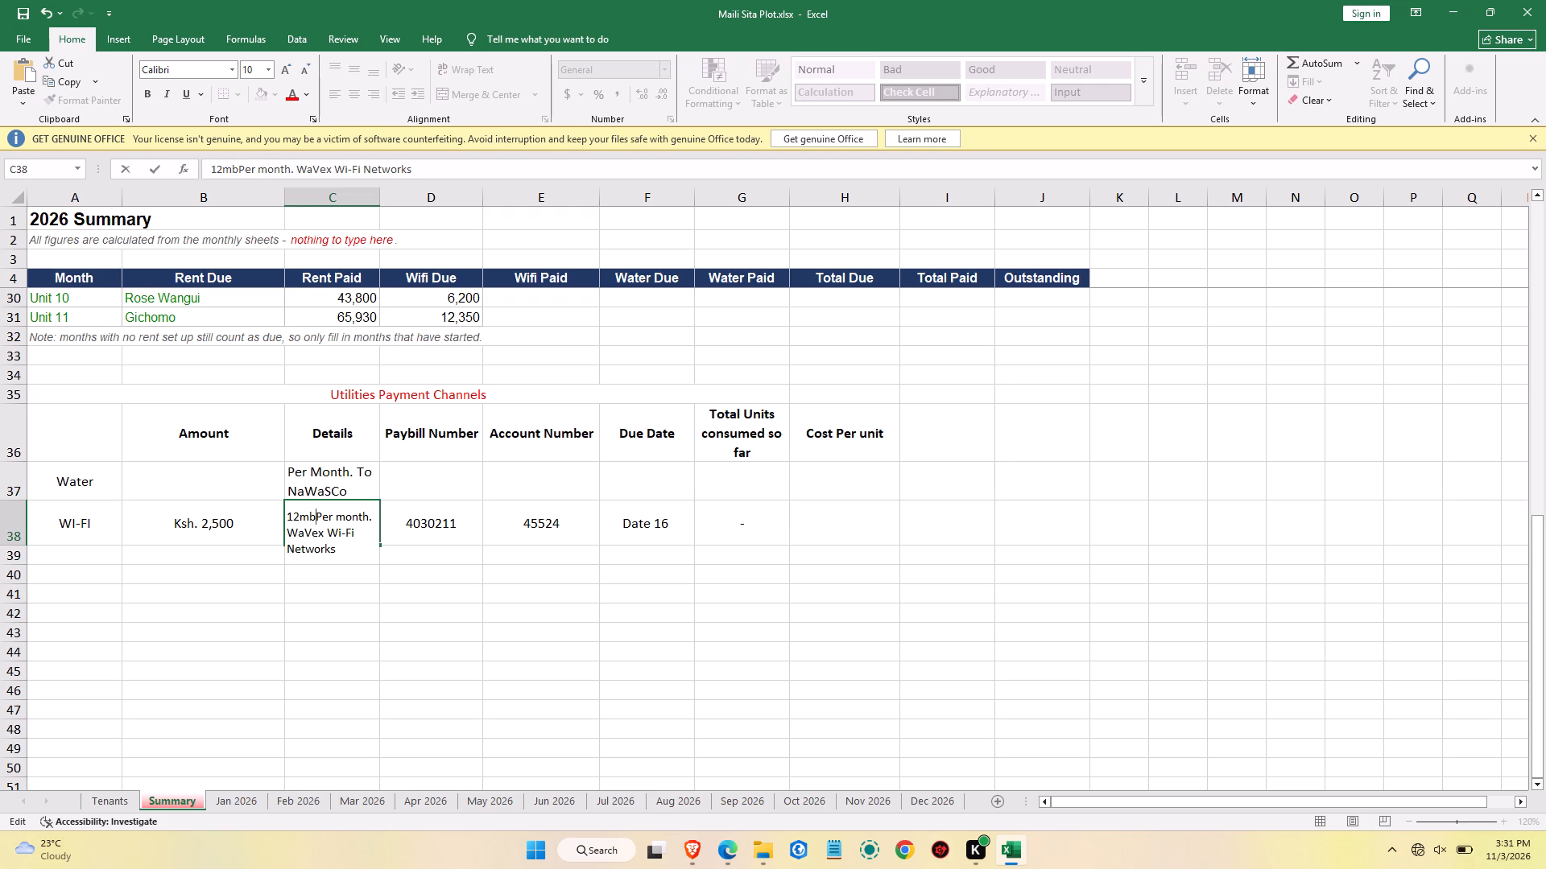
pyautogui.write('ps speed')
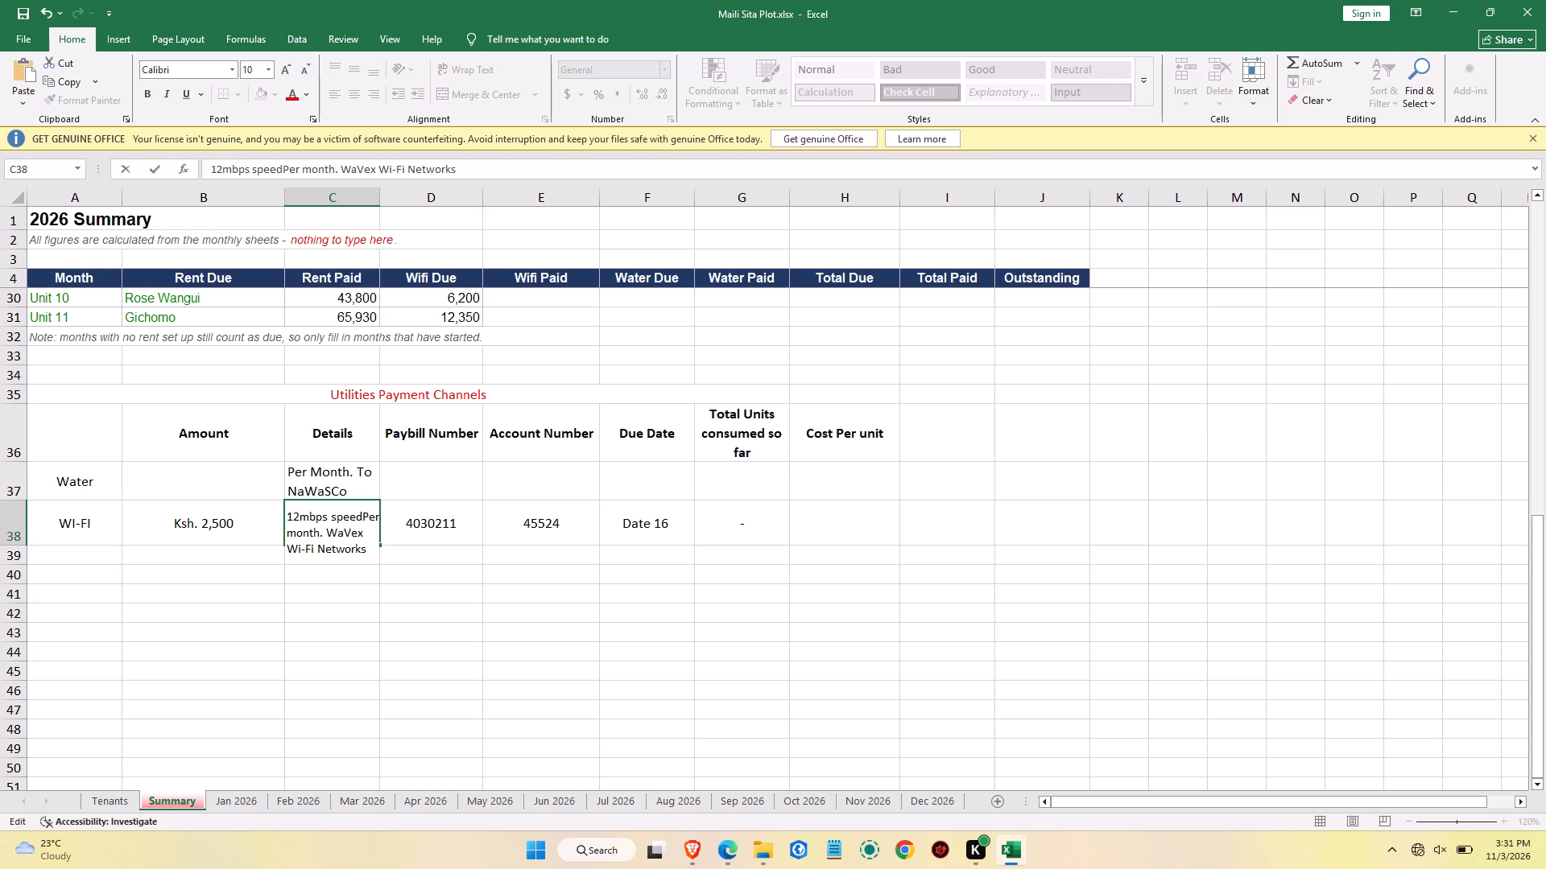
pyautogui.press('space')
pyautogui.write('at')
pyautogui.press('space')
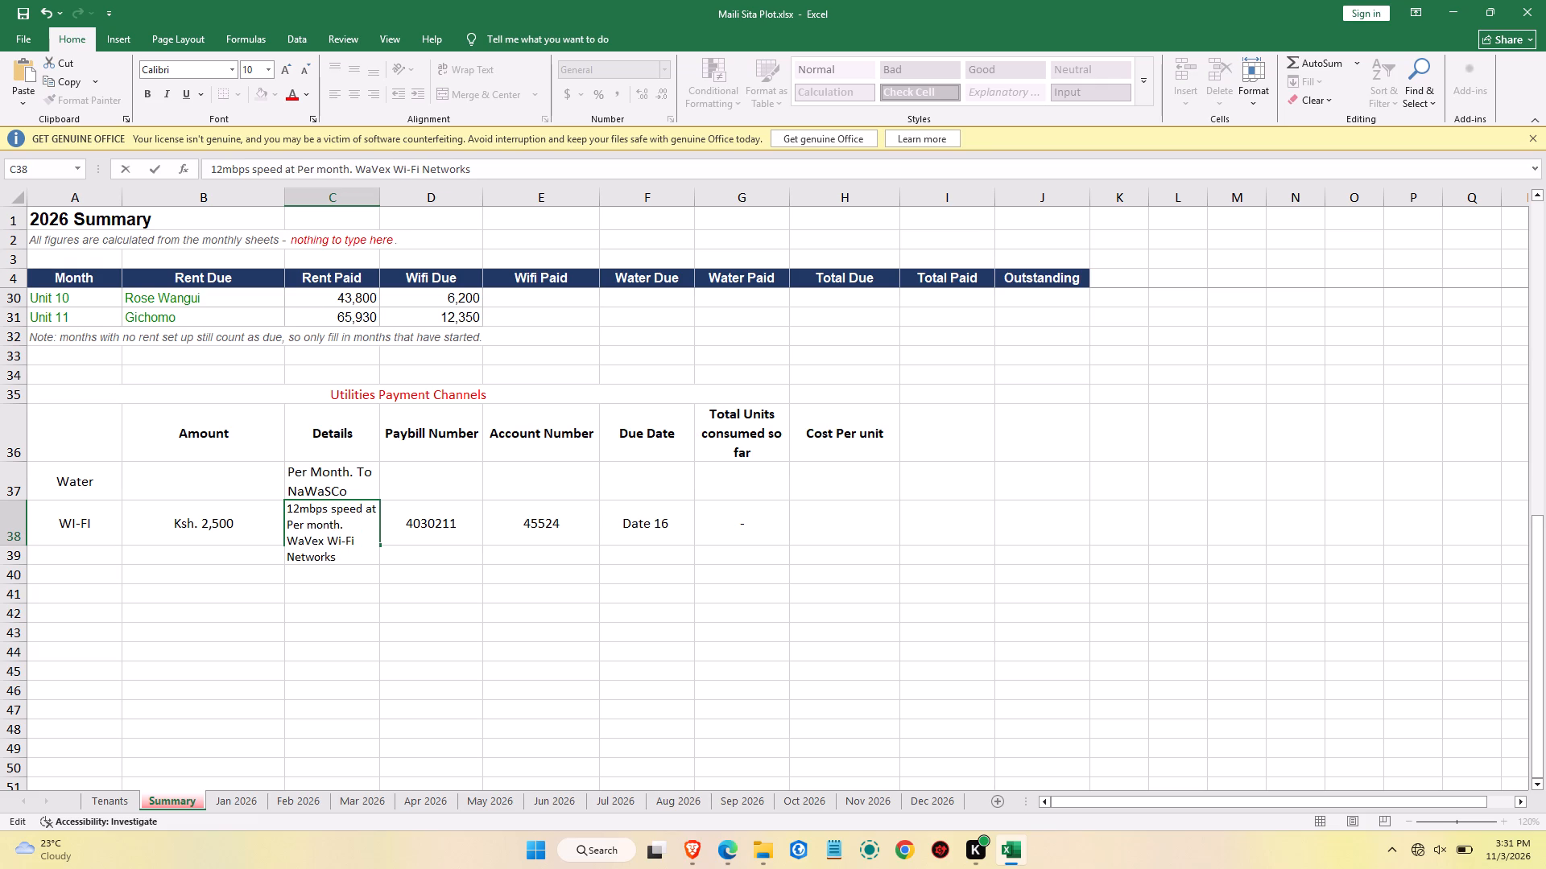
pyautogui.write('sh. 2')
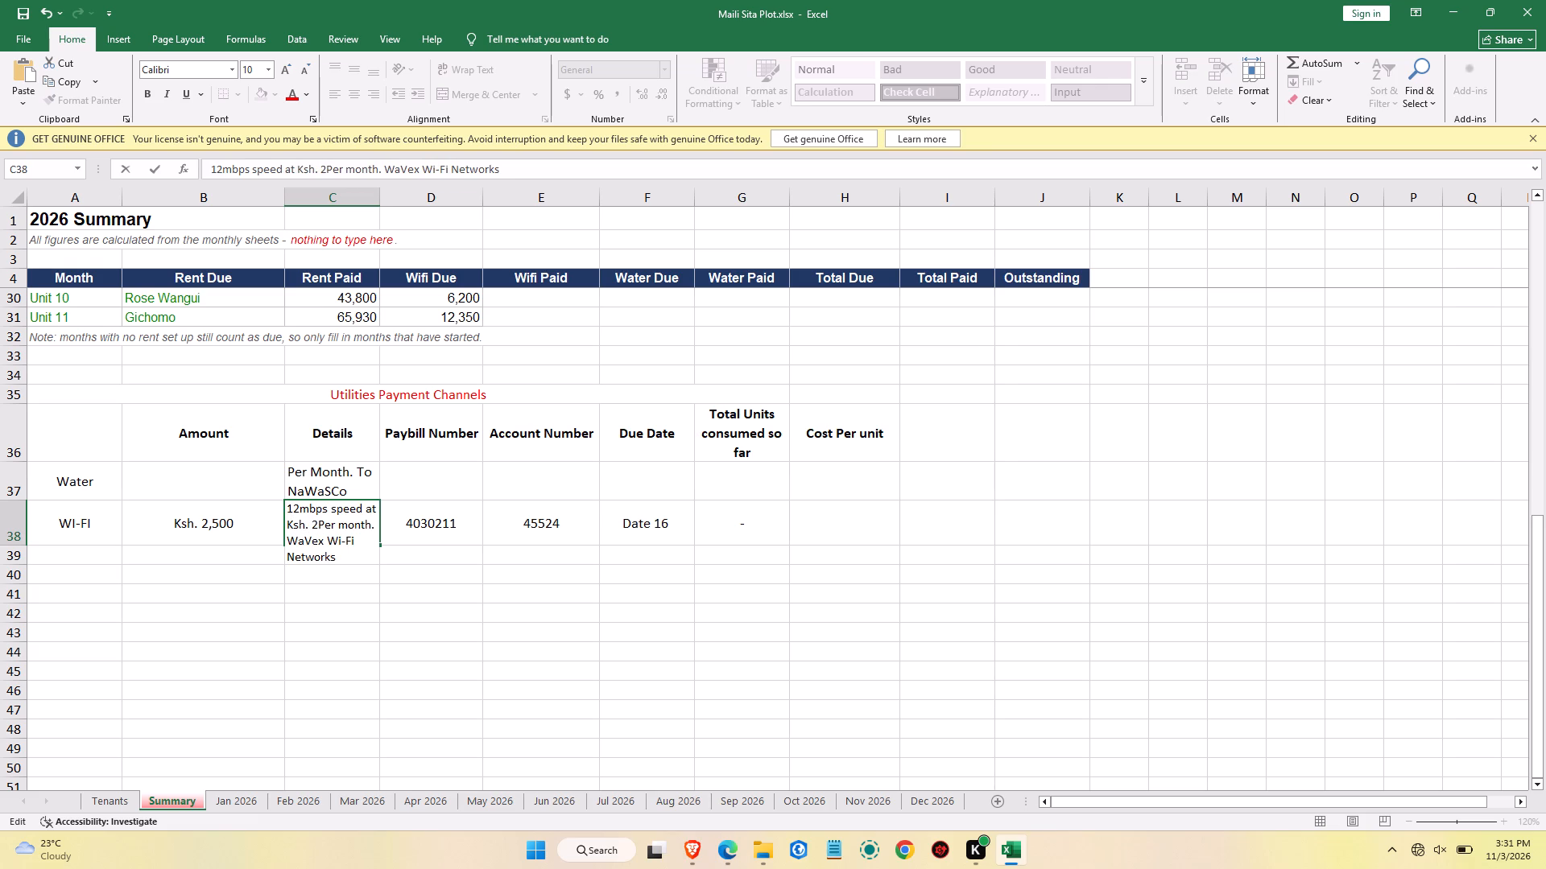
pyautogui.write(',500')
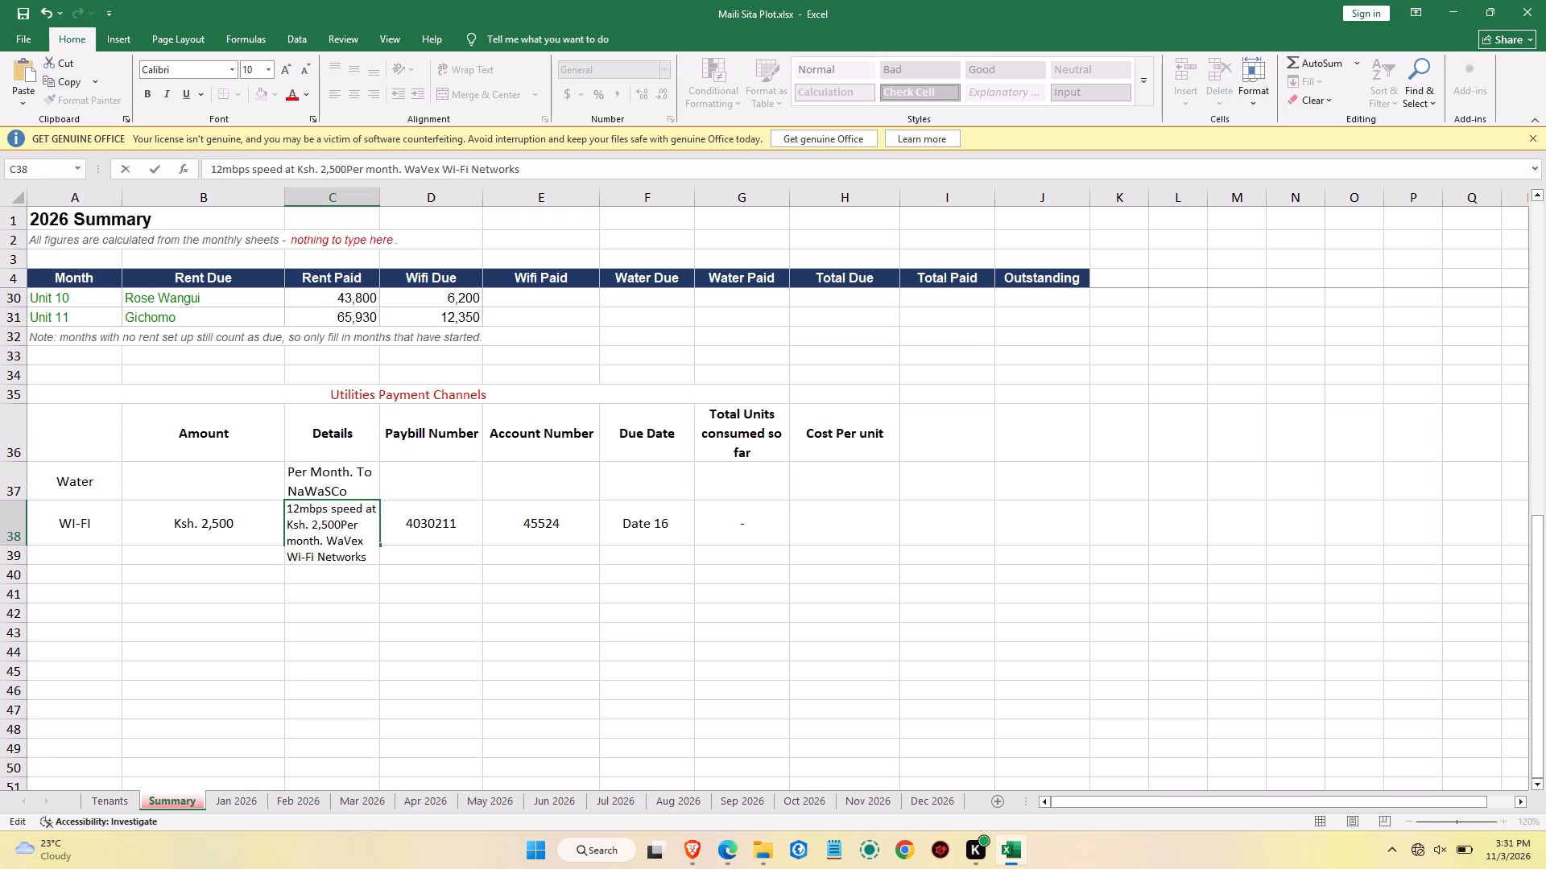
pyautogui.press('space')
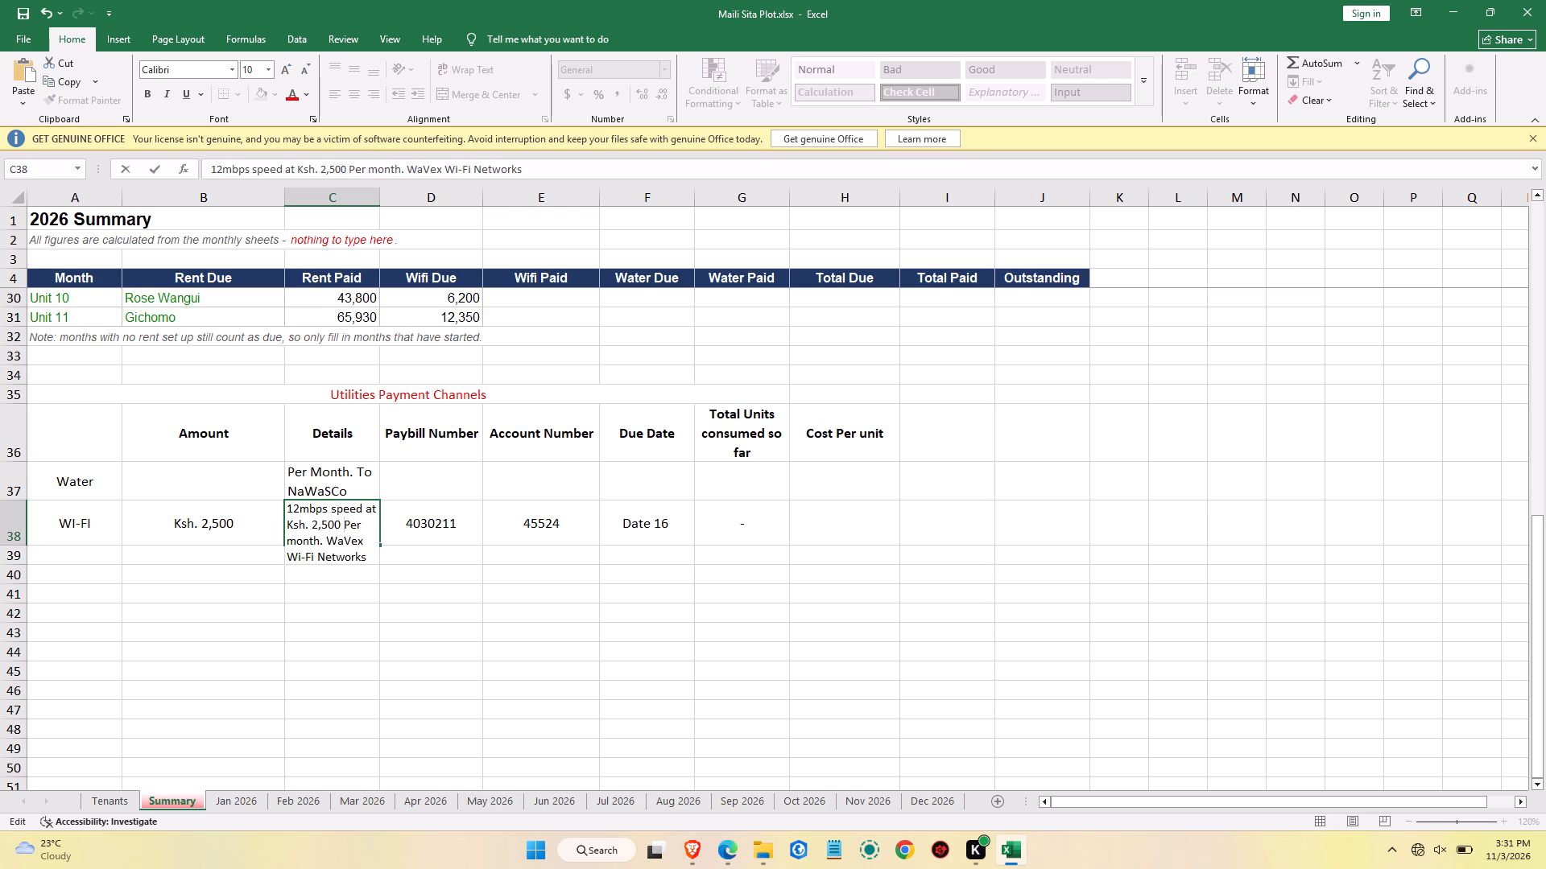
pyautogui.click(397, 620)
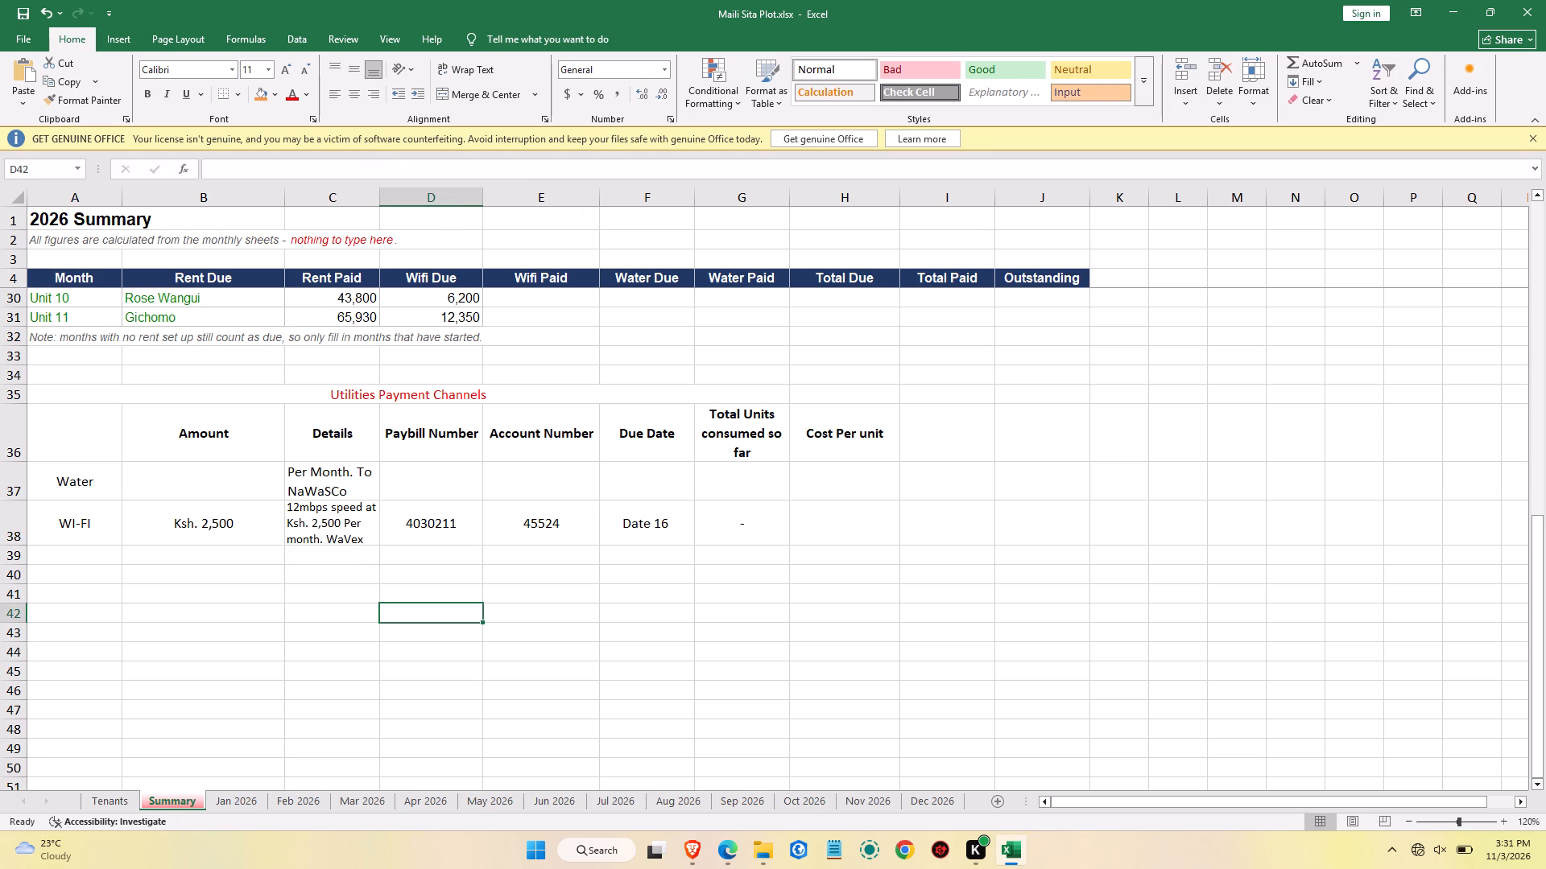
pyautogui.click(523, 629)
pyautogui.click(22, 10)
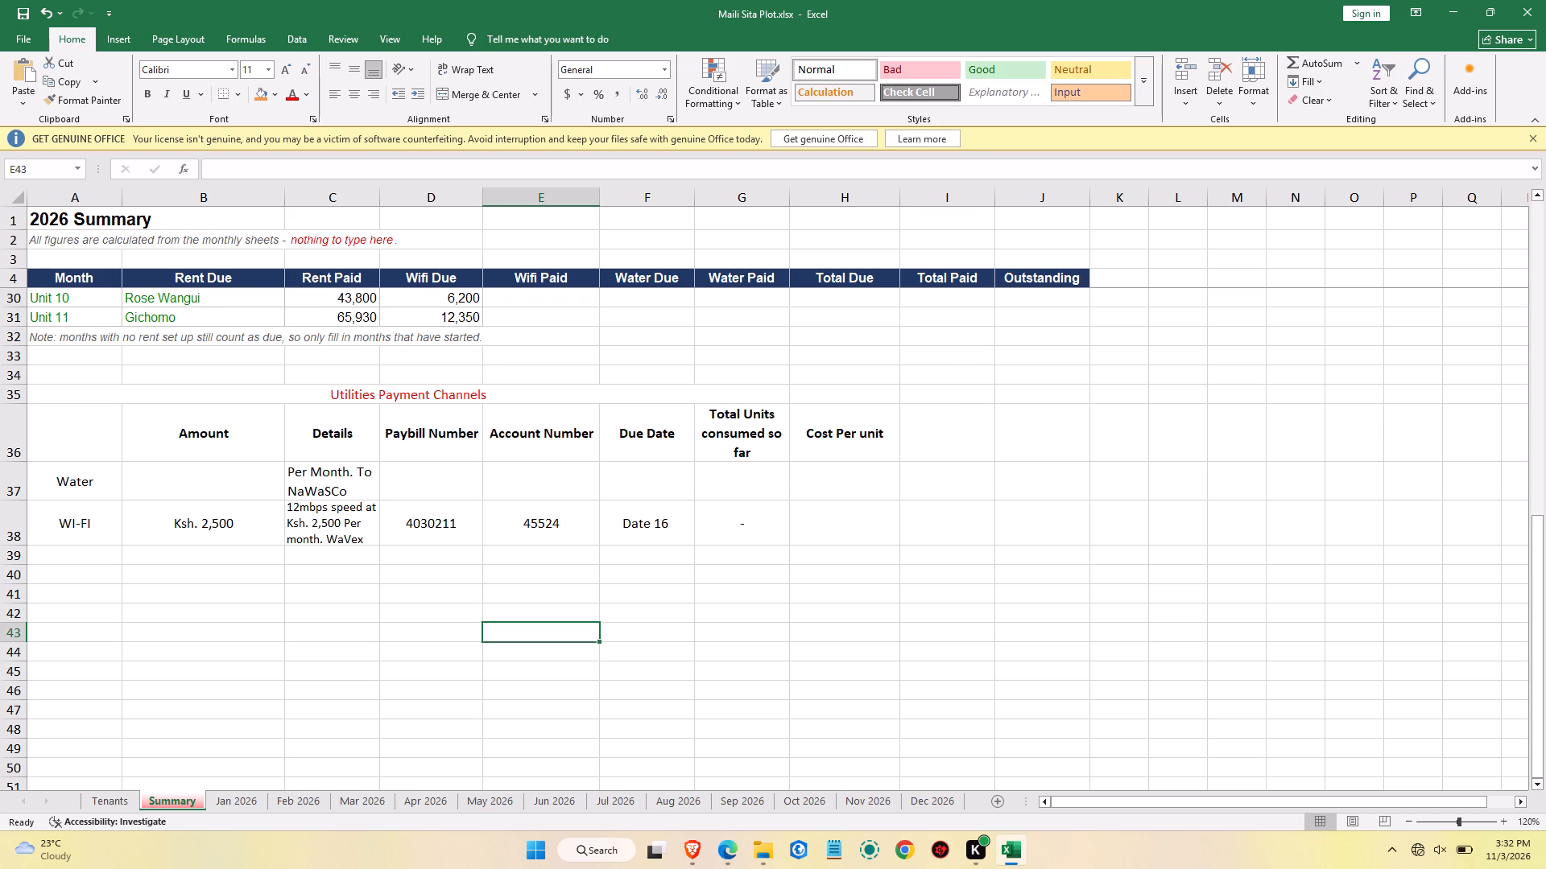
# Enter the heading "Water Usage Per month" in cell A41 of the Summary sheet, below the Utilities Payment Channels table.
pyautogui.scroll(8, 440, 635)
pyautogui.scroll(-2, 439, 635)
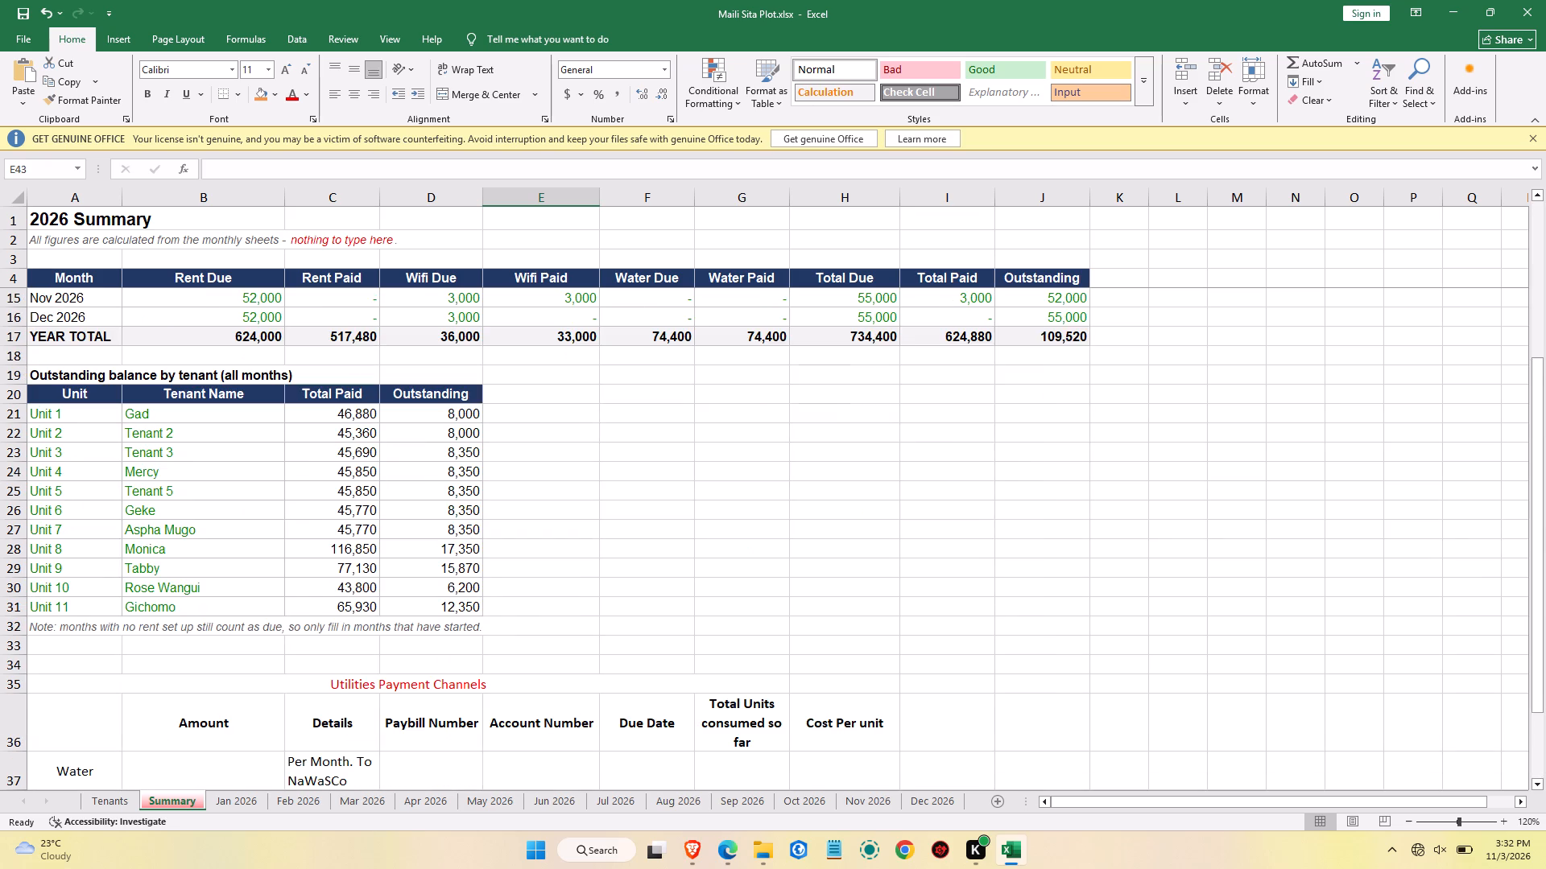
pyautogui.scroll(-2, 473, 613)
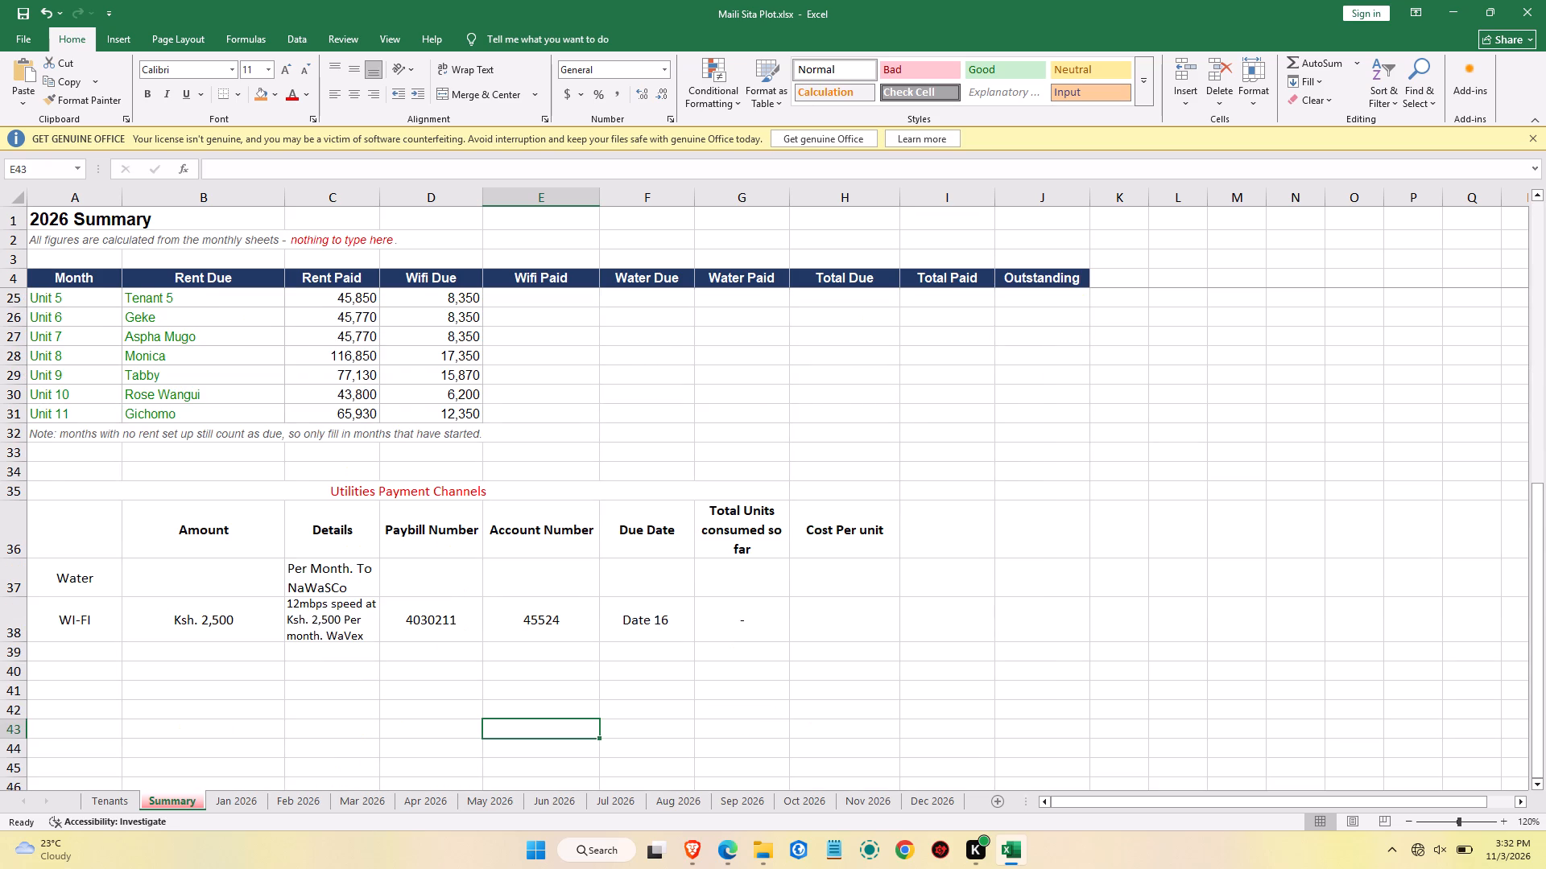
pyautogui.scroll(-1, 473, 613)
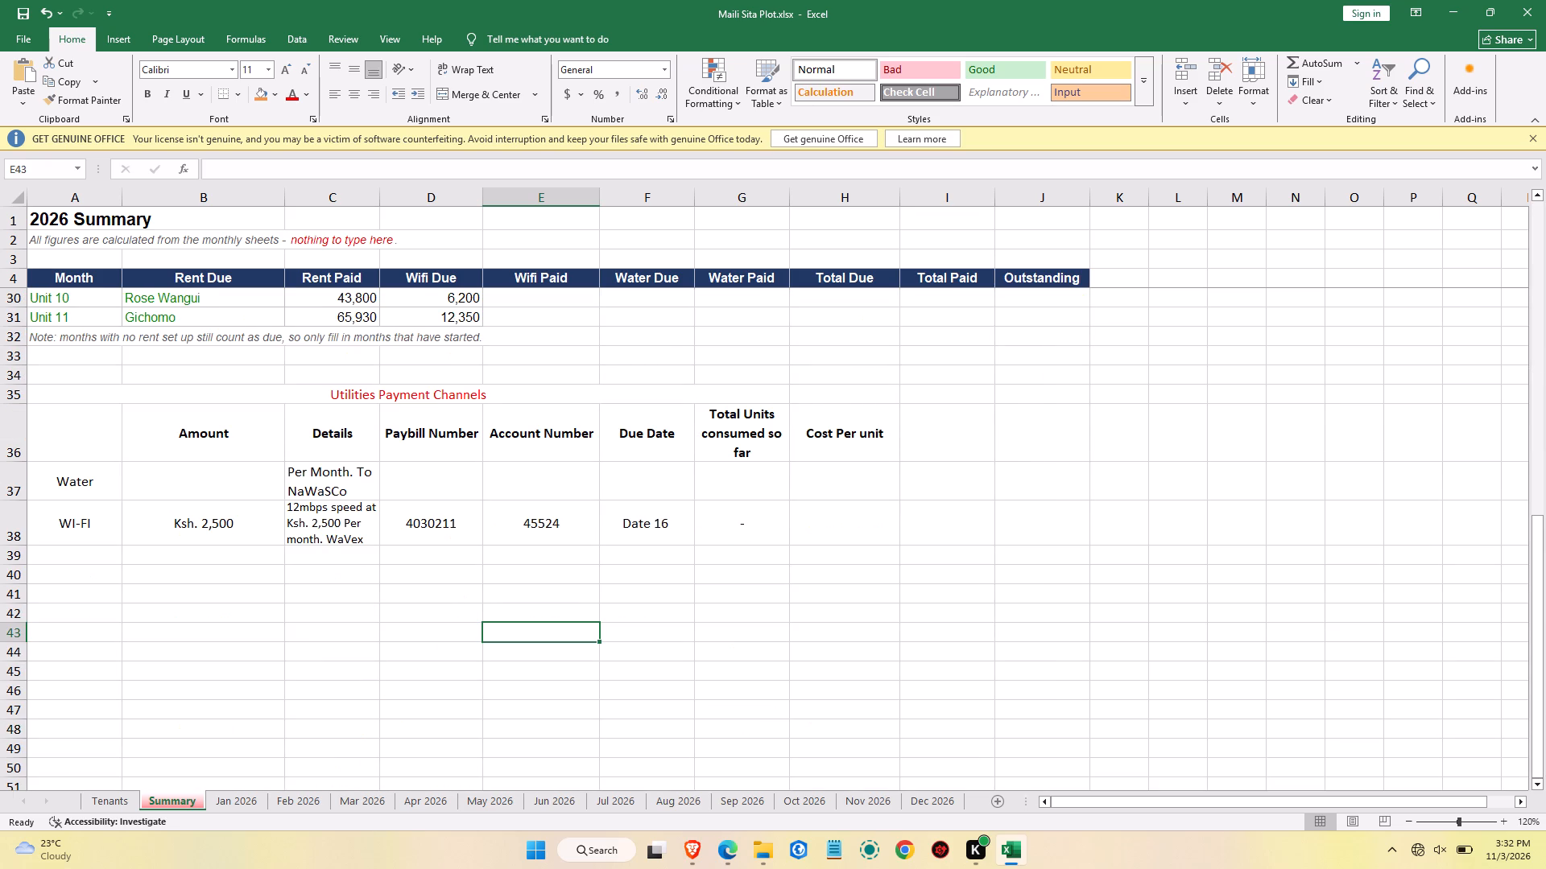
pyautogui.click(80, 598)
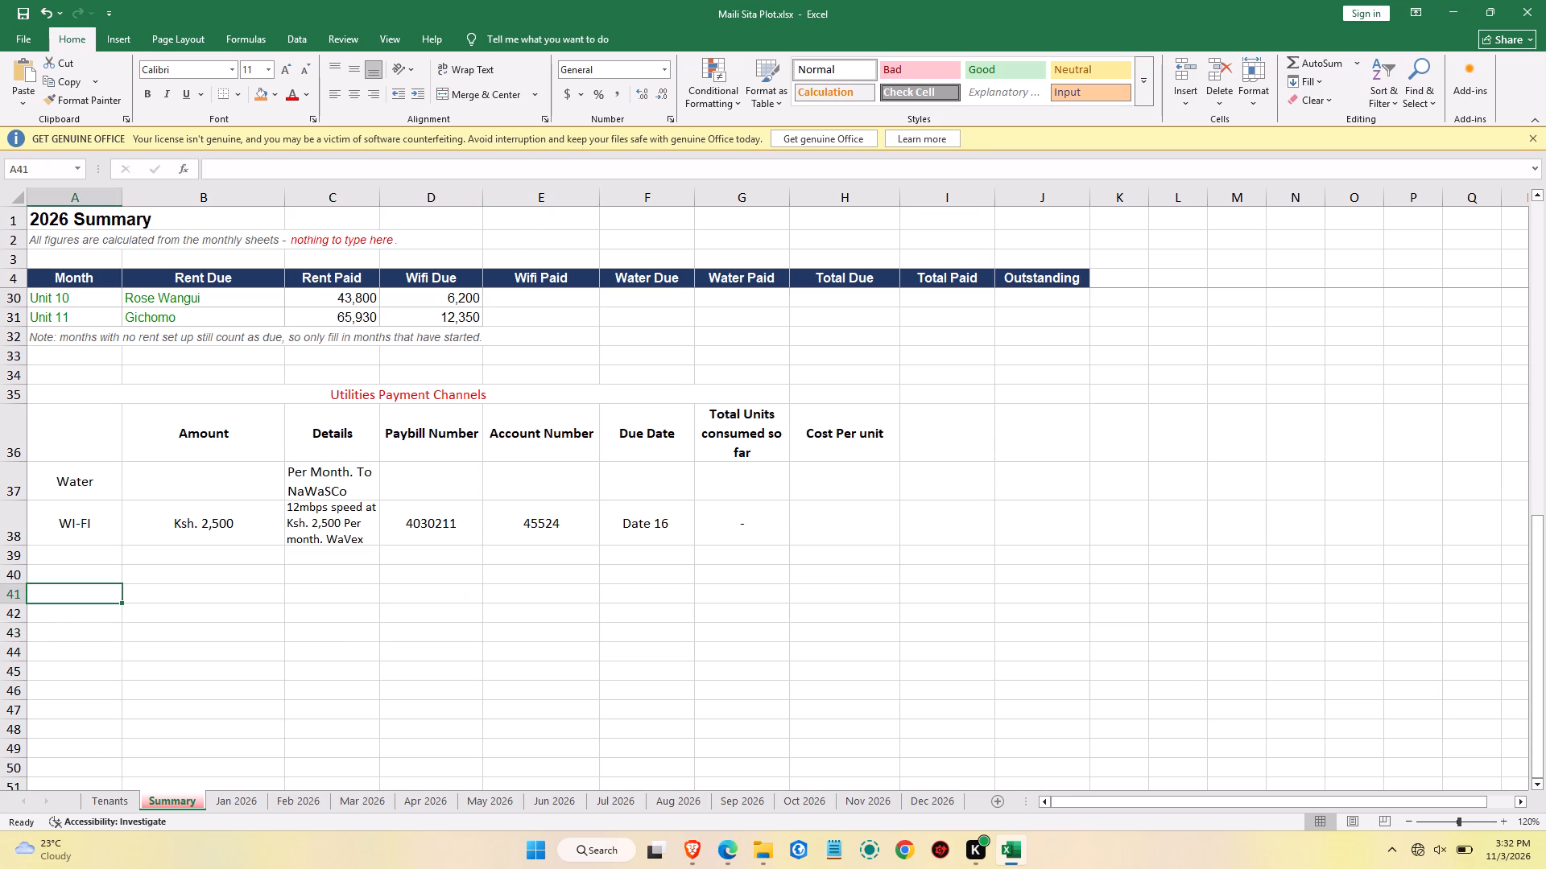
pyautogui.write('er')
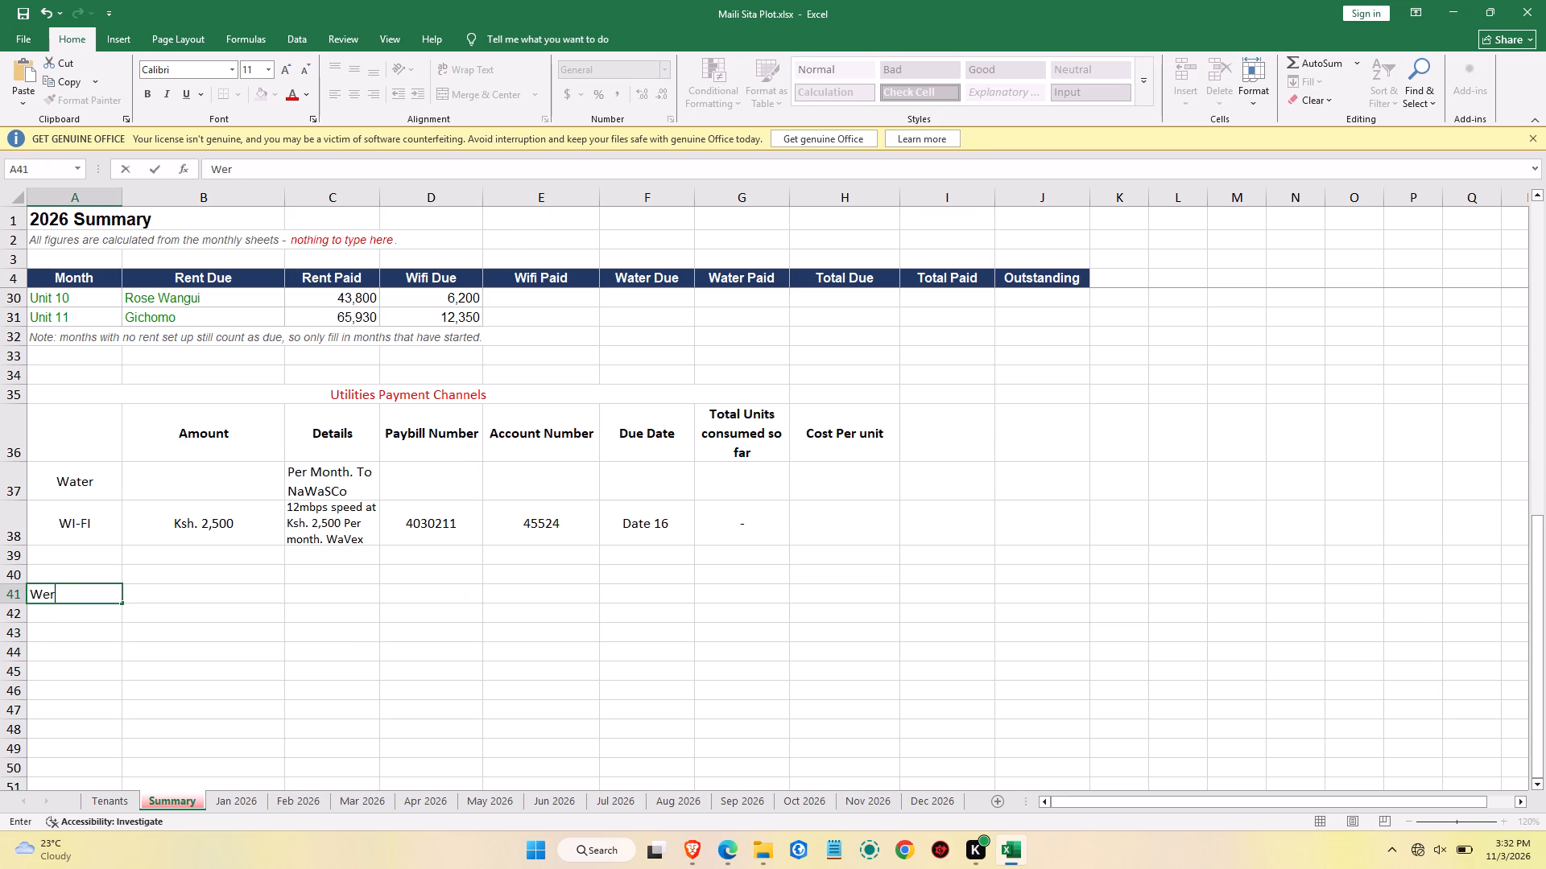
pyautogui.press('space')
pyautogui.press('BackSpace')
pyautogui.press('BackSpace')
pyautogui.press('BackSpace')
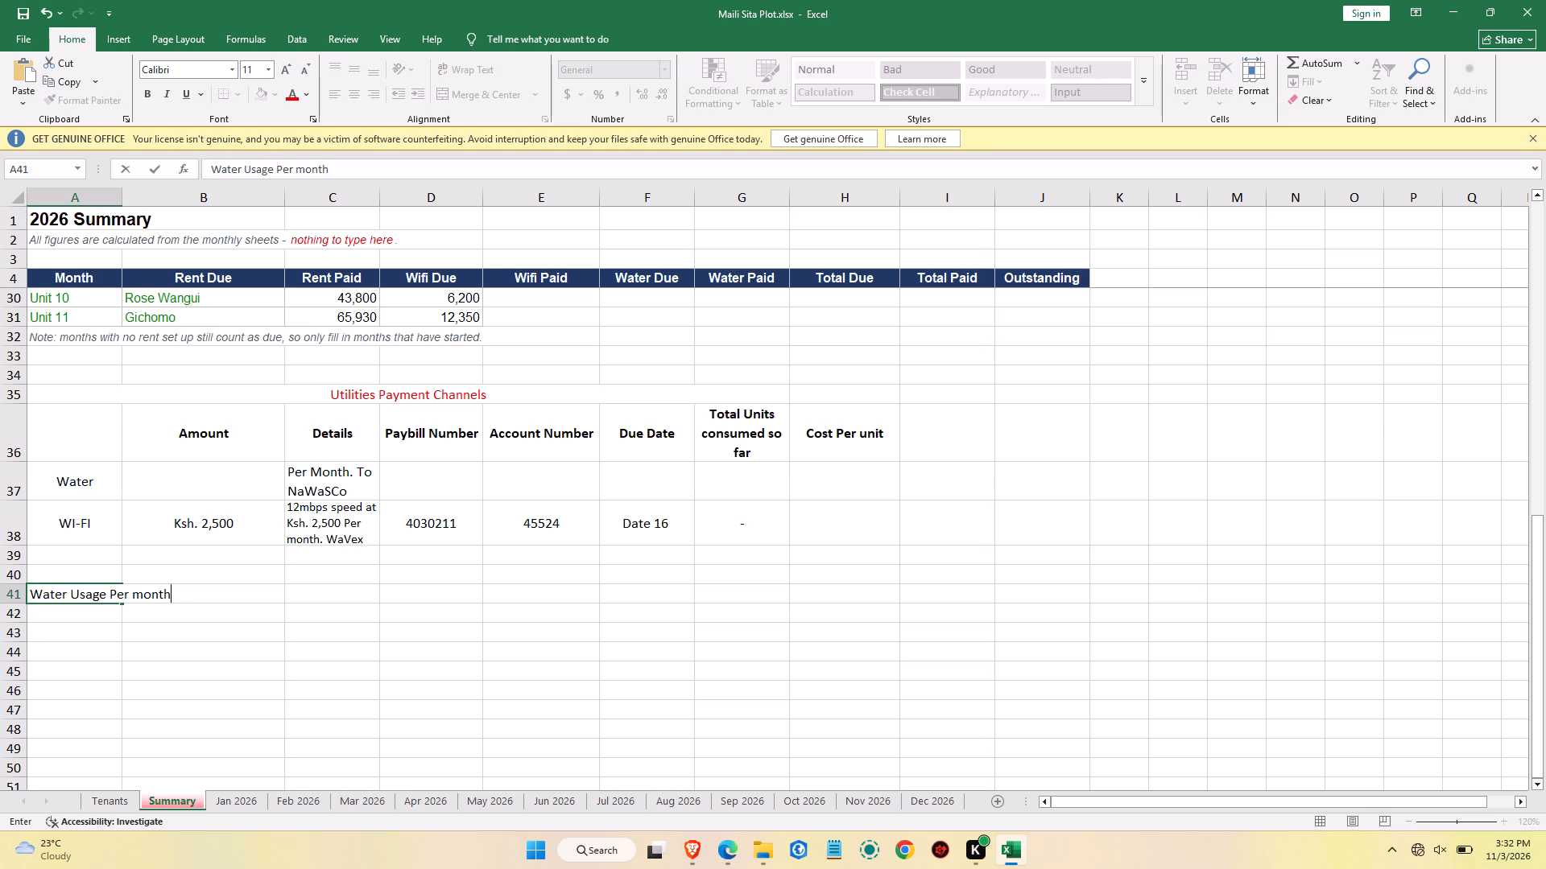
pyautogui.click(114, 636)
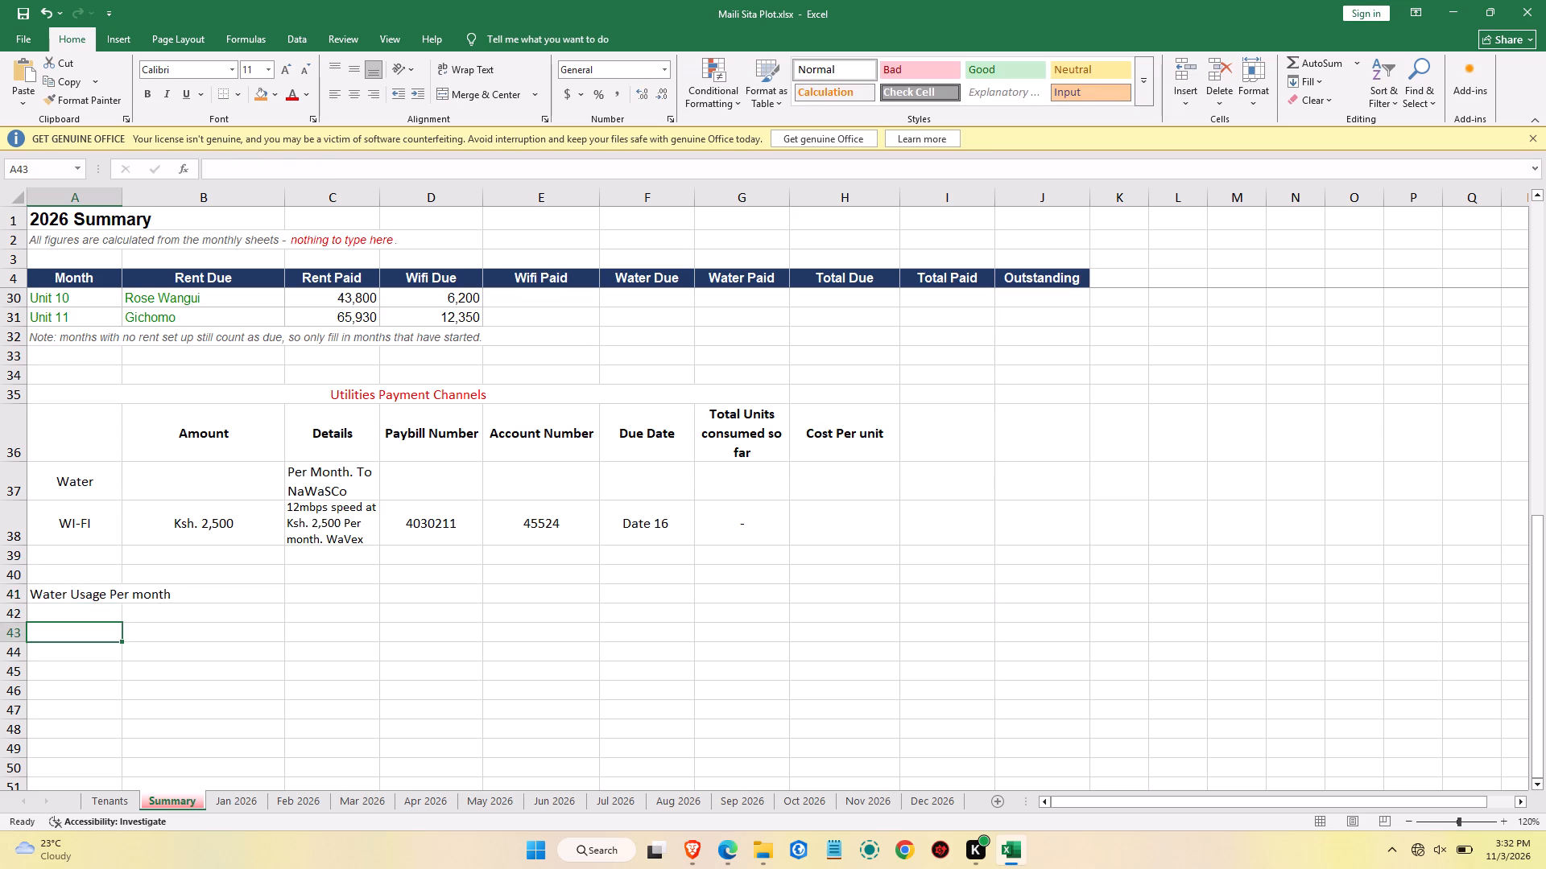
# Merge and center the "Water Usage Per month" heading across A41:B41.
pyautogui.moveTo(87, 593); pyautogui.dragTo(172, 594)
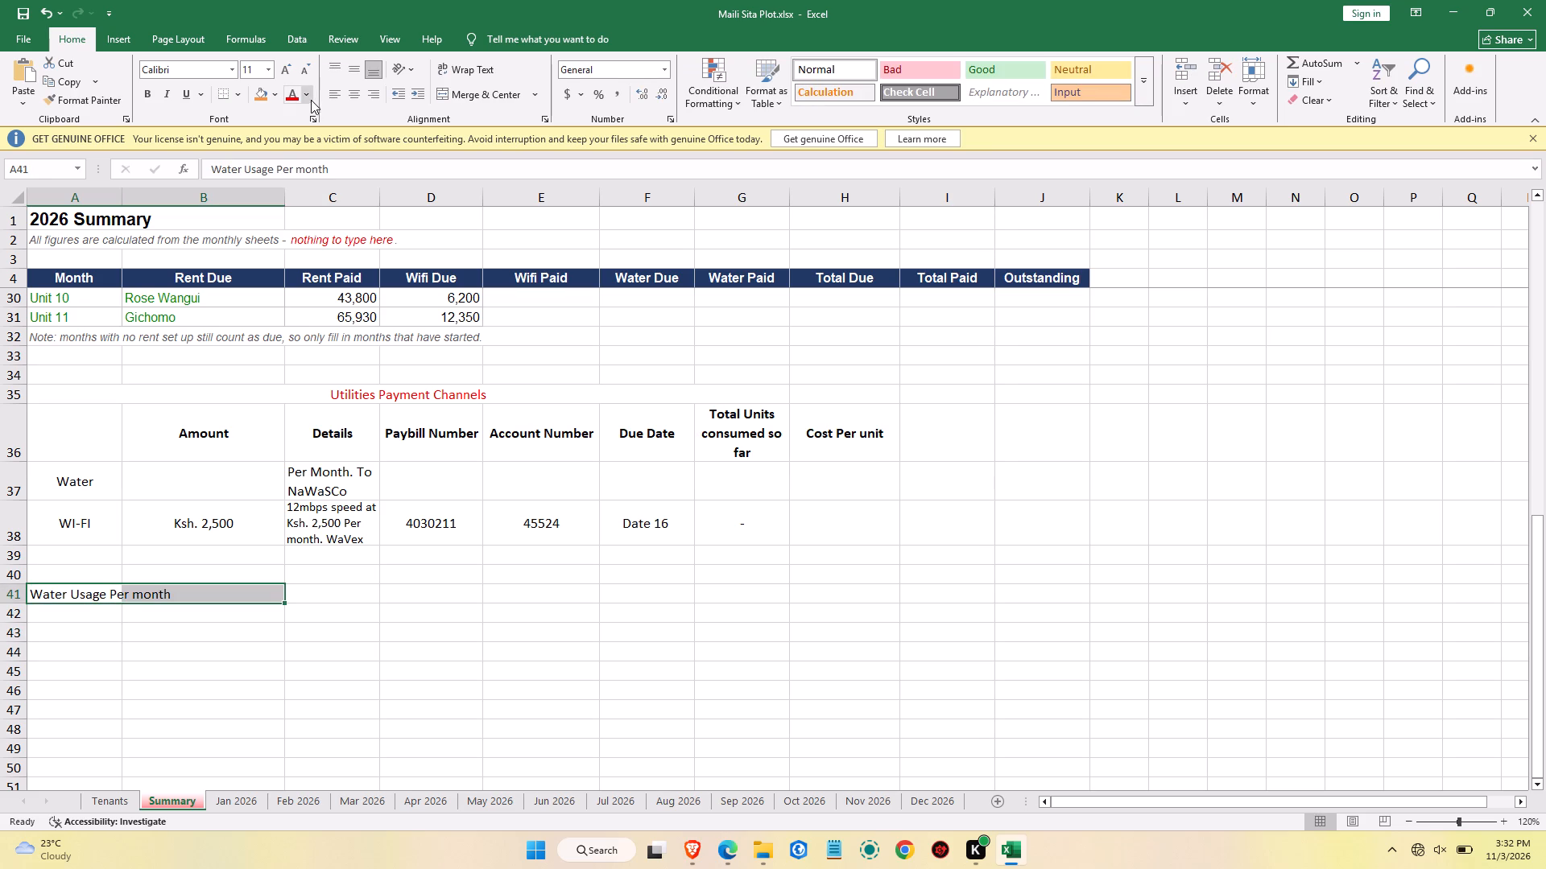
pyautogui.click(469, 93)
pyautogui.click(167, 644)
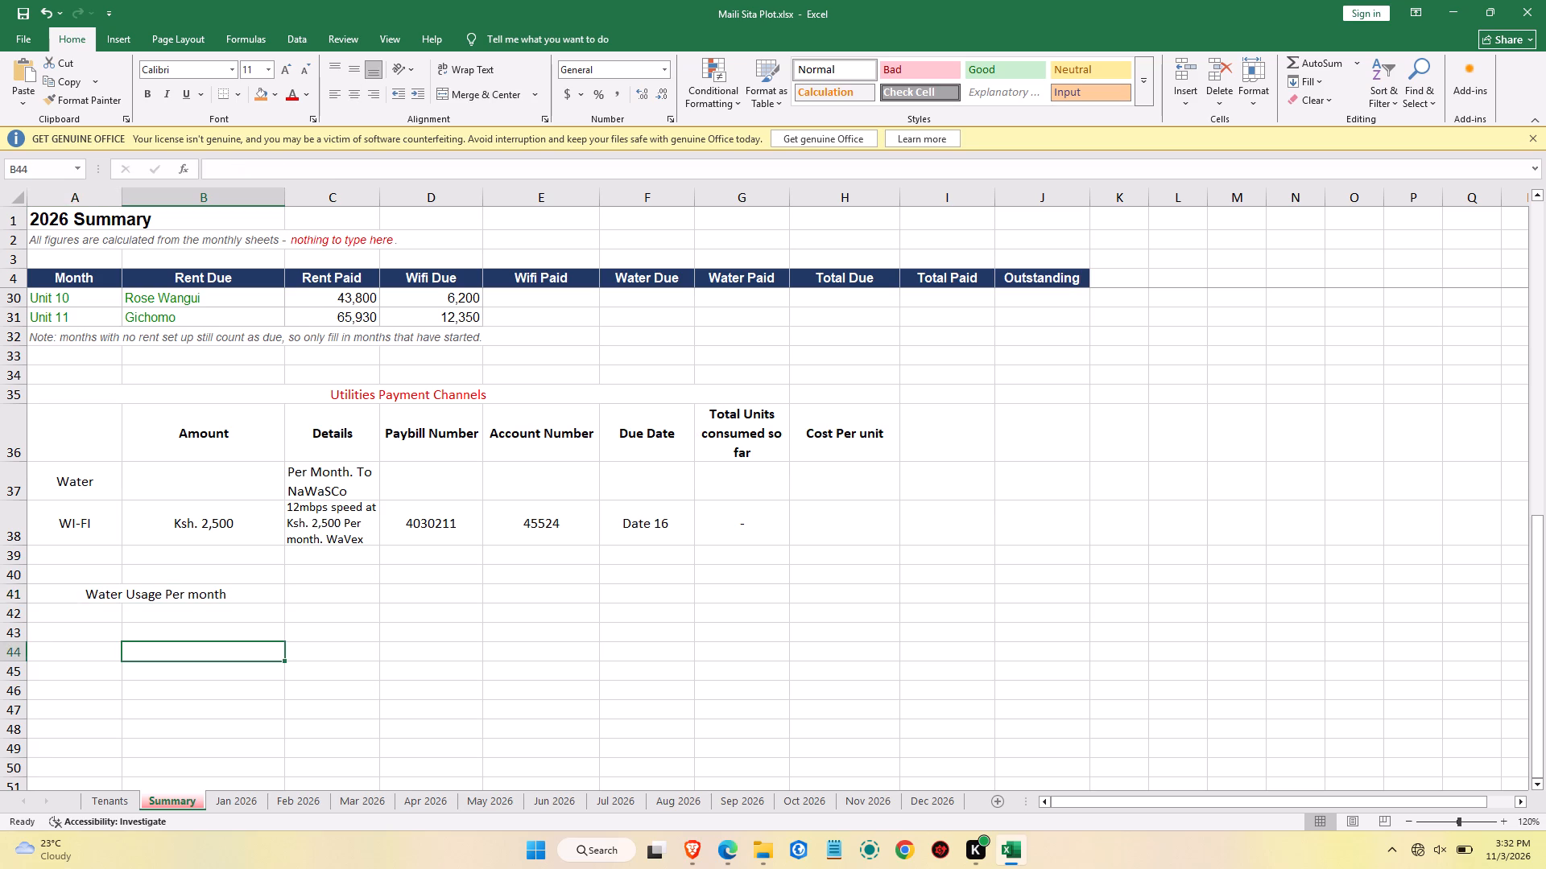
# List the months January through December in cells A42 to A53, one per row.
pyautogui.click(100, 617)
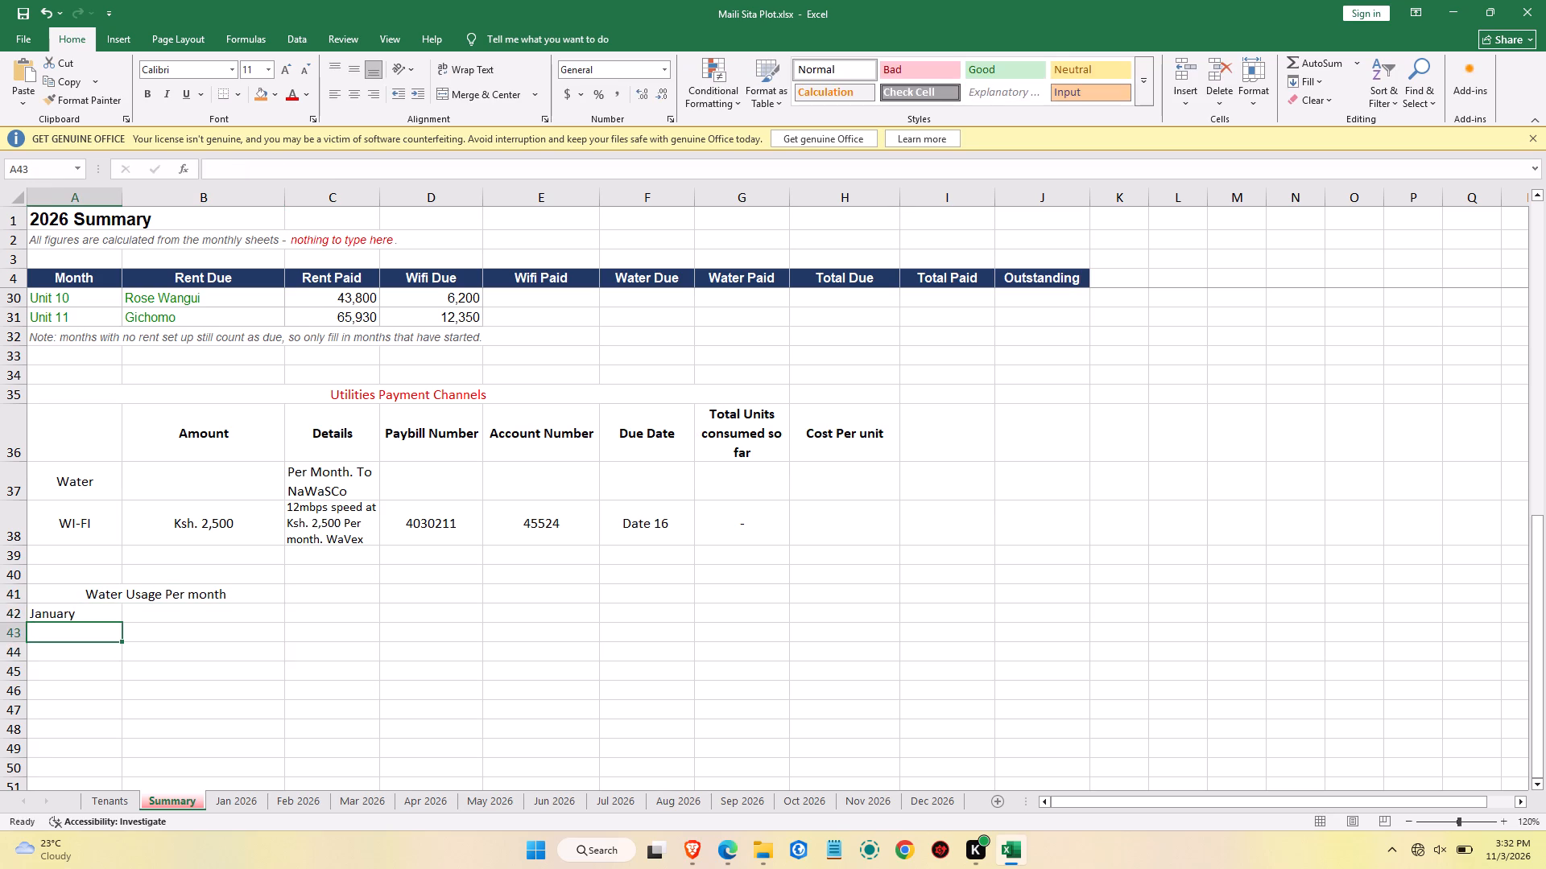
pyautogui.write('ebruary')
pyautogui.press('space')
pyautogui.press('Return')
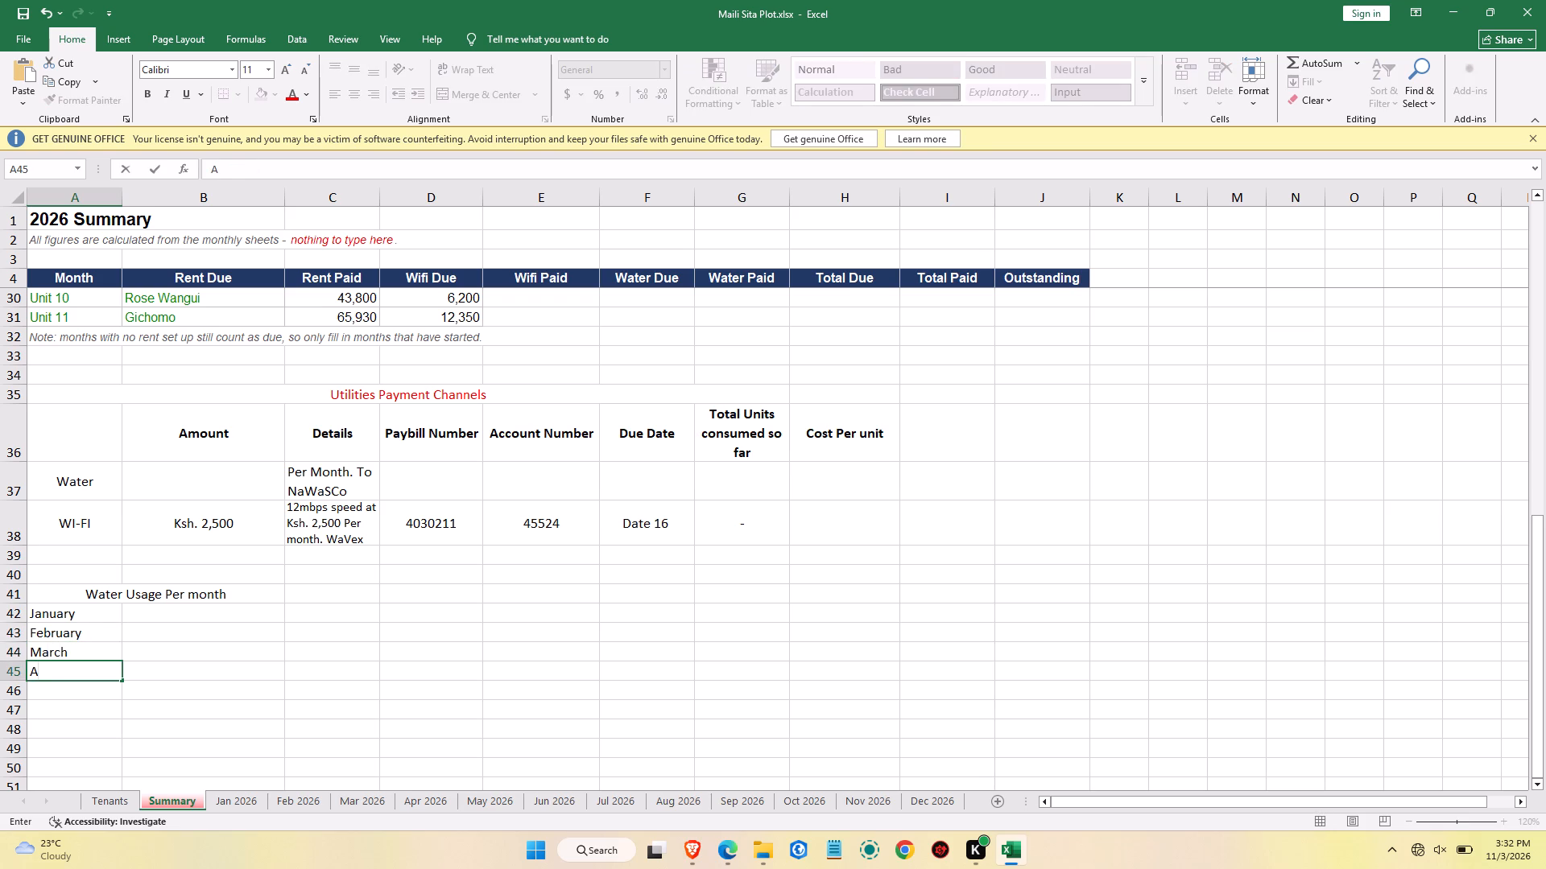
pyautogui.write('pril')
pyautogui.press('Return')
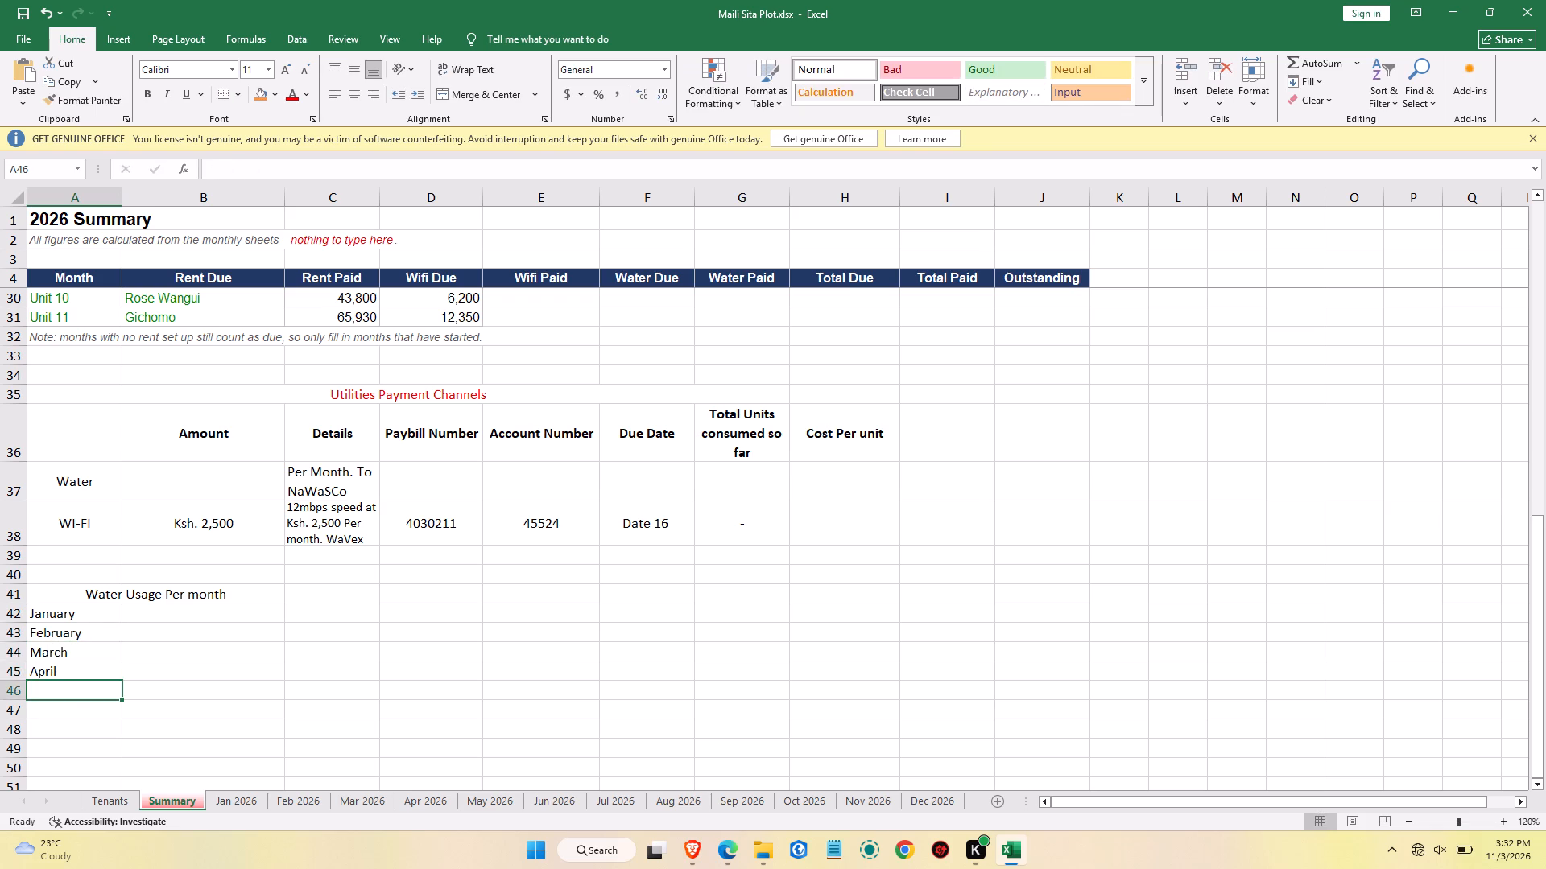
pyautogui.press('Return')
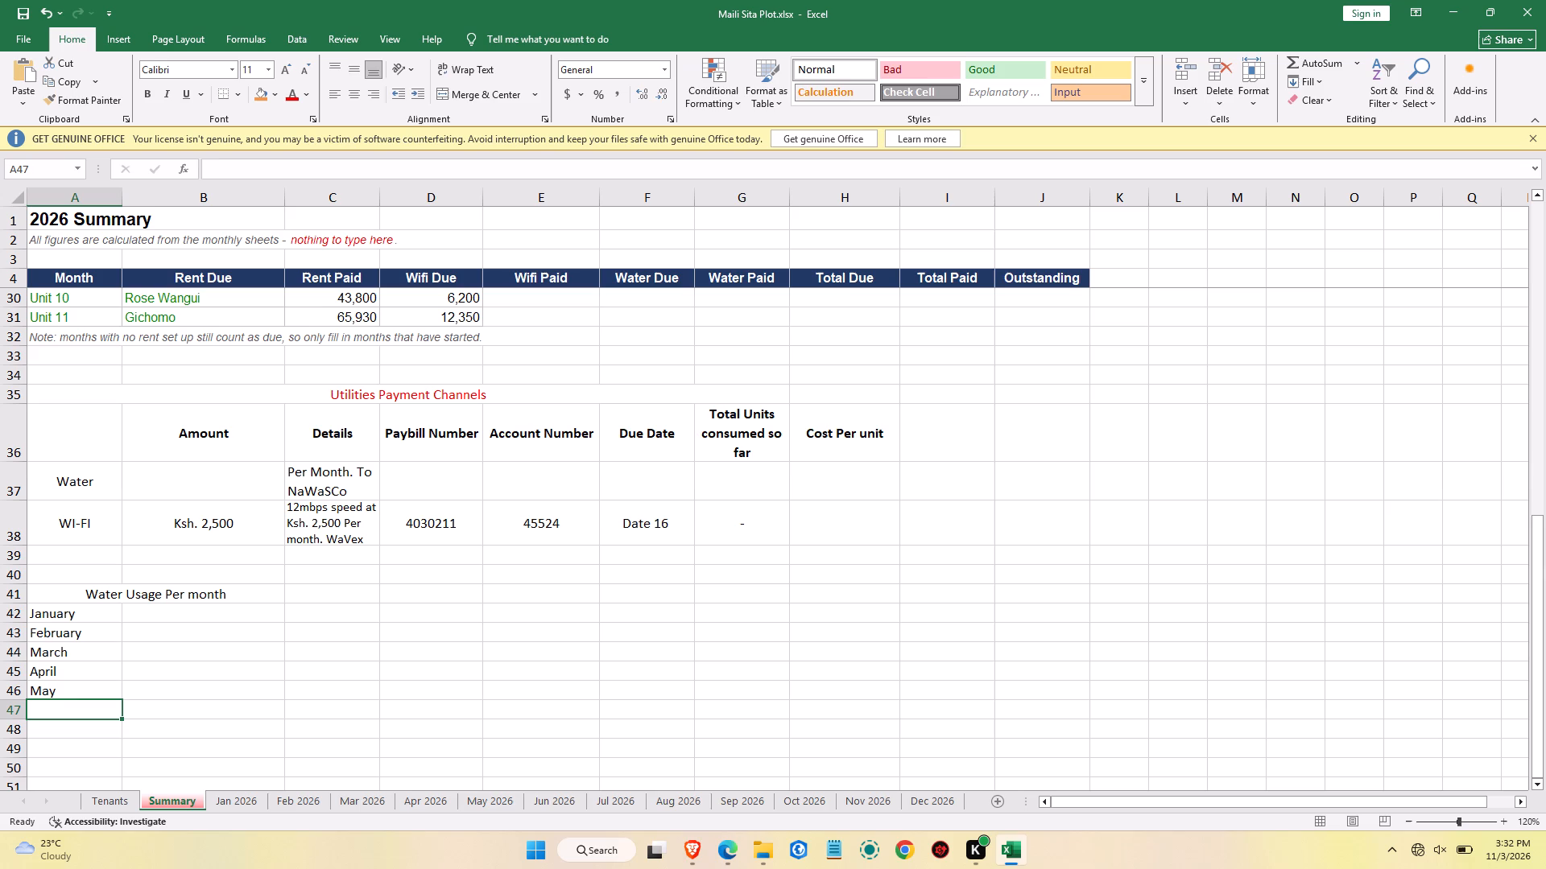
pyautogui.press('Return')
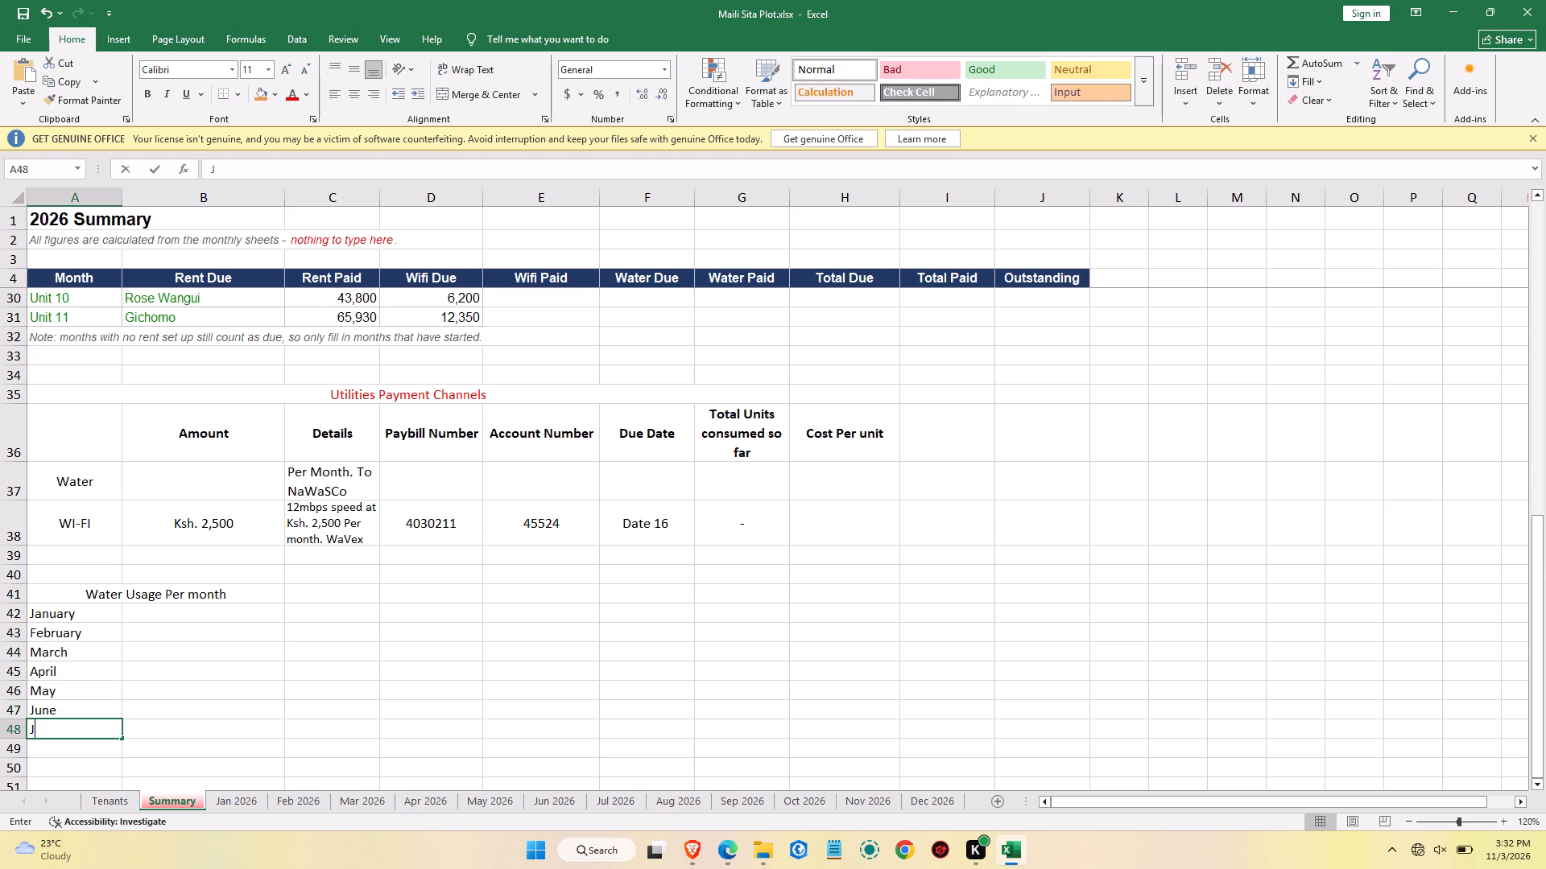
pyautogui.press('Return')
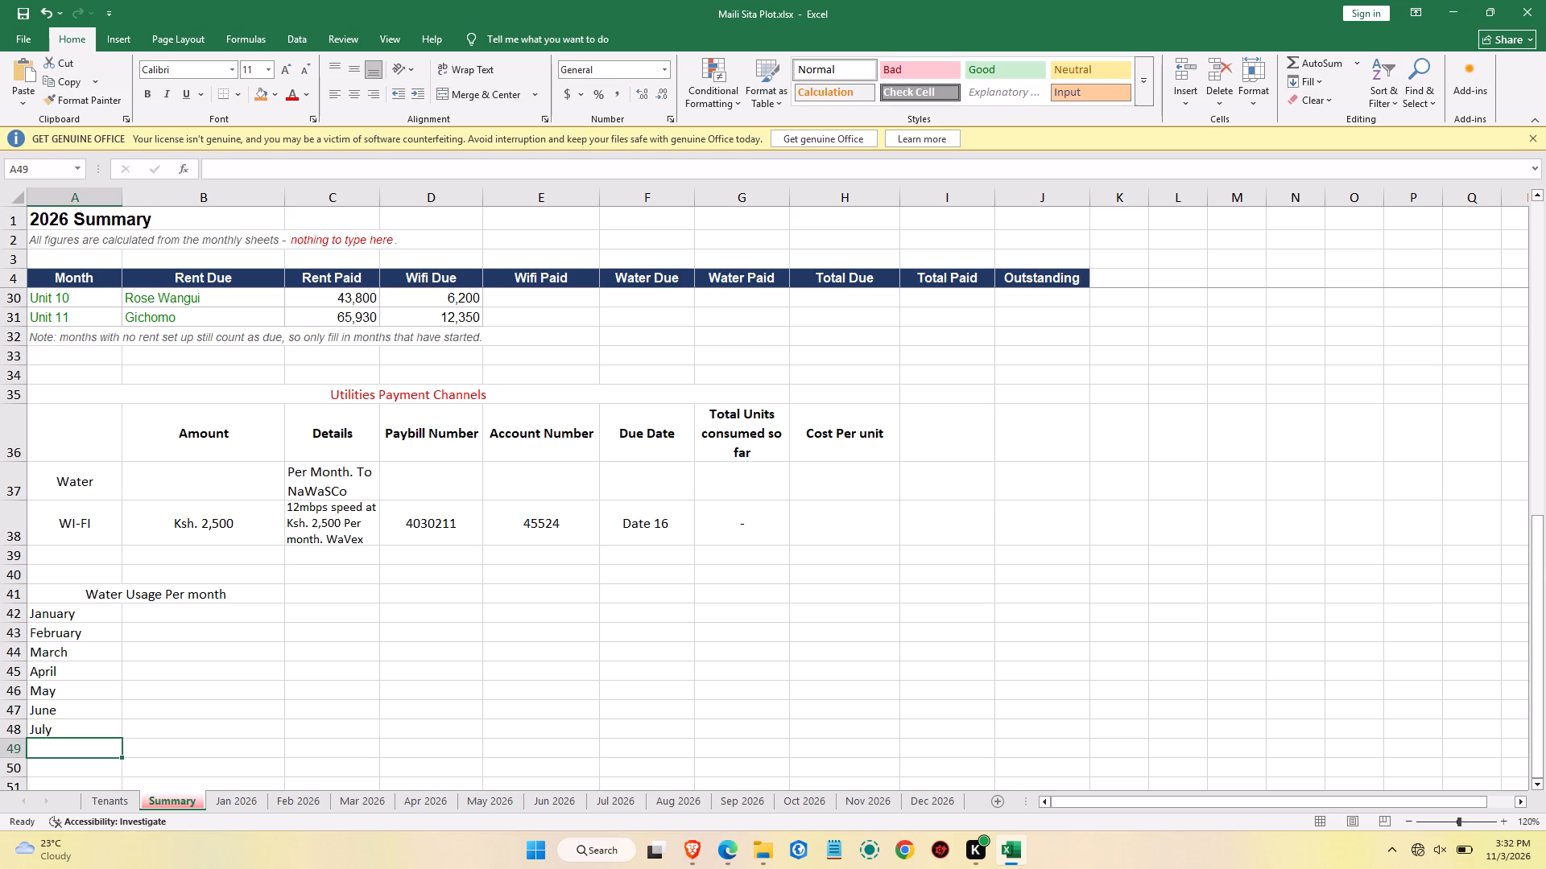
pyautogui.write('ugust')
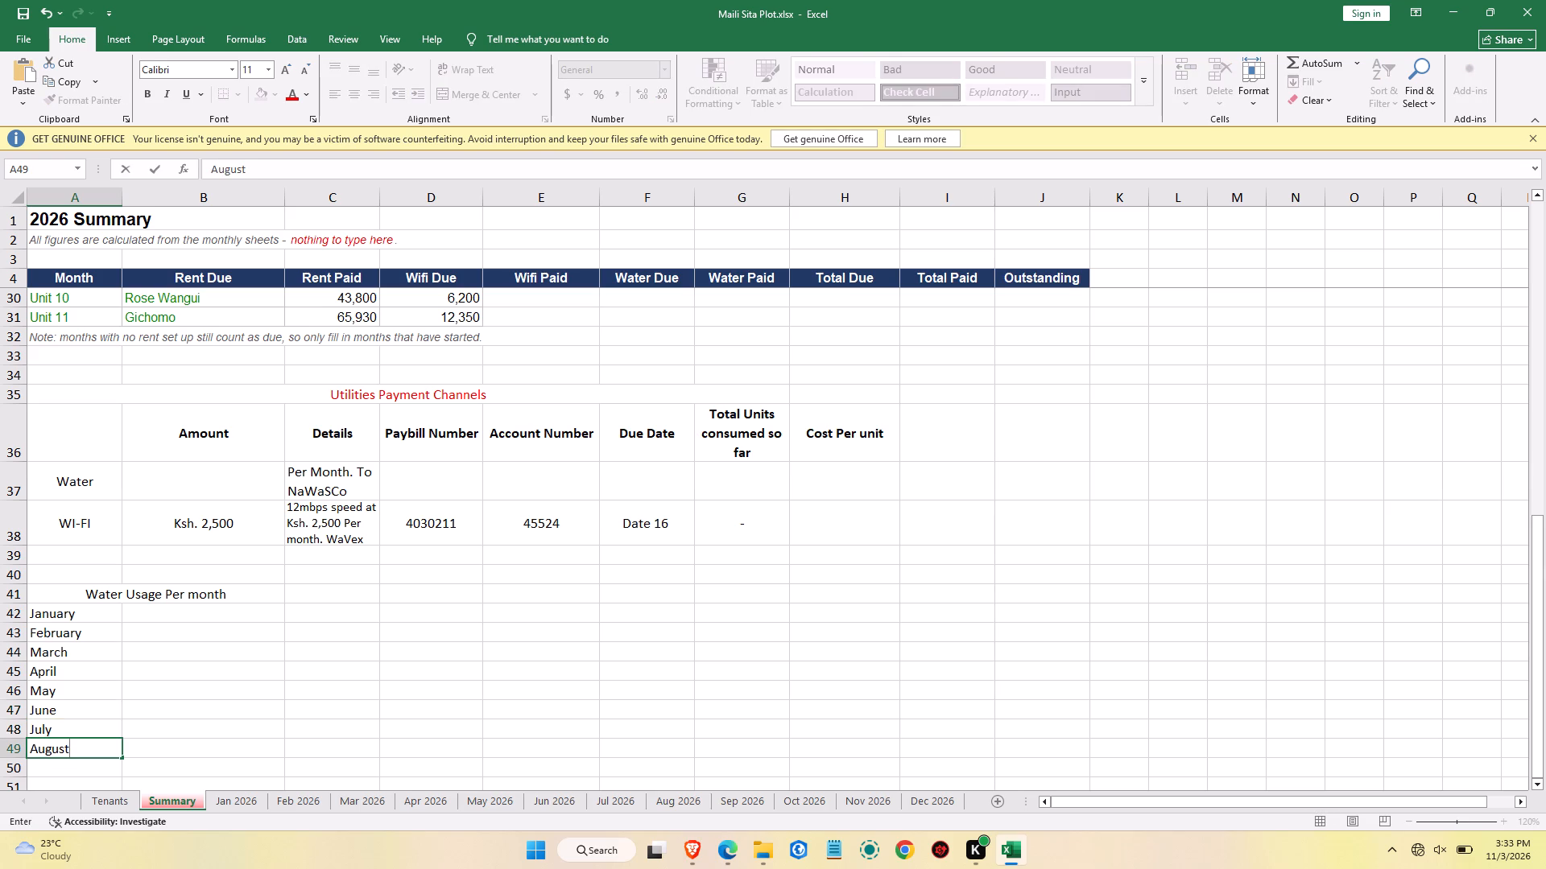
pyautogui.press('Return')
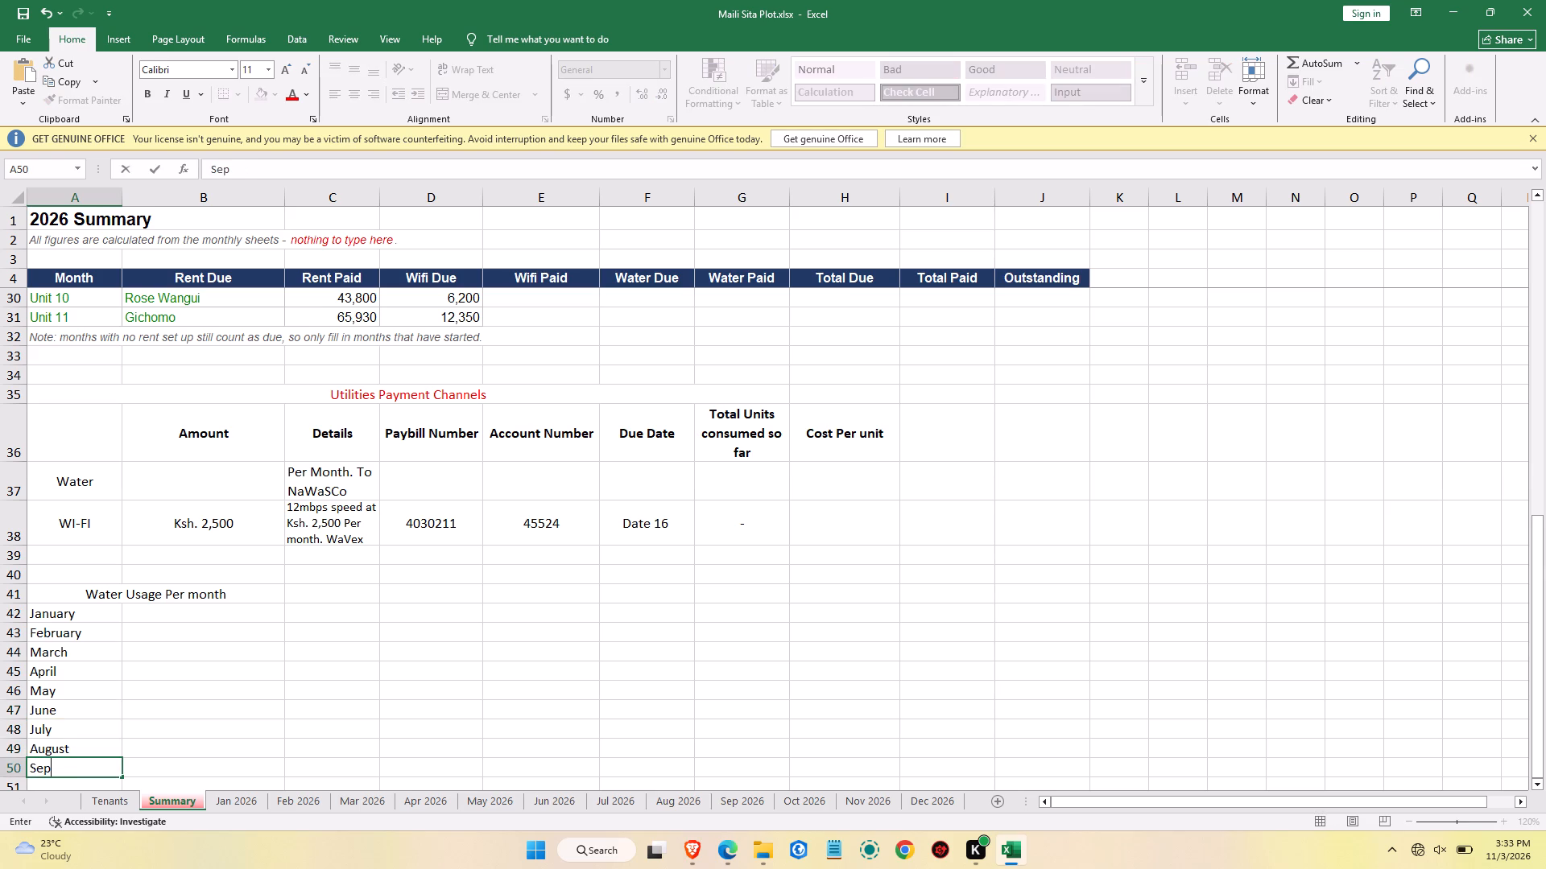
pyautogui.press('Return')
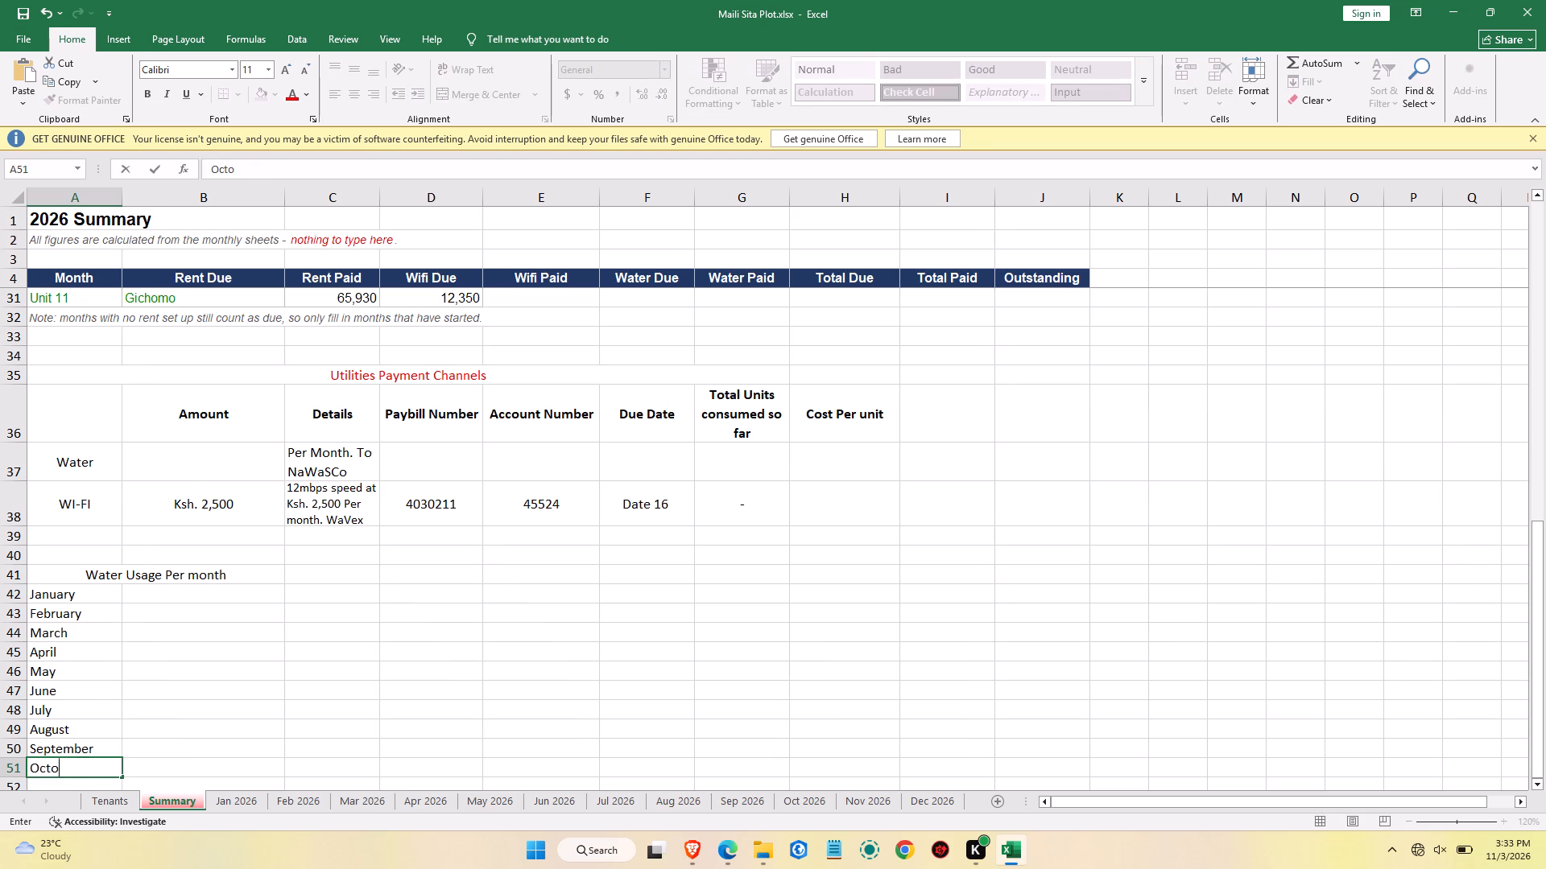
pyautogui.press('Return')
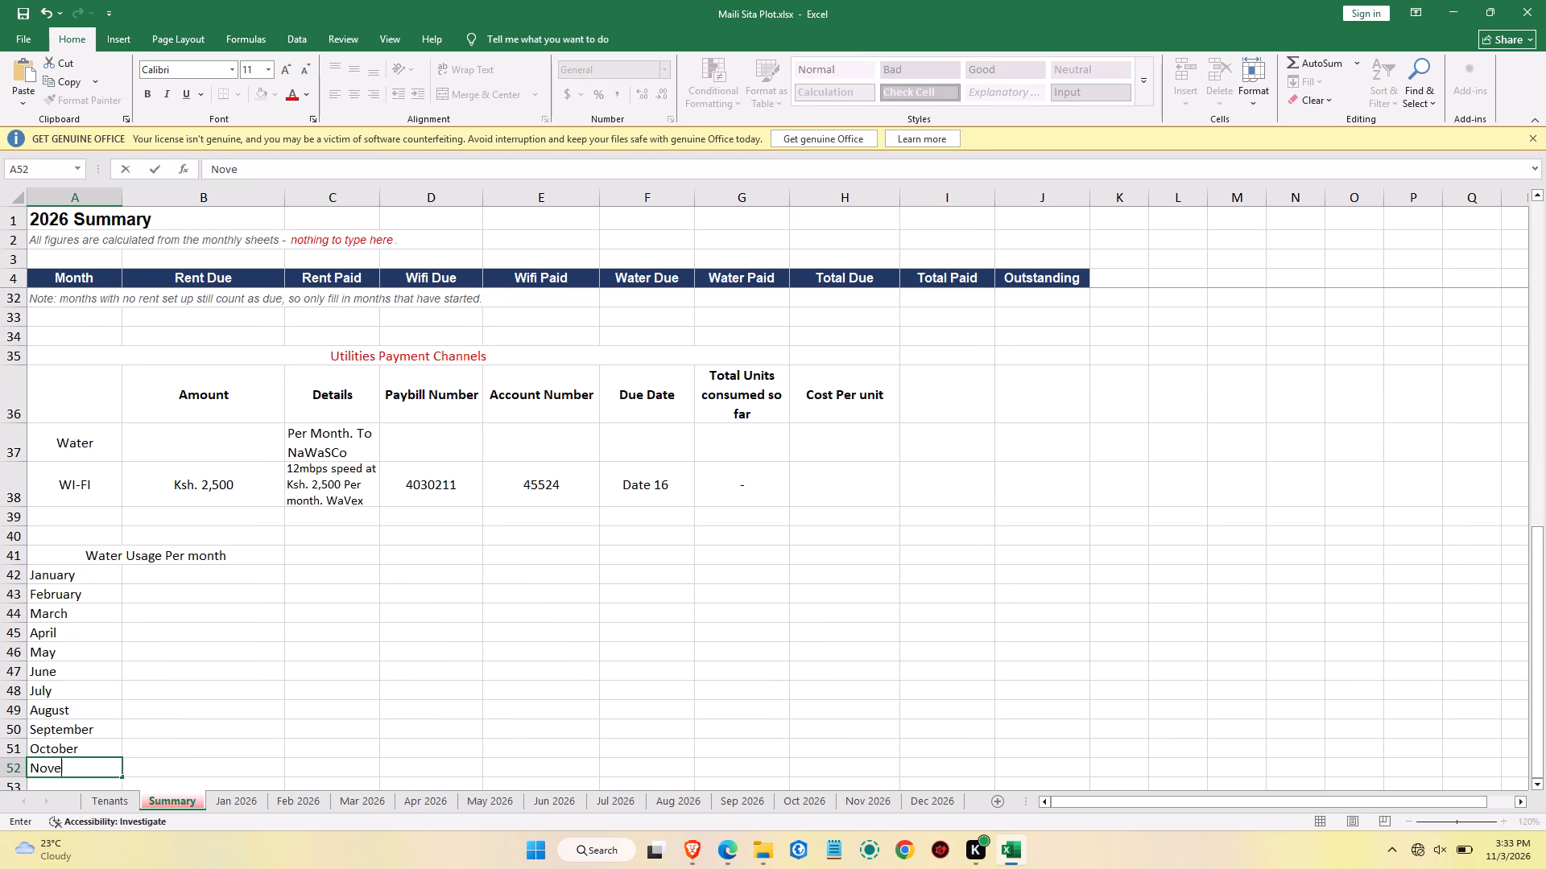
pyautogui.press('Return')
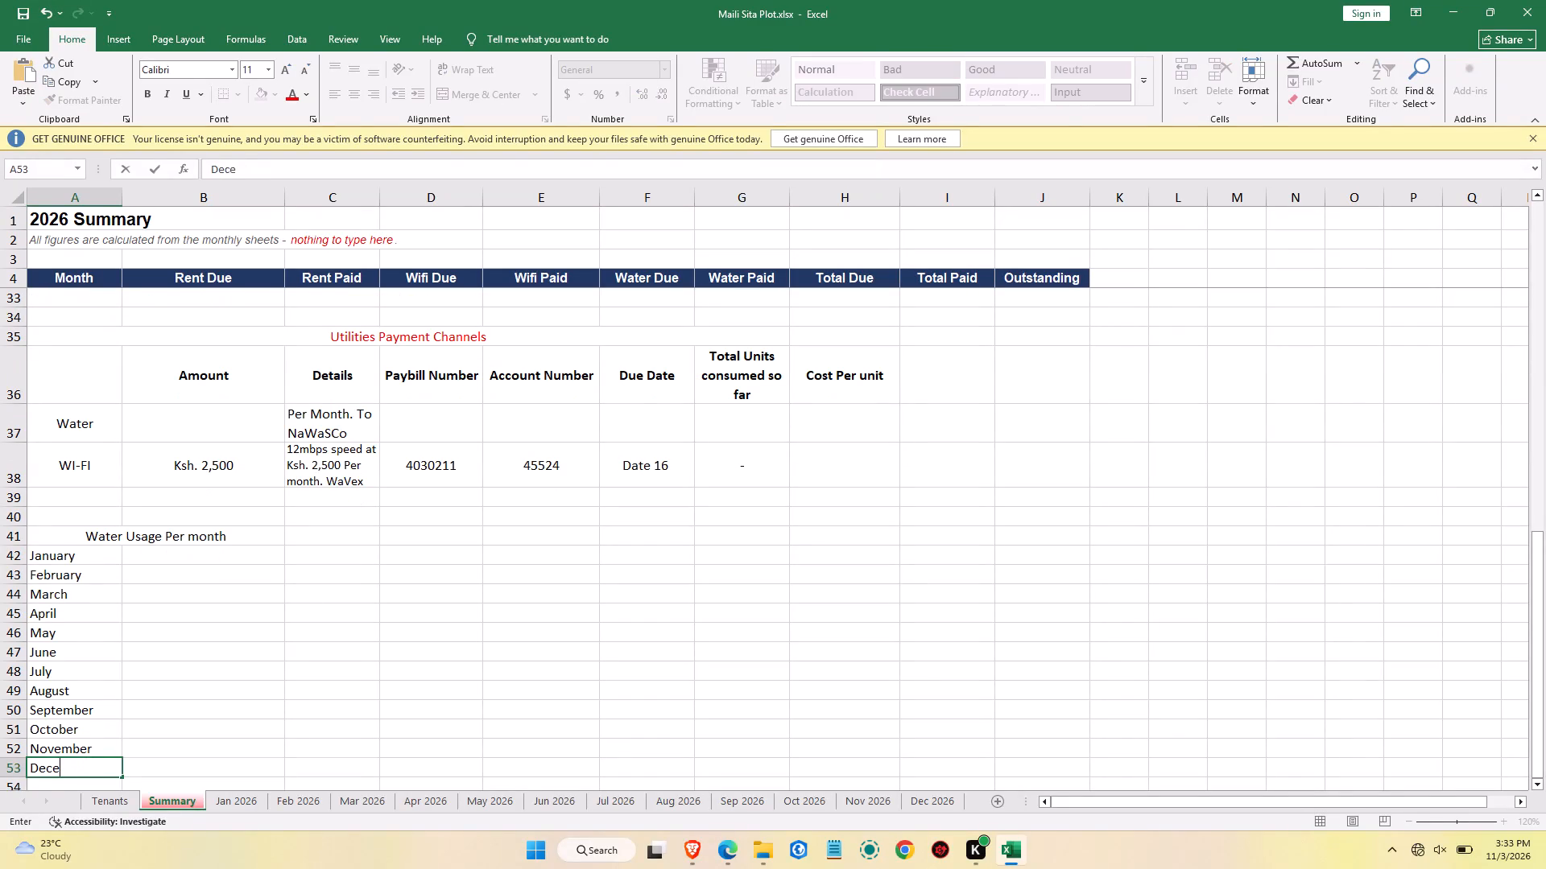
pyautogui.press('BackSpace')
pyautogui.write('mber')
pyautogui.click(234, 550)
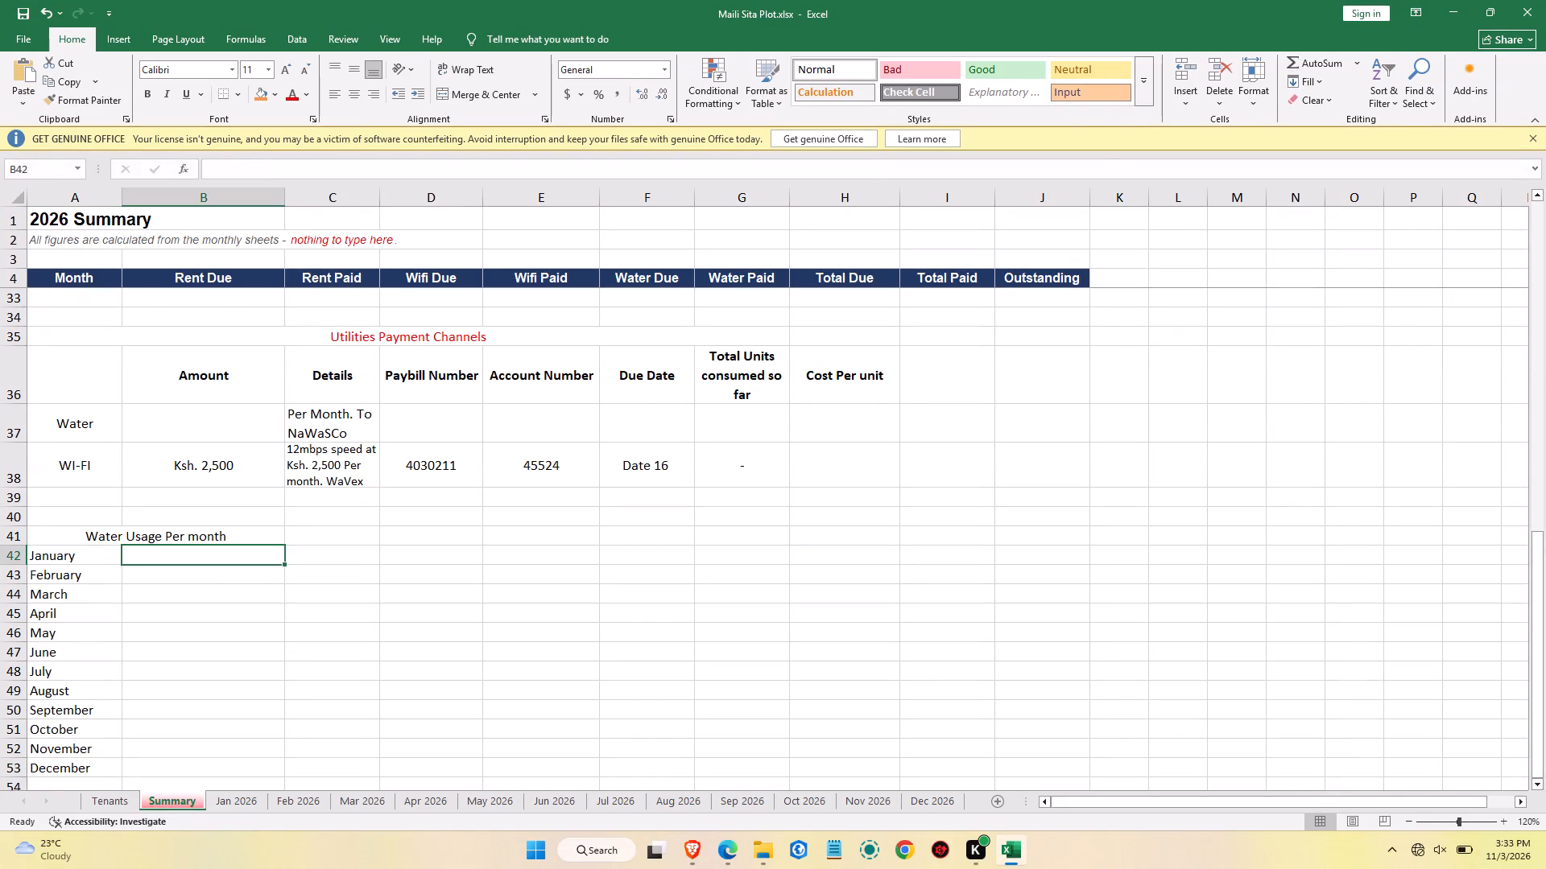
# Move the merged "Water Usage Per month" heading up one row to A40:B40.
pyautogui.click(120, 533)
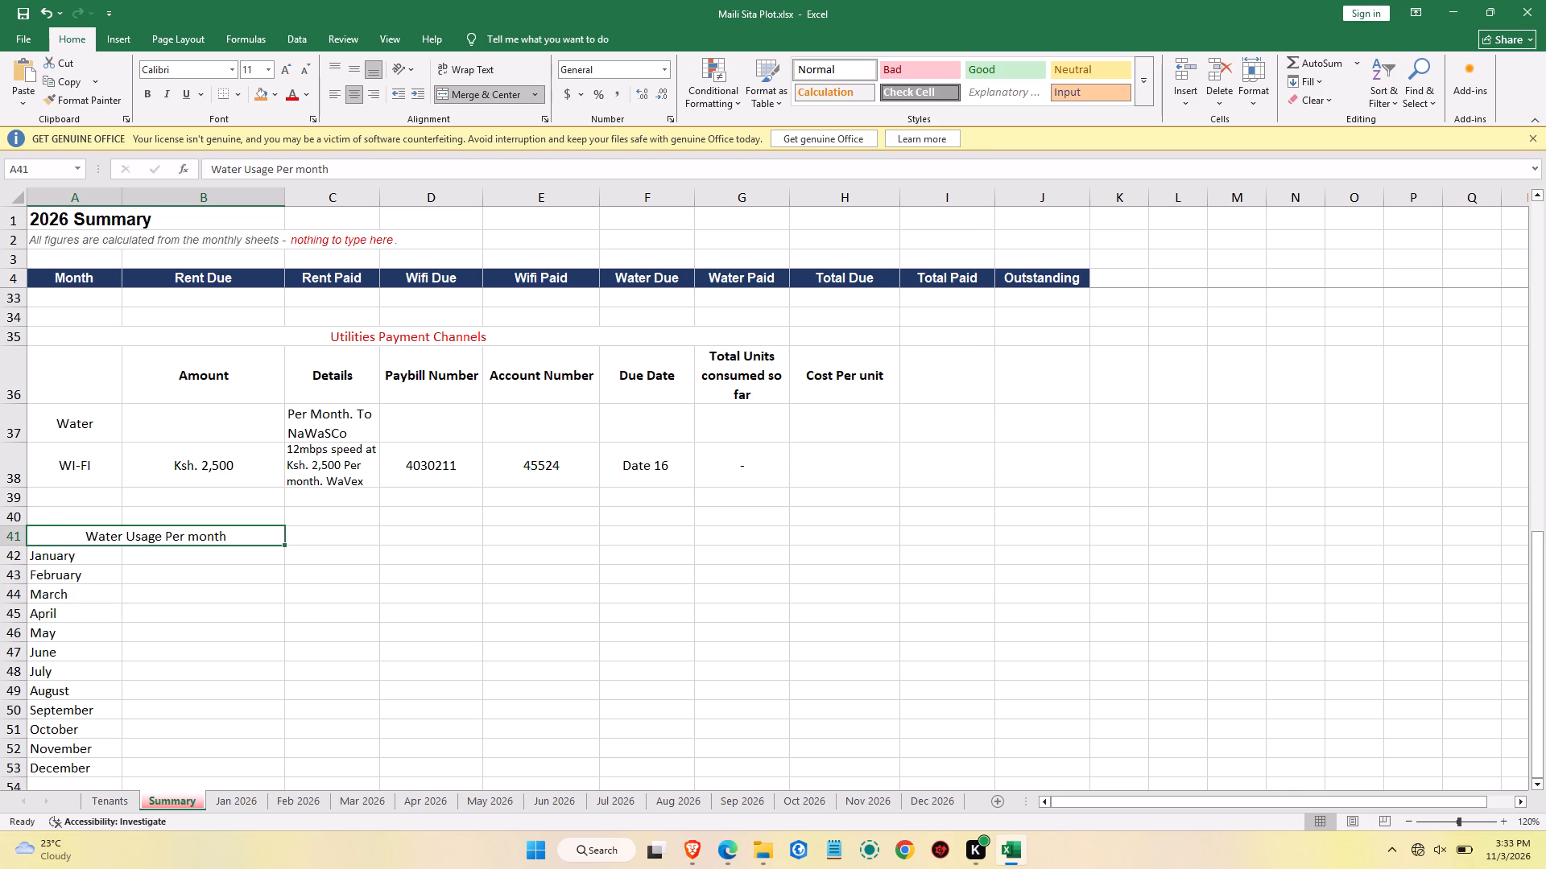
pyautogui.hotkey('ctrl', 'x')
pyautogui.click(54, 512)
pyautogui.hotkey('ctrl', 'v')
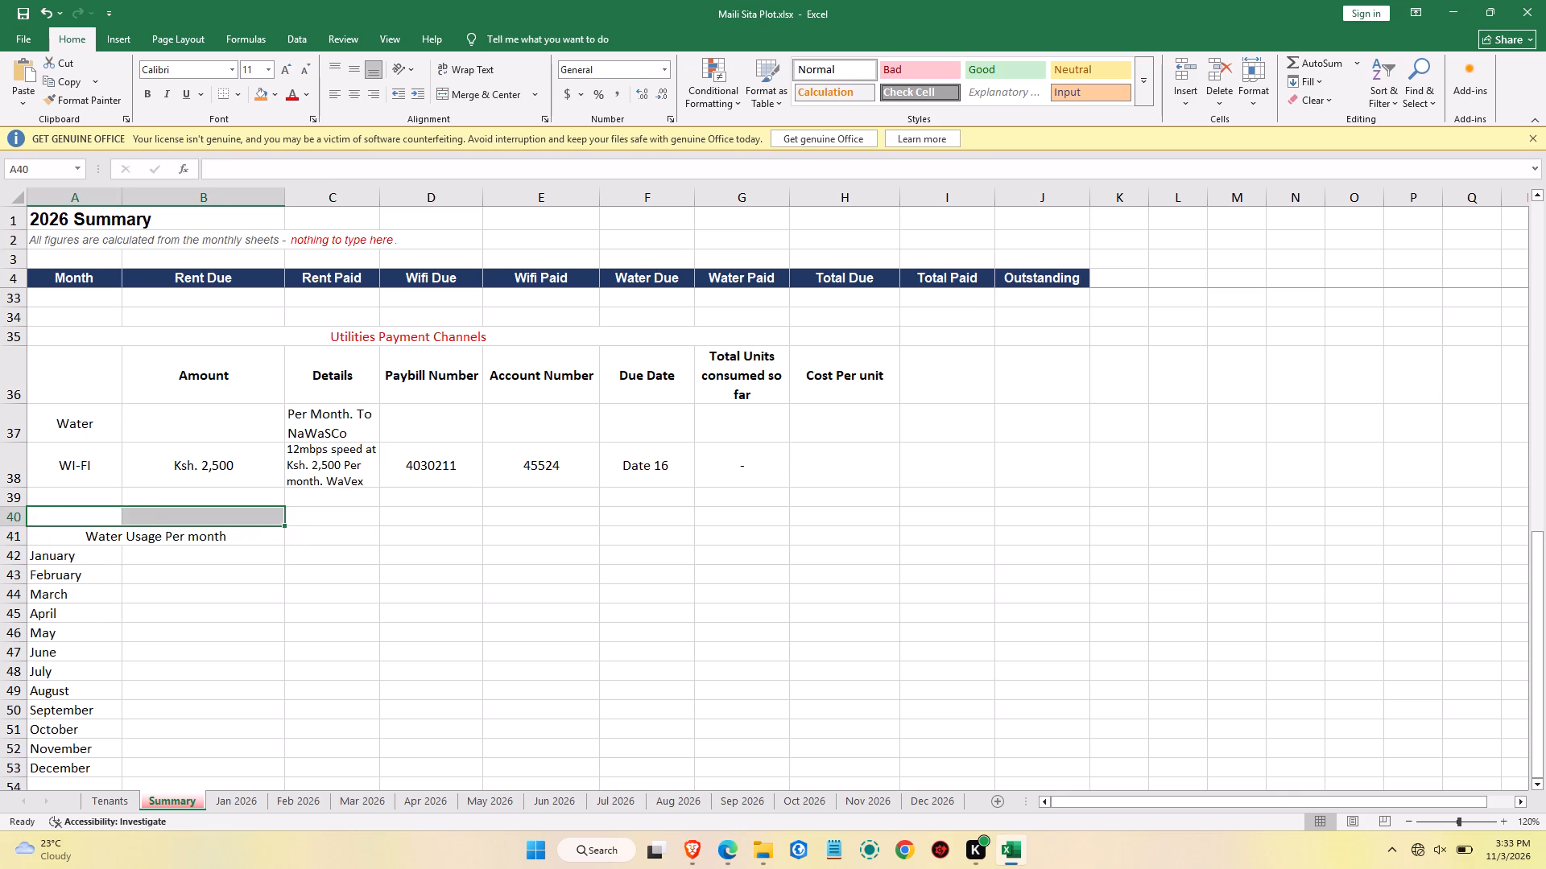
pyautogui.click(151, 551)
# Enter the column headings "Month", "Initial Water Reading", "Final Water Reading" and "Units Consumed" in cells A41 to D41.
pyautogui.click(97, 538)
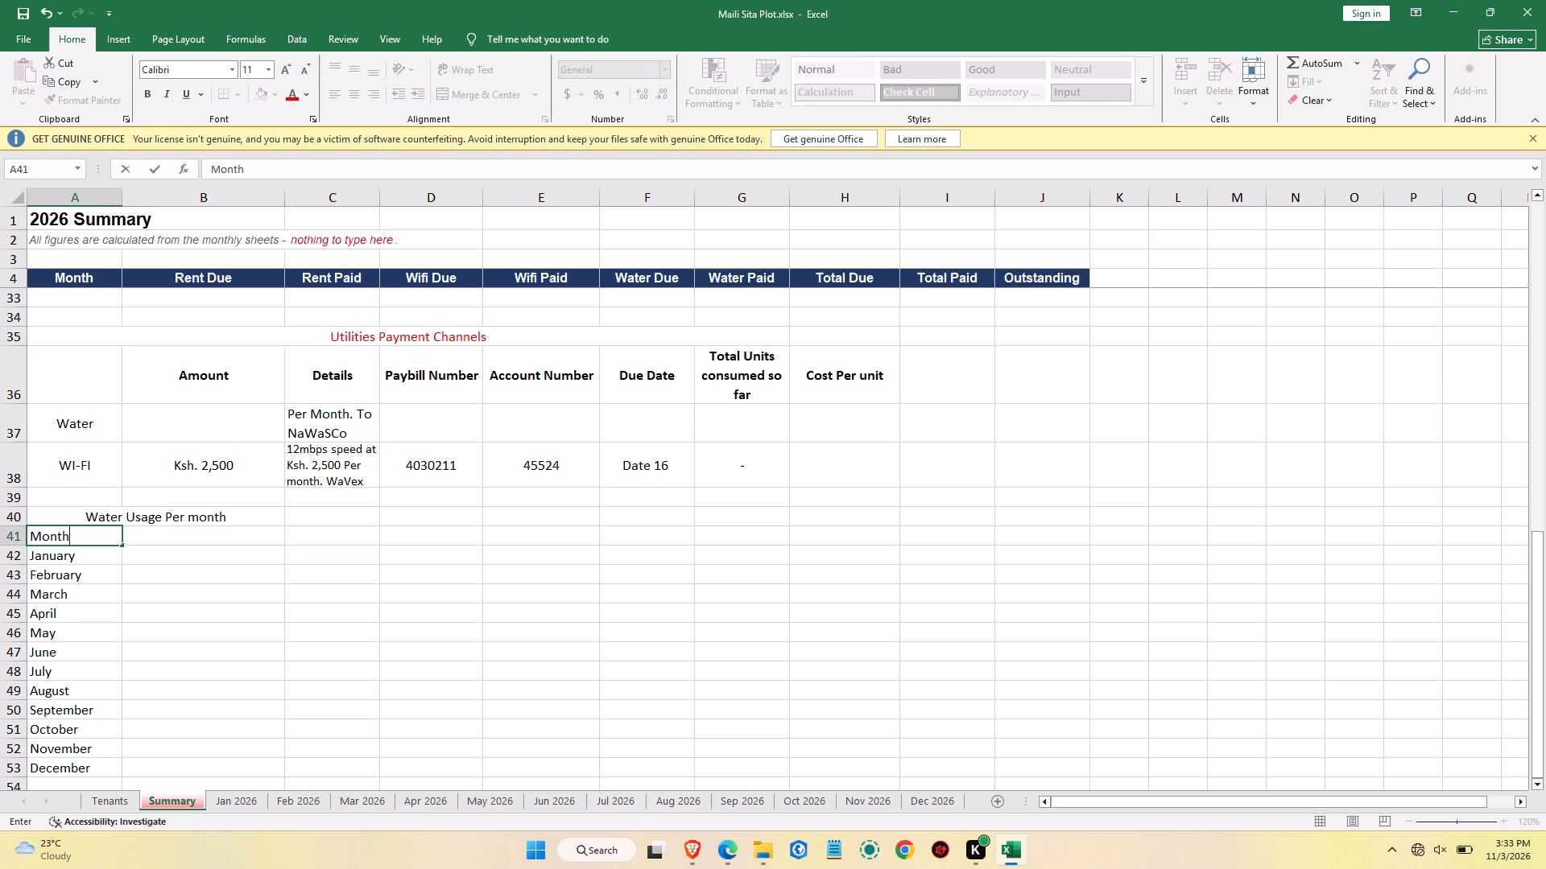
pyautogui.click(147, 531)
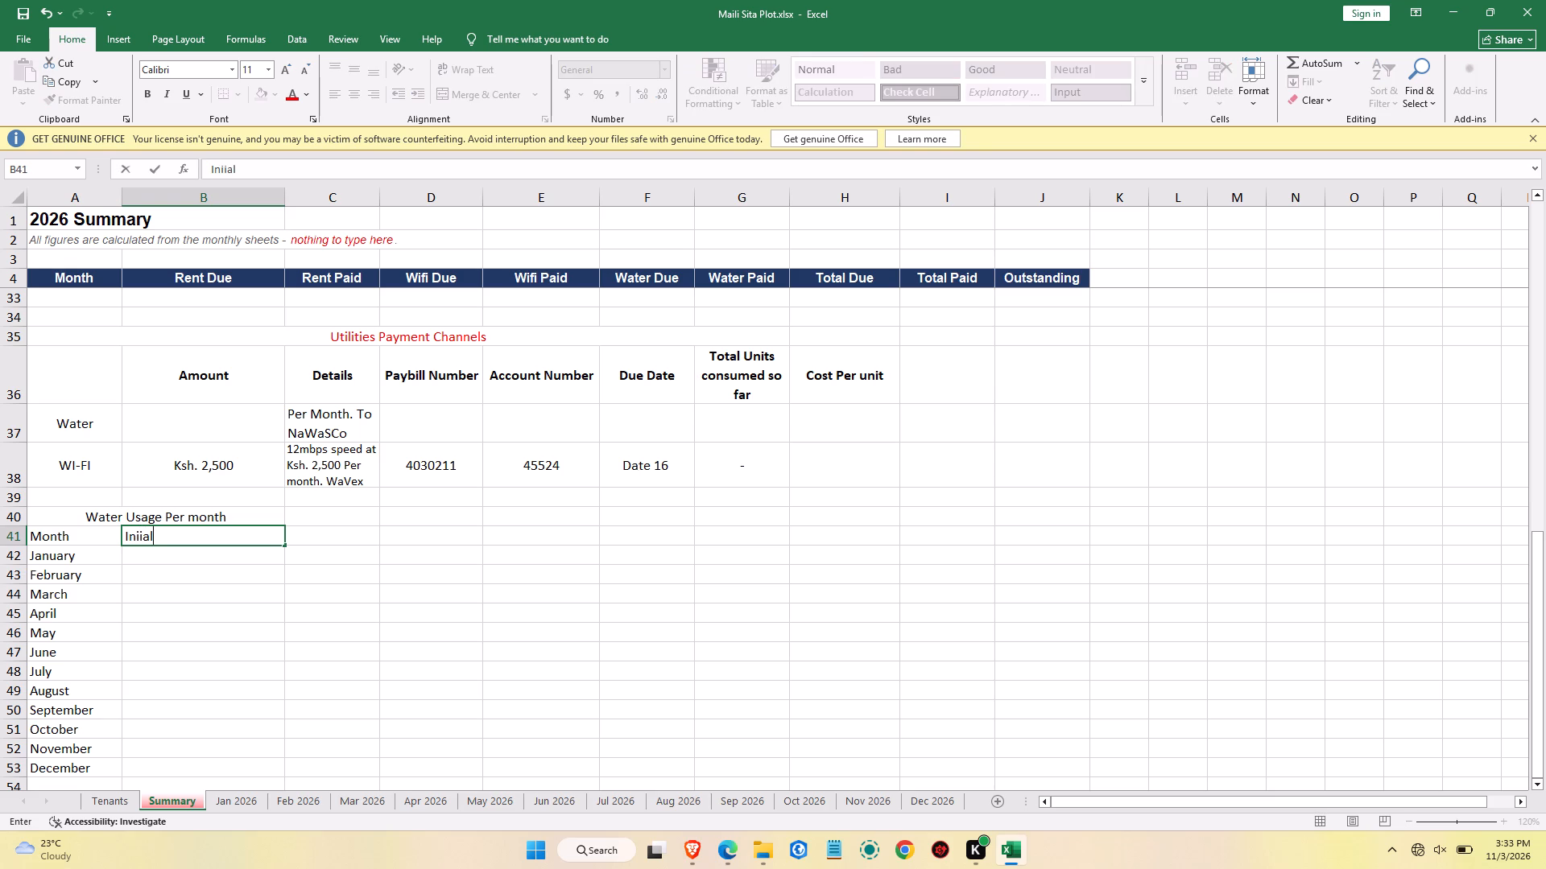
pyautogui.press('BackSpace')
pyautogui.press('BackSpace')
pyautogui.press('BackSpace')
pyautogui.press('BackSpace')
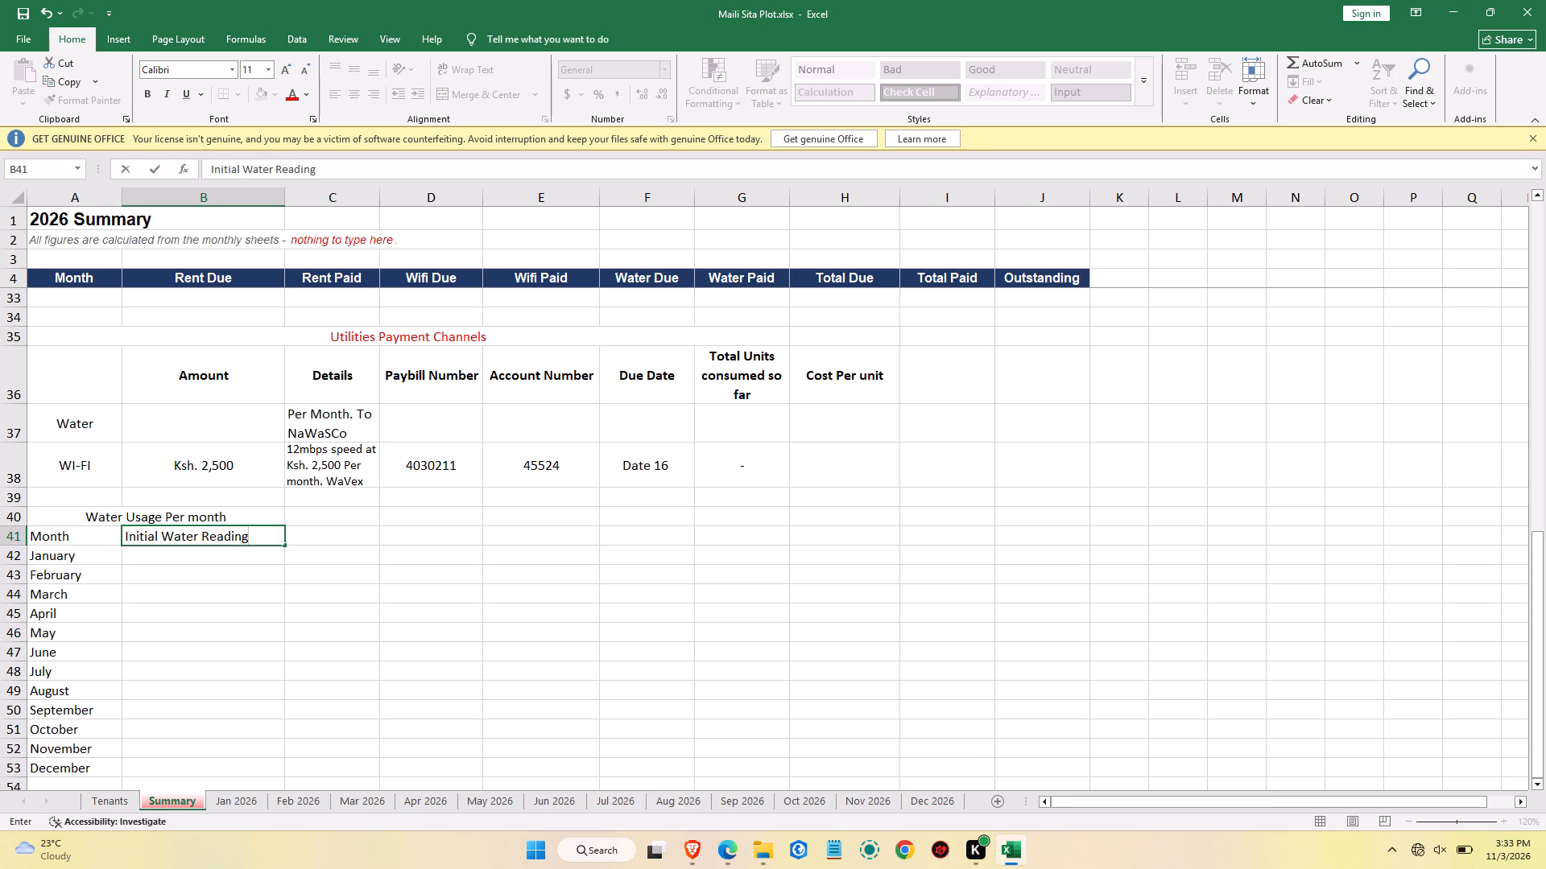
pyautogui.press('Right')
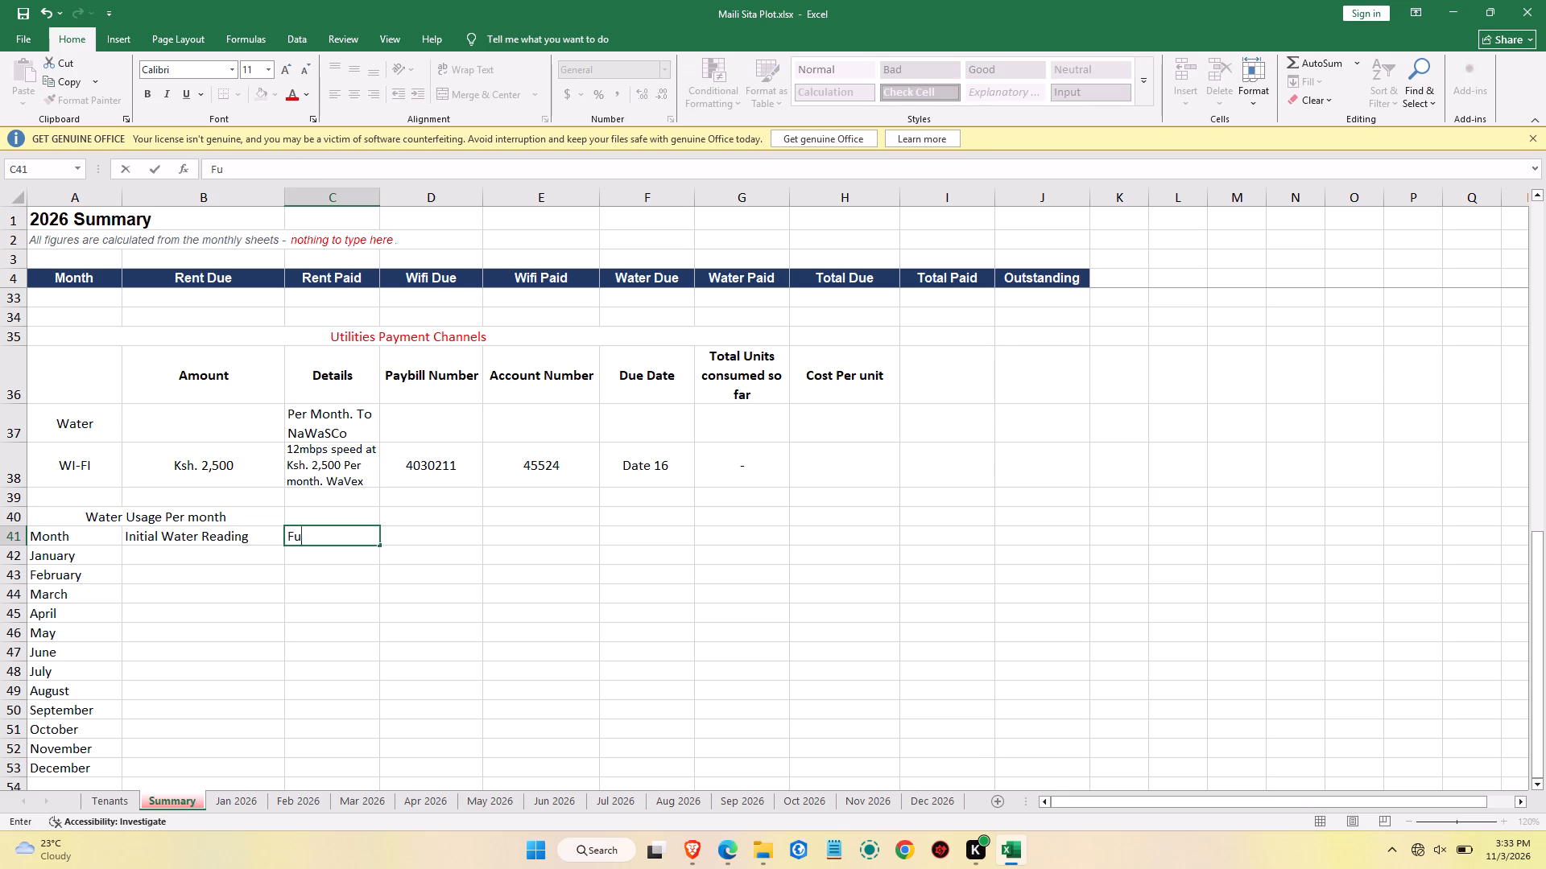
pyautogui.press('BackSpace')
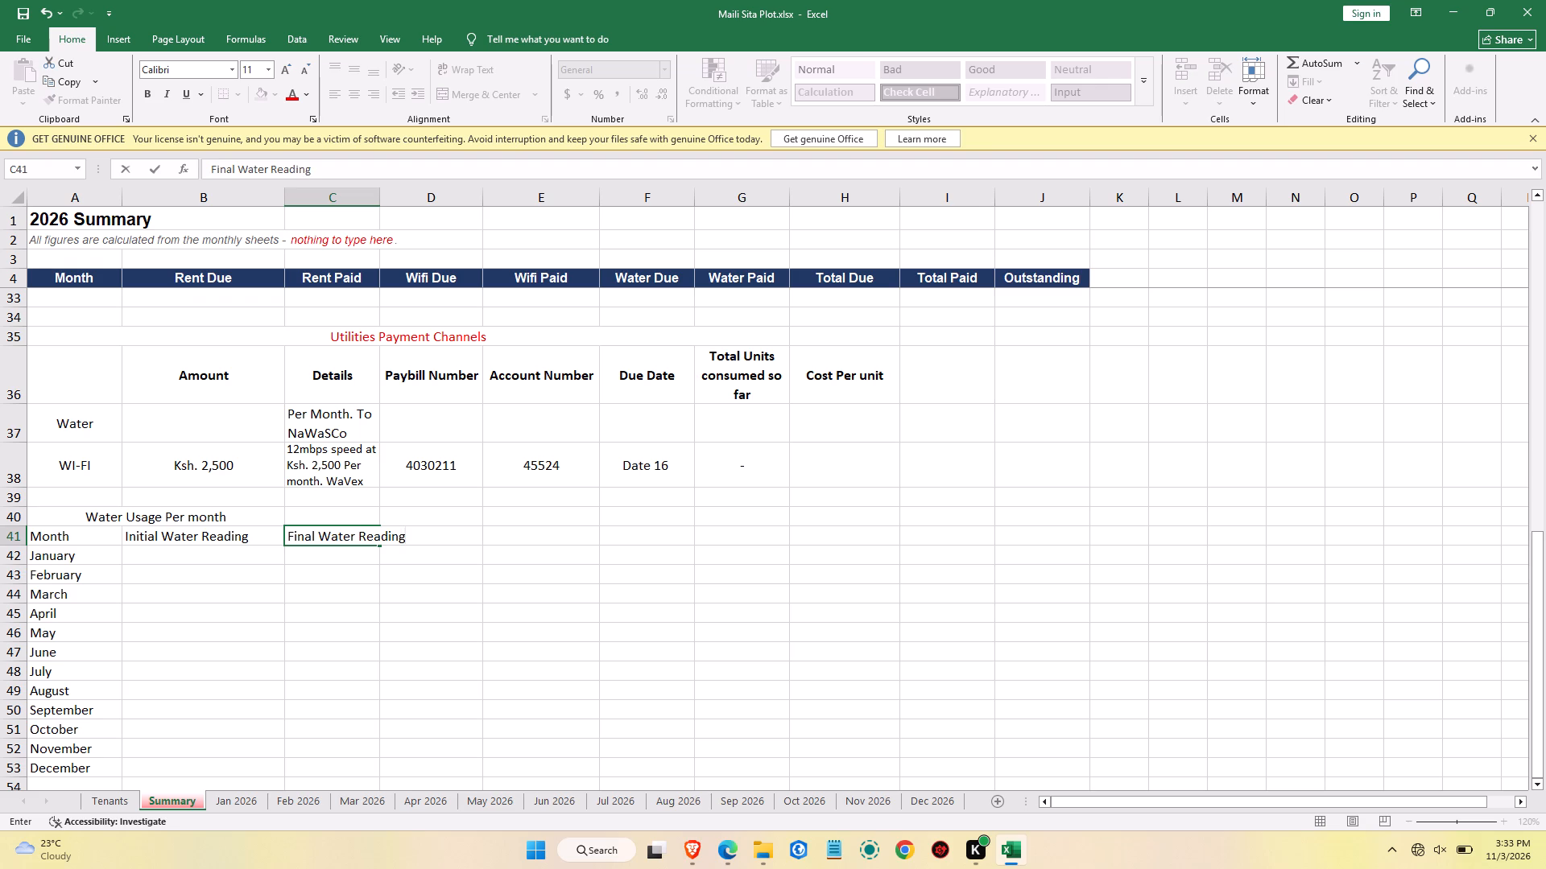
pyautogui.press('Right')
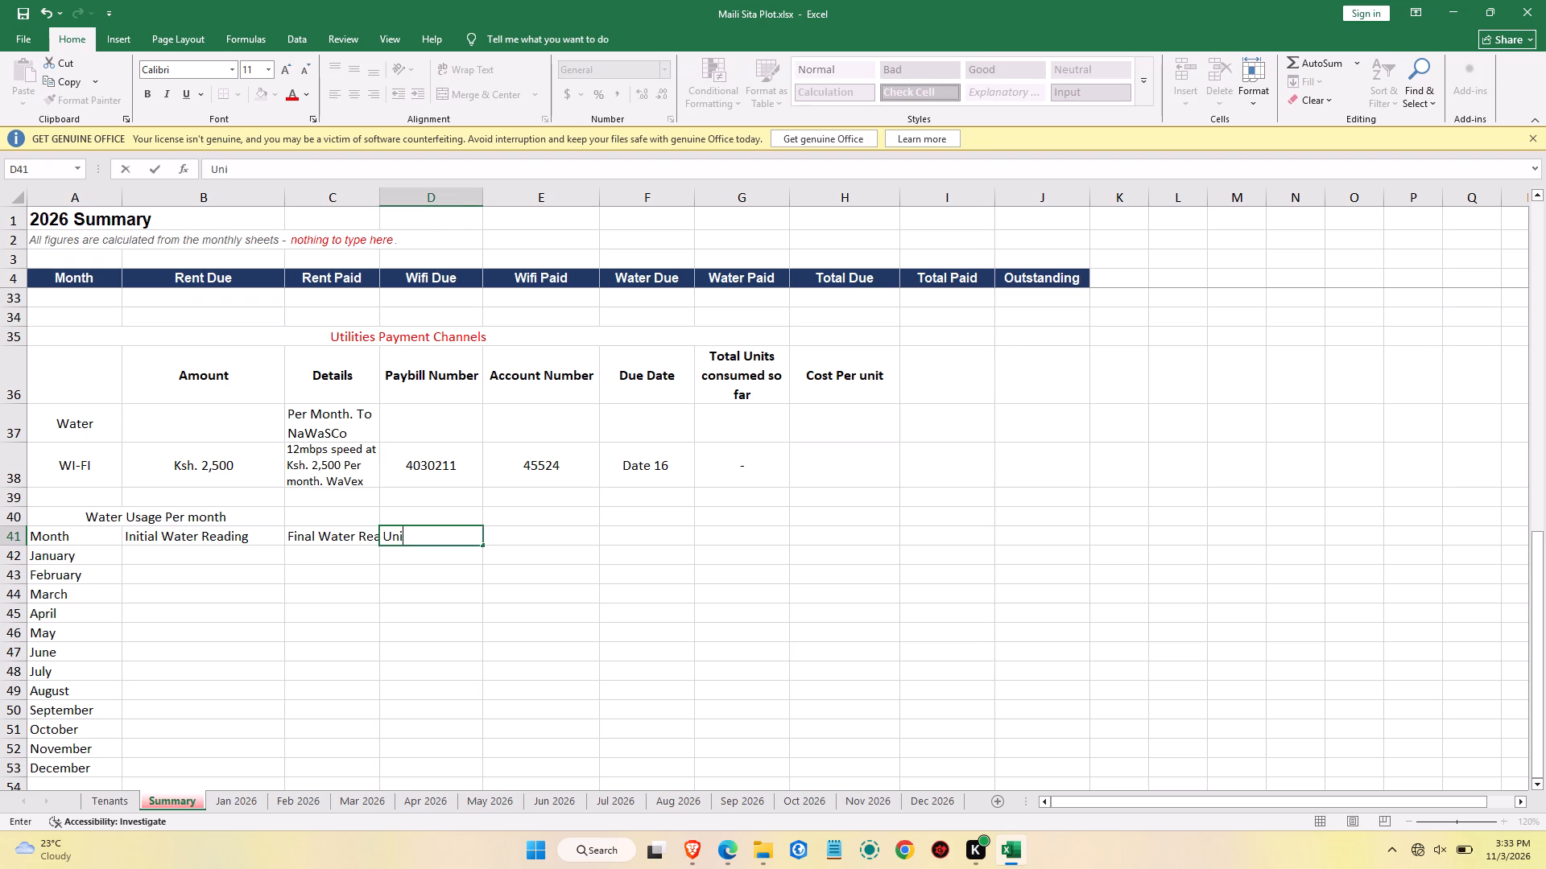
pyautogui.press('c')
pyautogui.click(322, 587)
# Widen column C so the whole "Final Water Reading" heading fits in its cell.
pyautogui.scroll(4, 403, 501)
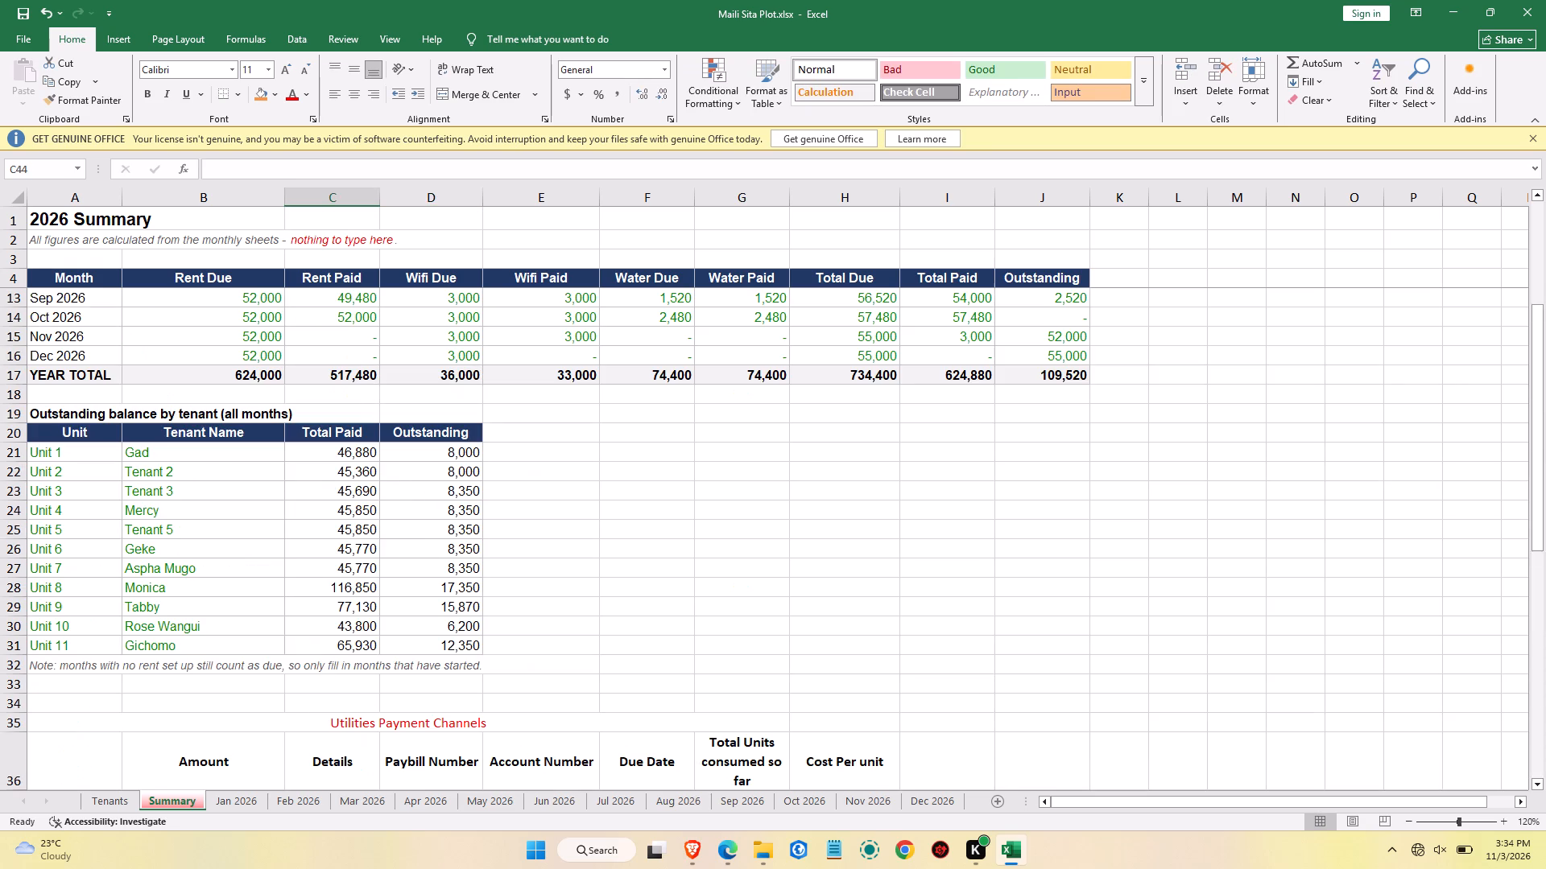
pyautogui.scroll(-6, 403, 501)
pyautogui.scroll(2, 354, 470)
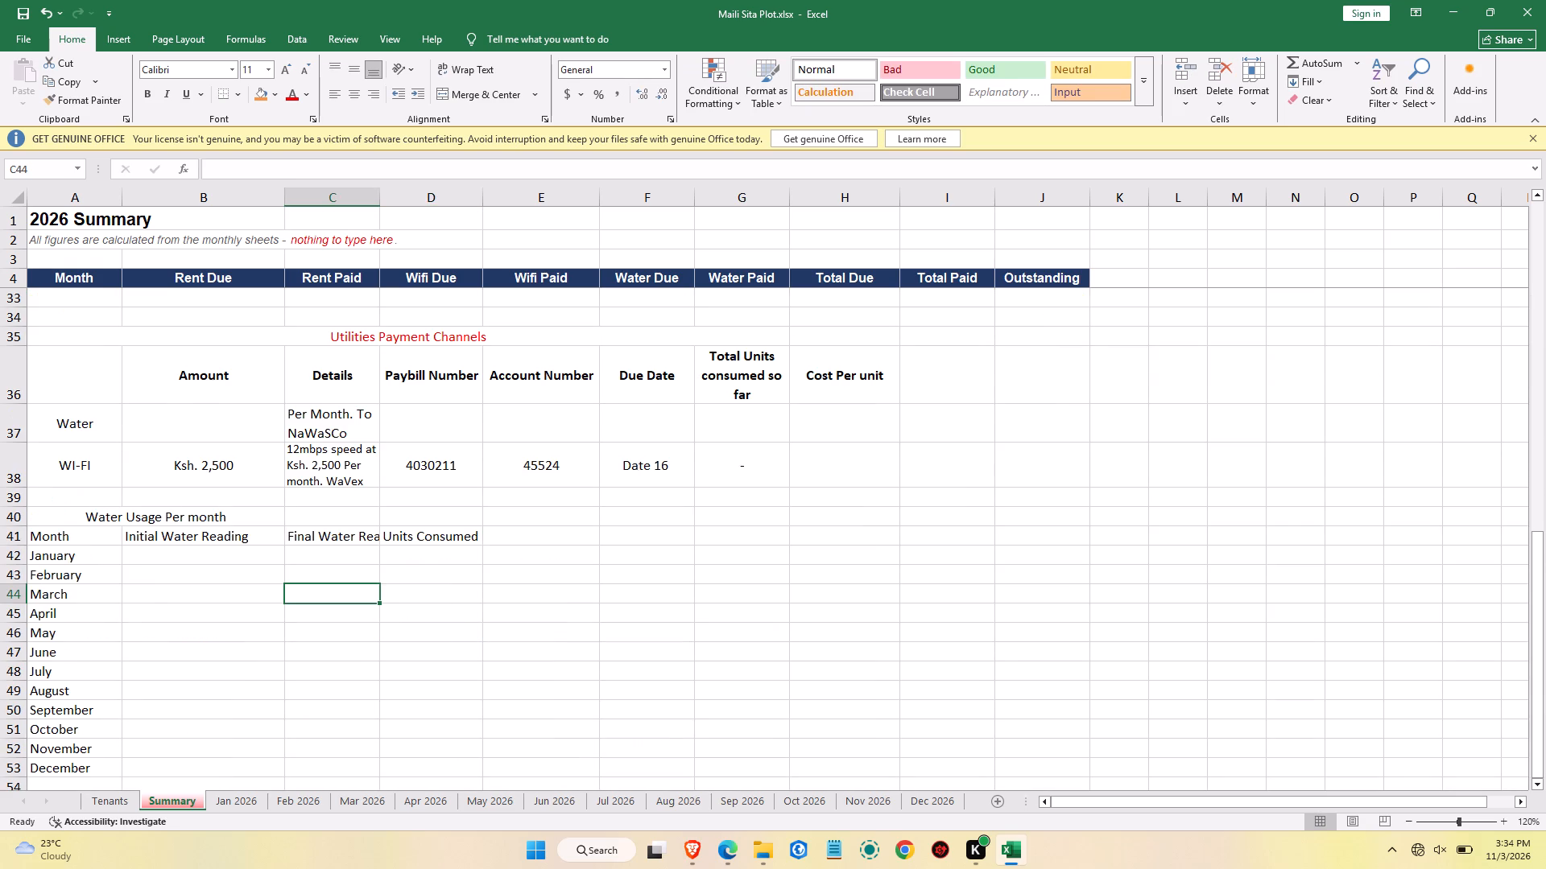
pyautogui.moveTo(380, 200); pyautogui.dragTo(396, 201)
pyautogui.moveTo(396, 201); pyautogui.dragTo(410, 205)
# Look over the Summary sheet's monthly figures, tenant balances, utilities table and water usage table.
pyautogui.scroll(3, 413, 397)
pyautogui.scroll(-1, 410, 402)
pyautogui.scroll(8, 410, 402)
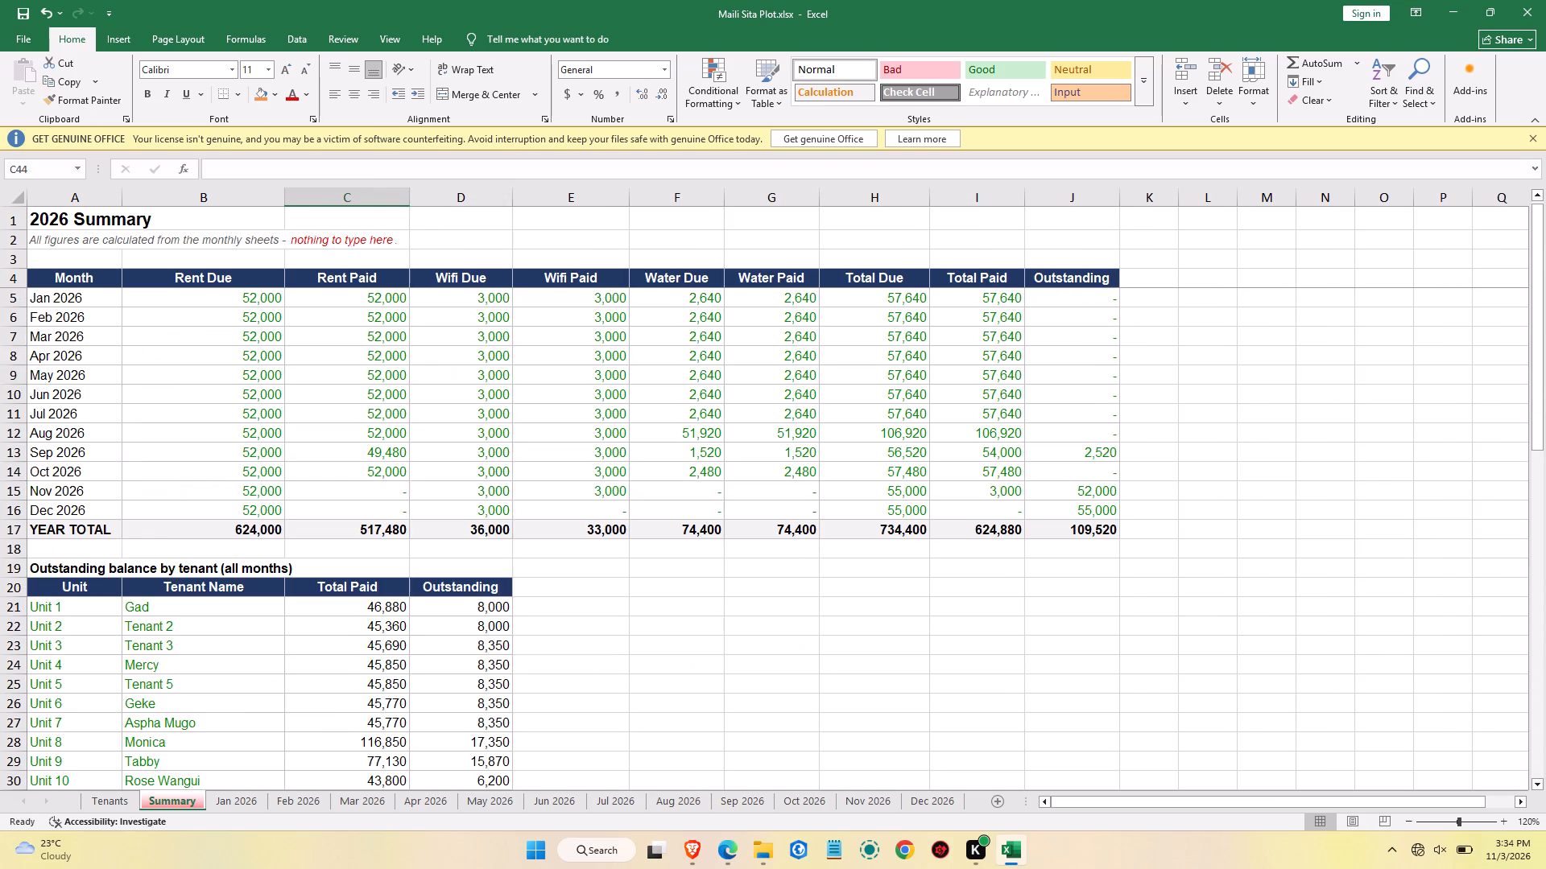
pyautogui.scroll(4, 410, 402)
pyautogui.scroll(-1, 410, 402)
pyautogui.scroll(9, 410, 402)
pyautogui.scroll(-4, 410, 402)
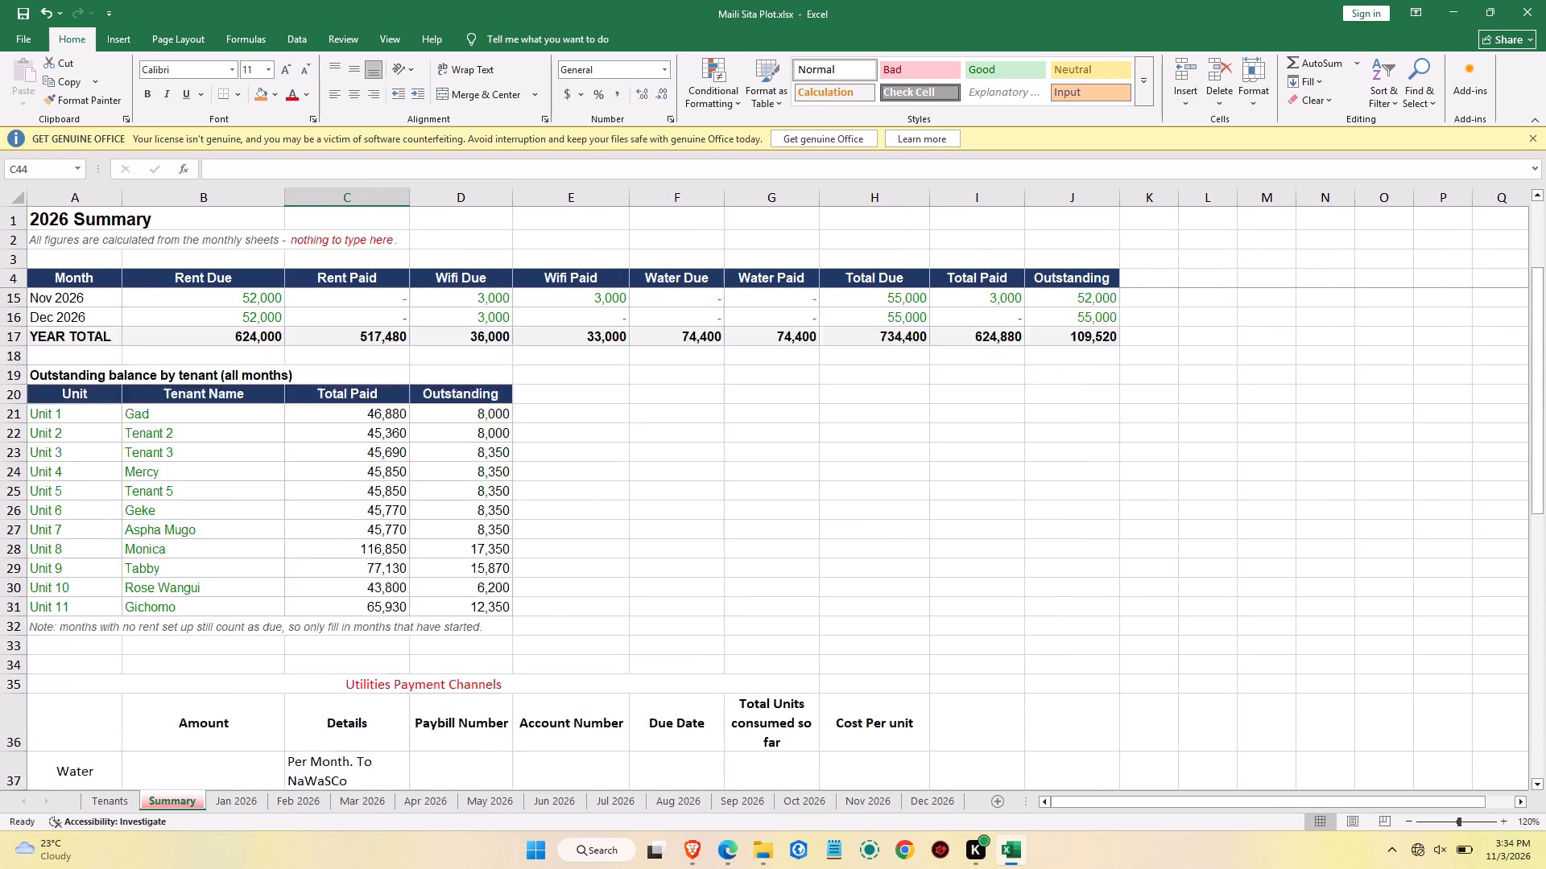
pyautogui.scroll(-3, 407, 407)
pyautogui.scroll(1, 407, 407)
pyautogui.scroll(-1, 407, 407)
pyautogui.scroll(1, 407, 407)
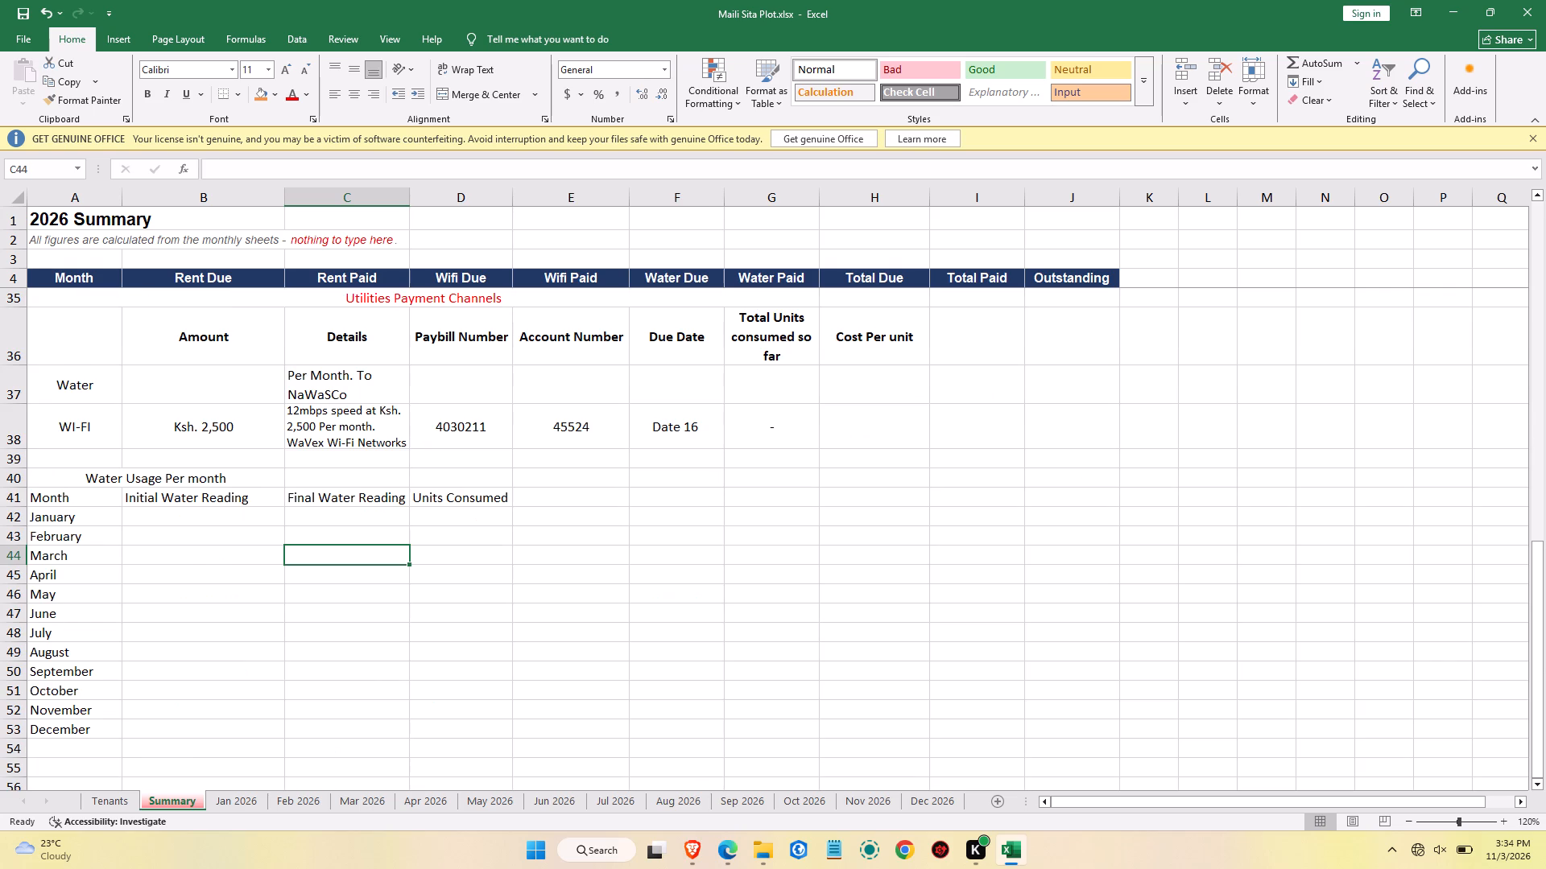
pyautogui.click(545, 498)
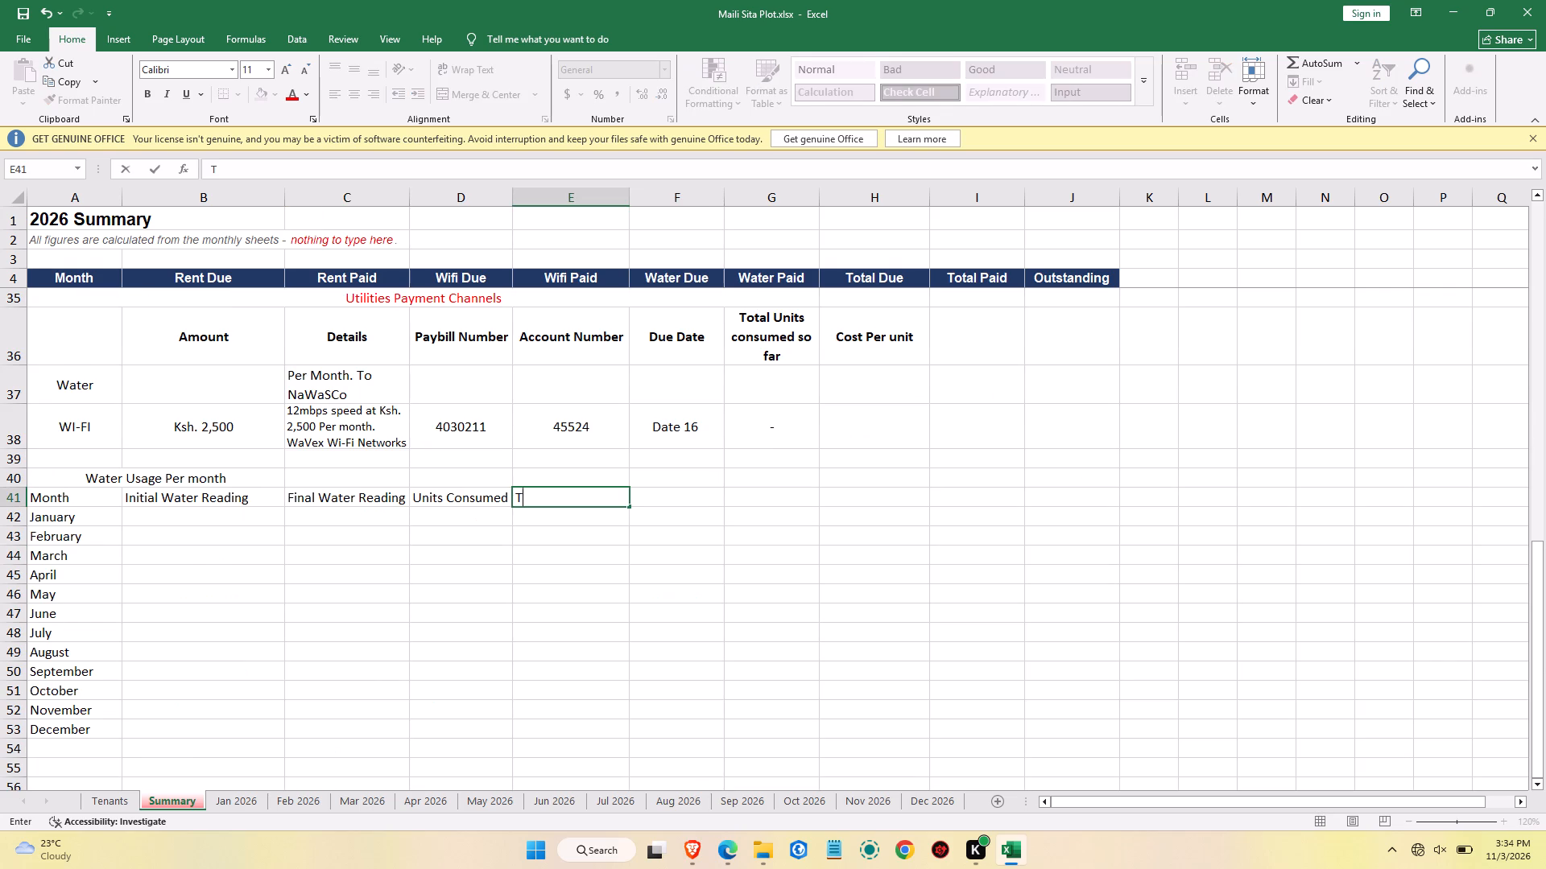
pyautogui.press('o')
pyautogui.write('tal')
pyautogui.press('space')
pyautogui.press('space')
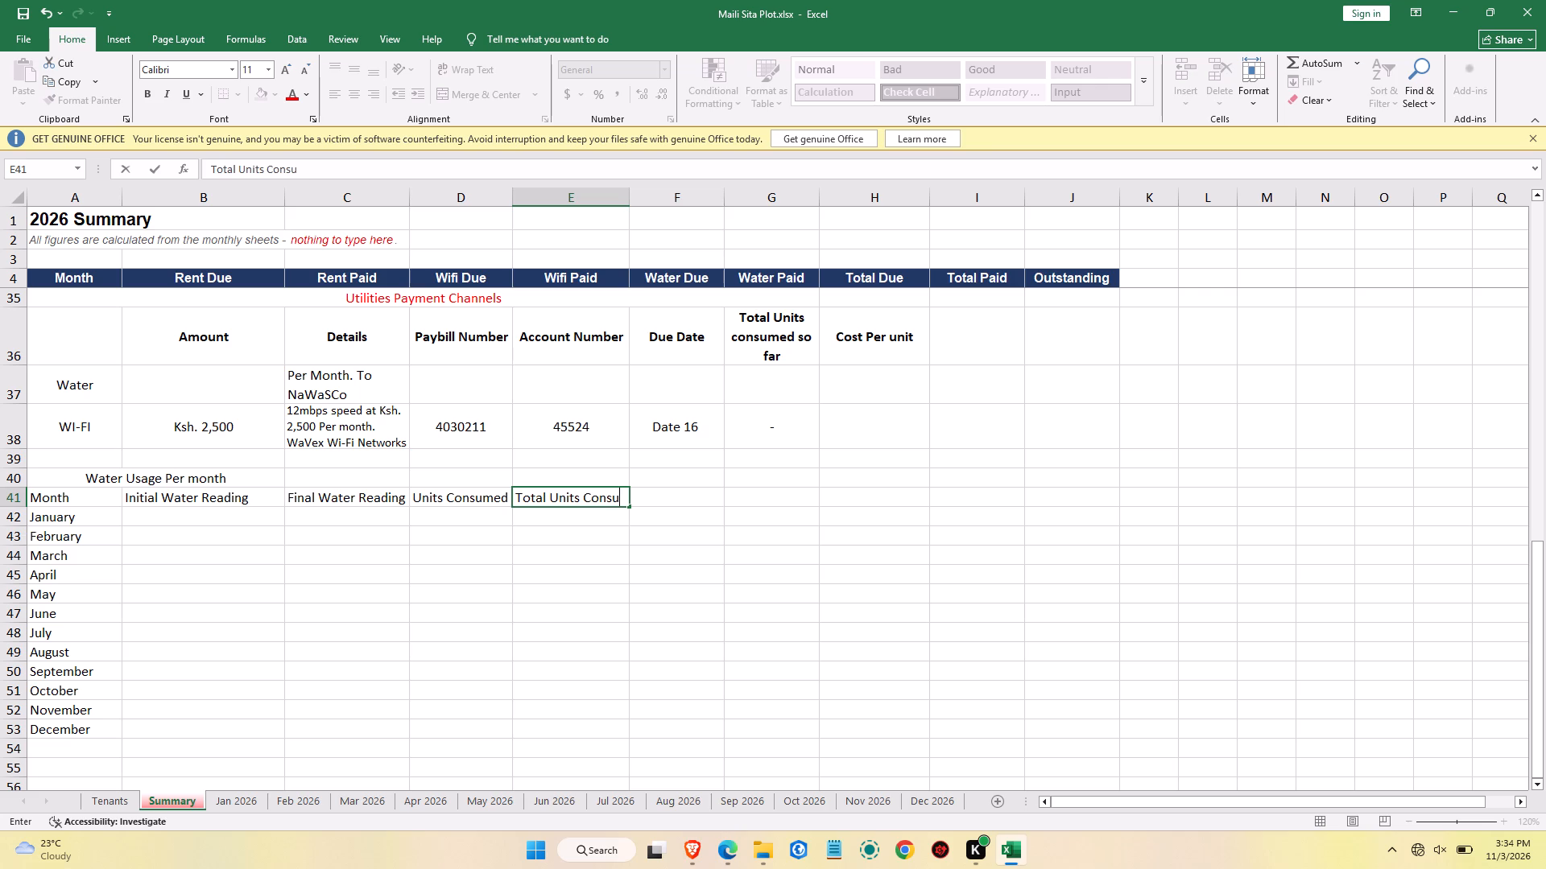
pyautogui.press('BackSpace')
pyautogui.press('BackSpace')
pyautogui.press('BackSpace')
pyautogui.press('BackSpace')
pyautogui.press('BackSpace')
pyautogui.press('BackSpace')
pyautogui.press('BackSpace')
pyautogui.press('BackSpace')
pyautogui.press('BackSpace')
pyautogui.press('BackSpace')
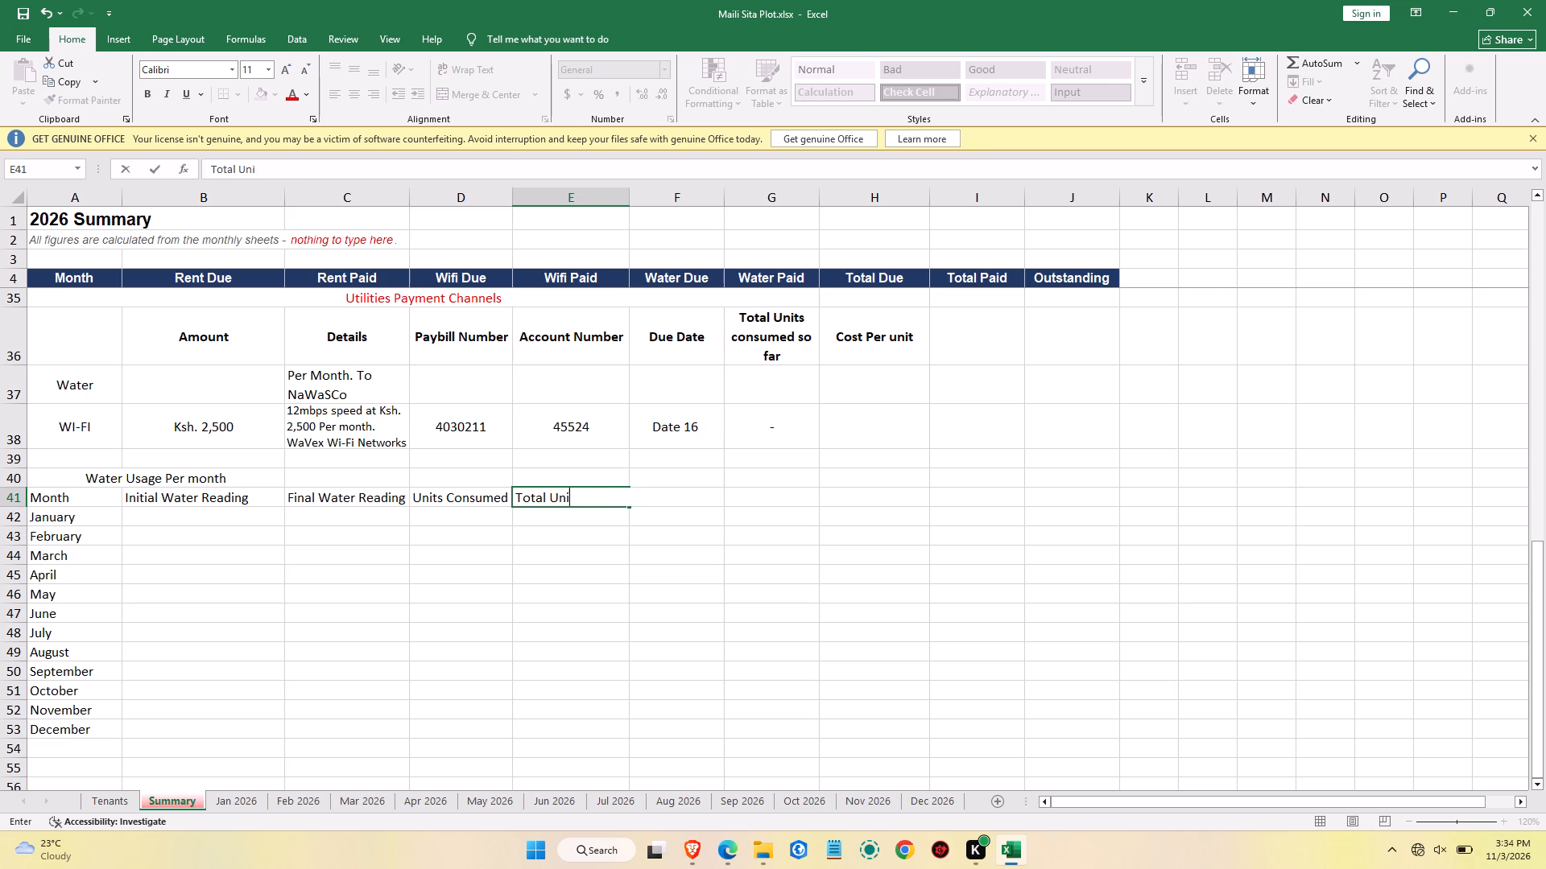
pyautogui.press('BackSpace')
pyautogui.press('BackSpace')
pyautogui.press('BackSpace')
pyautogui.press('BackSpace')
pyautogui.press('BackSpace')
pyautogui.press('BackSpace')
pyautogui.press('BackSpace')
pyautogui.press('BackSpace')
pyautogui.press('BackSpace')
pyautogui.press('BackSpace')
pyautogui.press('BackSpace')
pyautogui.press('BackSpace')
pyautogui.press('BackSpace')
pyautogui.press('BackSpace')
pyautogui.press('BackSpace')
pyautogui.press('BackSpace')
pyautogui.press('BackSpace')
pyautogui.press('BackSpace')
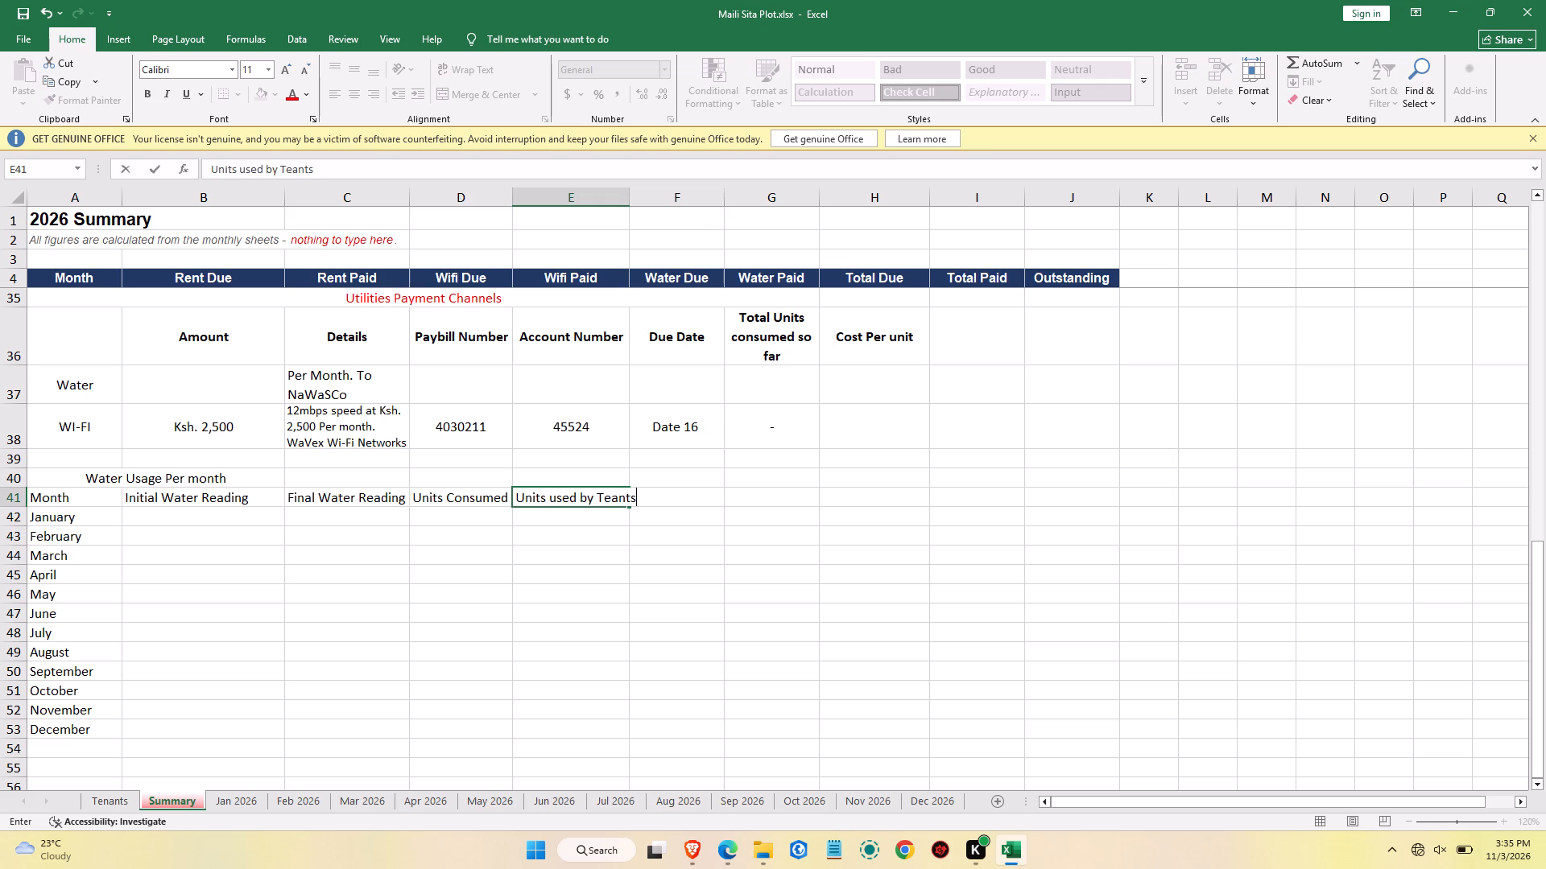
# Enter the column heading "Units used by Tenants" in cell E41 of the water usage table.
pyautogui.click(611, 496)
pyautogui.press('n')
pyautogui.click(596, 532)
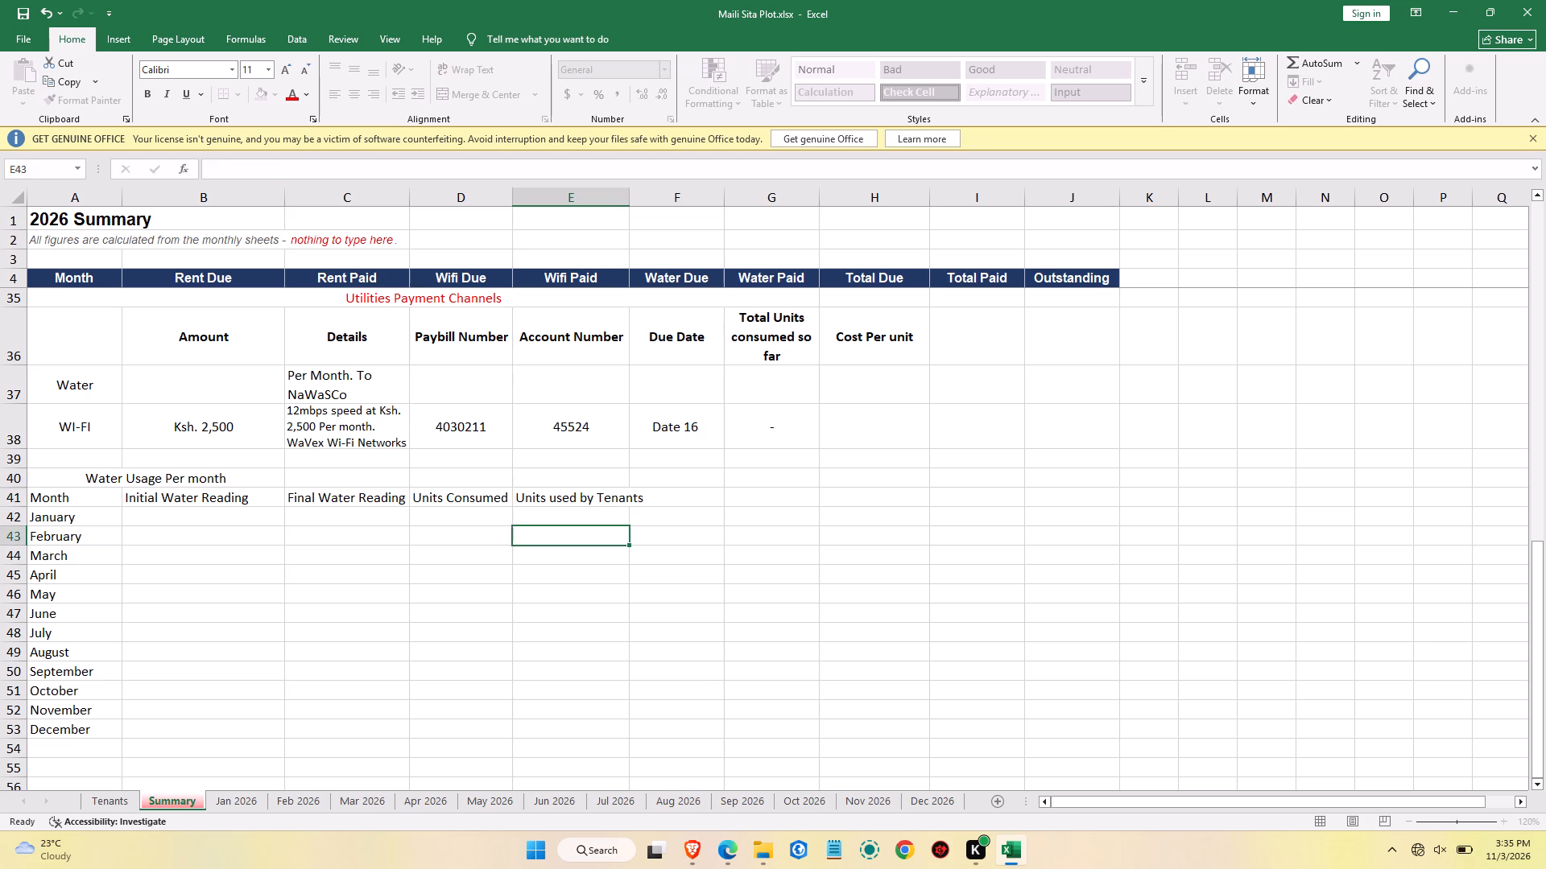
# Widen column E to about 20 so the whole "Units used by Tenants" heading fits in its cell.
pyautogui.moveTo(630, 195); pyautogui.dragTo(652, 200)
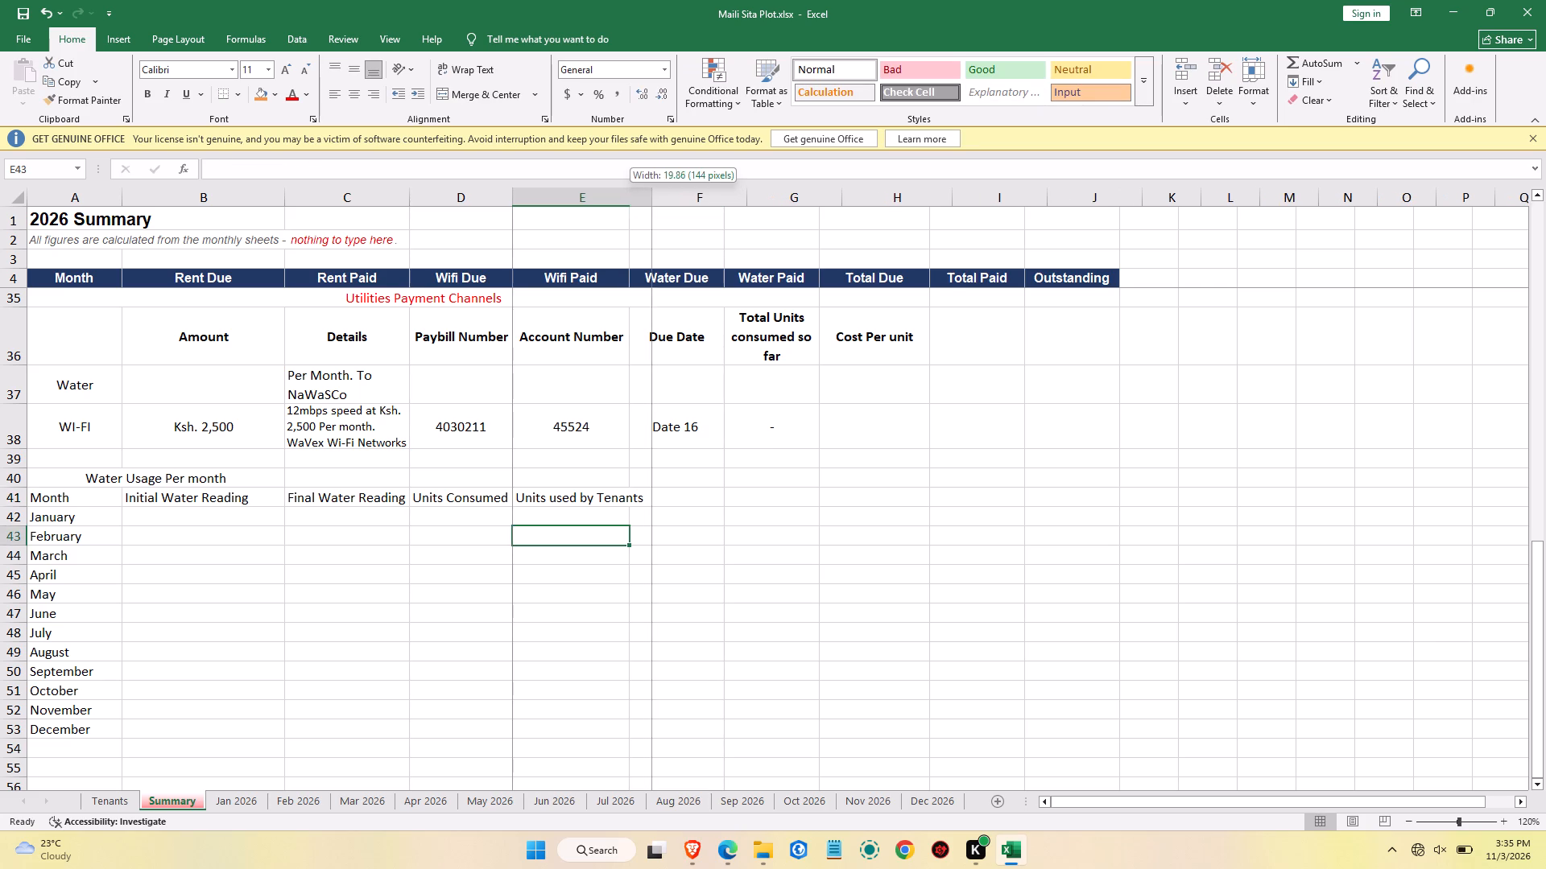
pyautogui.moveTo(652, 200); pyautogui.dragTo(653, 201)
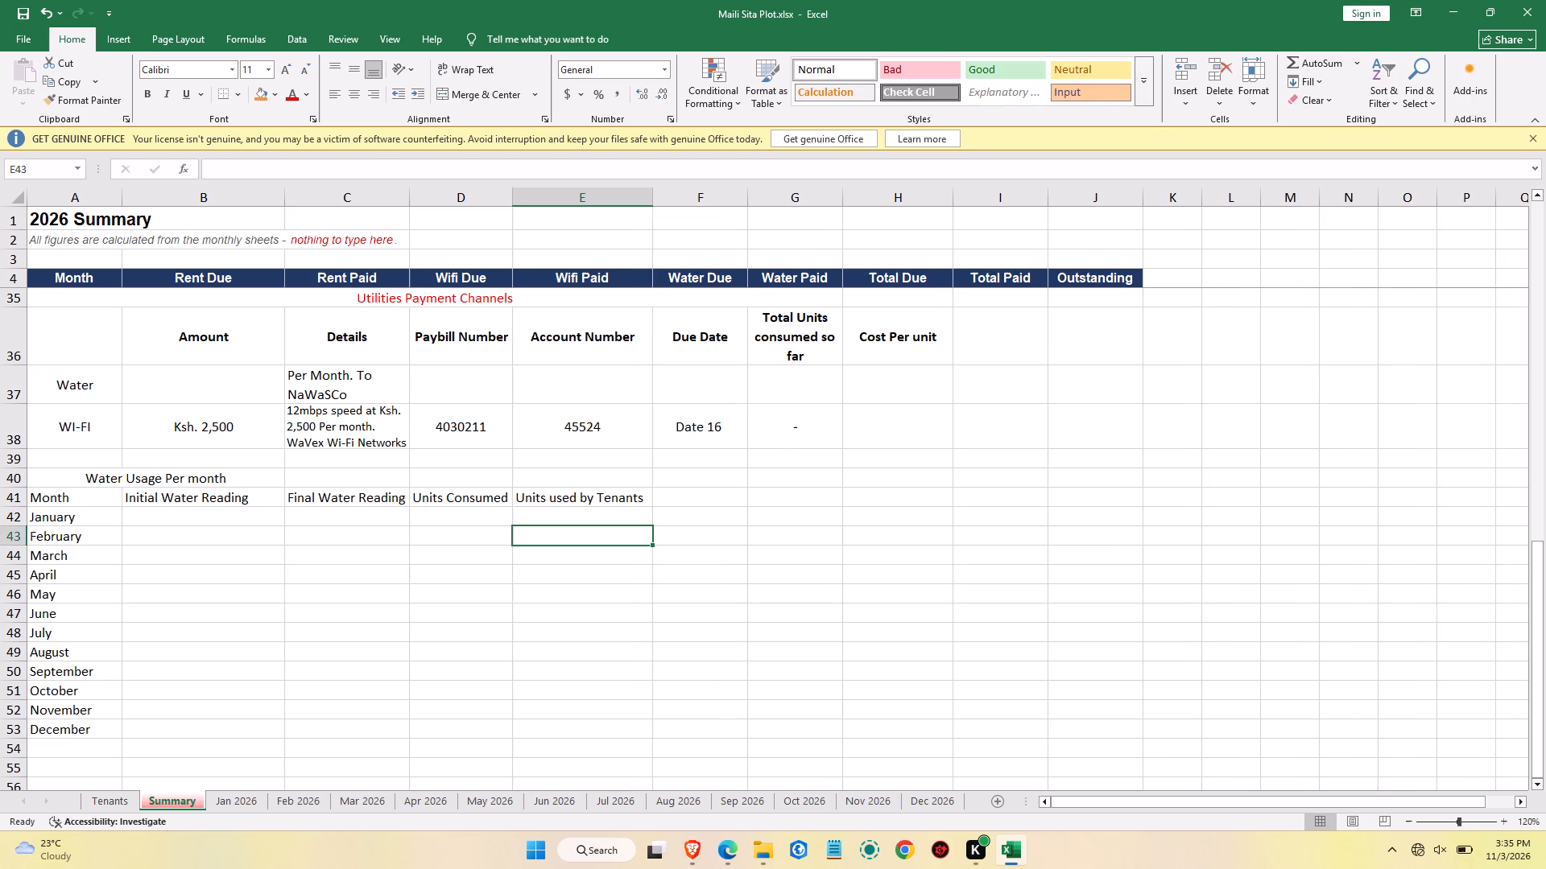
# Make the water usage table's column headings in A41:E41 bold and give them an orange fill.
pyautogui.click(69, 493)
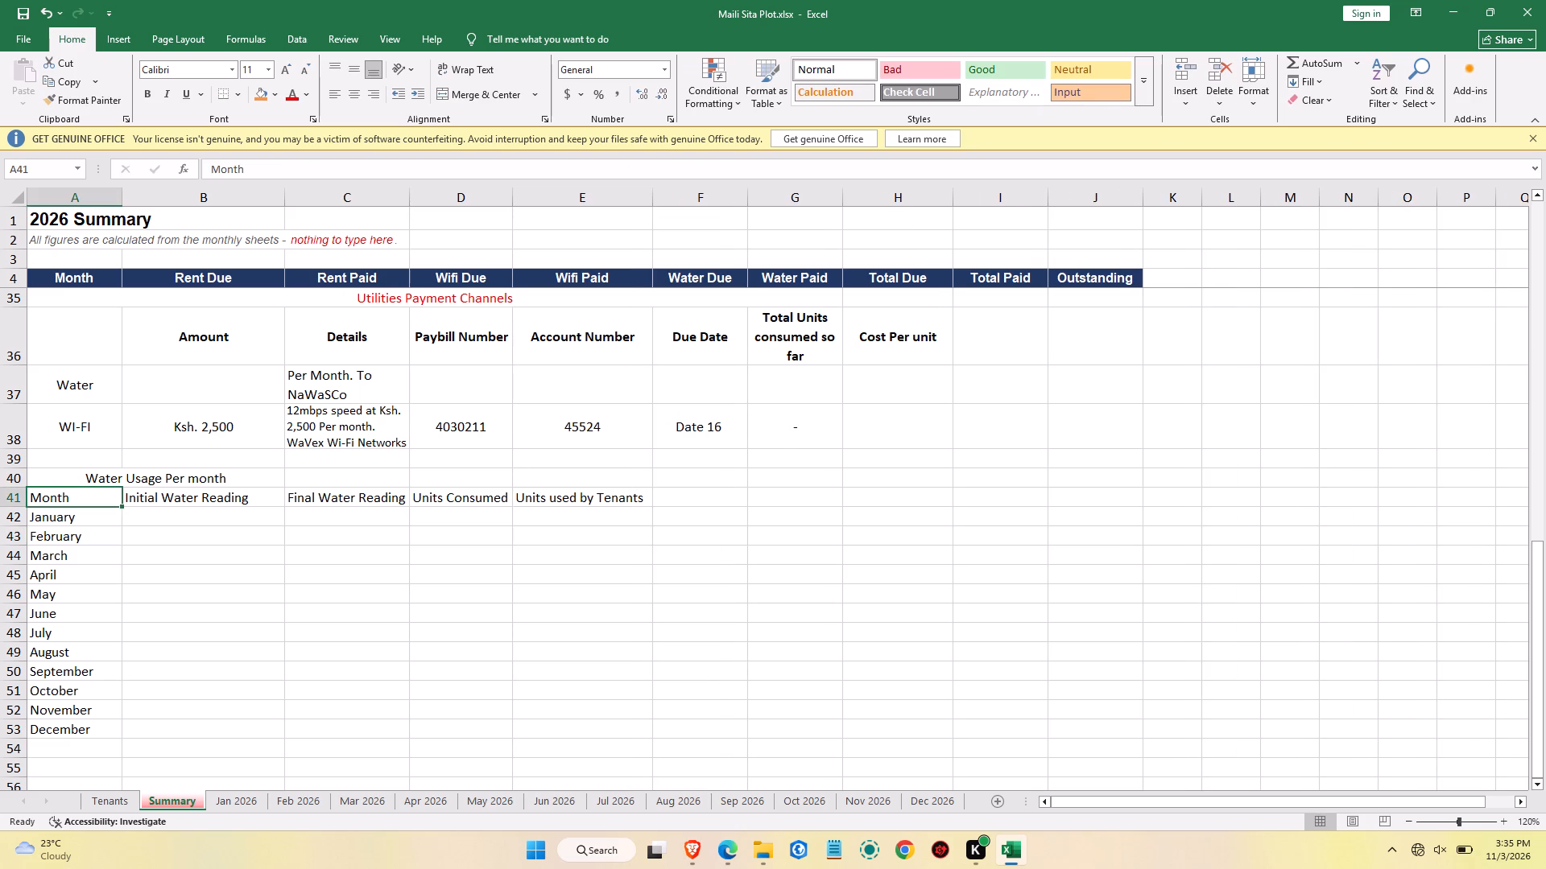
pyautogui.moveTo(95, 496); pyautogui.dragTo(589, 502)
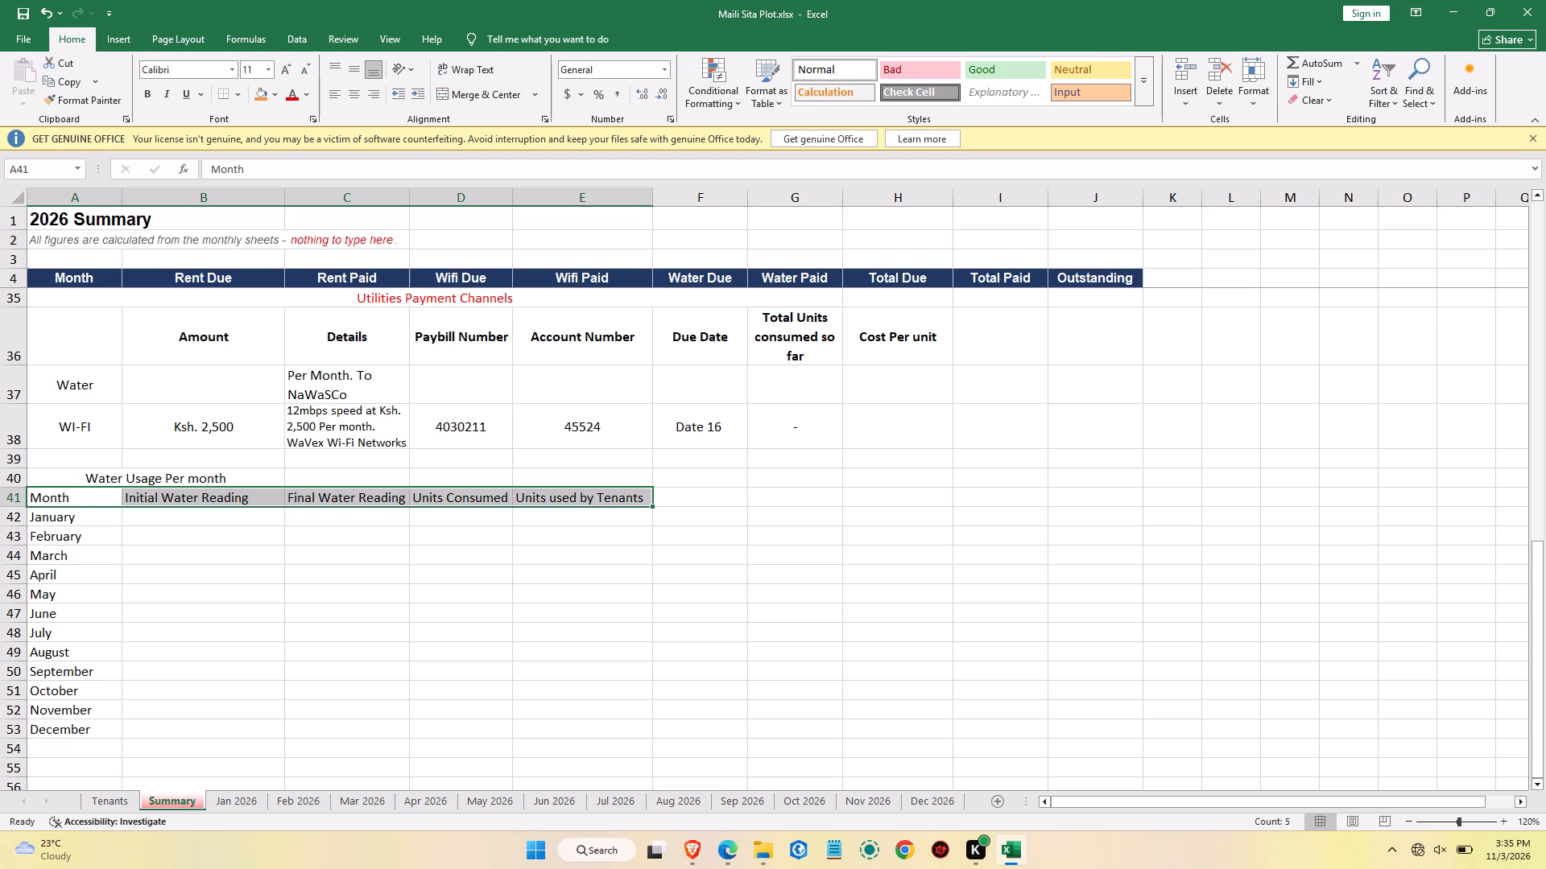
pyautogui.click(149, 90)
pyautogui.click(260, 98)
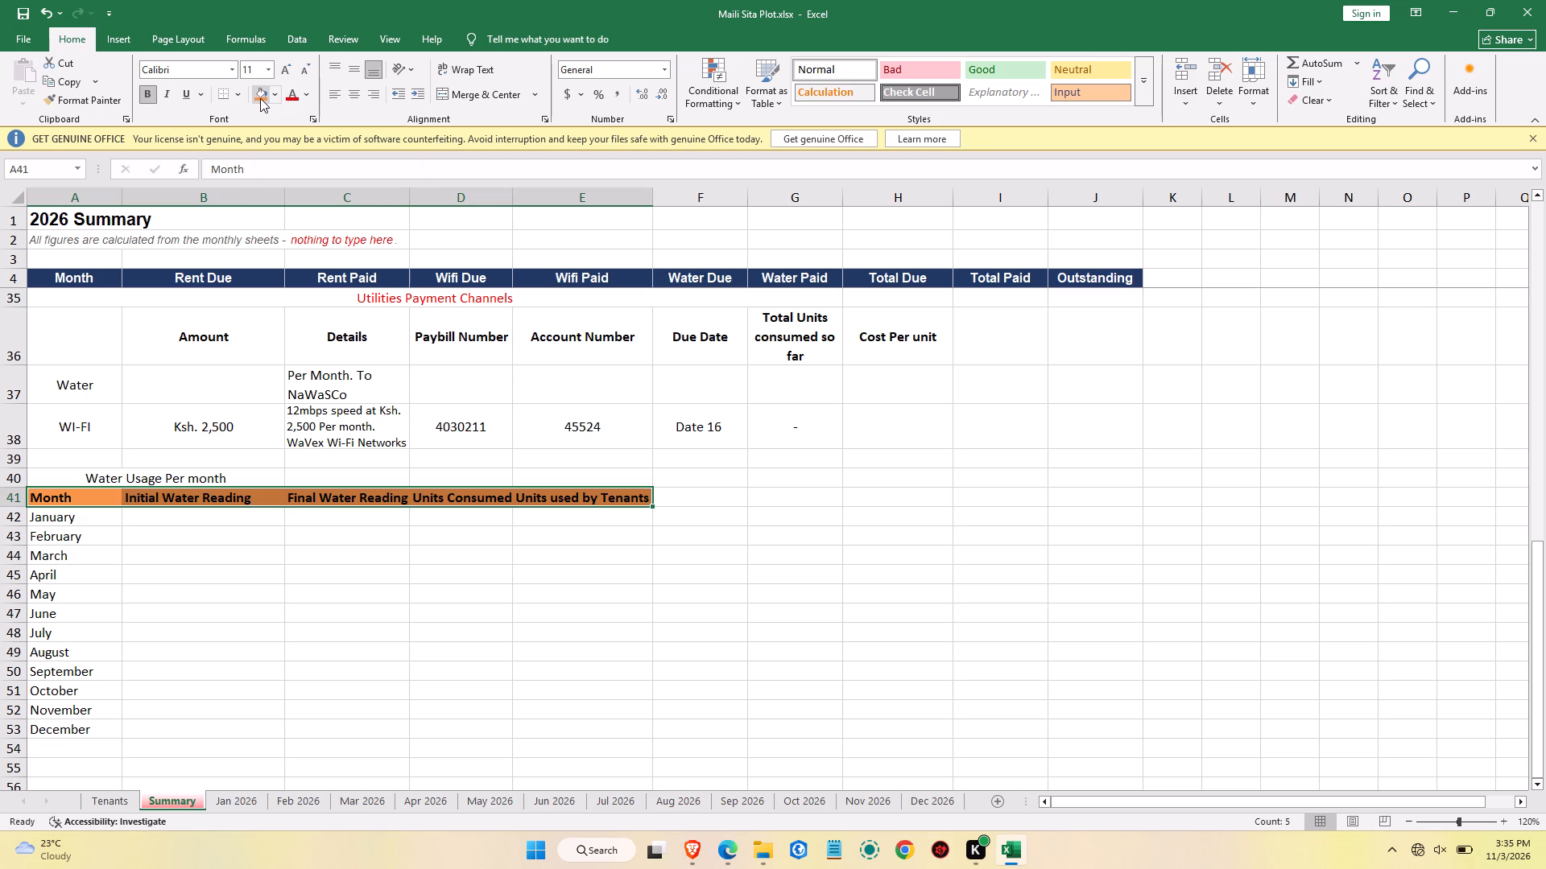
pyautogui.click(309, 563)
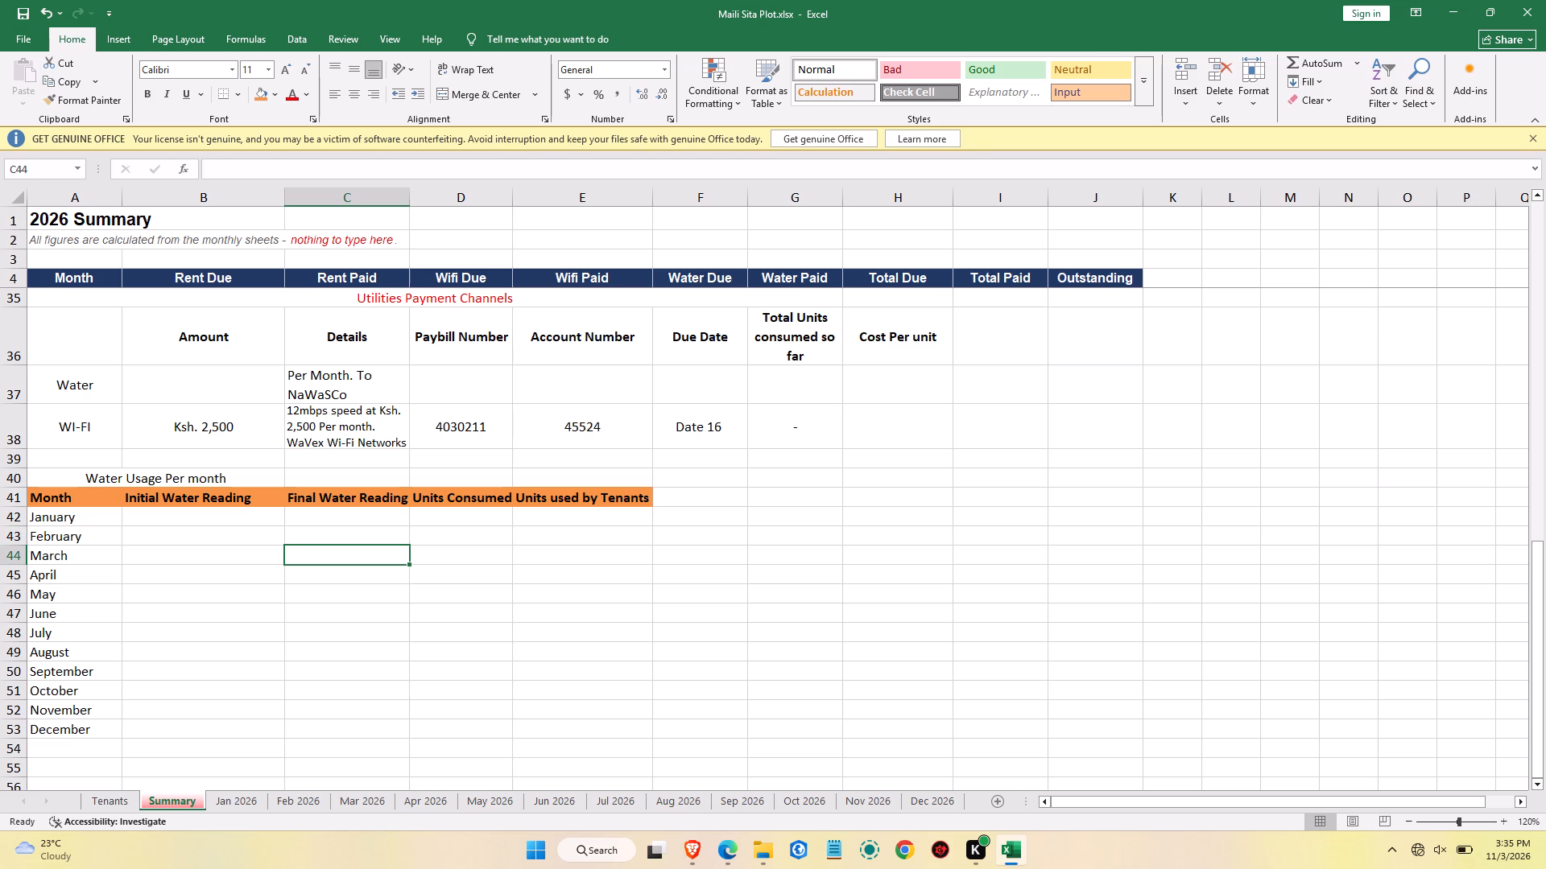
# Fill the month names January to December in A42:A53 with the lightest orange theme tint.
pyautogui.moveTo(52, 513); pyautogui.dragTo(51, 735)
pyautogui.click(272, 97)
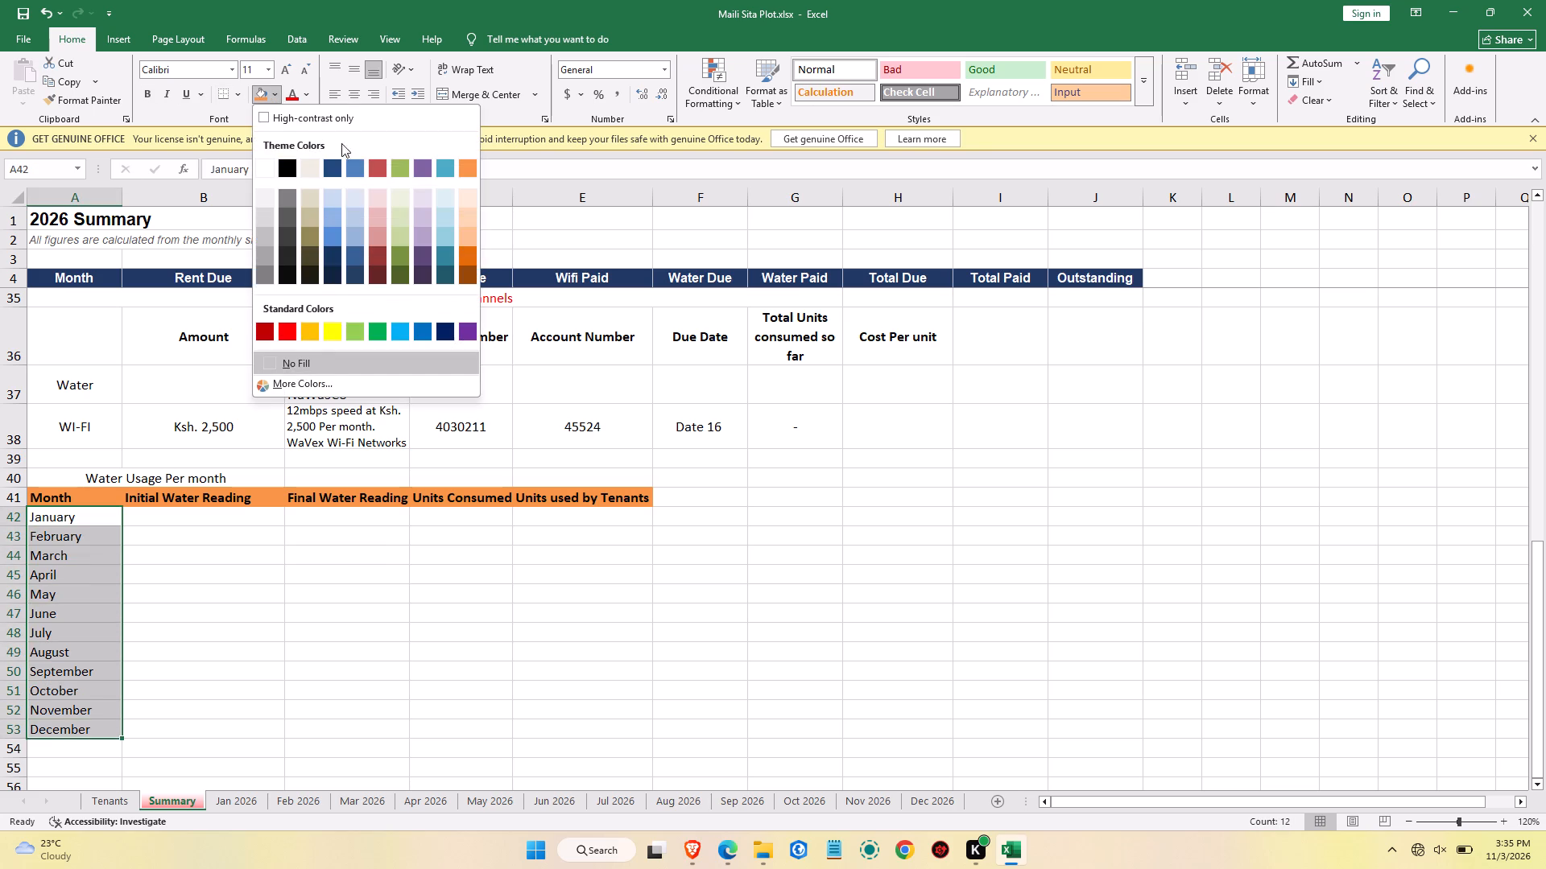
pyautogui.click(468, 199)
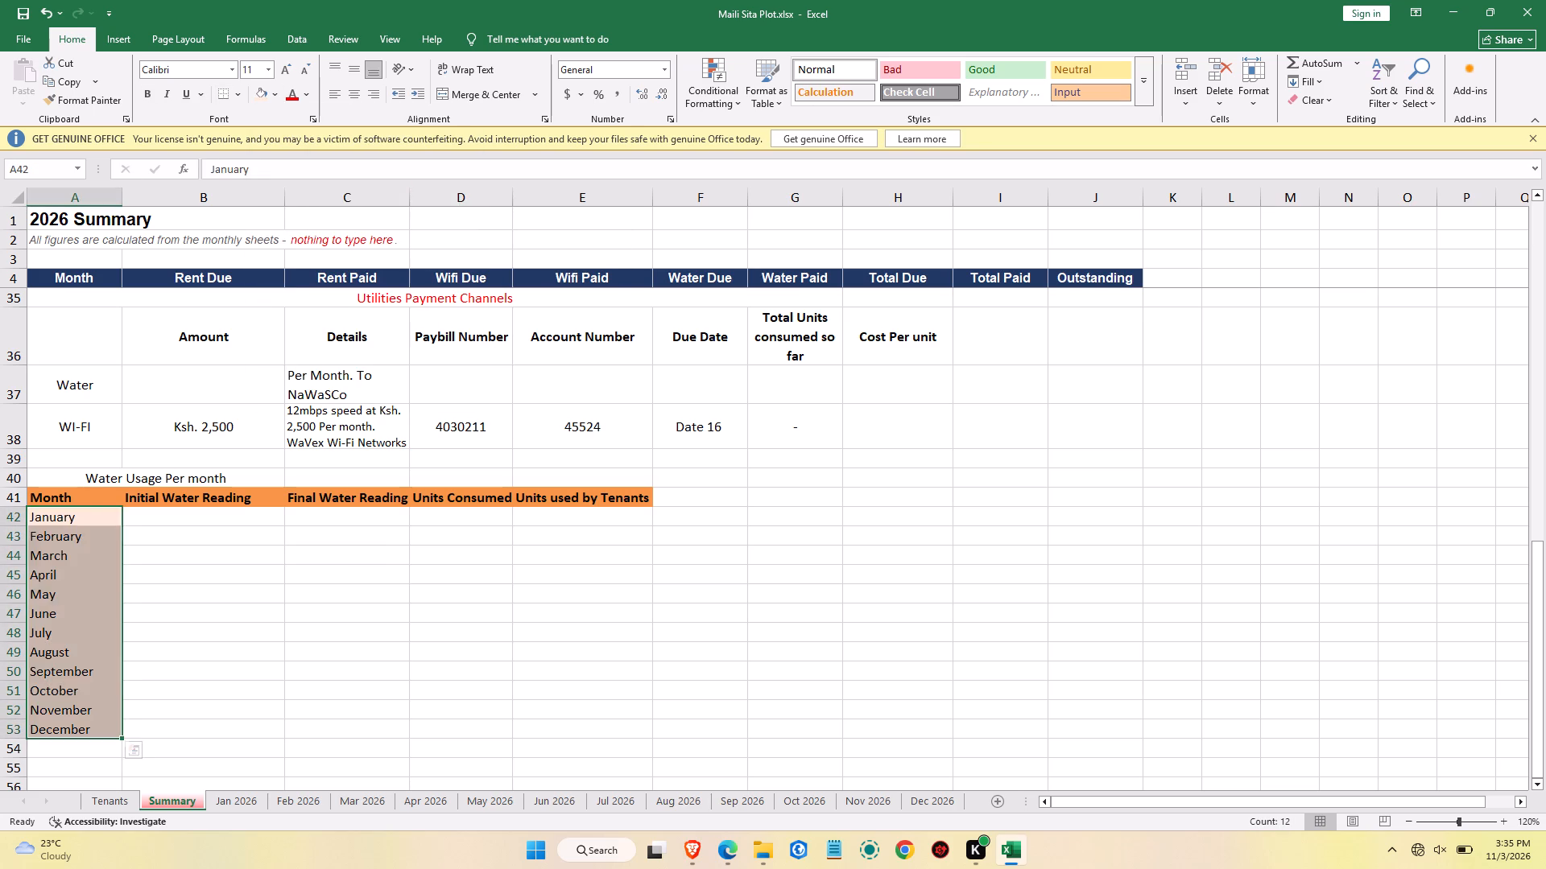
pyautogui.click(300, 635)
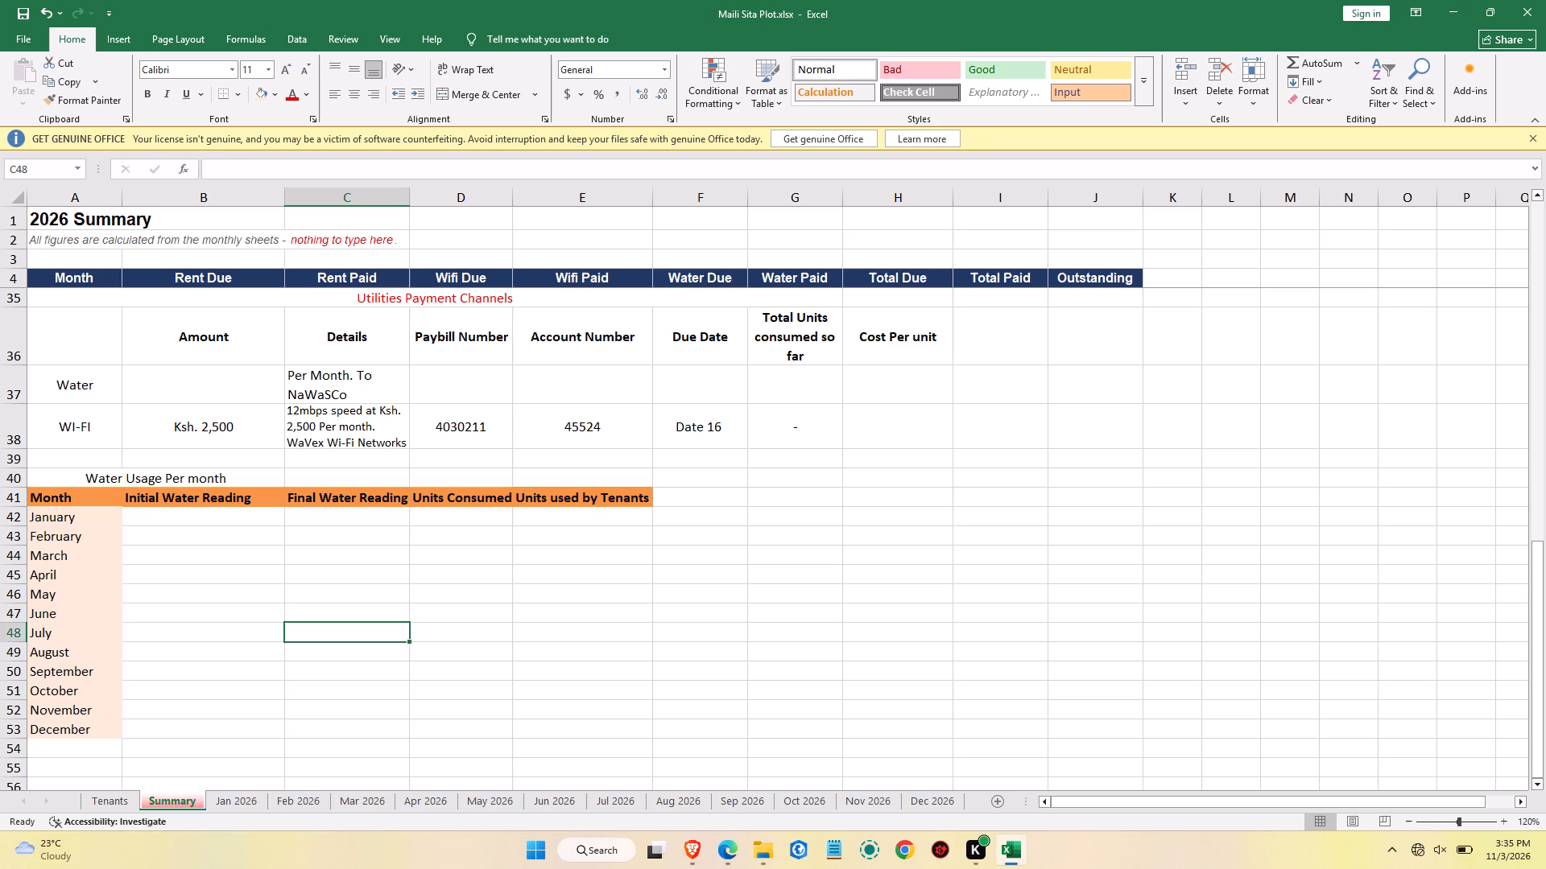
# Save the workbook.
pyautogui.click(24, 20)
# Review the Summary sheet's 2026 monthly rent, wifi and water figures and the outstanding balances by tenant.
pyautogui.scroll(5, 729, 622)
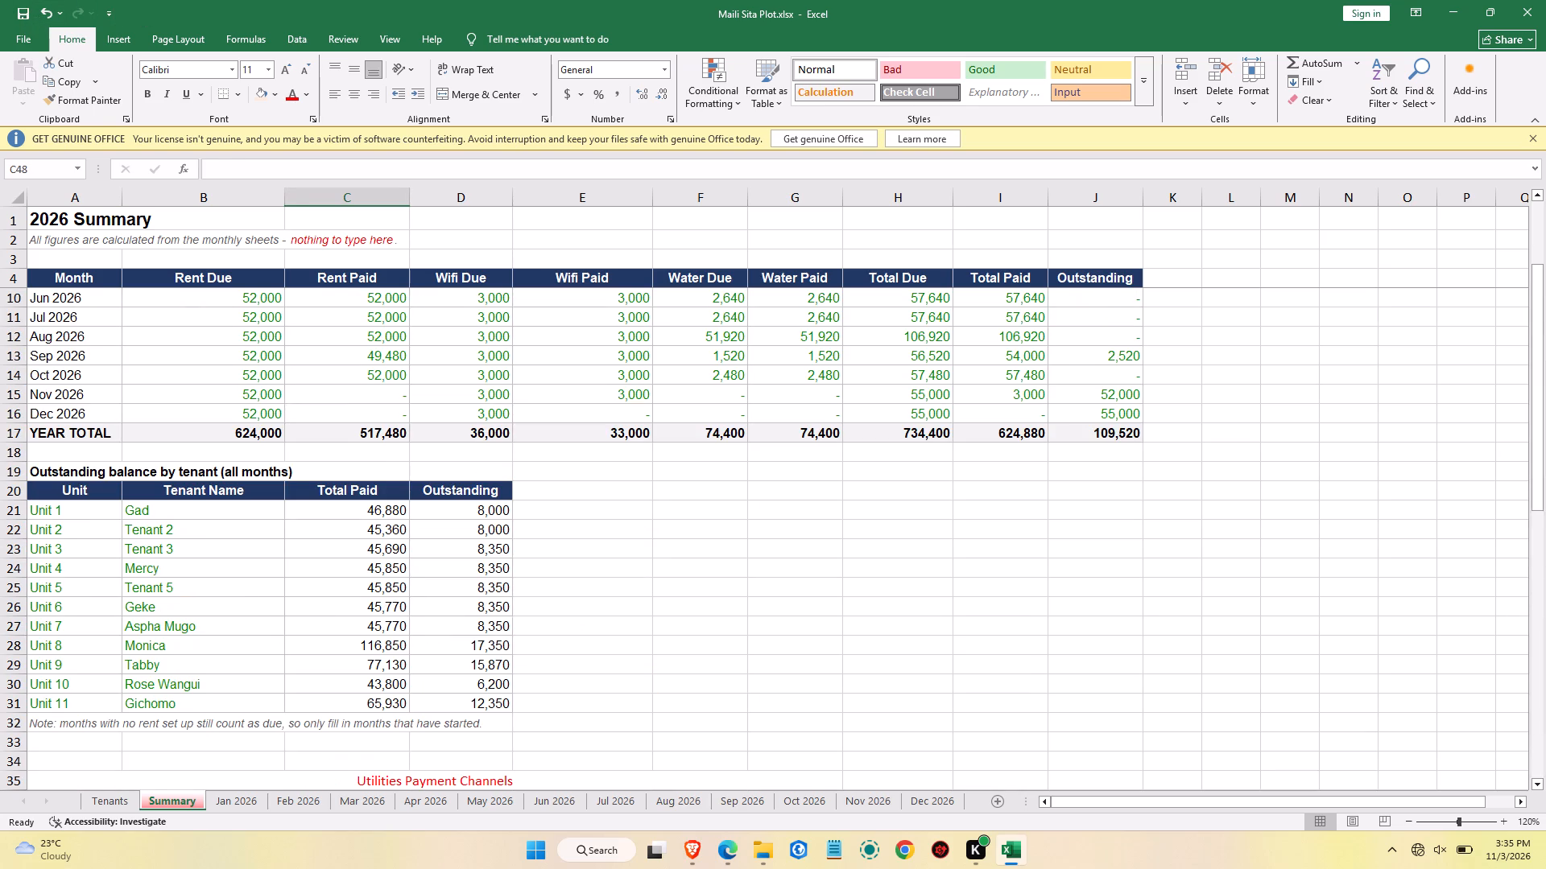
pyautogui.scroll(4, 729, 622)
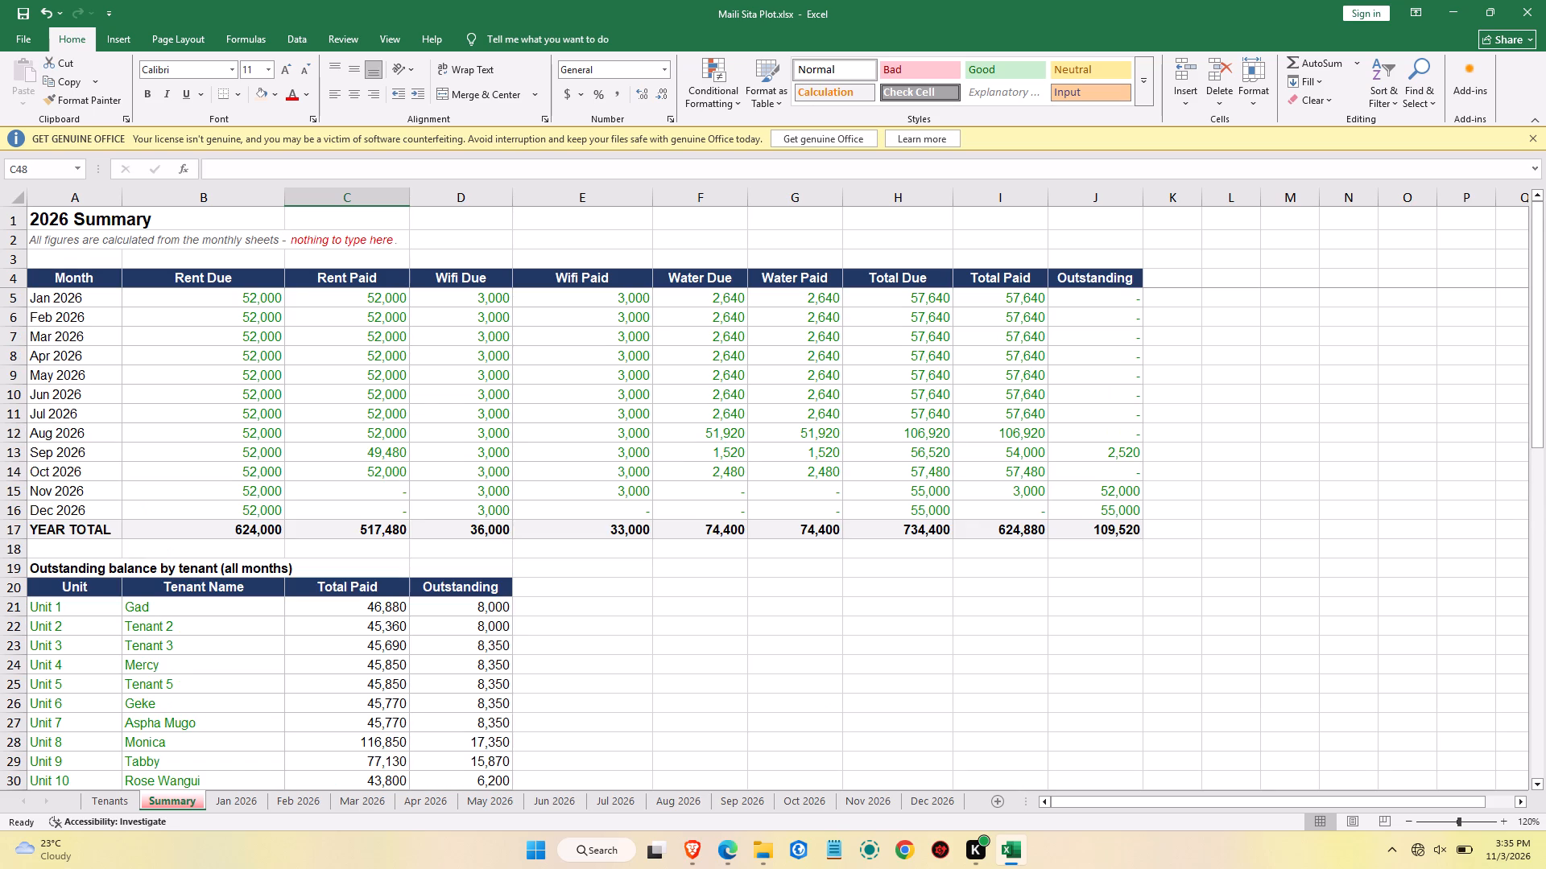
pyautogui.scroll(2, 729, 622)
pyautogui.scroll(2, 525, 508)
pyautogui.click(914, 435)
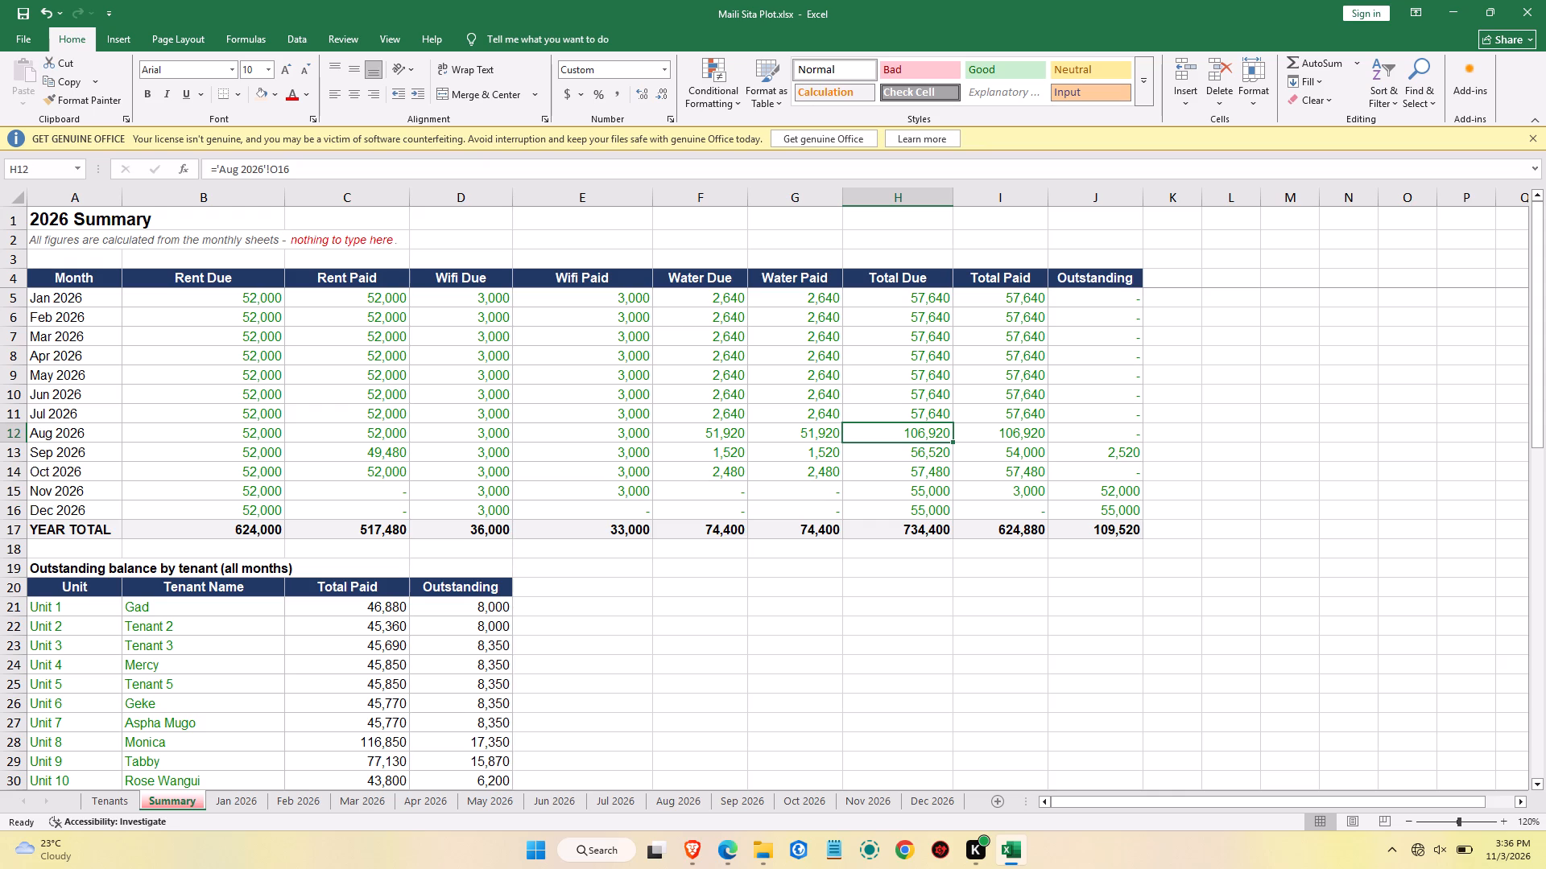
pyautogui.click(714, 598)
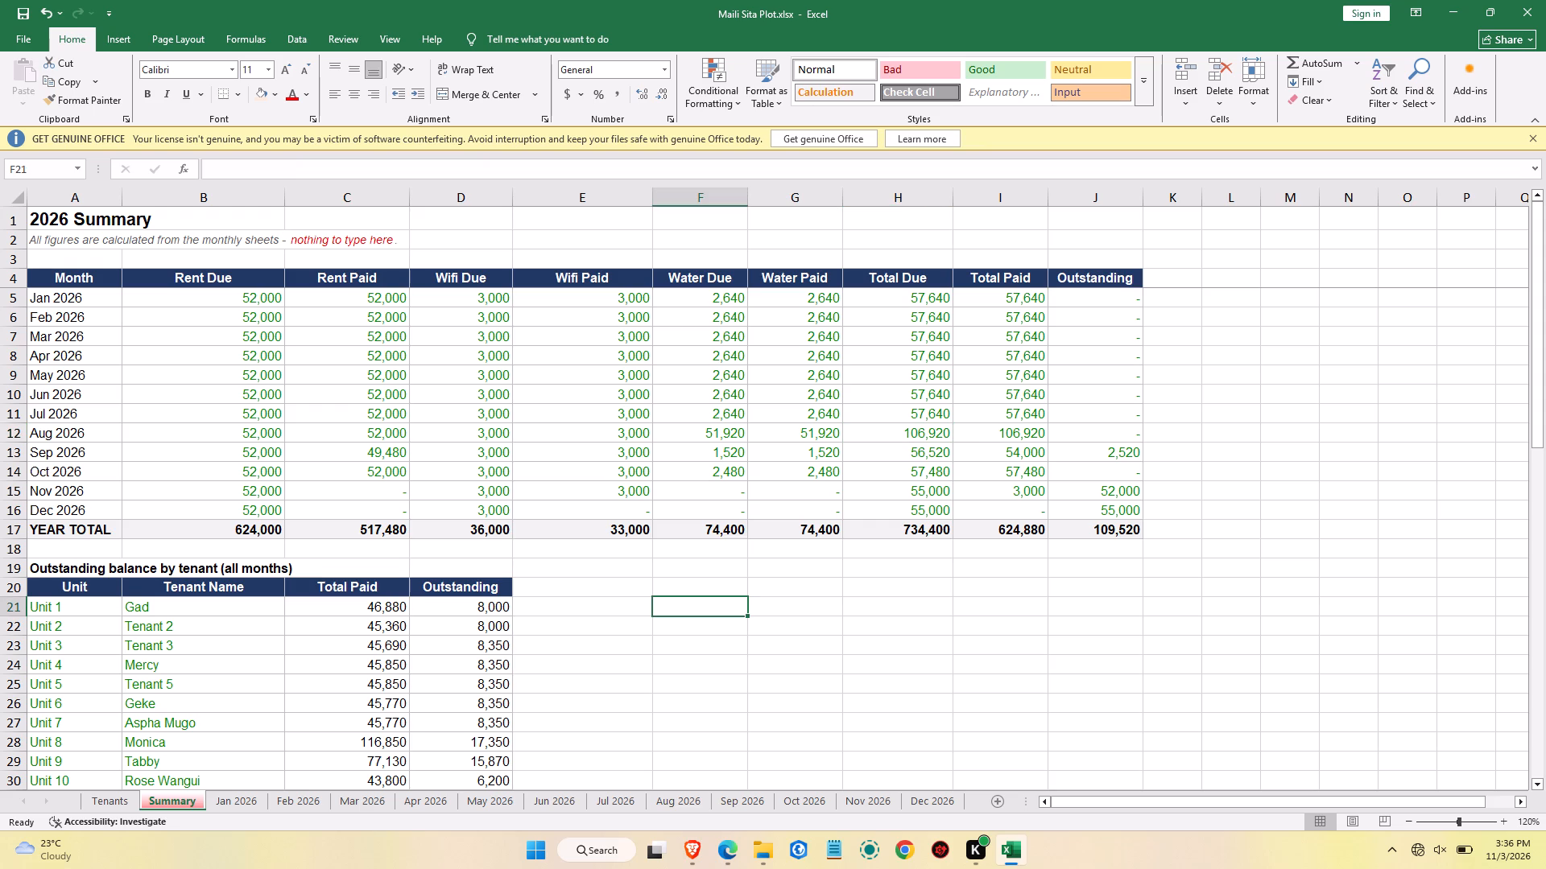
# Check the water readings and total units used on the Jan 2026, Feb 2026 and Nov 2026 sheets.
pyautogui.click(229, 802)
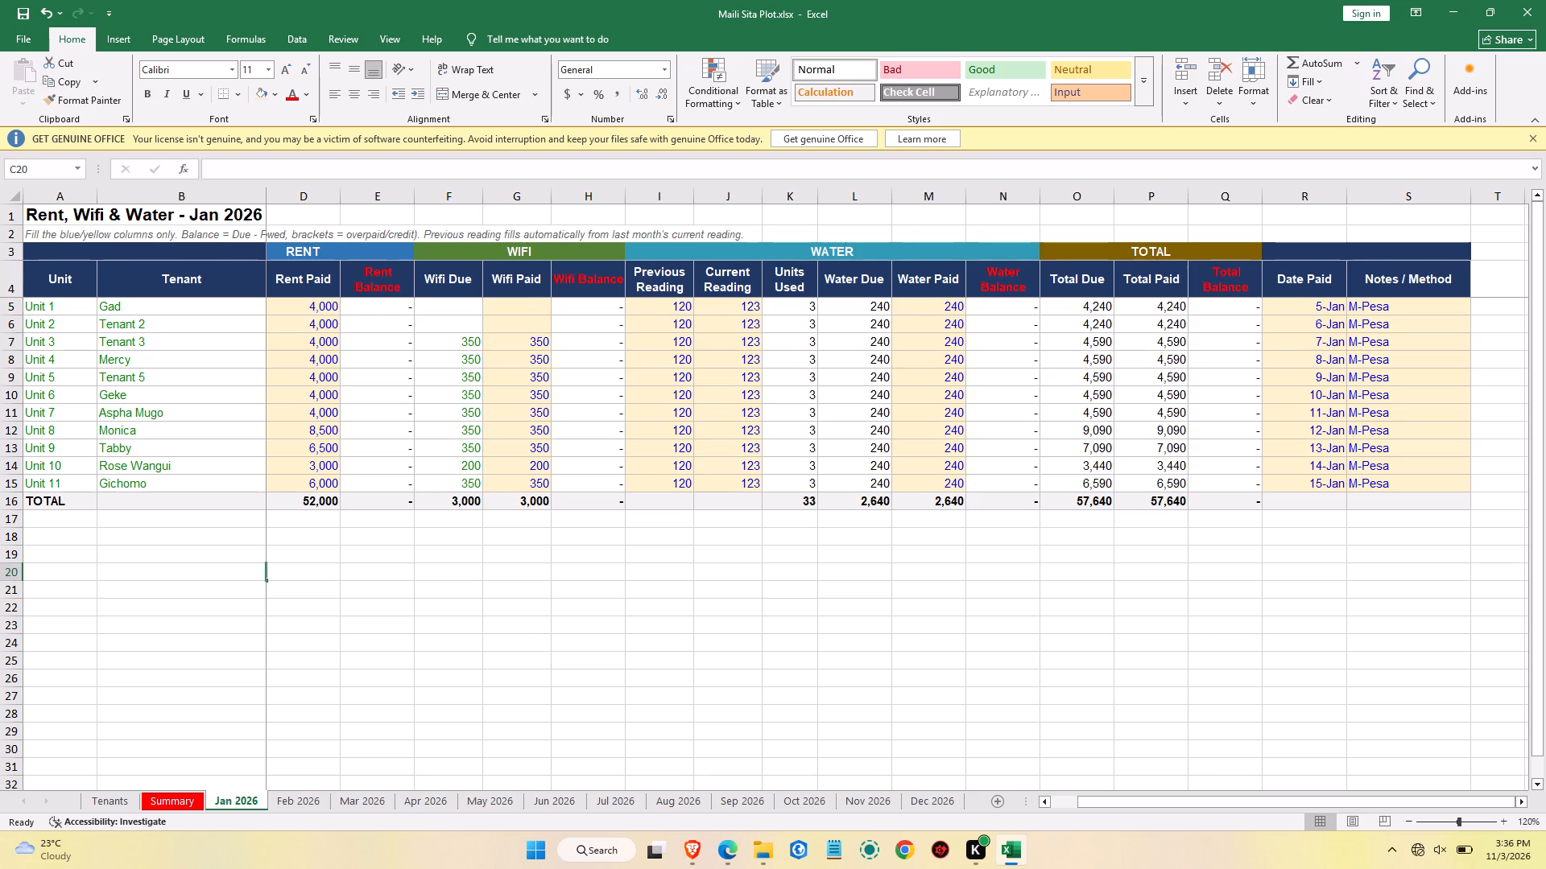
pyautogui.click(804, 505)
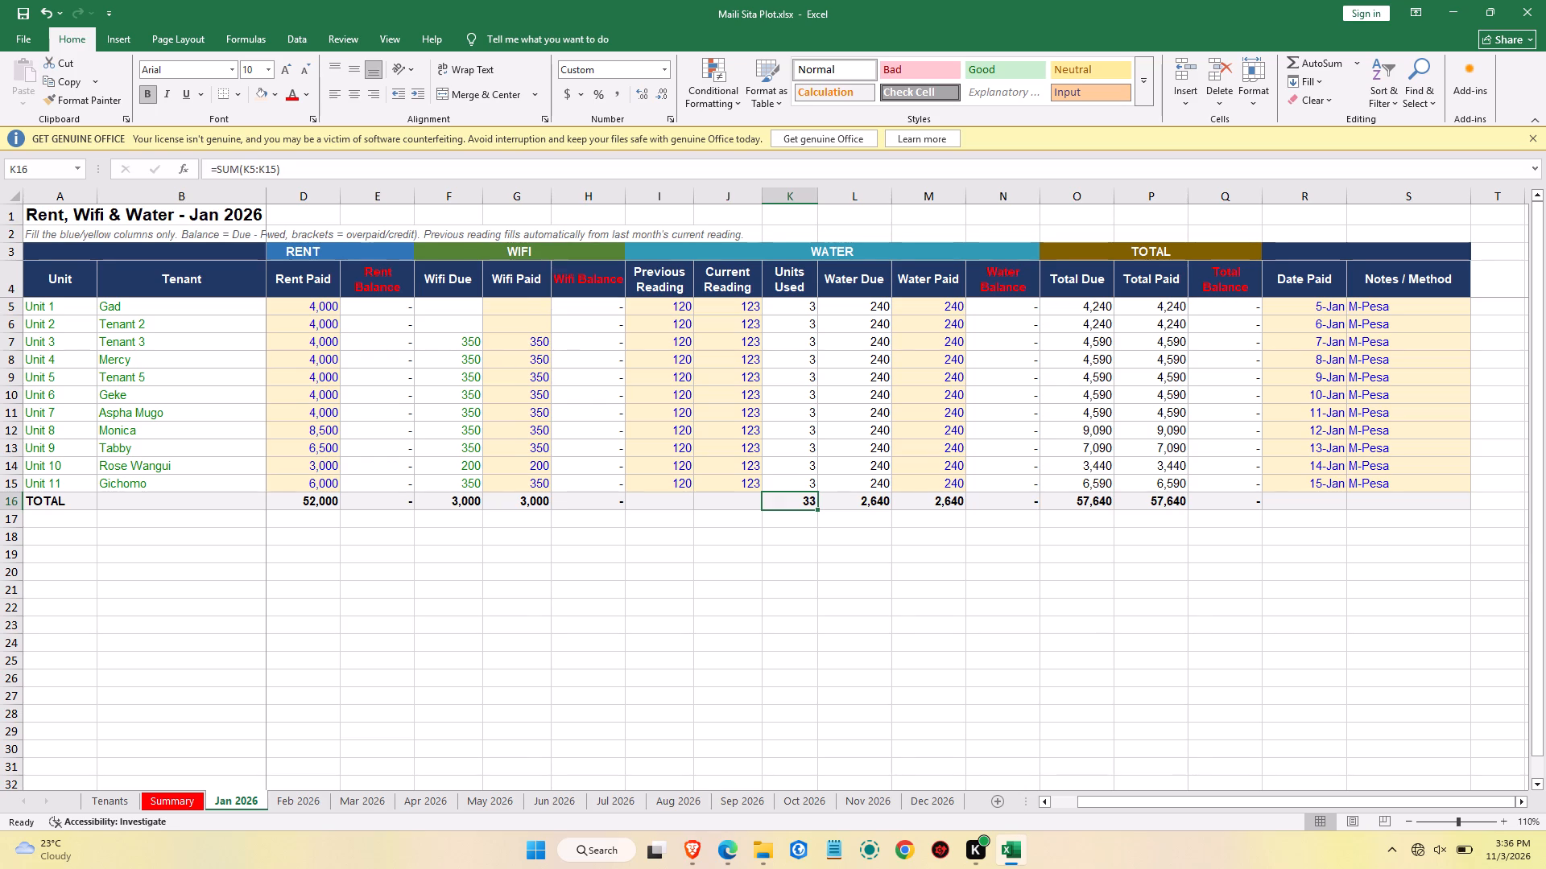
pyautogui.click(287, 805)
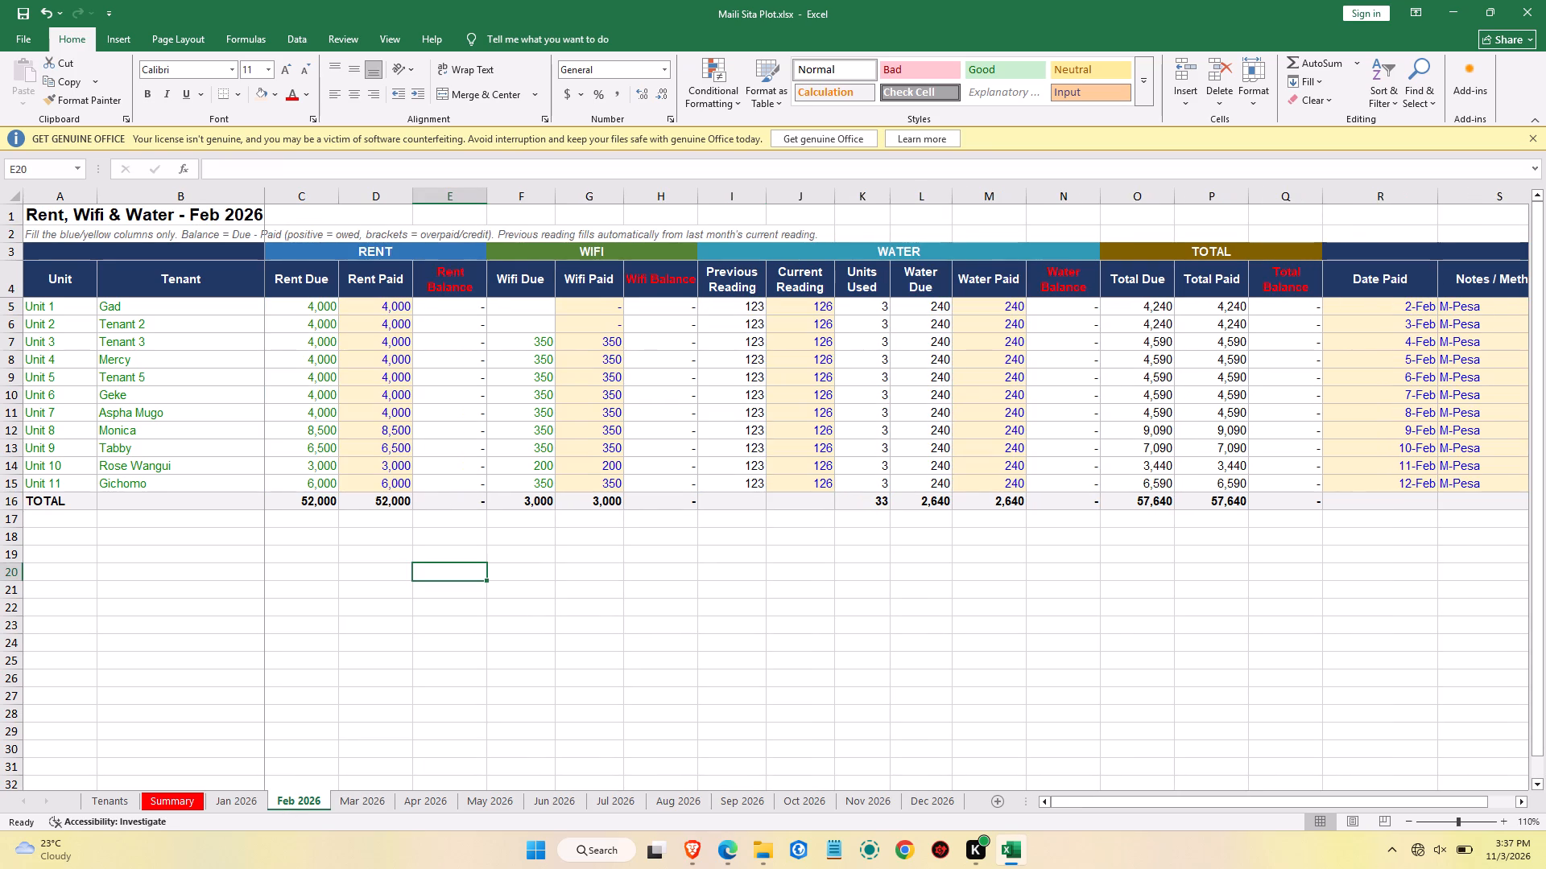
pyautogui.click(859, 801)
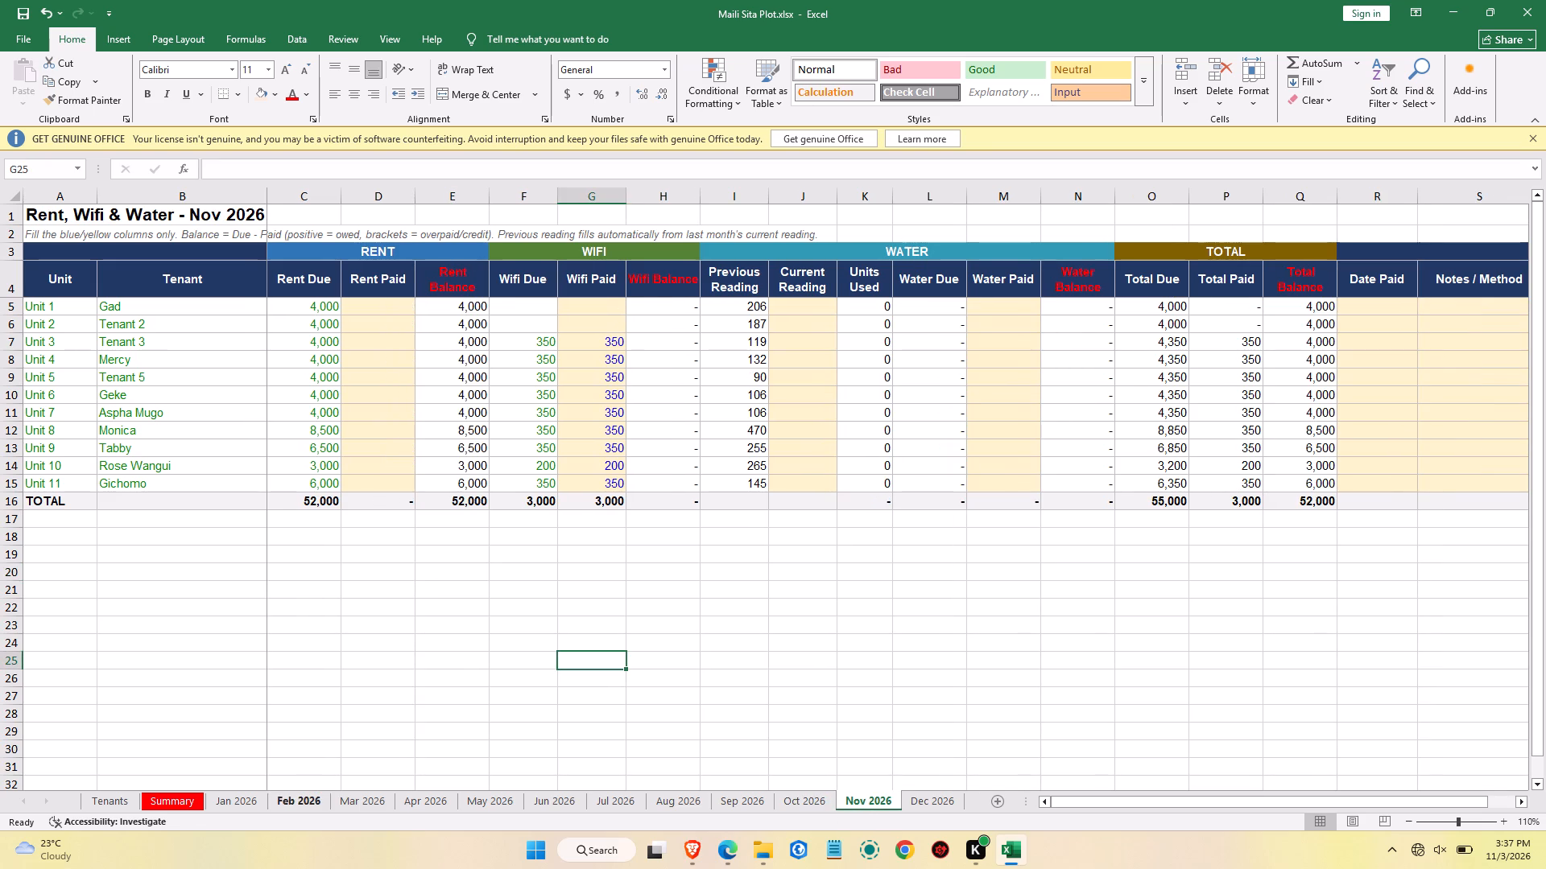
# Return to the Summary sheet and examine its tables, including the source formula of the Sep 2026 Water Paid figure.
pyautogui.click(179, 806)
pyautogui.scroll(-3, 184, 649)
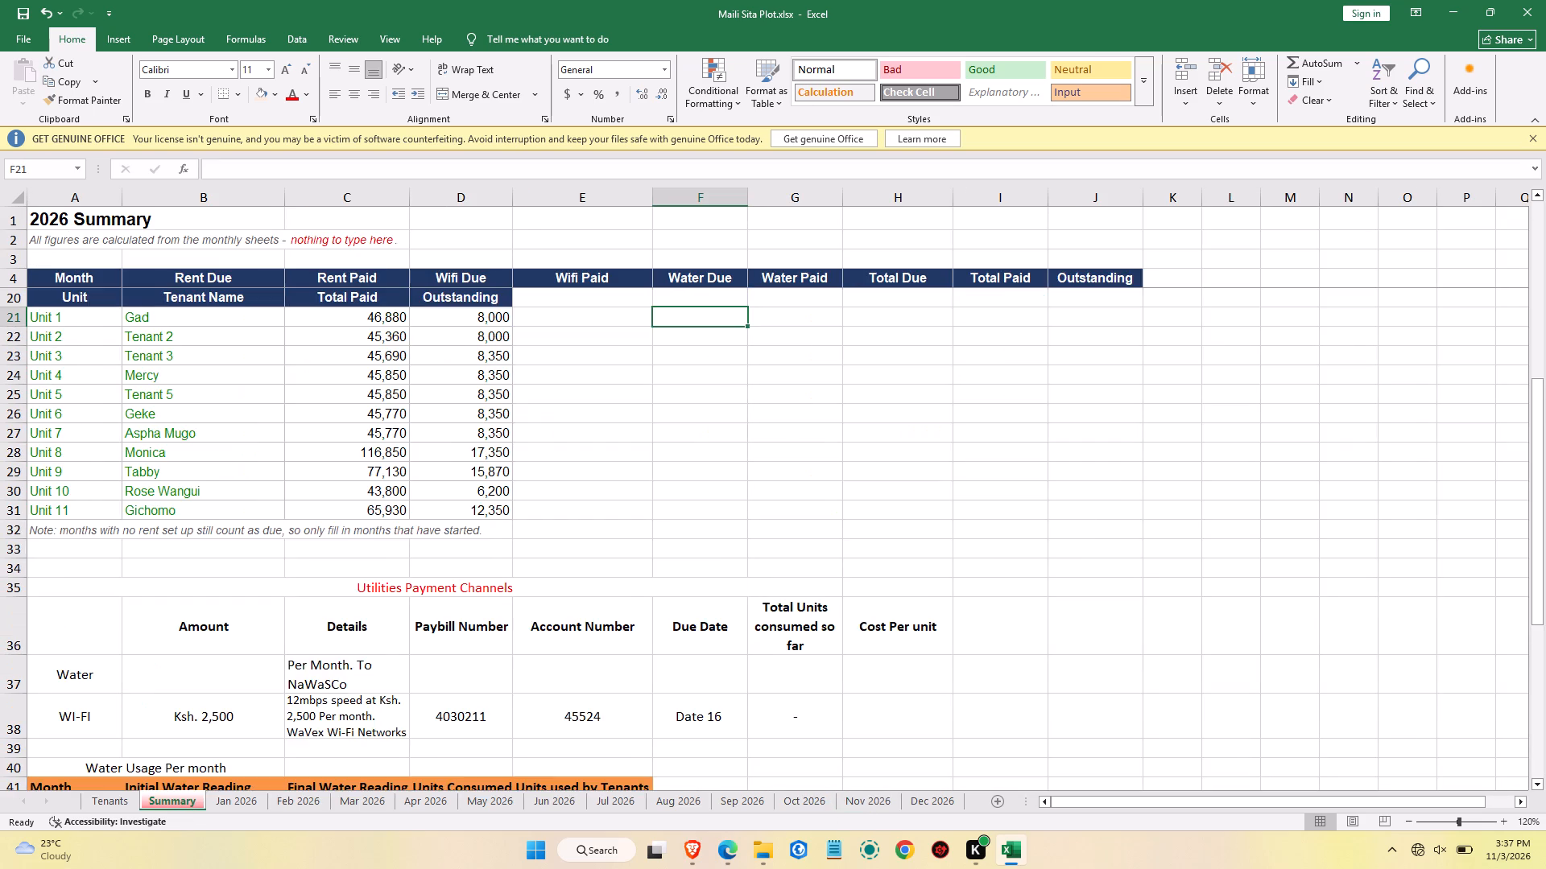
pyautogui.scroll(-5, 183, 649)
pyautogui.scroll(1, 182, 645)
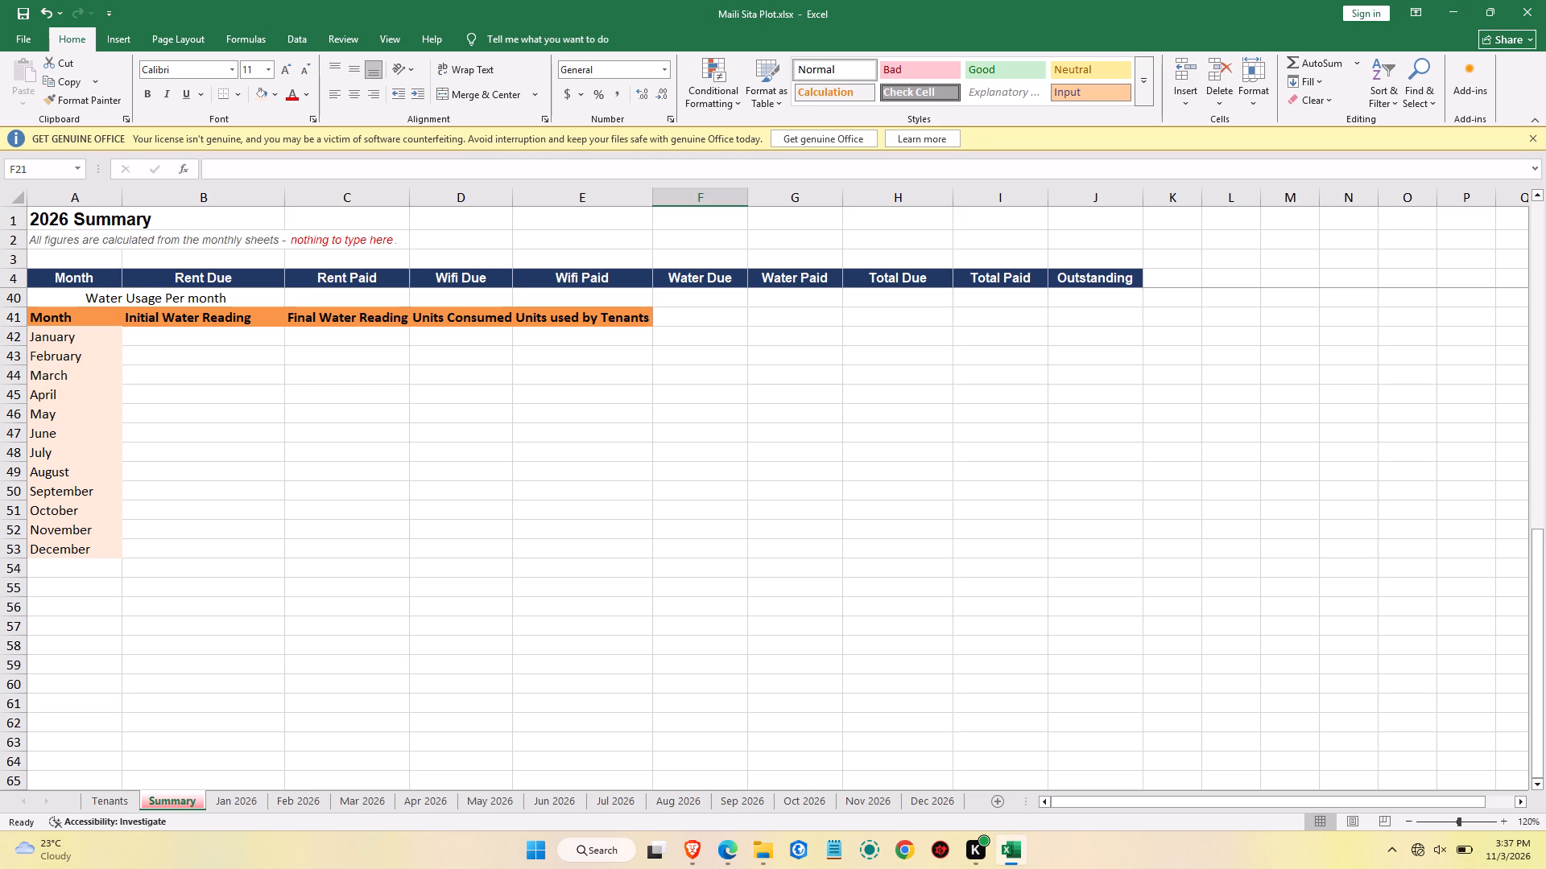
pyautogui.scroll(3, 342, 484)
pyautogui.scroll(-1, 341, 485)
pyautogui.scroll(4, 370, 482)
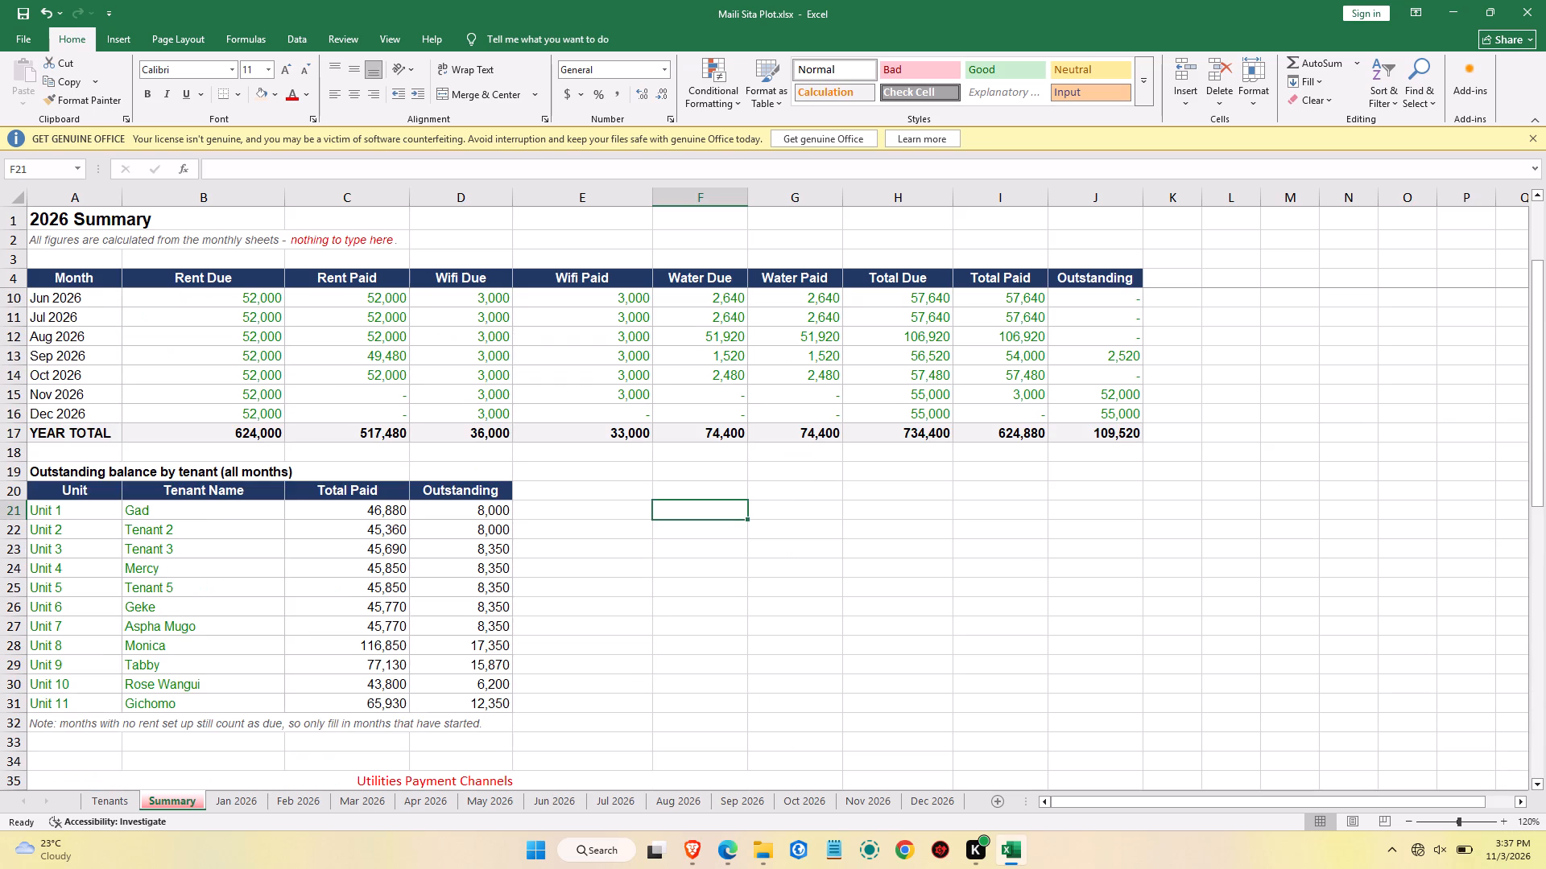
pyautogui.click(809, 359)
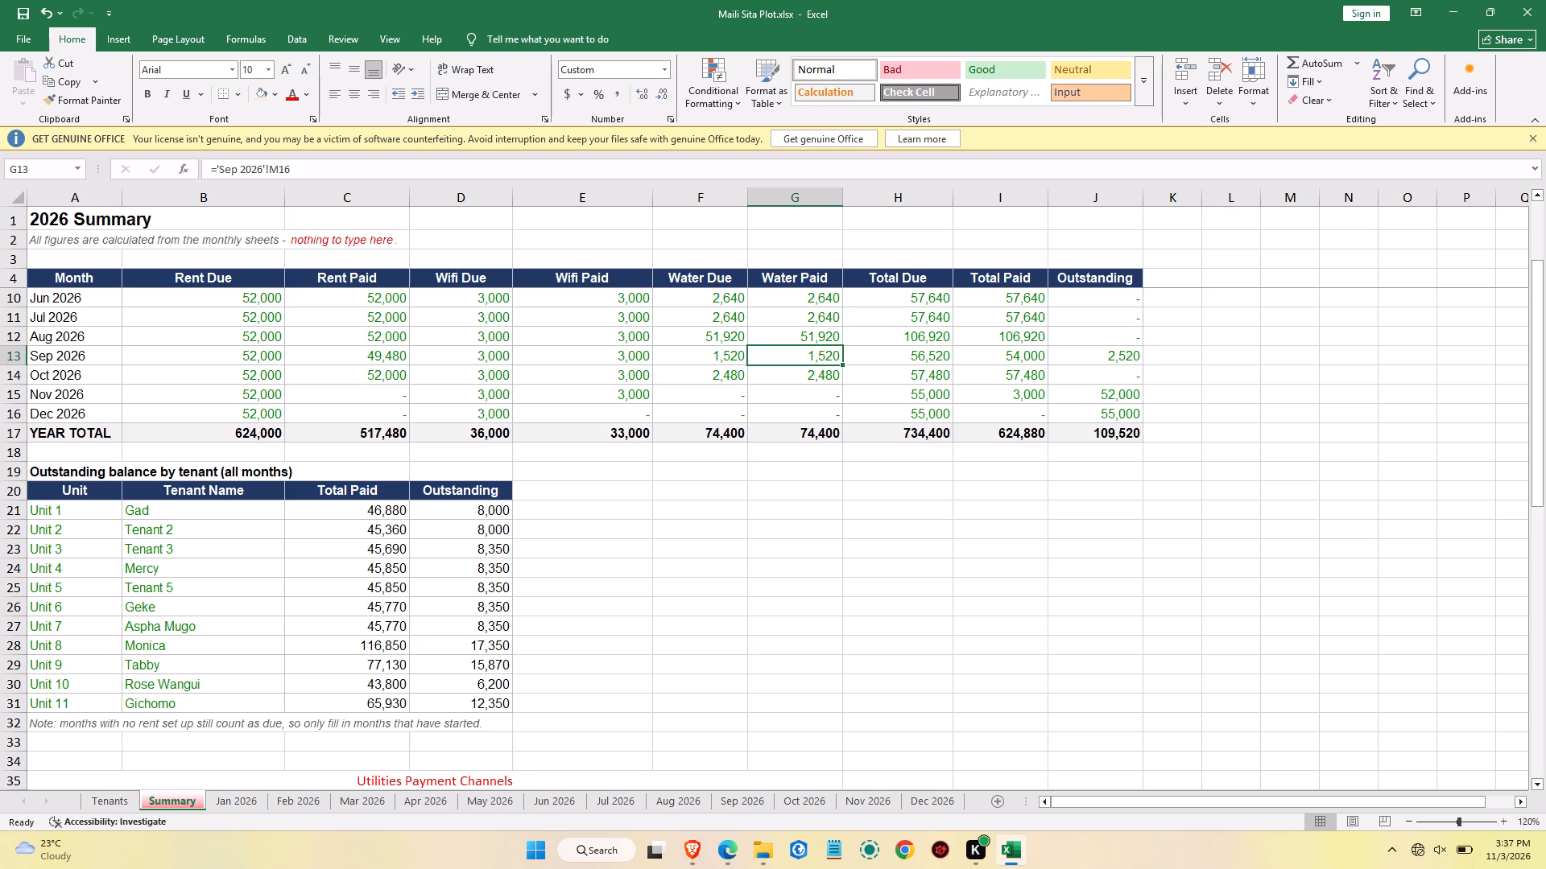
# Copy the full formula text ='Sep 2026'!M16 from the Sep 2026 Water Paid cell G13.
pyautogui.moveTo(298, 171); pyautogui.dragTo(227, 170)
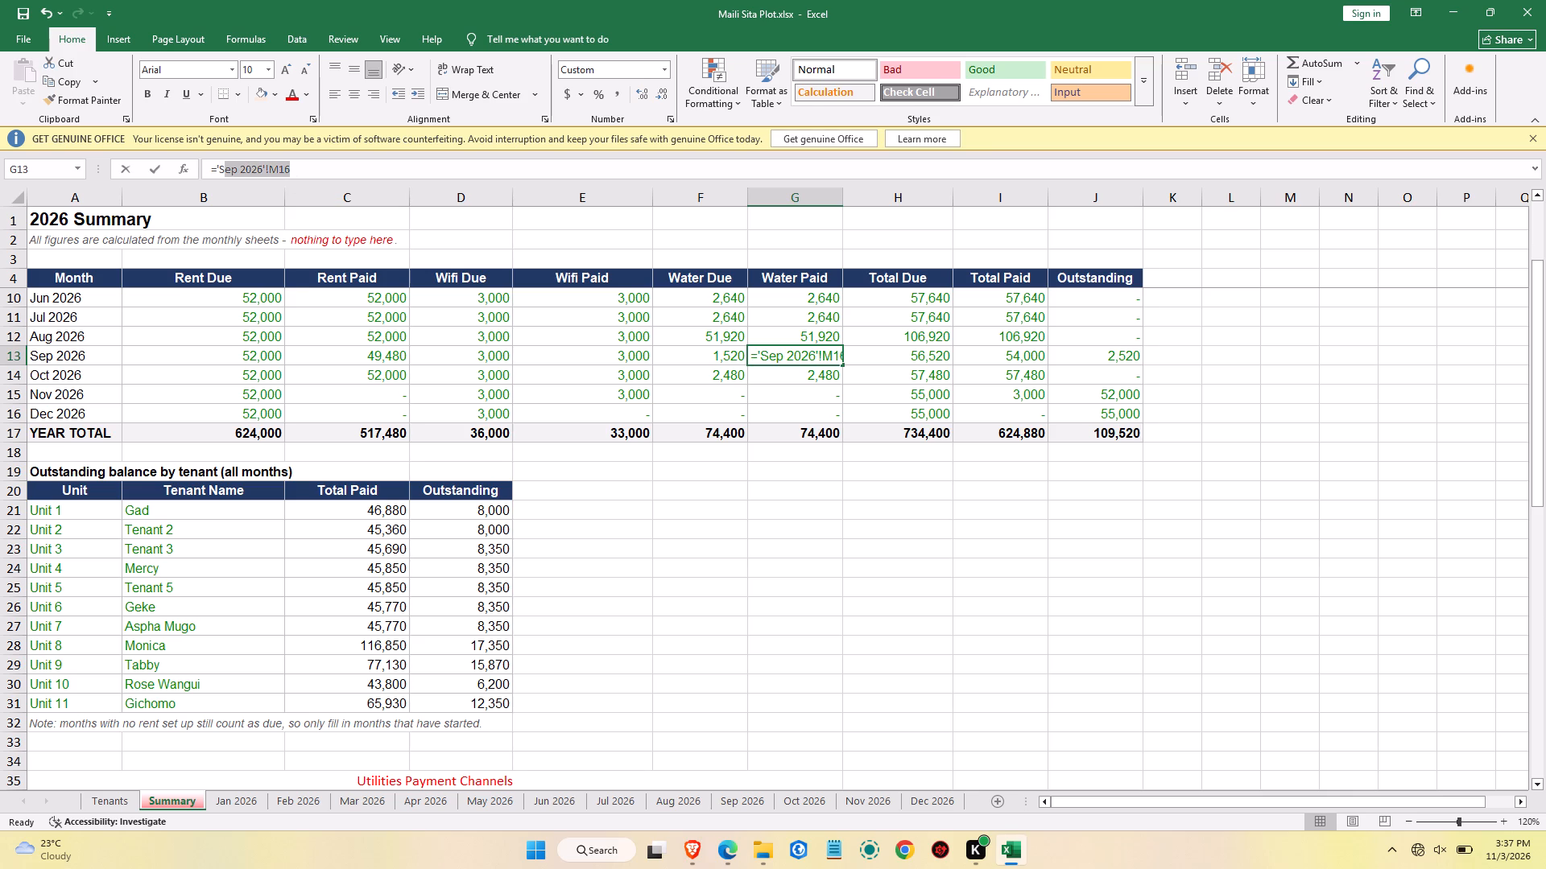
pyautogui.moveTo(227, 170); pyautogui.dragTo(204, 174)
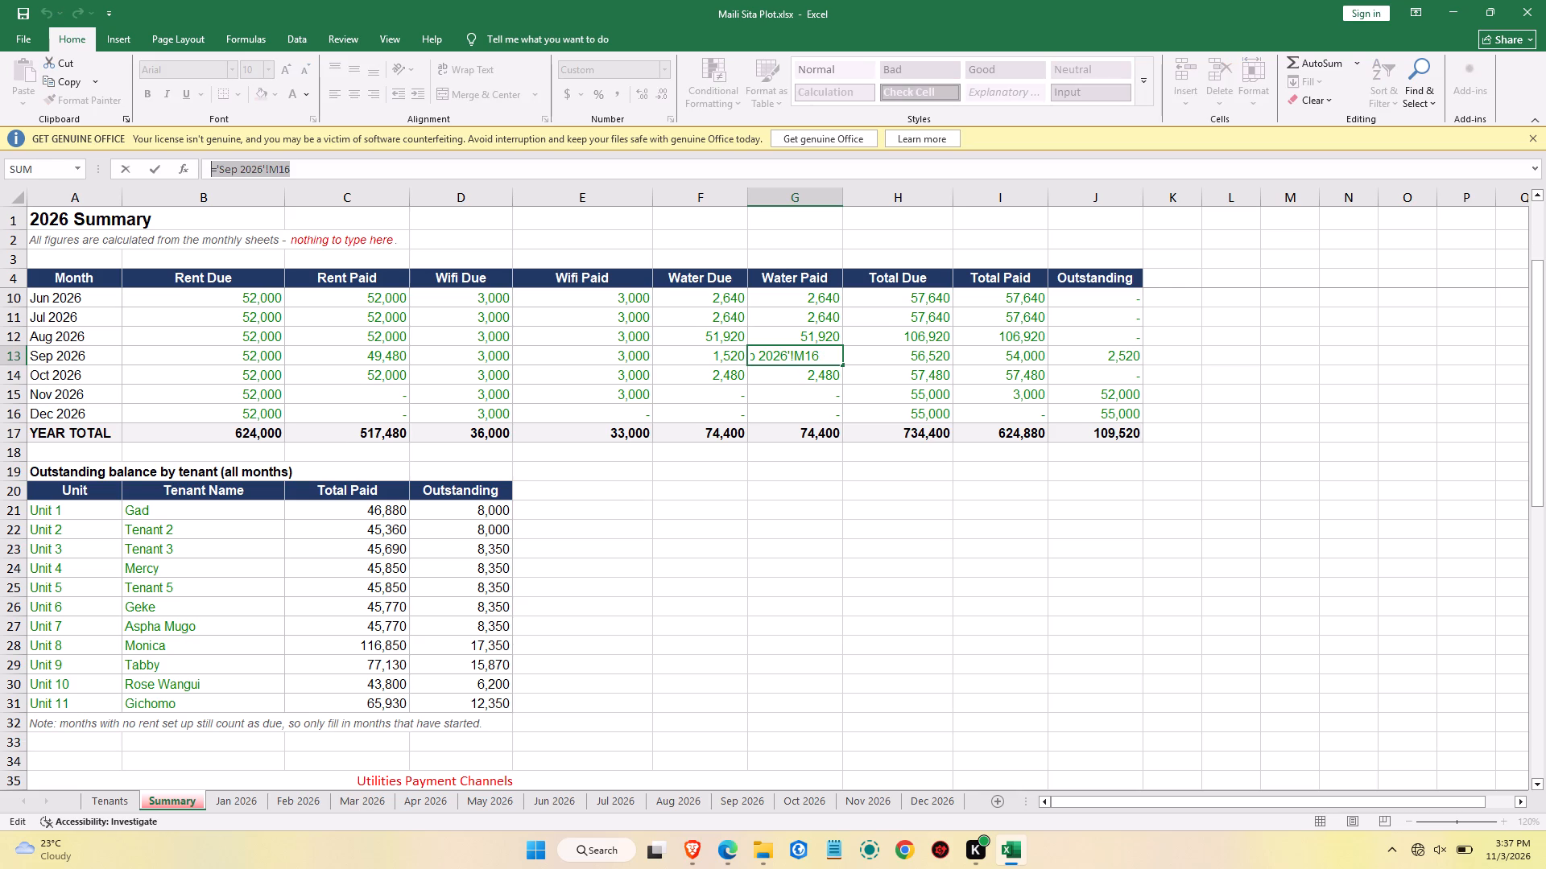
pyautogui.rightClick(231, 170)
pyautogui.click(280, 199)
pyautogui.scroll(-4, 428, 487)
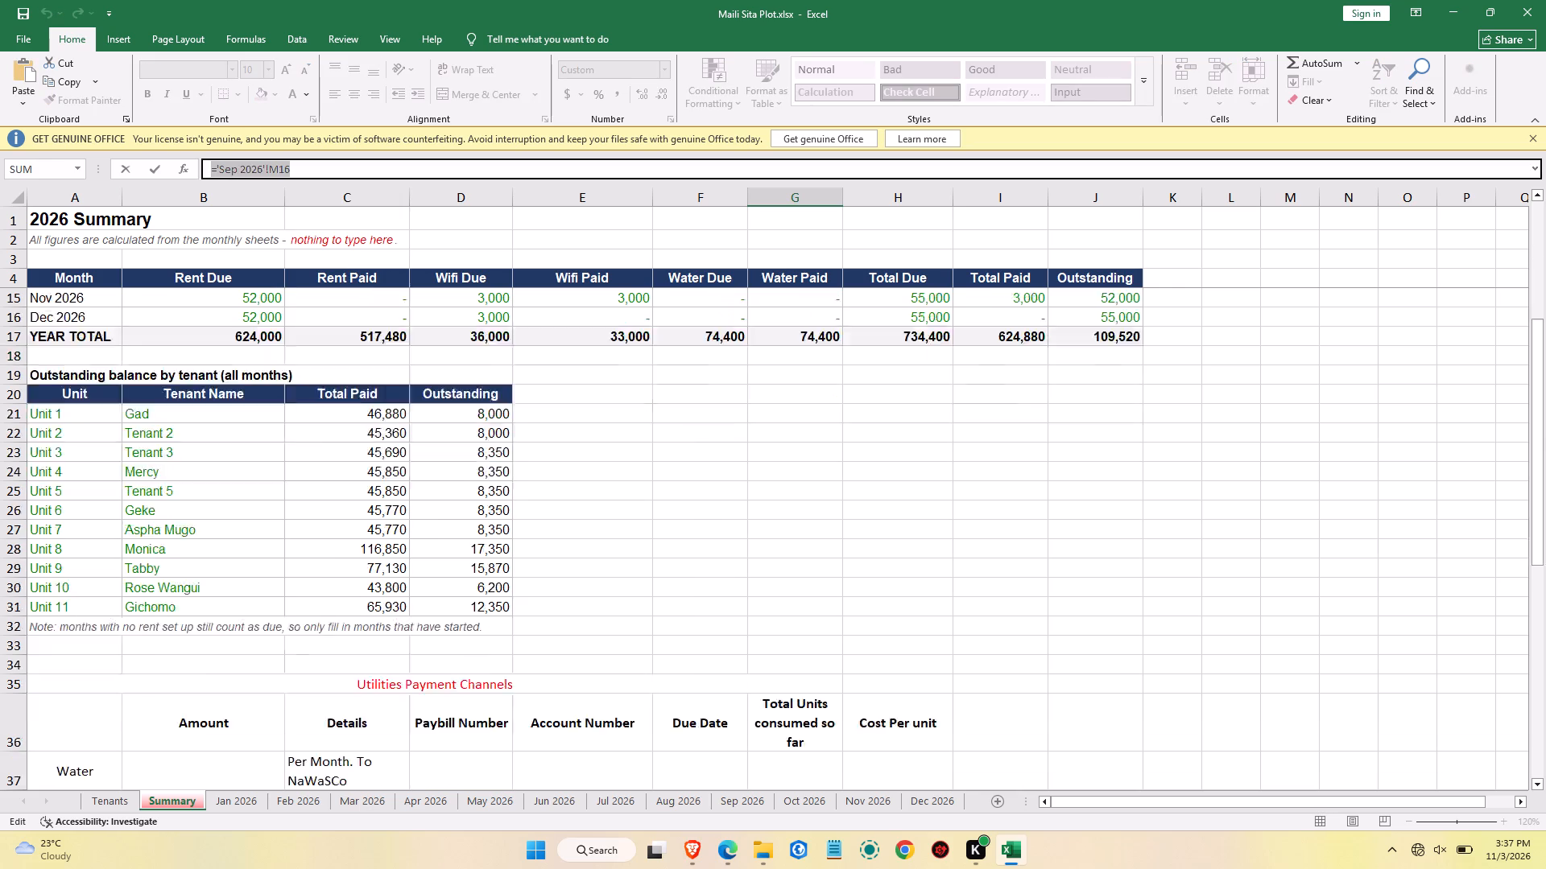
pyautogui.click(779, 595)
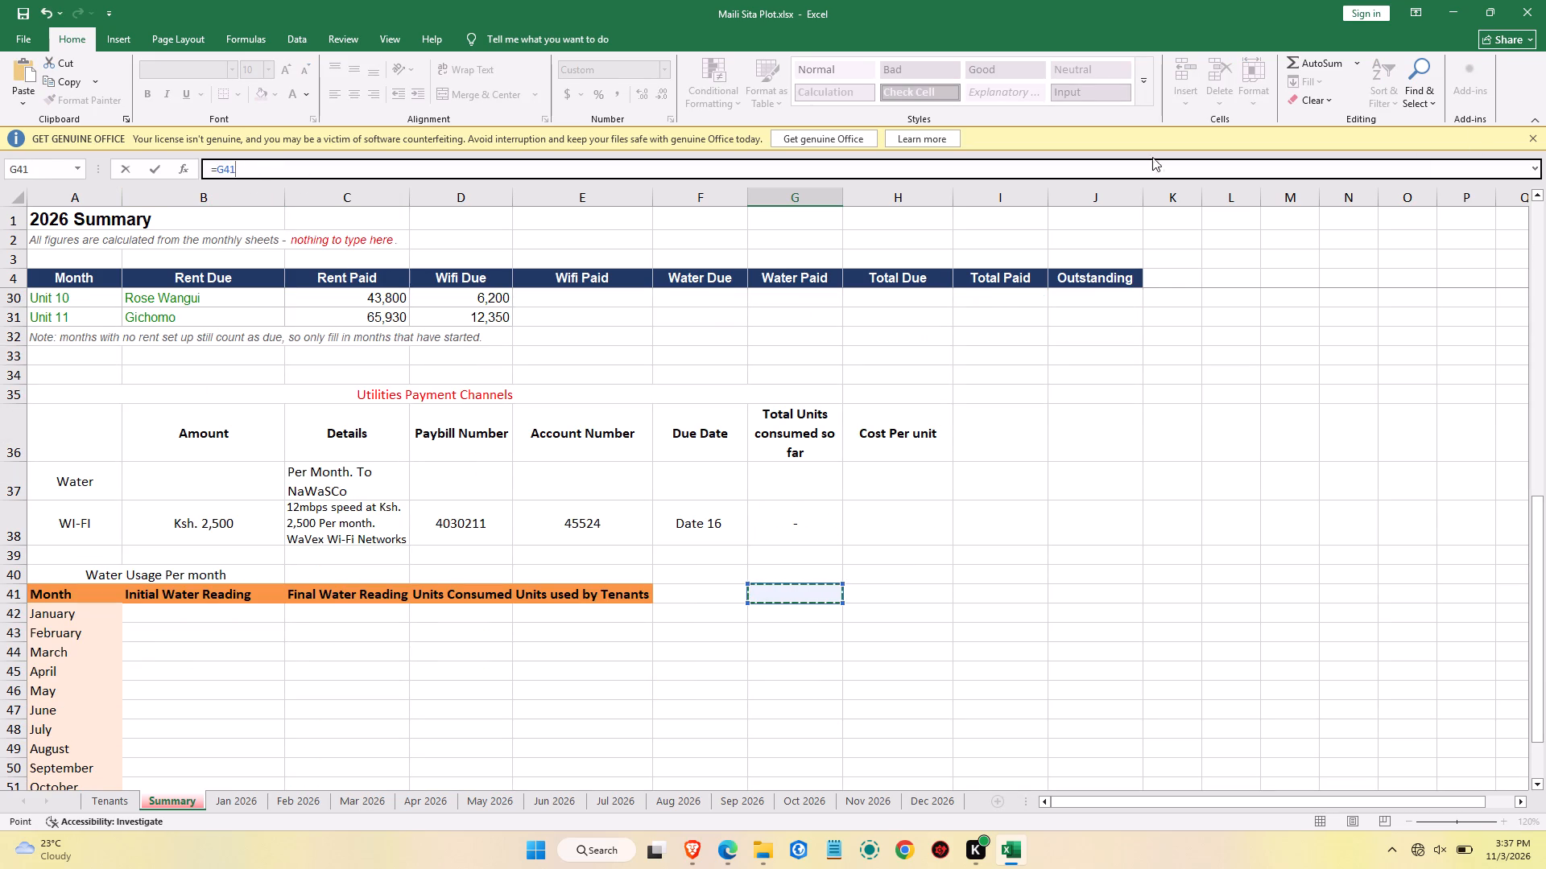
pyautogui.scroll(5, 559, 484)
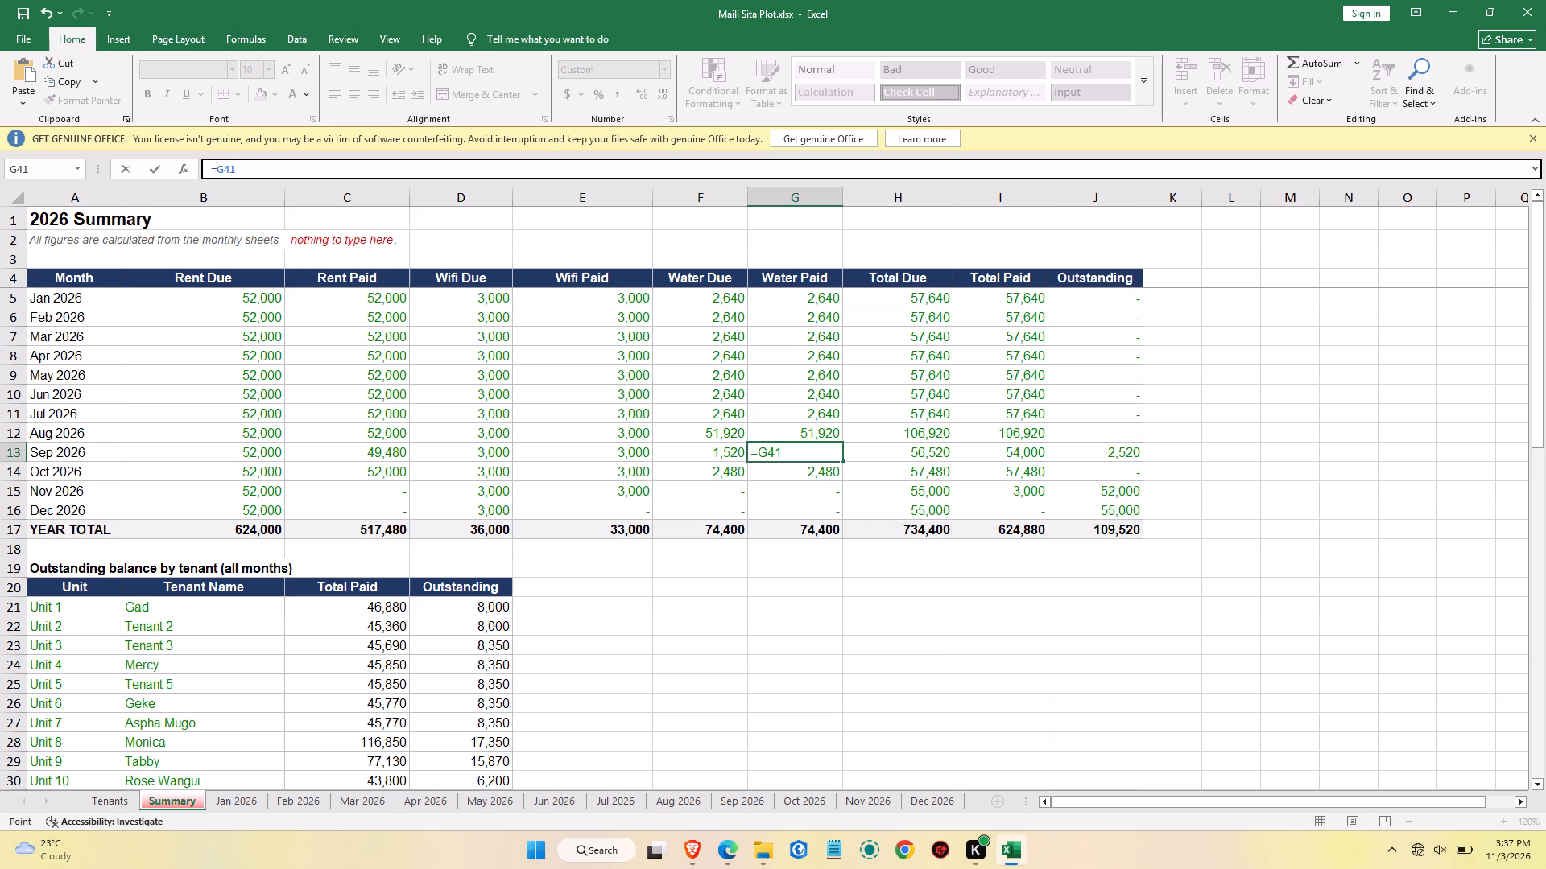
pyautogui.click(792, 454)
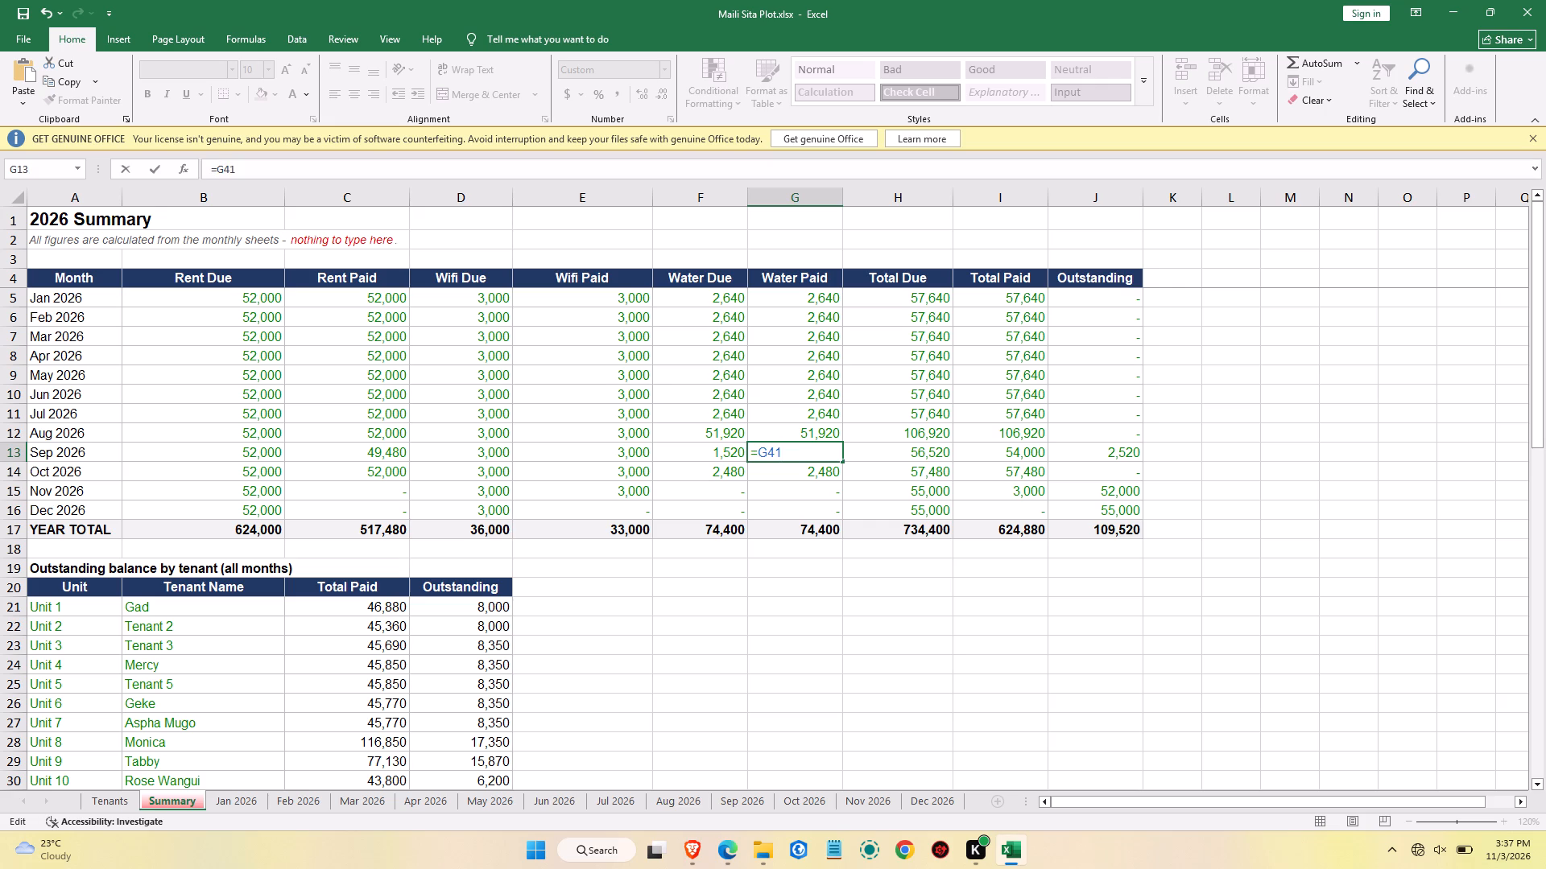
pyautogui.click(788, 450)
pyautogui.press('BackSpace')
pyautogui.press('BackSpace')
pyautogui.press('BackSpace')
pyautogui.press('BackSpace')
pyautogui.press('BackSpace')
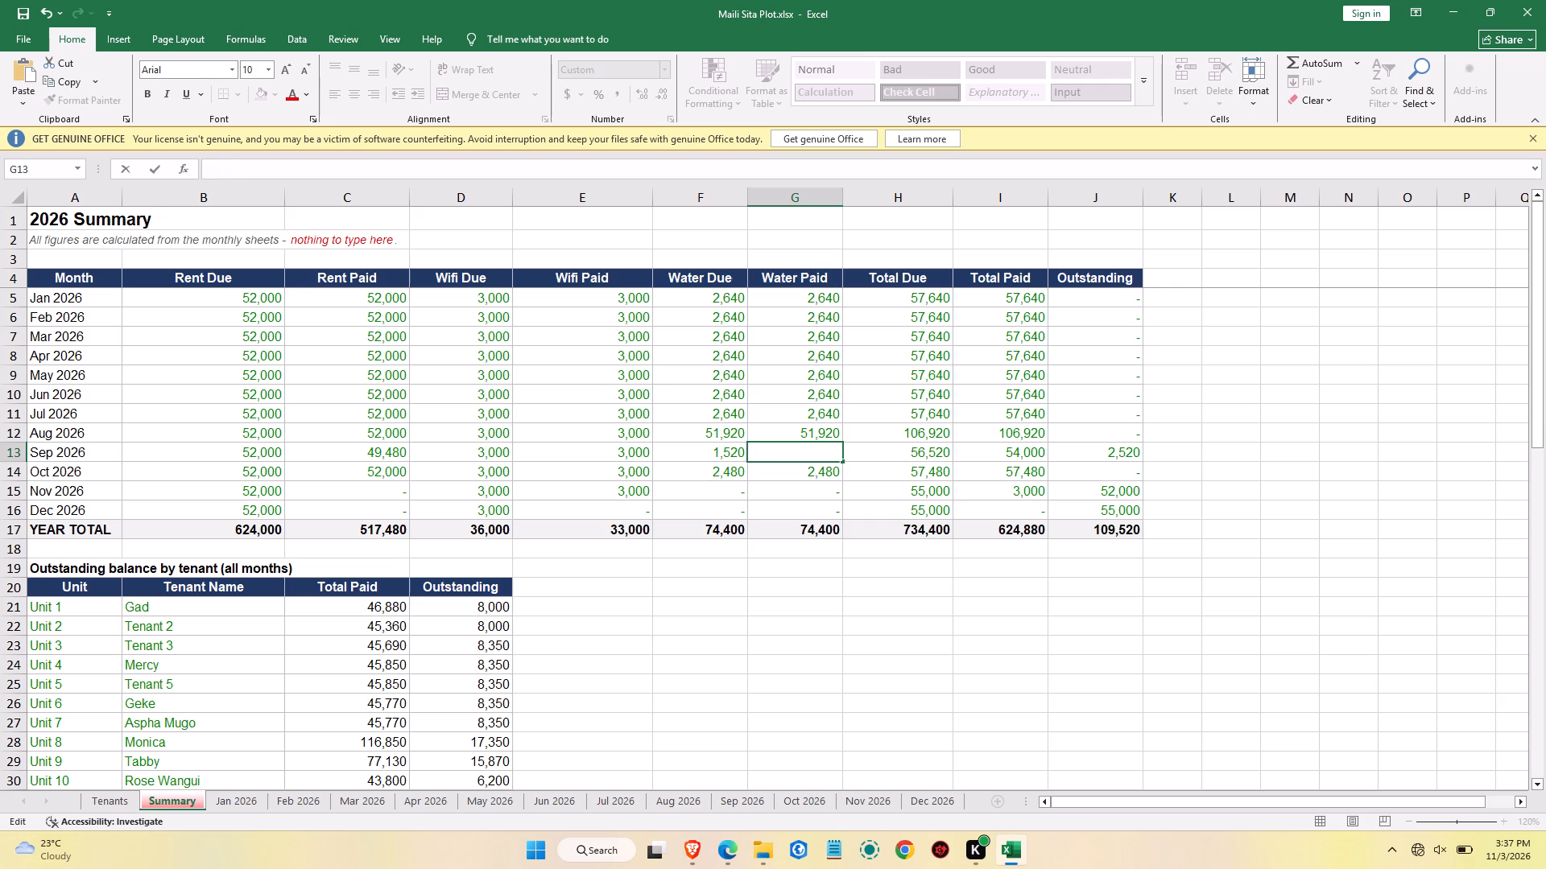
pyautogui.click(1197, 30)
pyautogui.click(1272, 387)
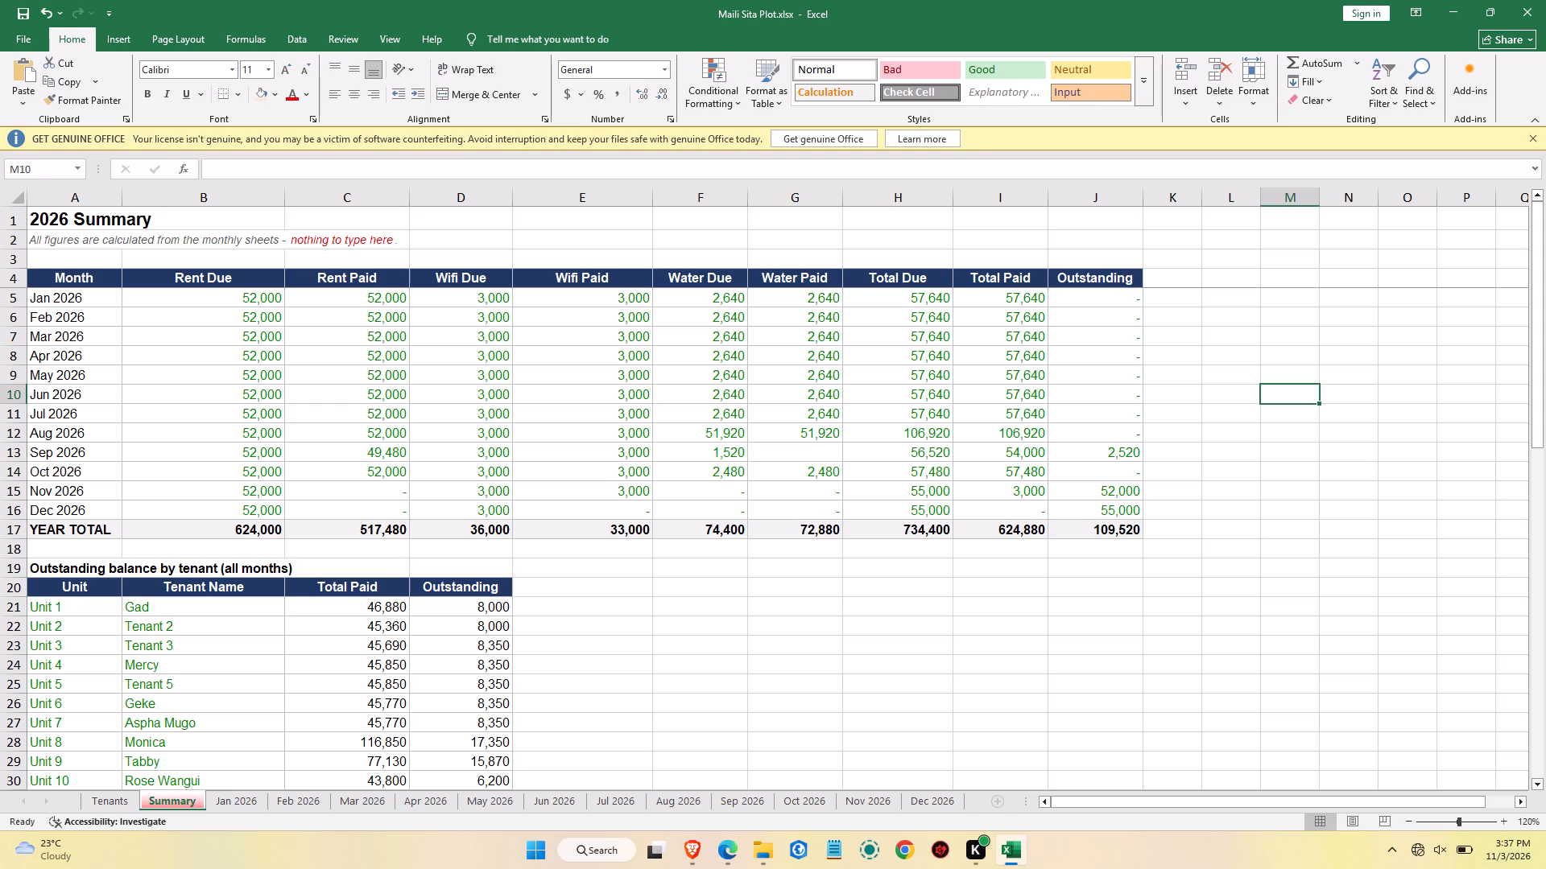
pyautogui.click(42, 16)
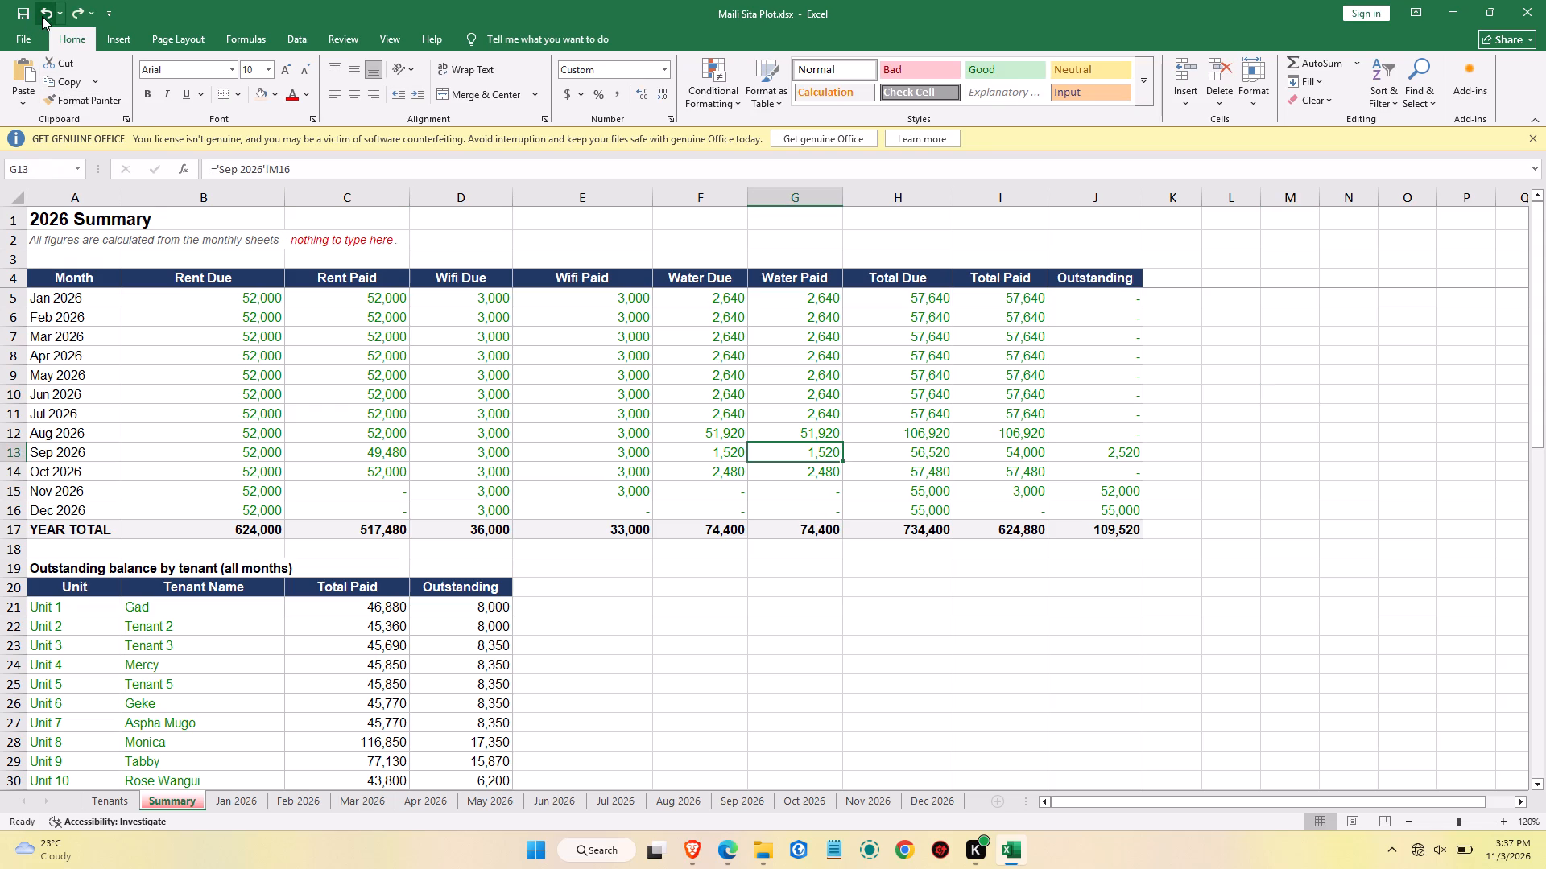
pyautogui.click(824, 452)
# Start the formula =('Sep 2026'!M16) in E42, January's Units used by Tenants, using the copied reference without its equals sign.
pyautogui.scroll(-1, 564, 628)
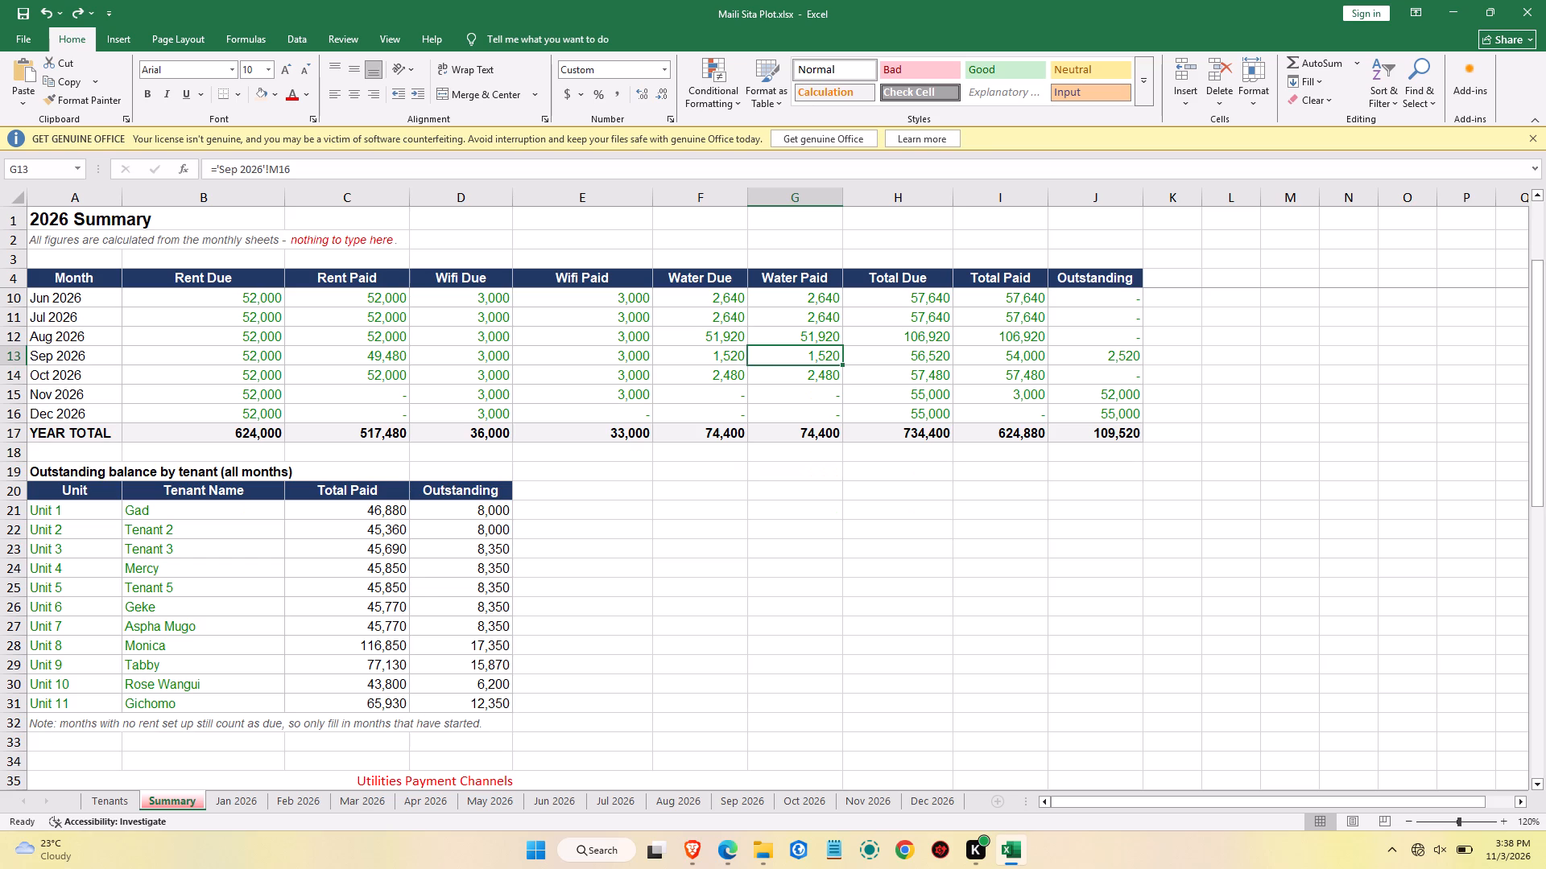
pyautogui.scroll(-1, 560, 619)
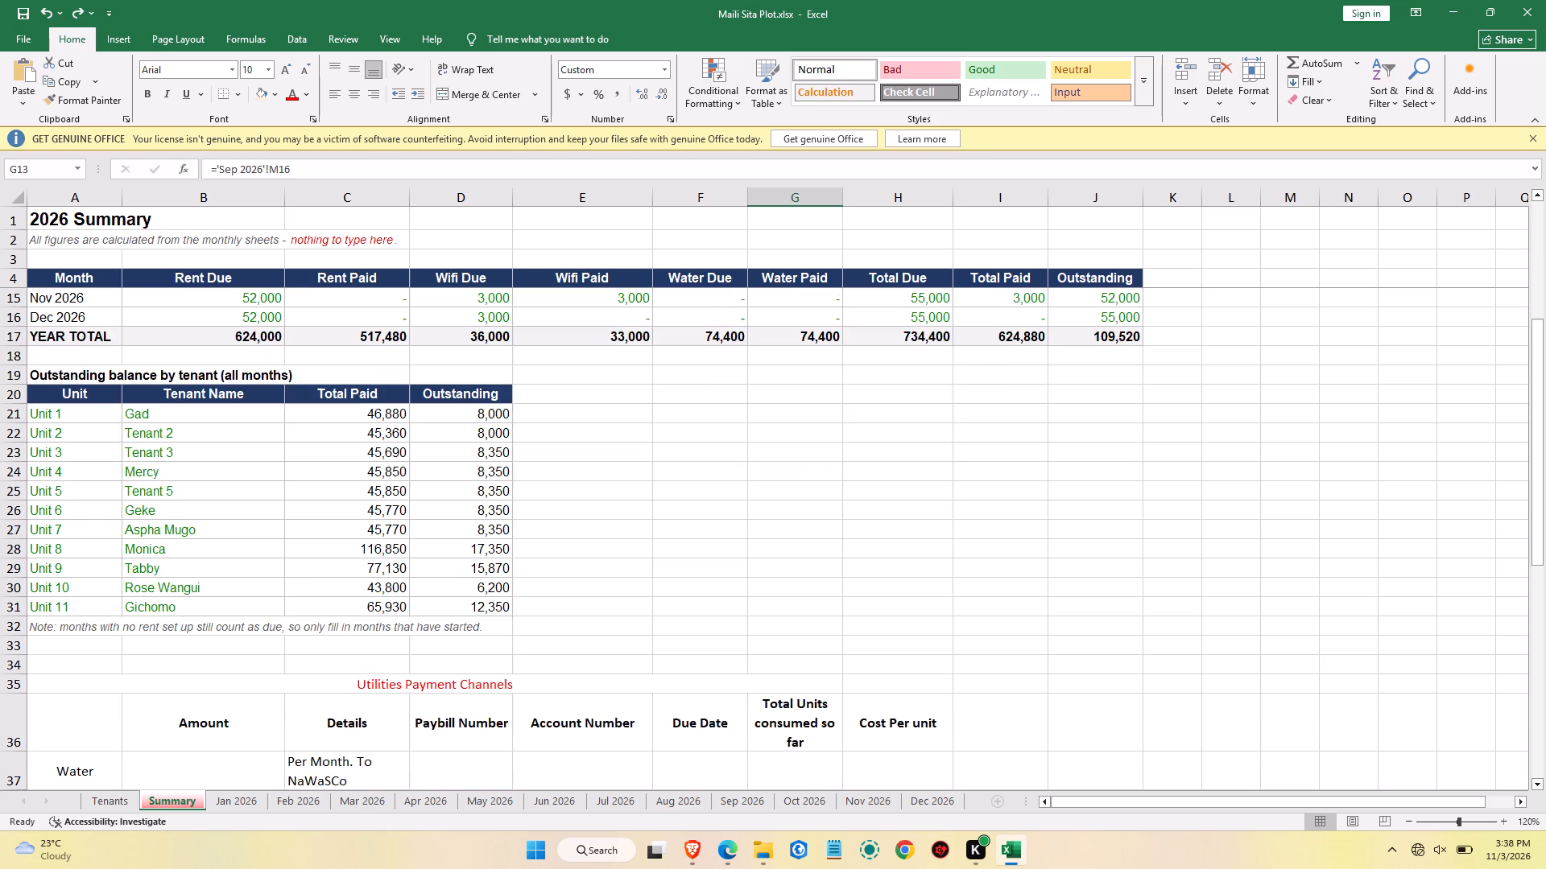
pyautogui.scroll(-4, 560, 619)
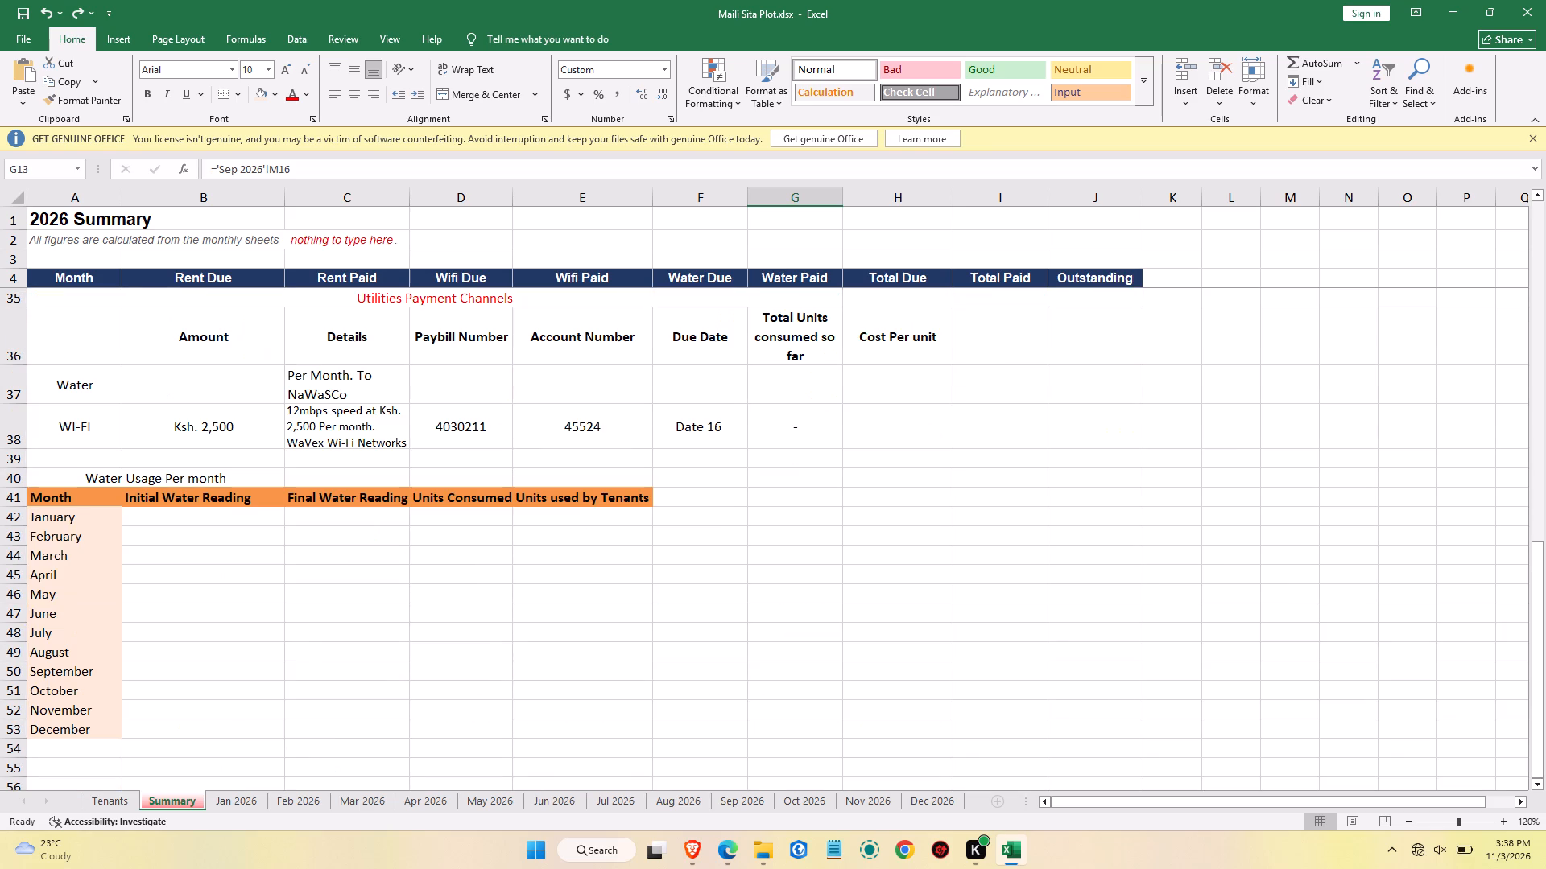
pyautogui.scroll(-1, 558, 617)
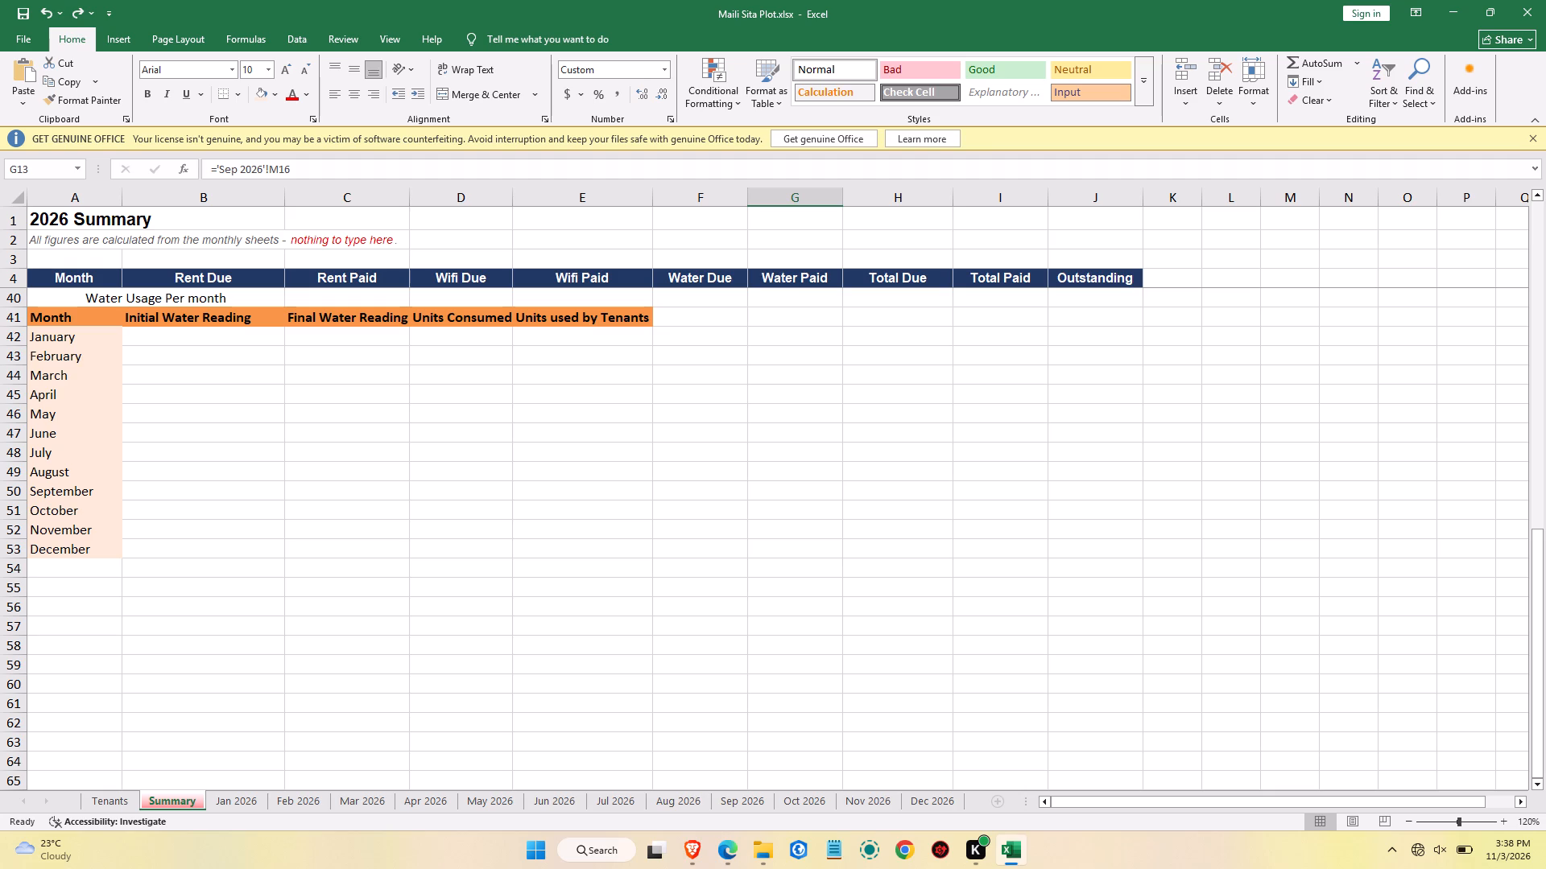
pyautogui.click(547, 336)
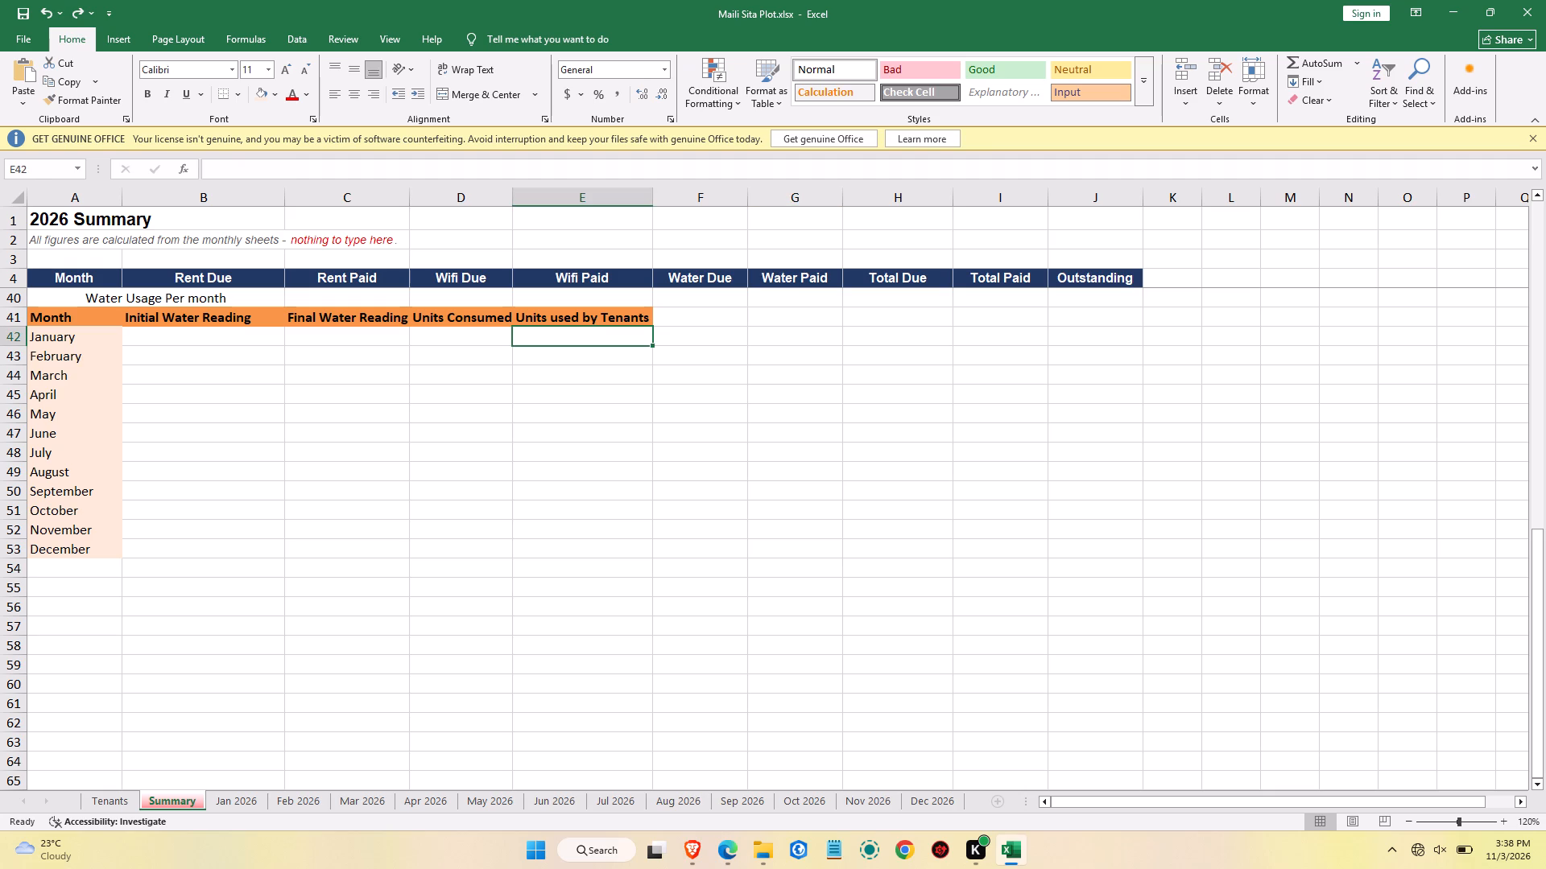
pyautogui.press('=')
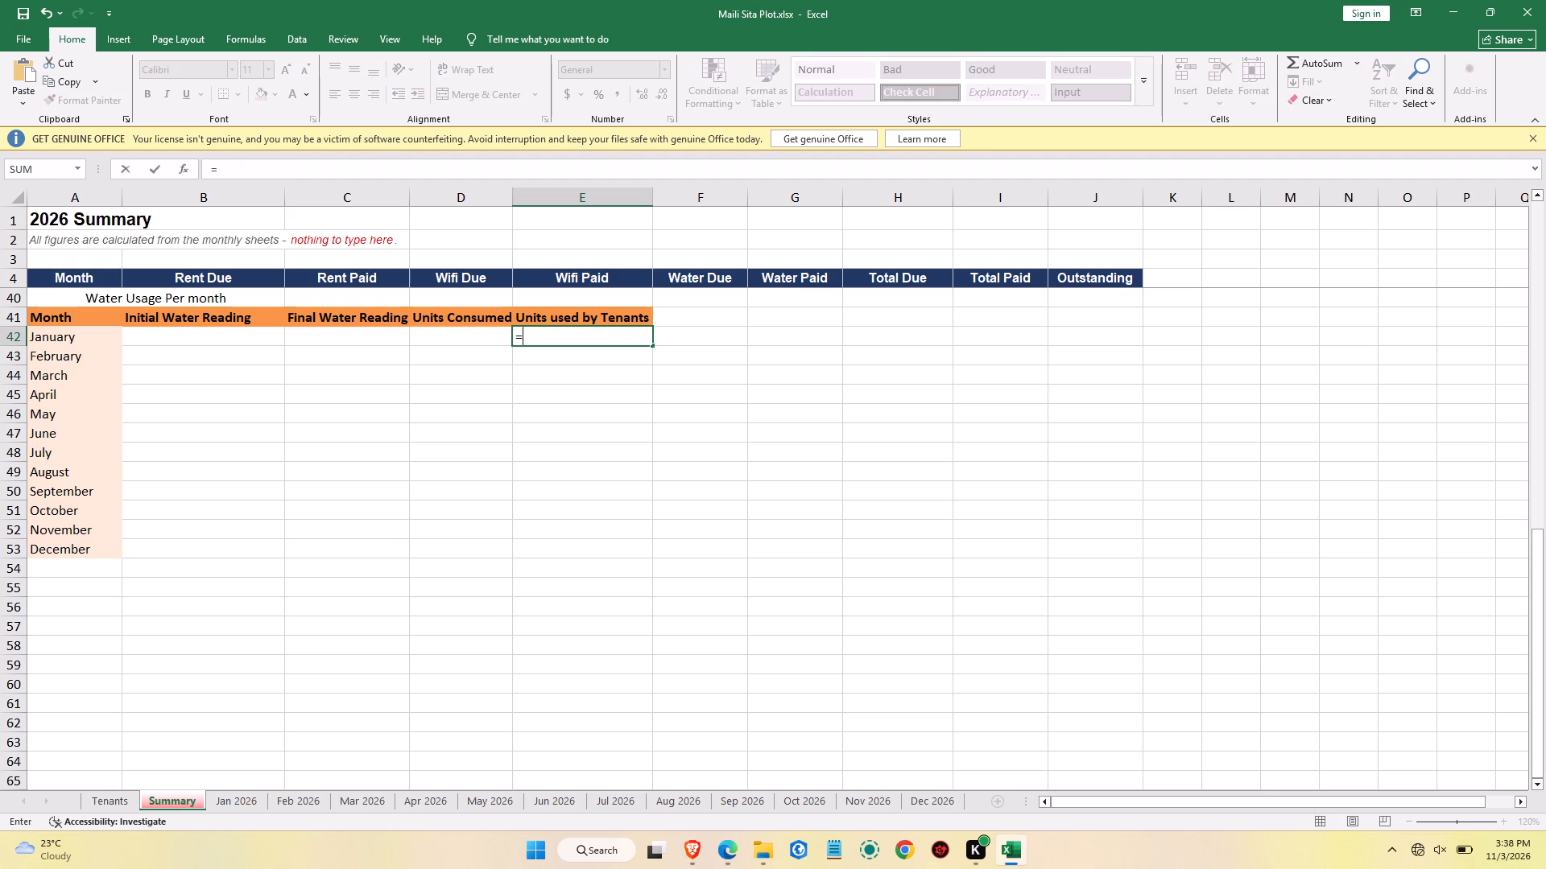
pyautogui.rightClick(539, 337)
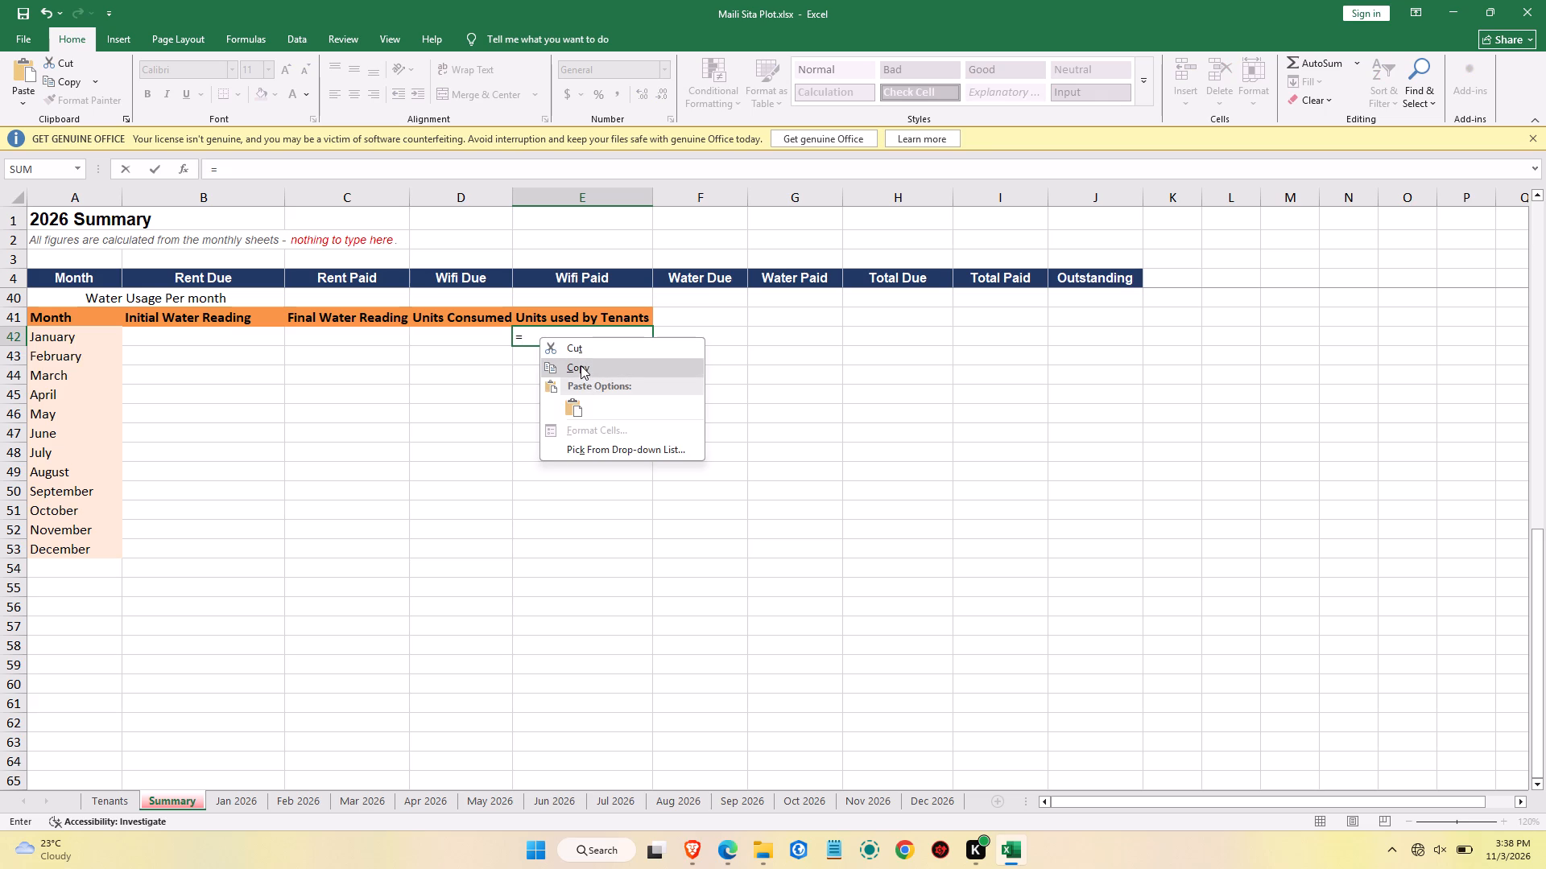
pyautogui.press('BackSpace')
pyautogui.press('BackSpace')
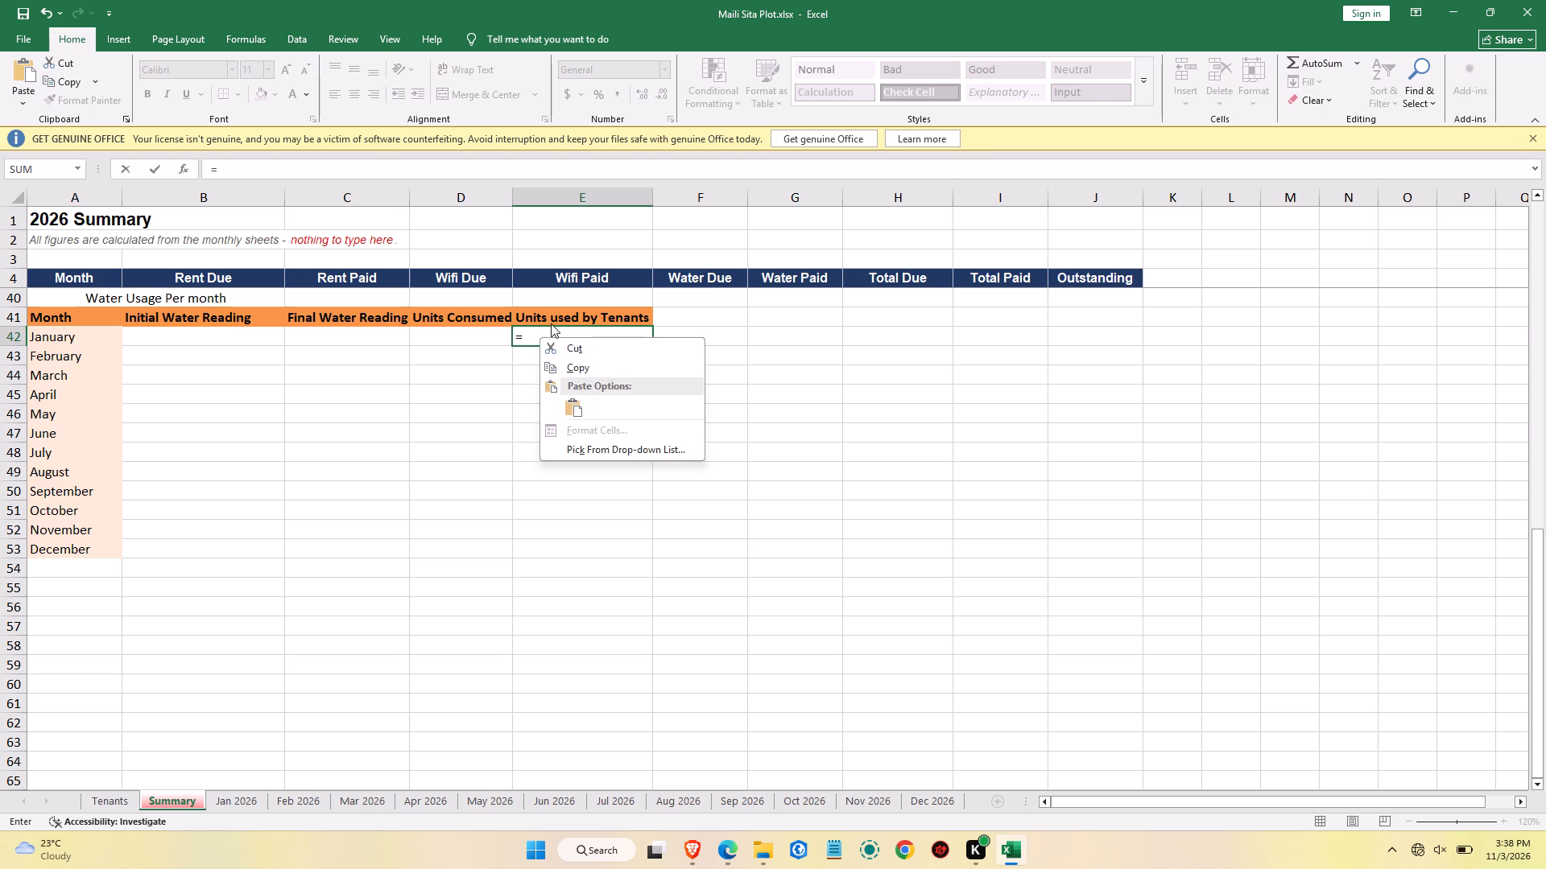
pyautogui.click(523, 336)
pyautogui.click(527, 336)
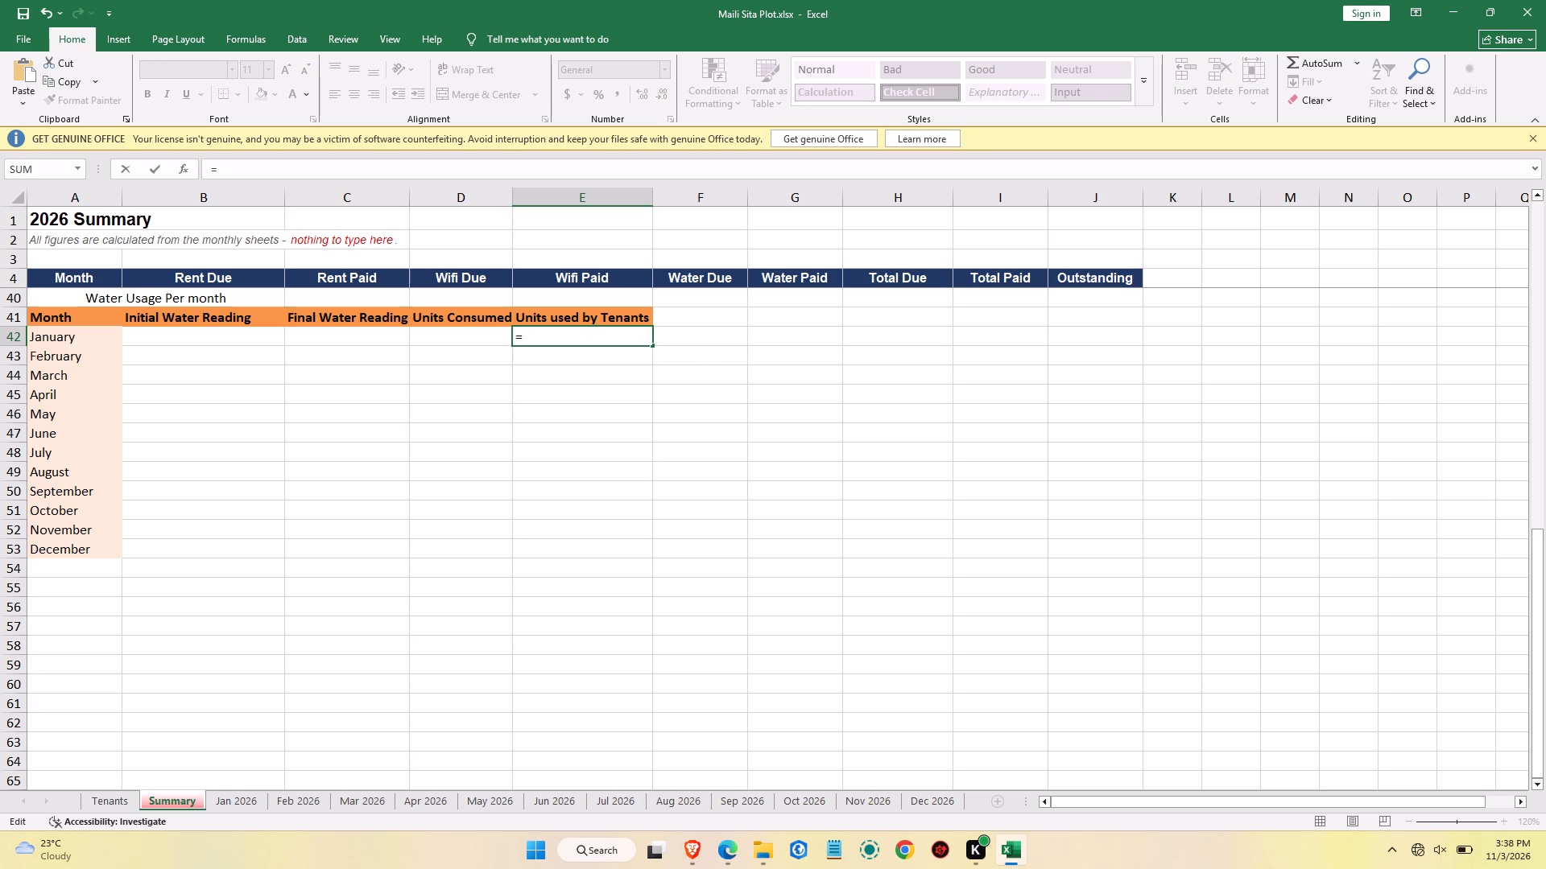
pyautogui.write('()')
pyautogui.press('Left')
pyautogui.hotkey('ctrl', 'v')
pyautogui.click(533, 336)
pyautogui.press('BackSpace')
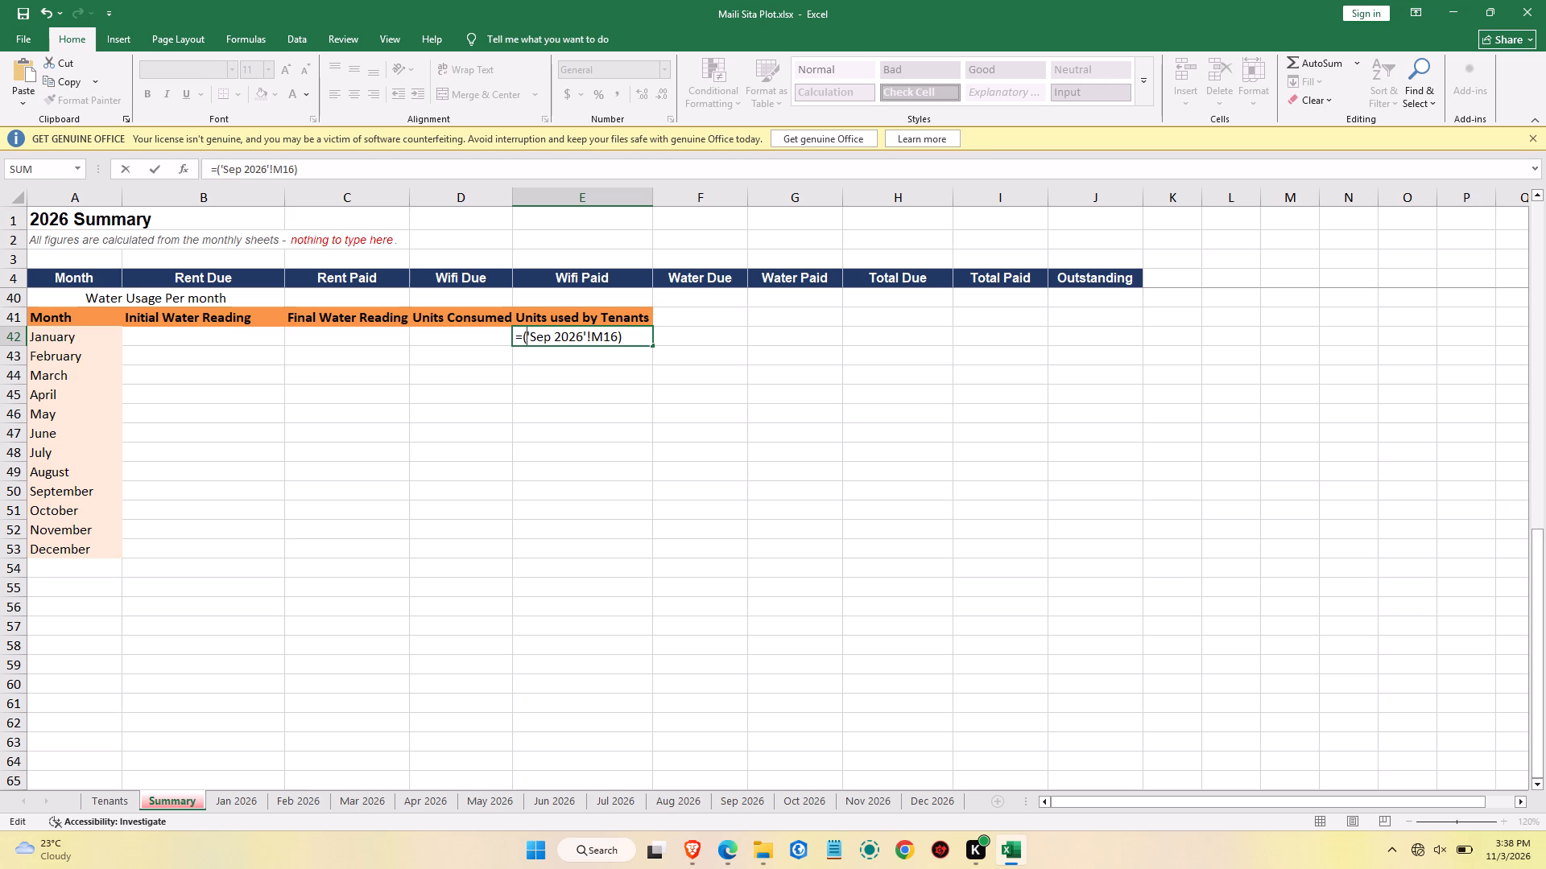
# Copy the 'Sep 2026'!M16 reference in E42's formula and repeat it inside the parentheses, joined by plus signs, until the sum has nine terms.
pyautogui.moveTo(525, 334); pyautogui.dragTo(596, 334)
pyautogui.moveTo(596, 334); pyautogui.dragTo(618, 335)
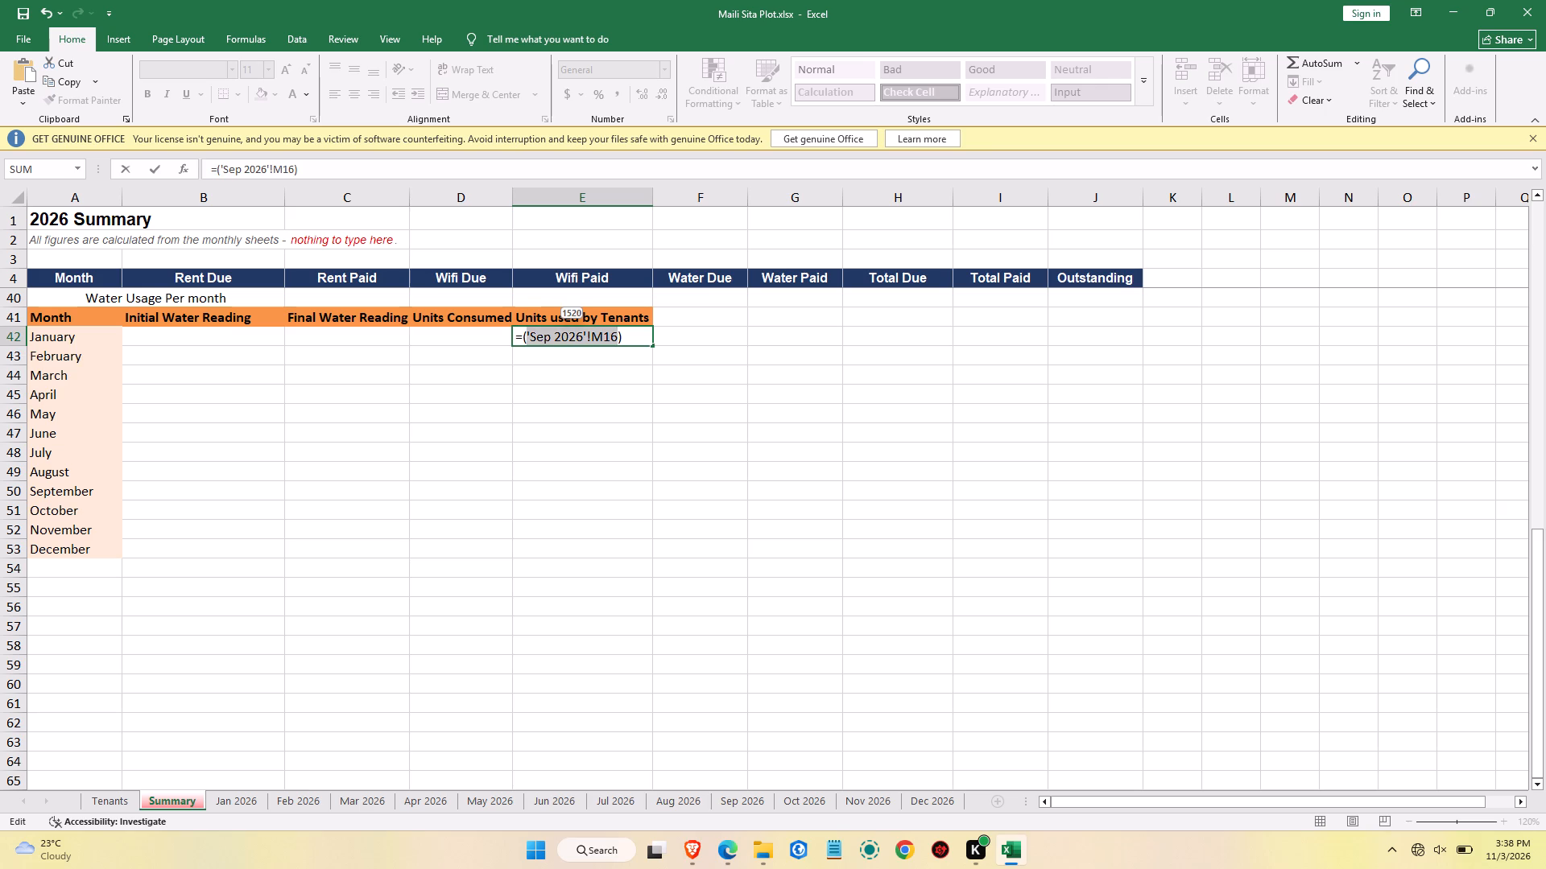
pyautogui.rightClick(604, 337)
pyautogui.click(645, 365)
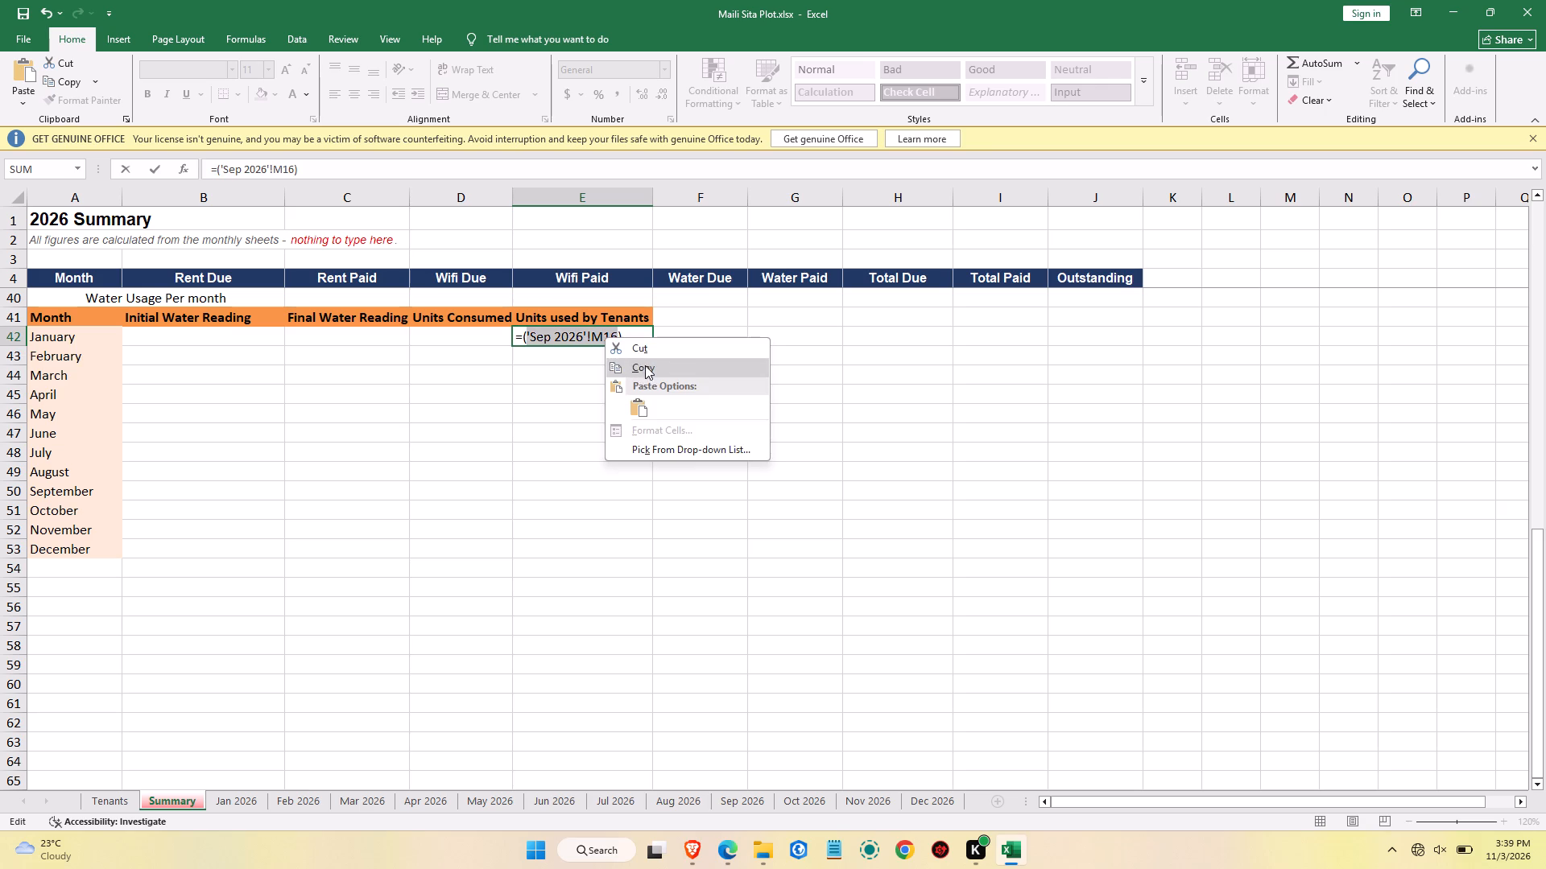
pyautogui.click(528, 340)
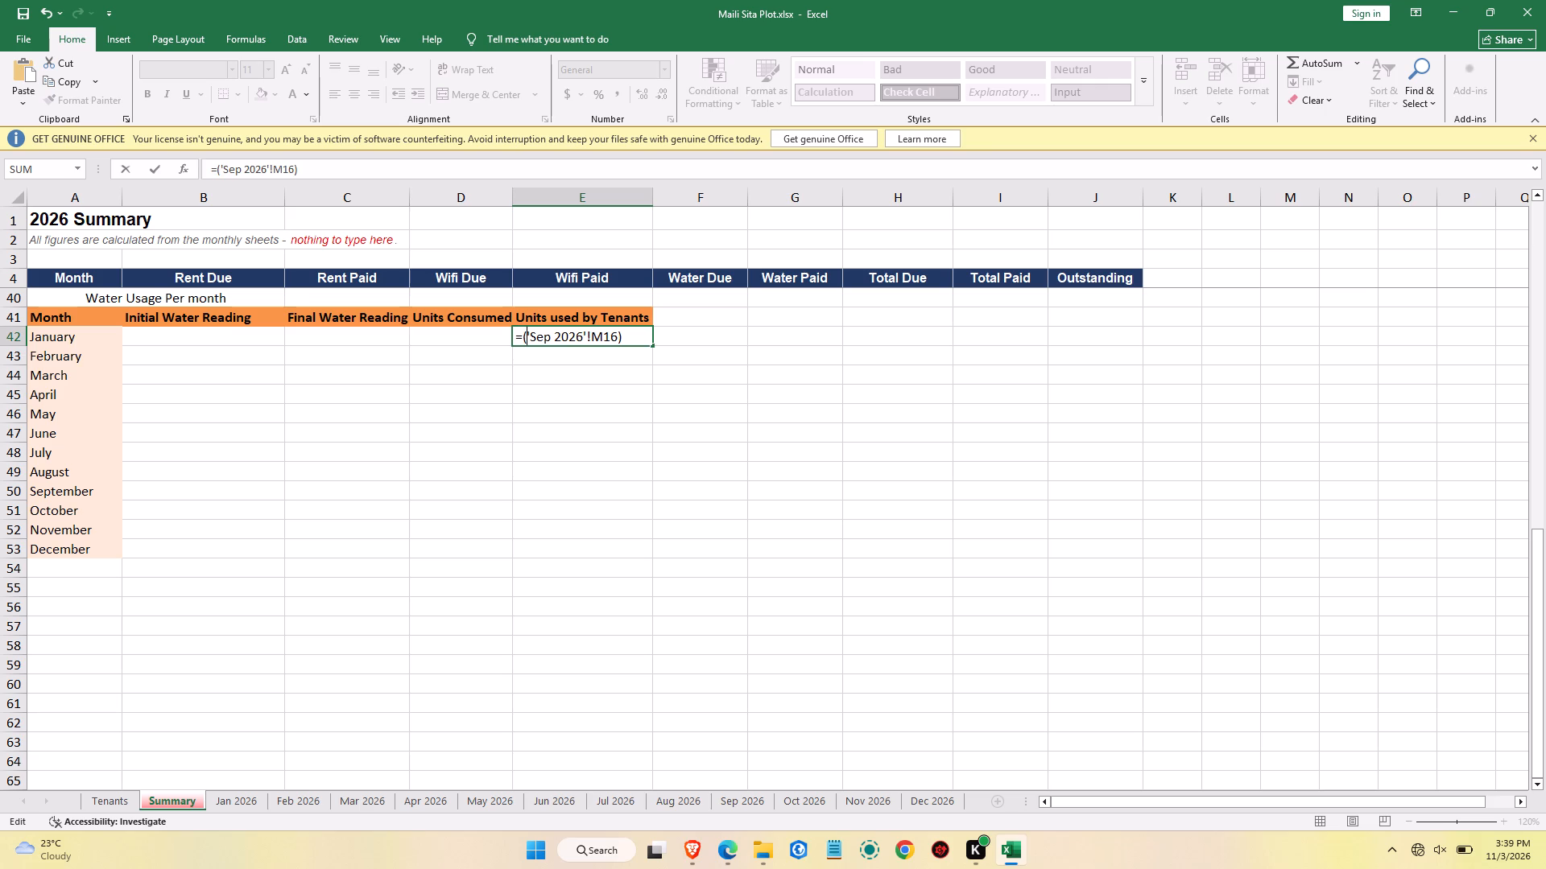
pyautogui.hotkey('shift', '+')
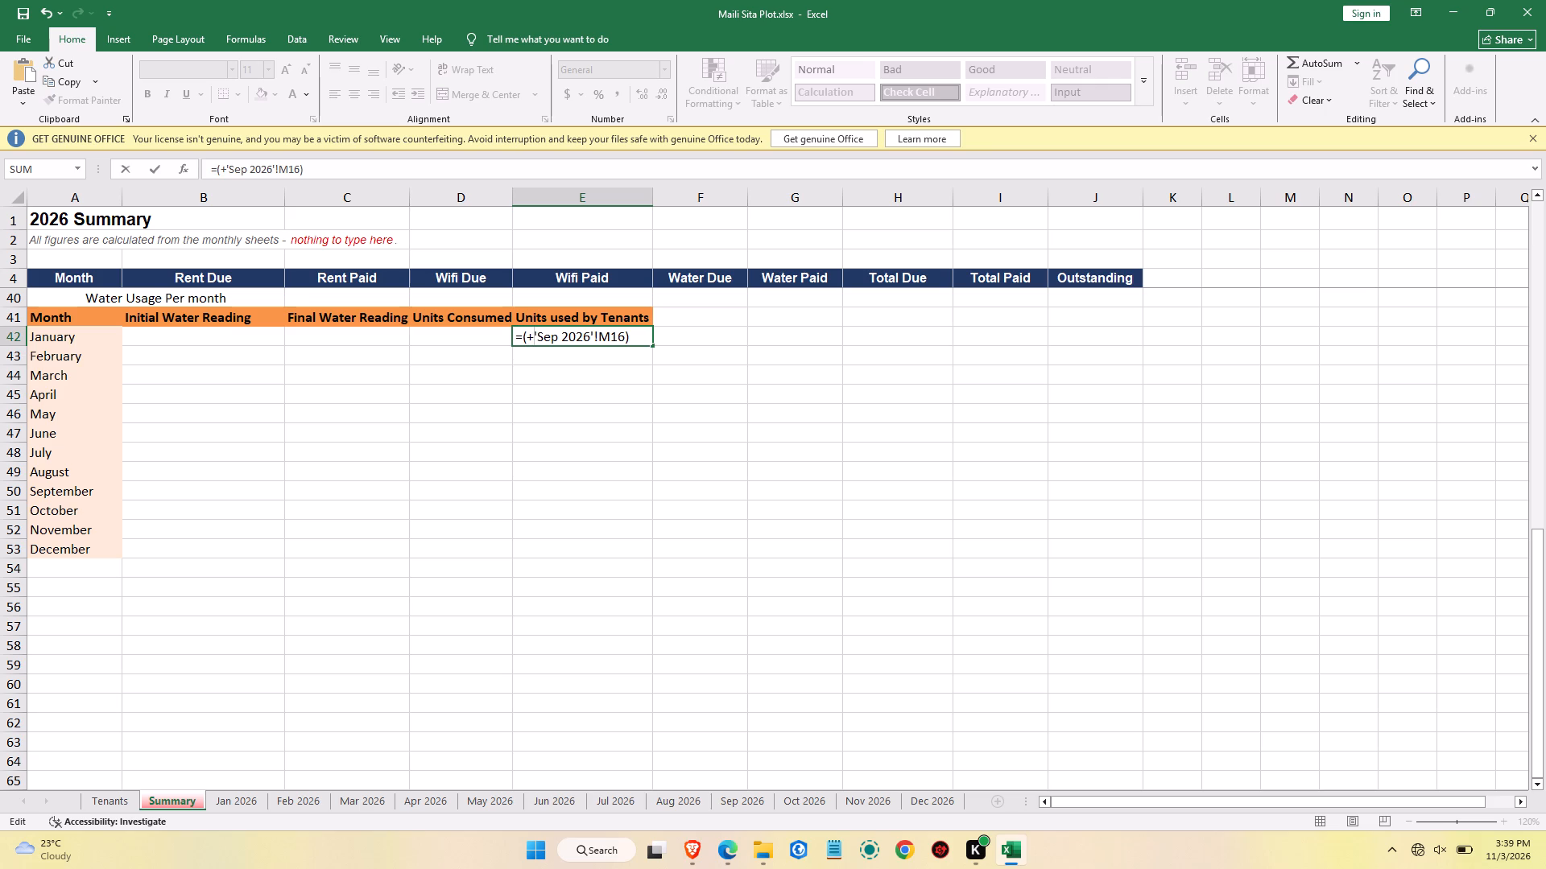
pyautogui.press('Left')
pyautogui.hotkey('ctrl', 'v')
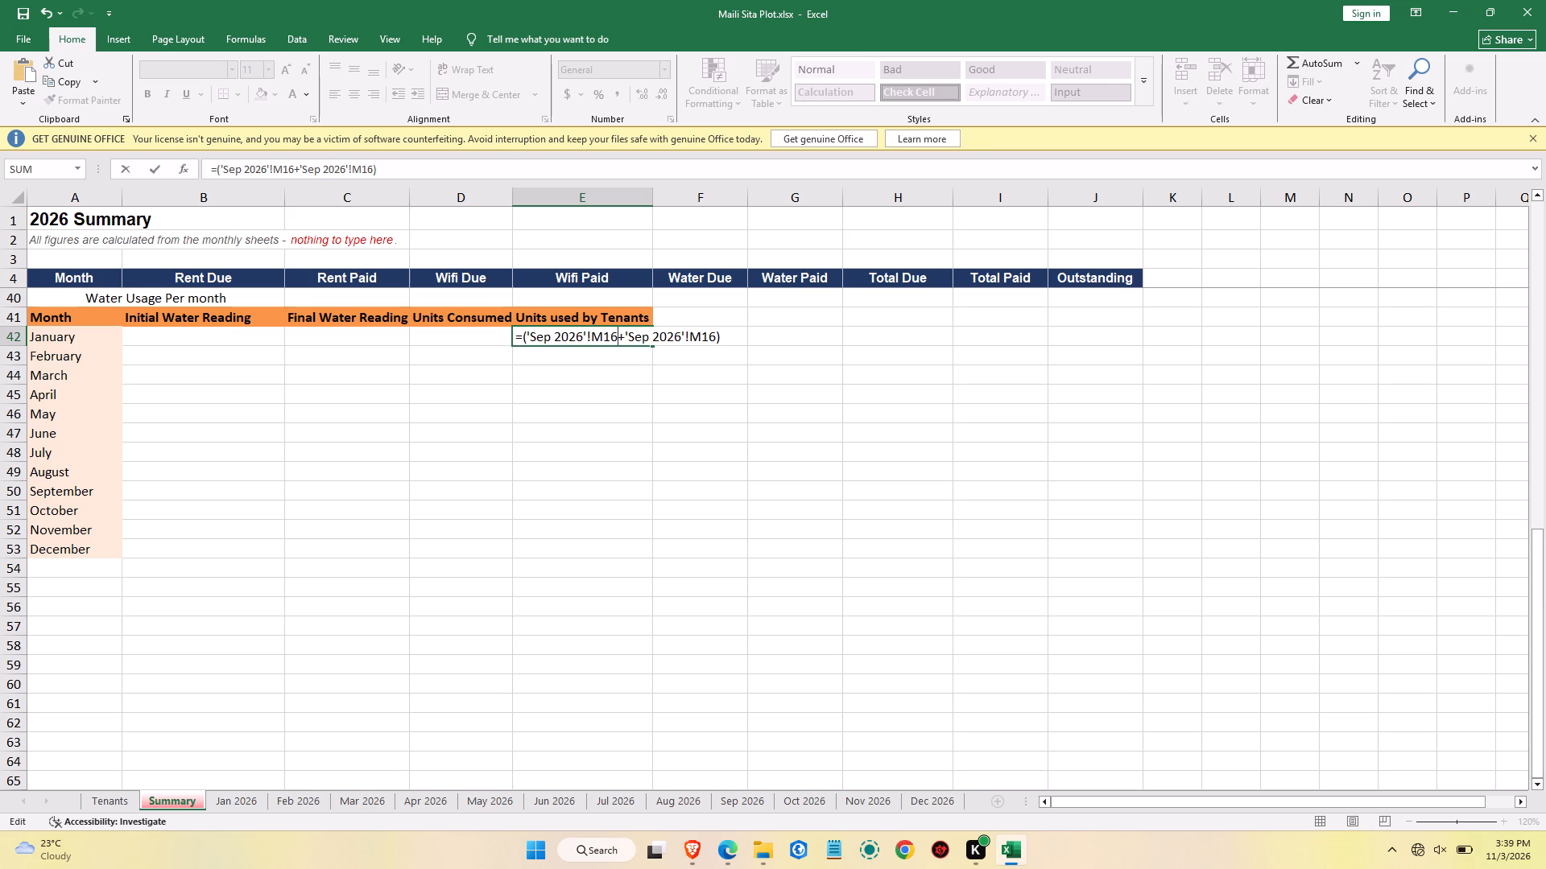
pyautogui.hotkey('shift', '+')
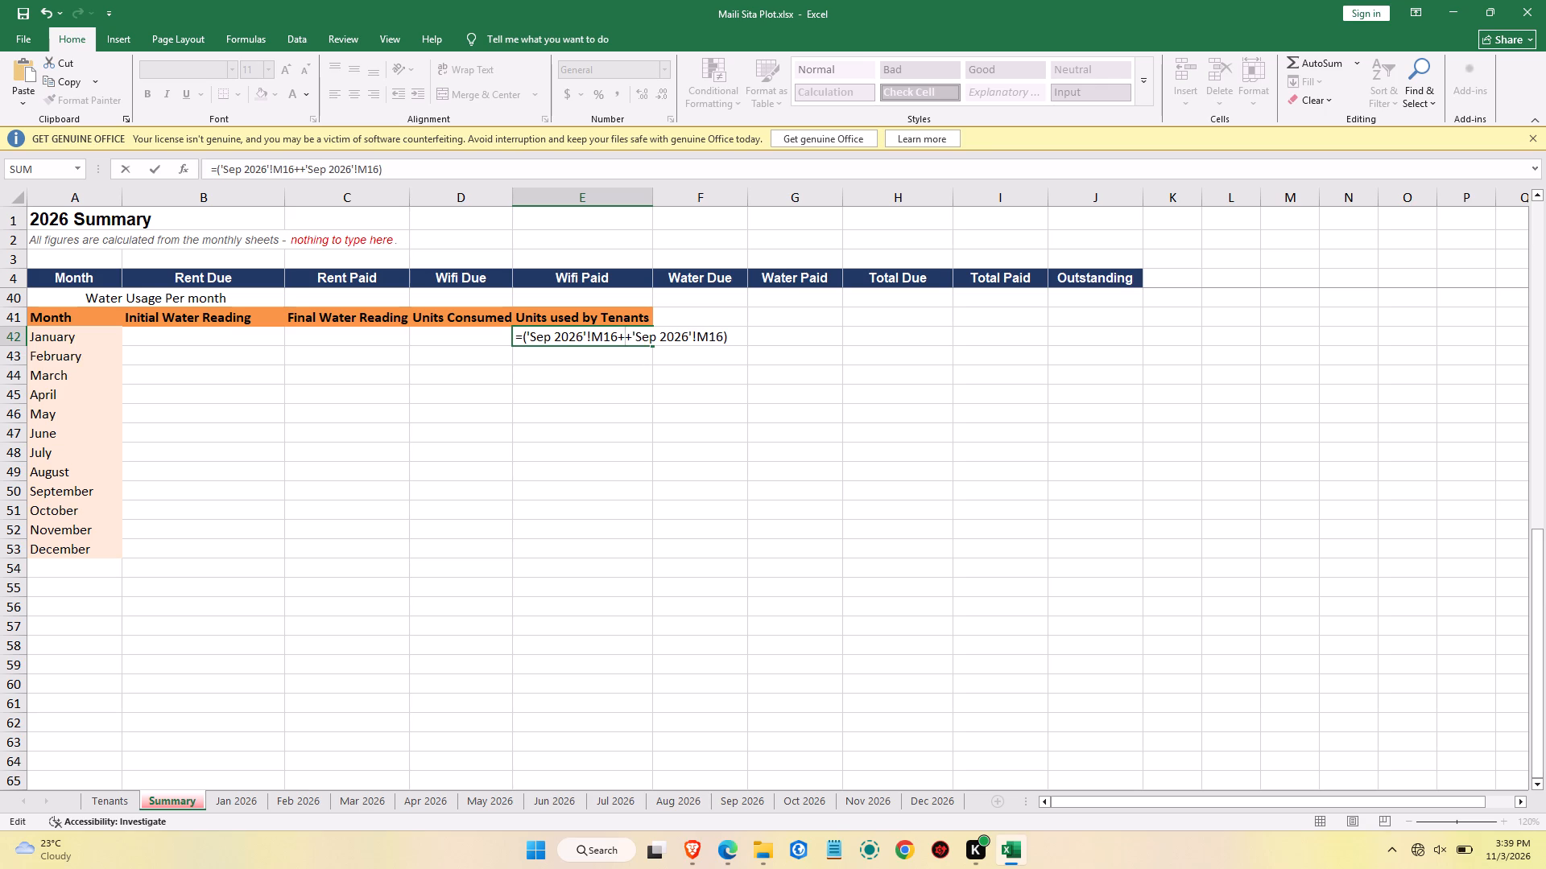
pyautogui.hotkey('ctrl', 'v')
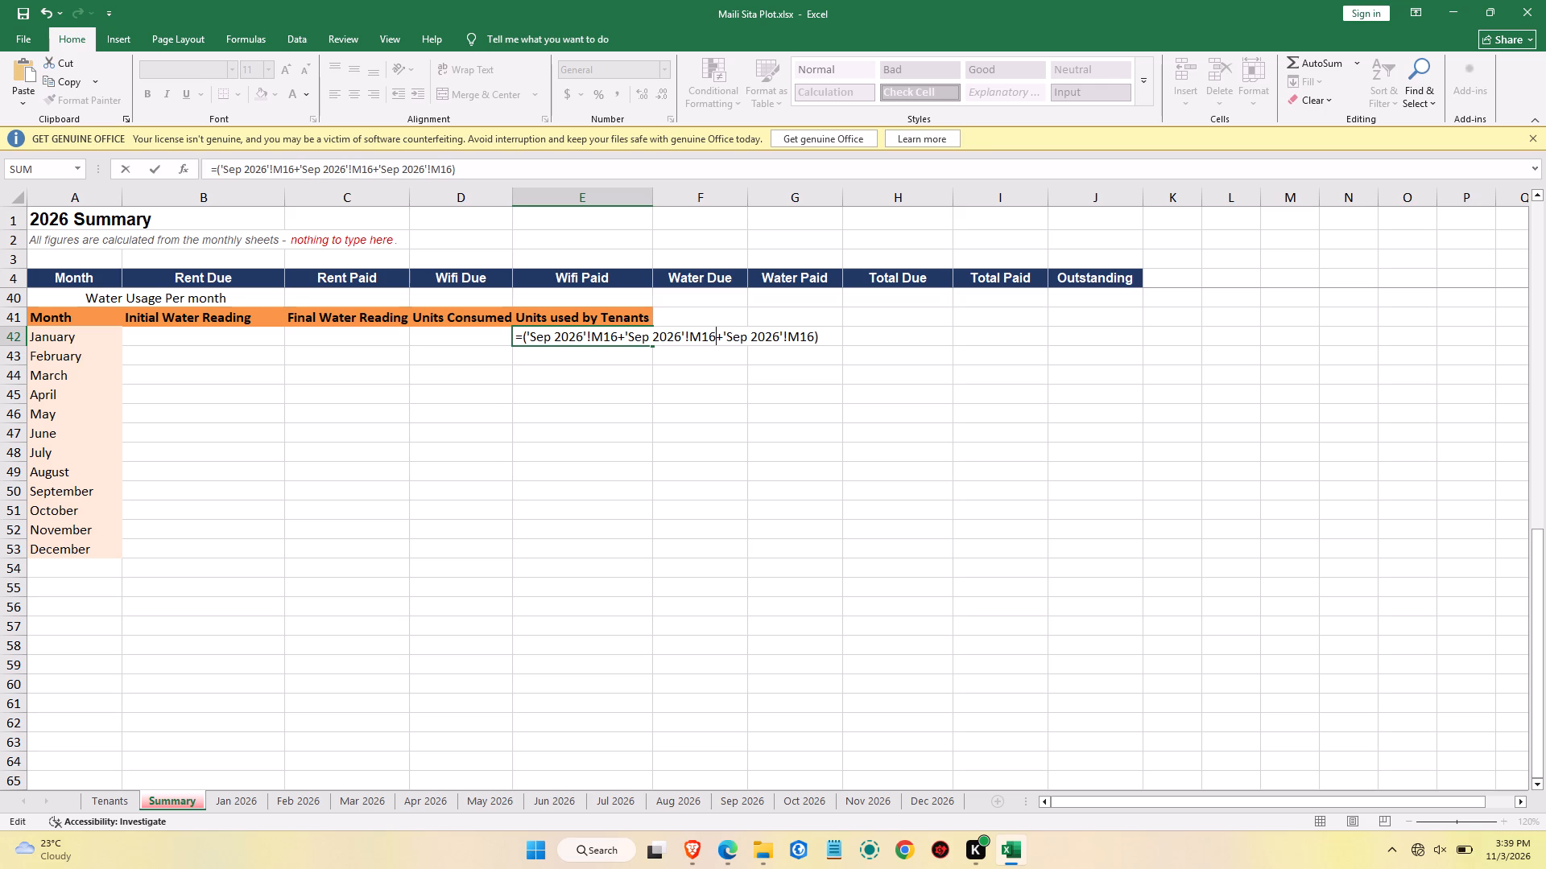
pyautogui.hotkey('shift', '+')
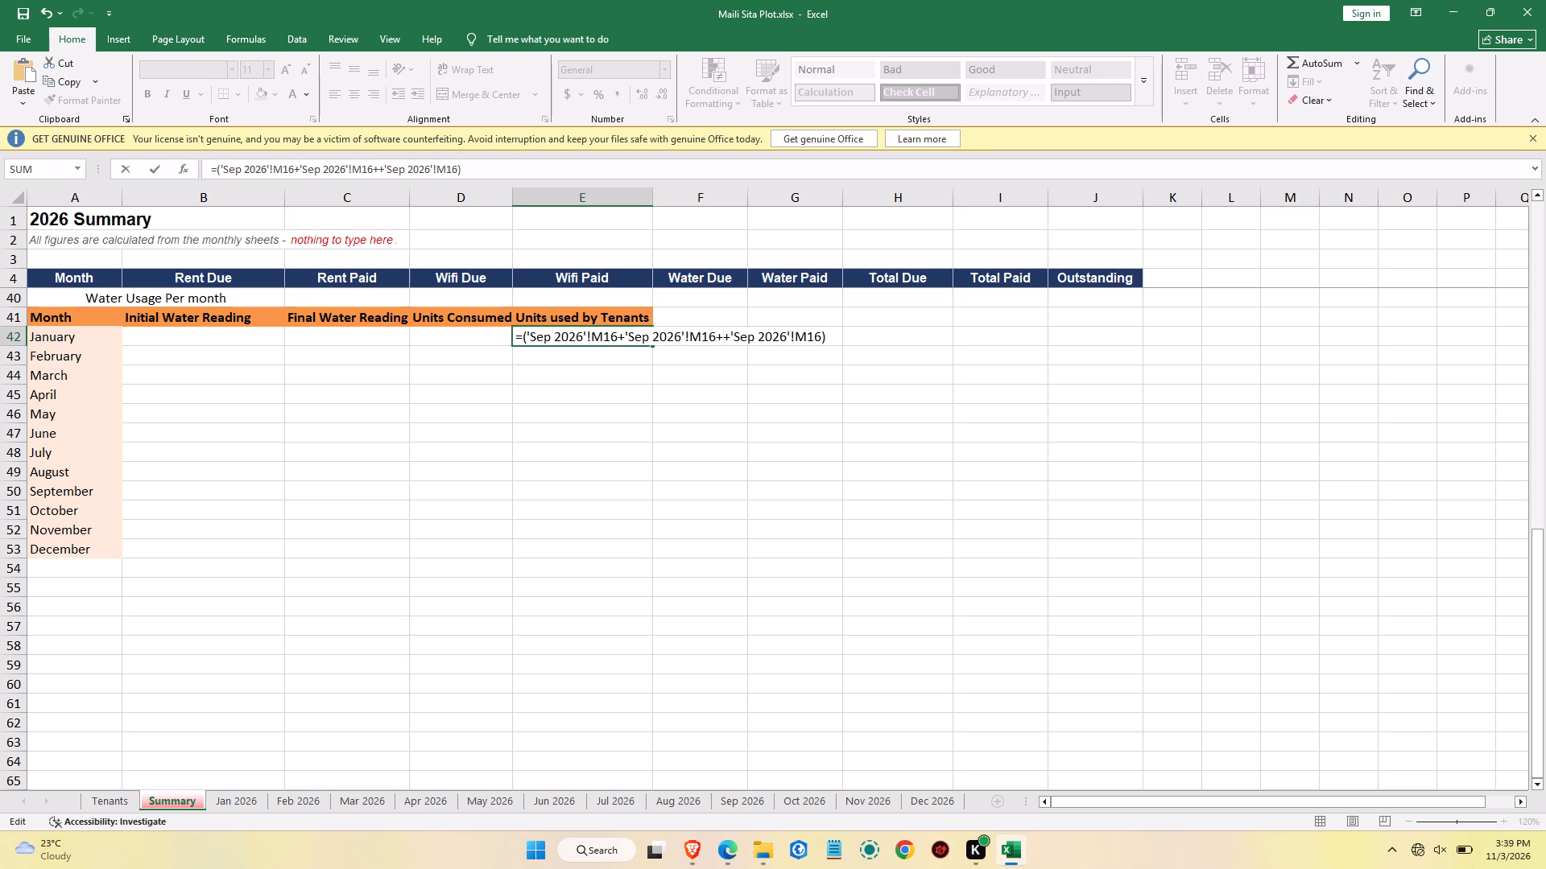
pyautogui.hotkey('ctrl', 'v')
pyautogui.hotkey('shift', '+')
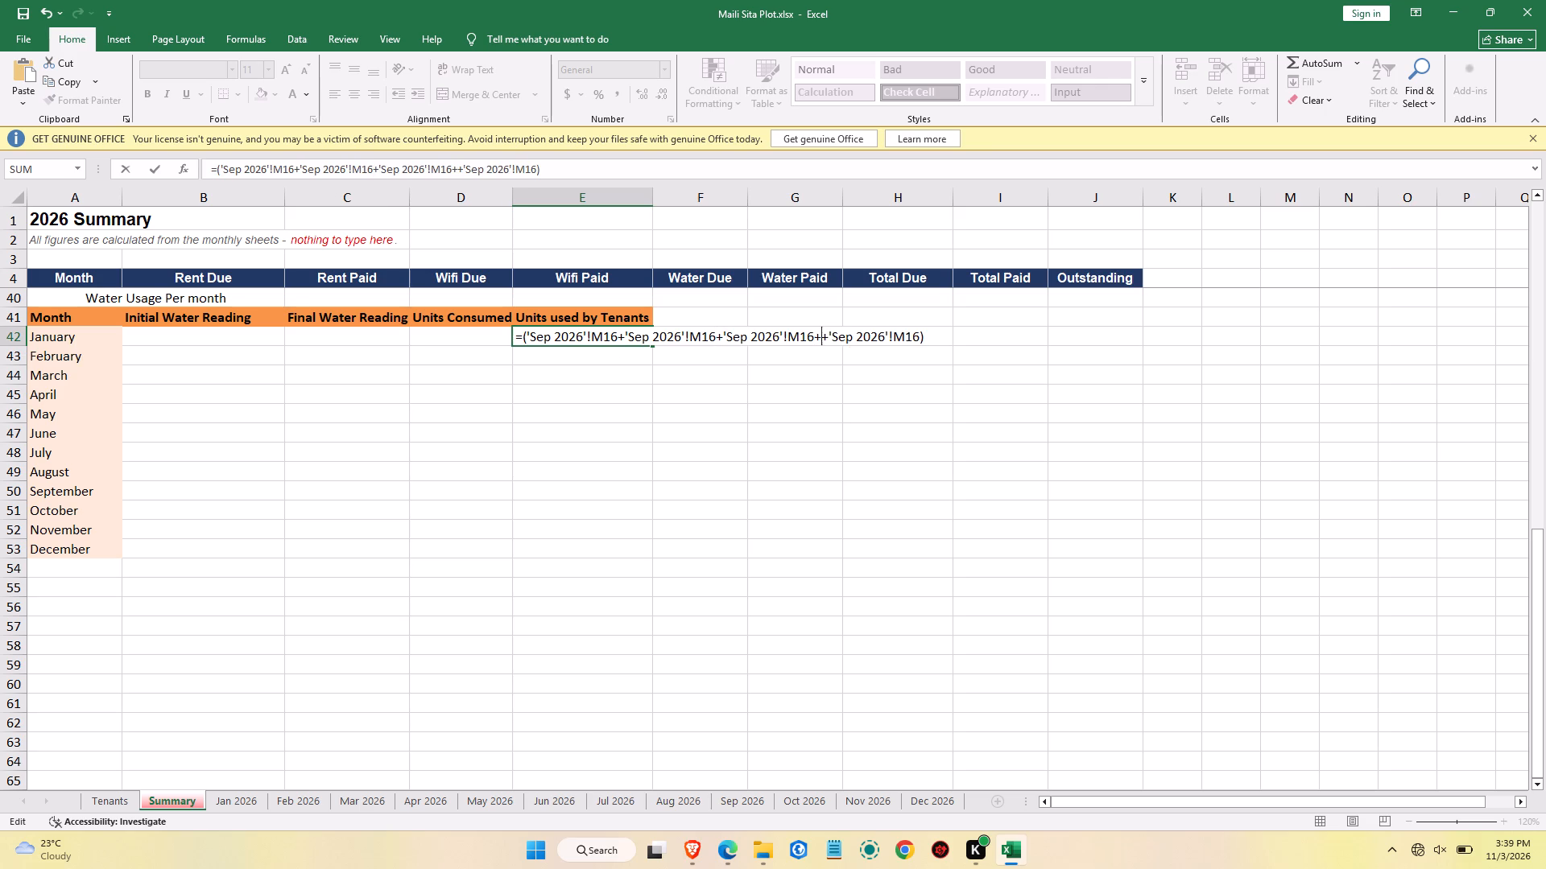
pyautogui.hotkey('ctrl', 'v')
pyautogui.hotkey('shift', '+')
pyautogui.hotkey('ctrl', 'v')
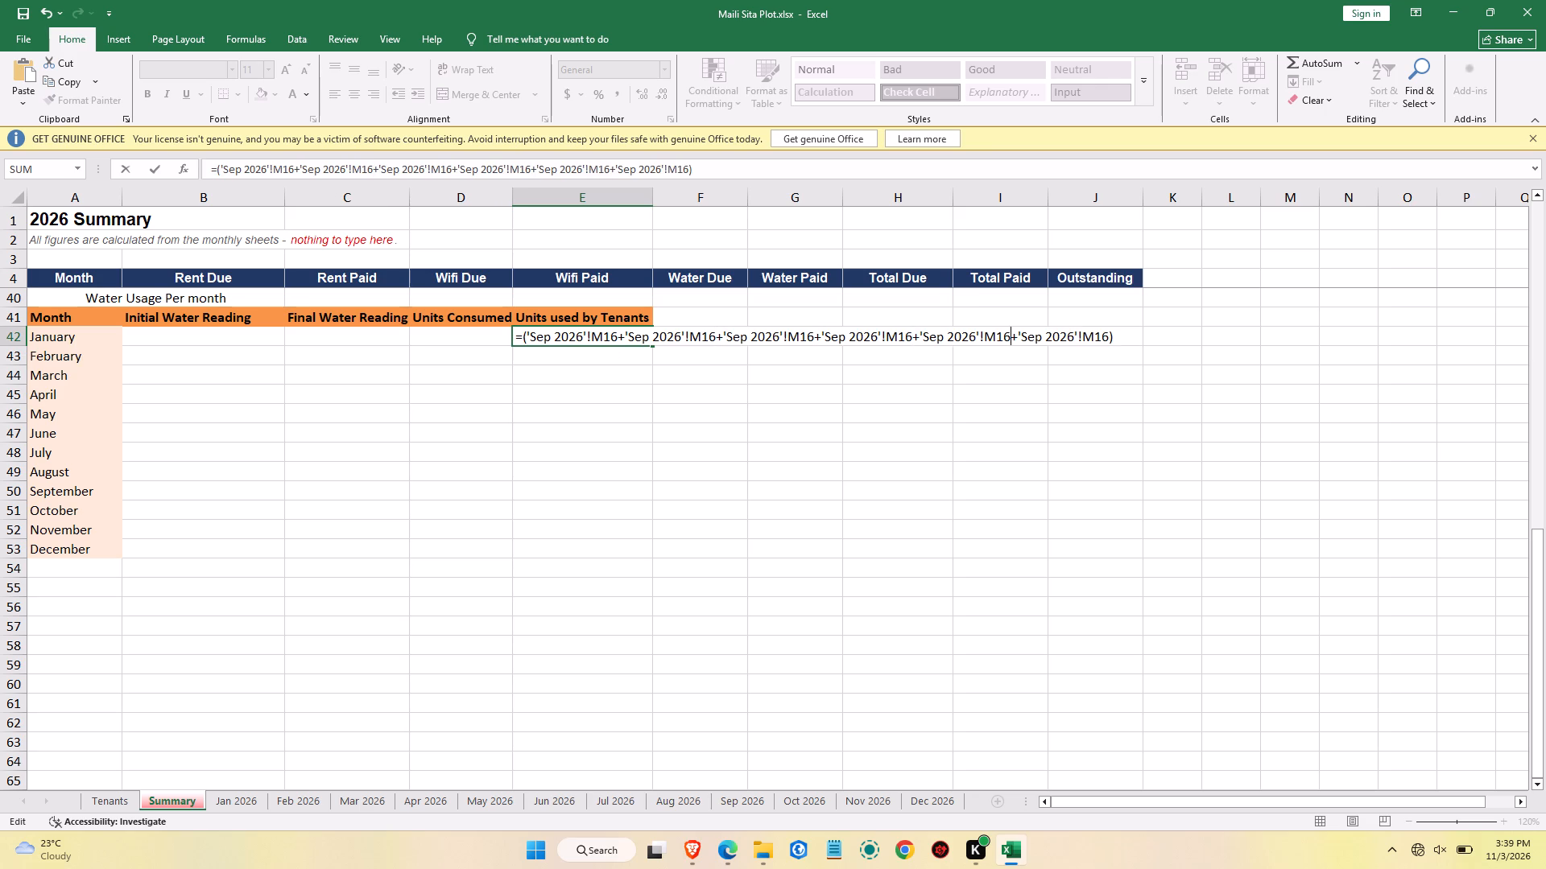
pyautogui.hotkey('shift', '+')
pyautogui.hotkey('ctrl', 'v')
pyautogui.hotkey('shift', '+')
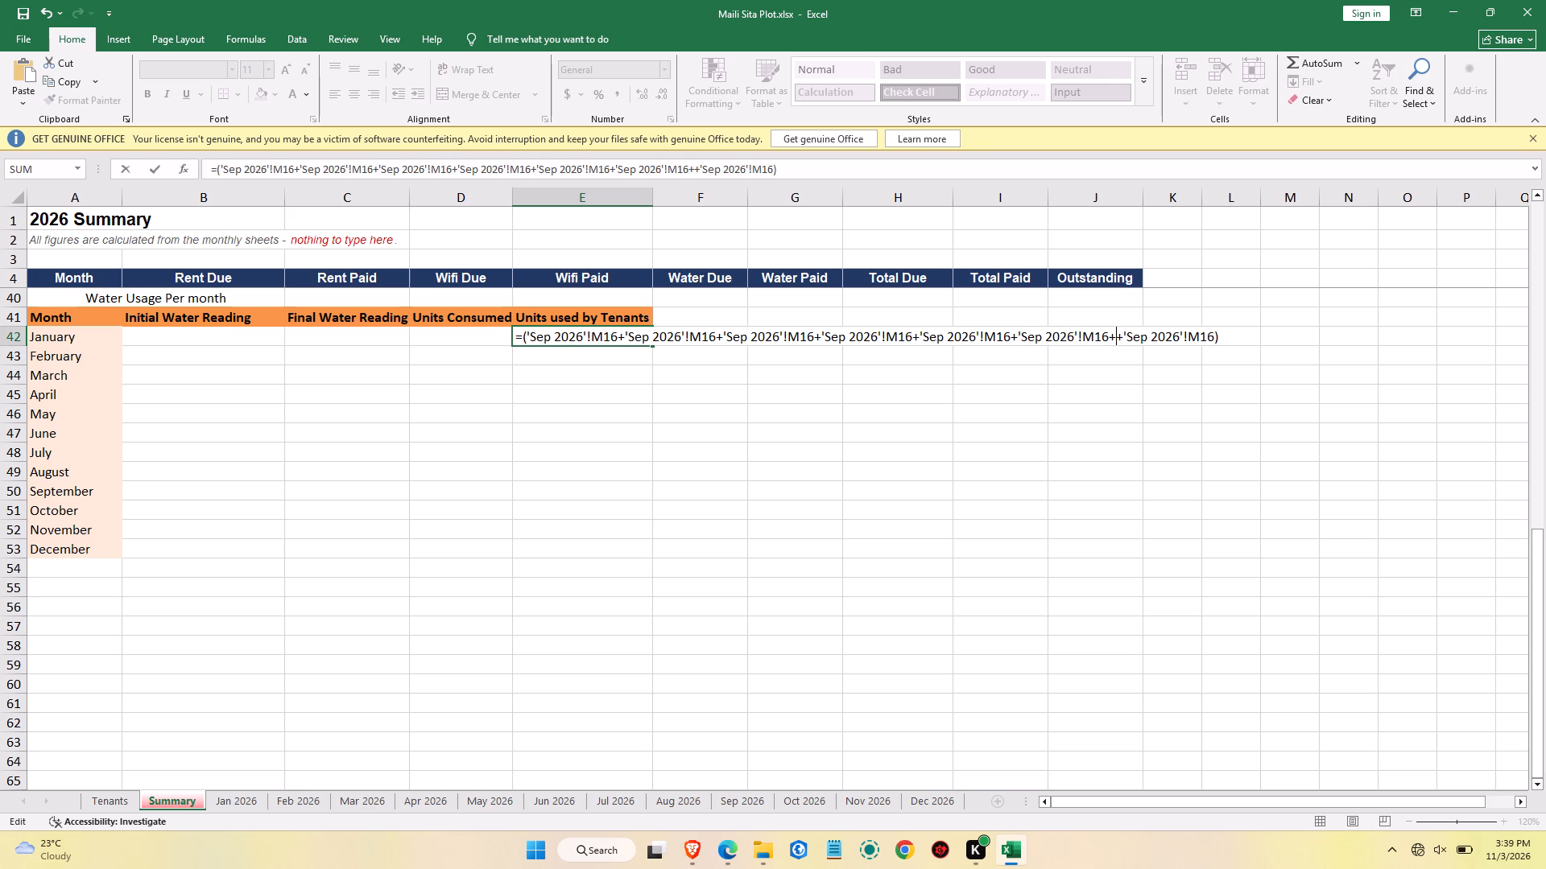
pyautogui.hotkey('ctrl', 'v')
pyautogui.hotkey('shift', '+')
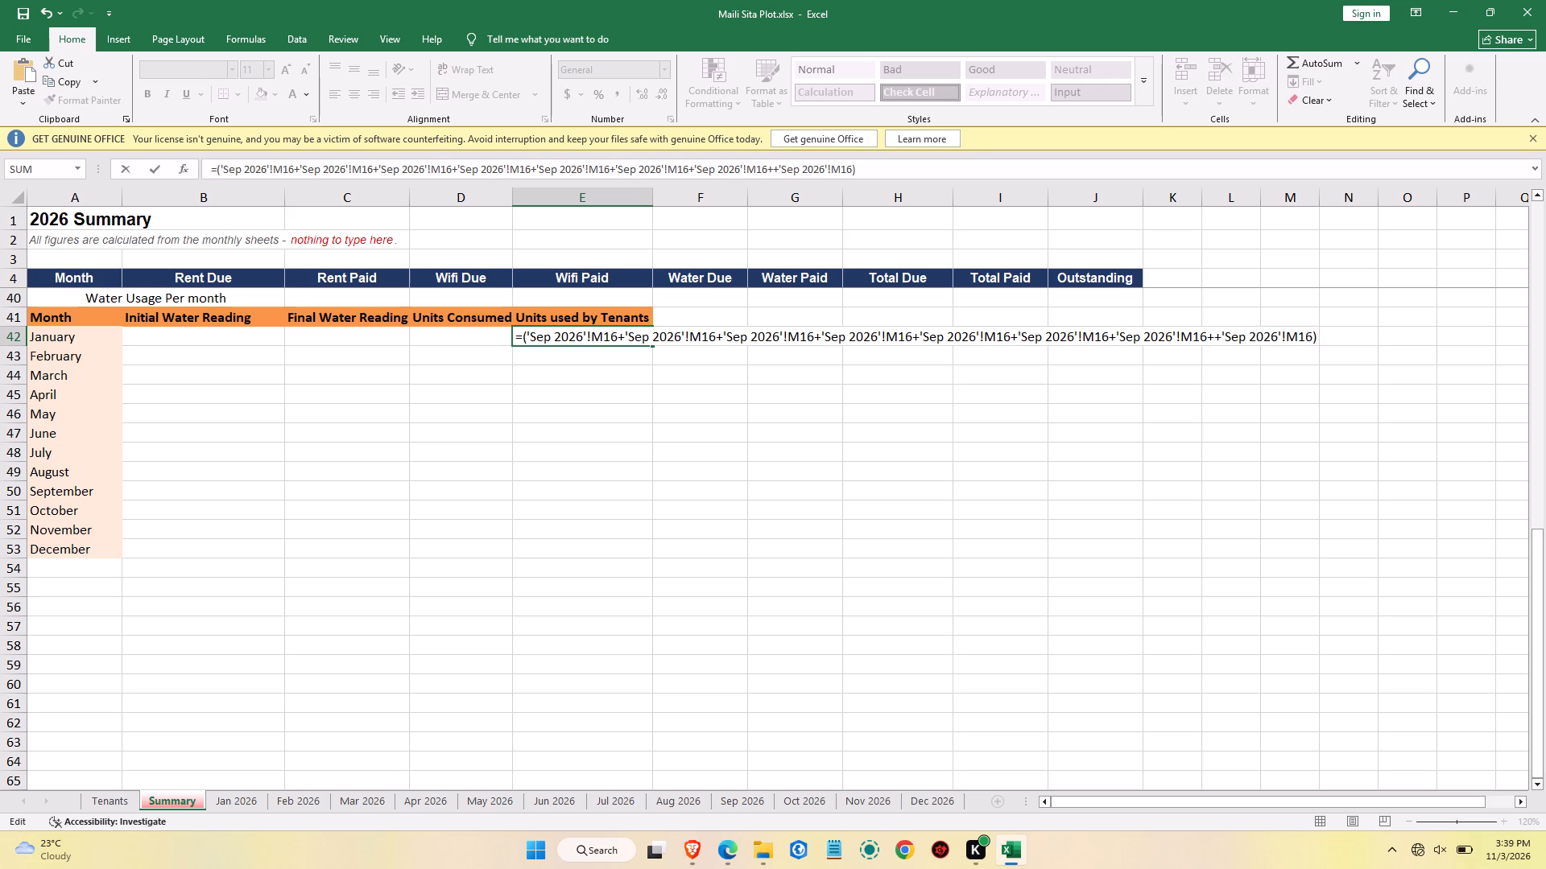
pyautogui.hotkey('ctrl', 'v')
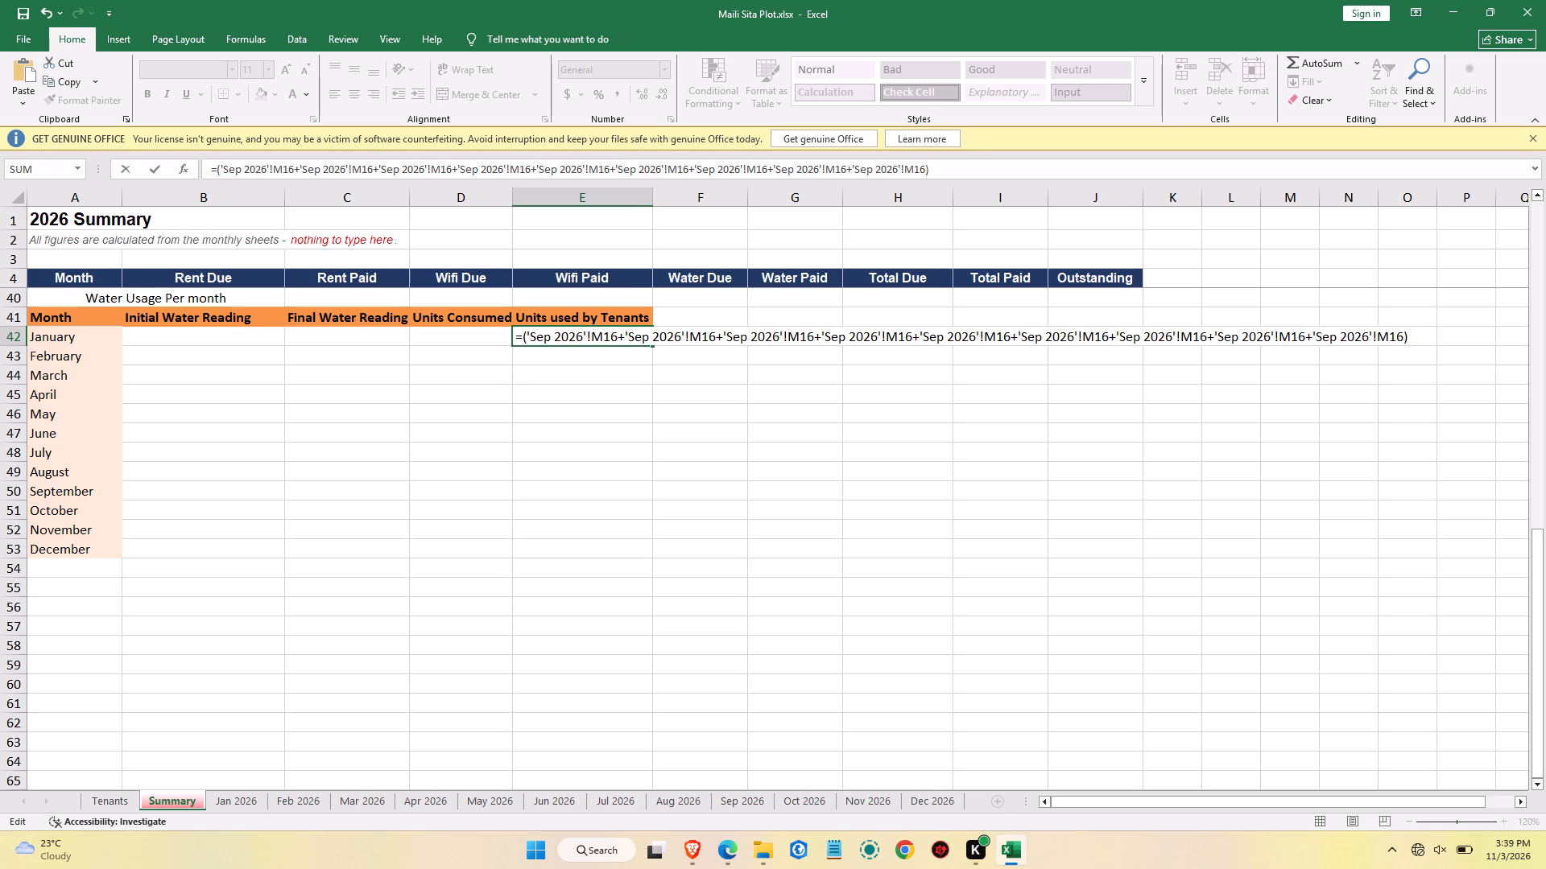
# Append three more +'Sep 2026'!M16 terms before the closing parenthesis in E42, making twelve terms.
pyautogui.press('Right')
pyautogui.press('Right')
pyautogui.press('Right')
pyautogui.press('Right')
pyautogui.press('Right')
pyautogui.press('Right')
pyautogui.press('Right')
pyautogui.press('Right')
pyautogui.press('Right')
pyautogui.press('Right')
pyautogui.press('Right')
pyautogui.press('Right')
pyautogui.press('Right')
pyautogui.press('Right')
pyautogui.press('Right')
pyautogui.press('Right')
pyautogui.press('Right')
pyautogui.press('Right')
pyautogui.press('Left')
pyautogui.hotkey('shift', '+')
pyautogui.hotkey('ctrl', 'v')
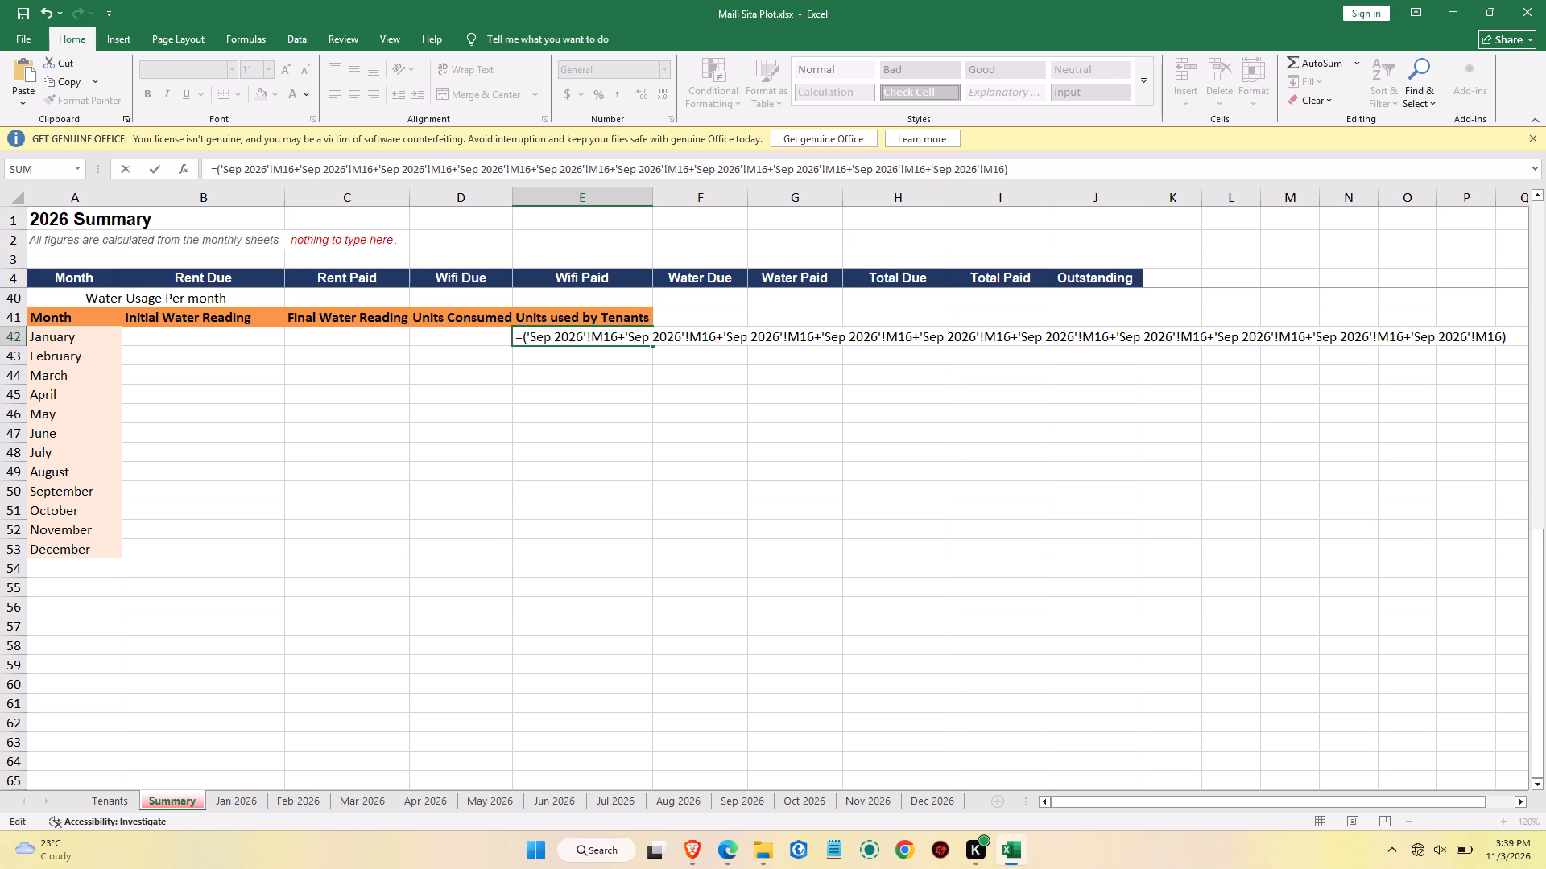
pyautogui.hotkey('shift', '+')
pyautogui.hotkey('ctrl', 'v')
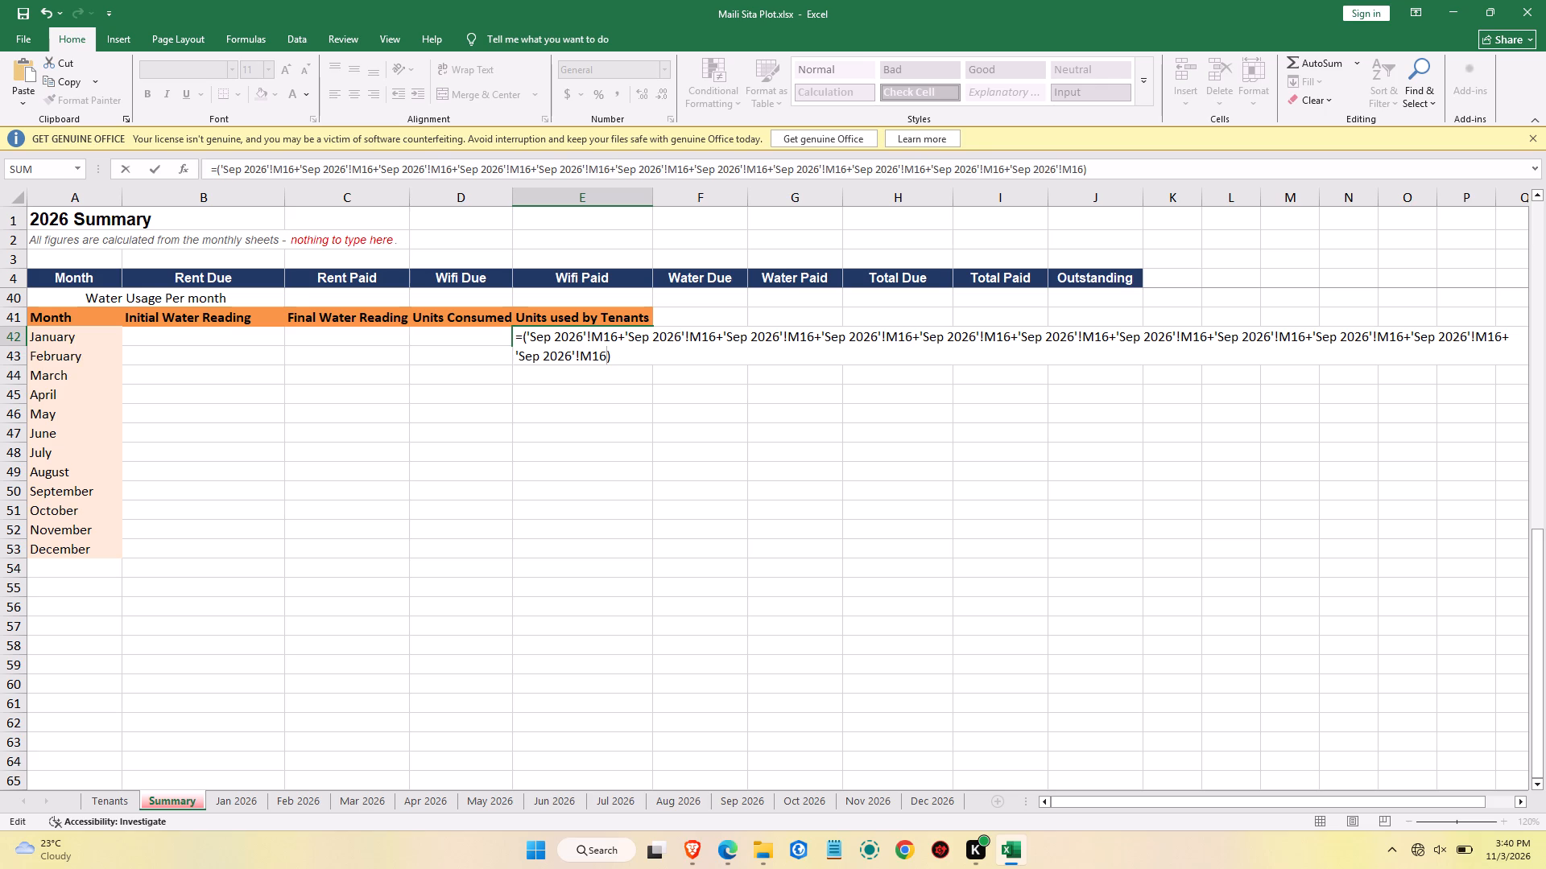
pyautogui.hotkey('shift', '+')
pyautogui.hotkey('ctrl', 'v')
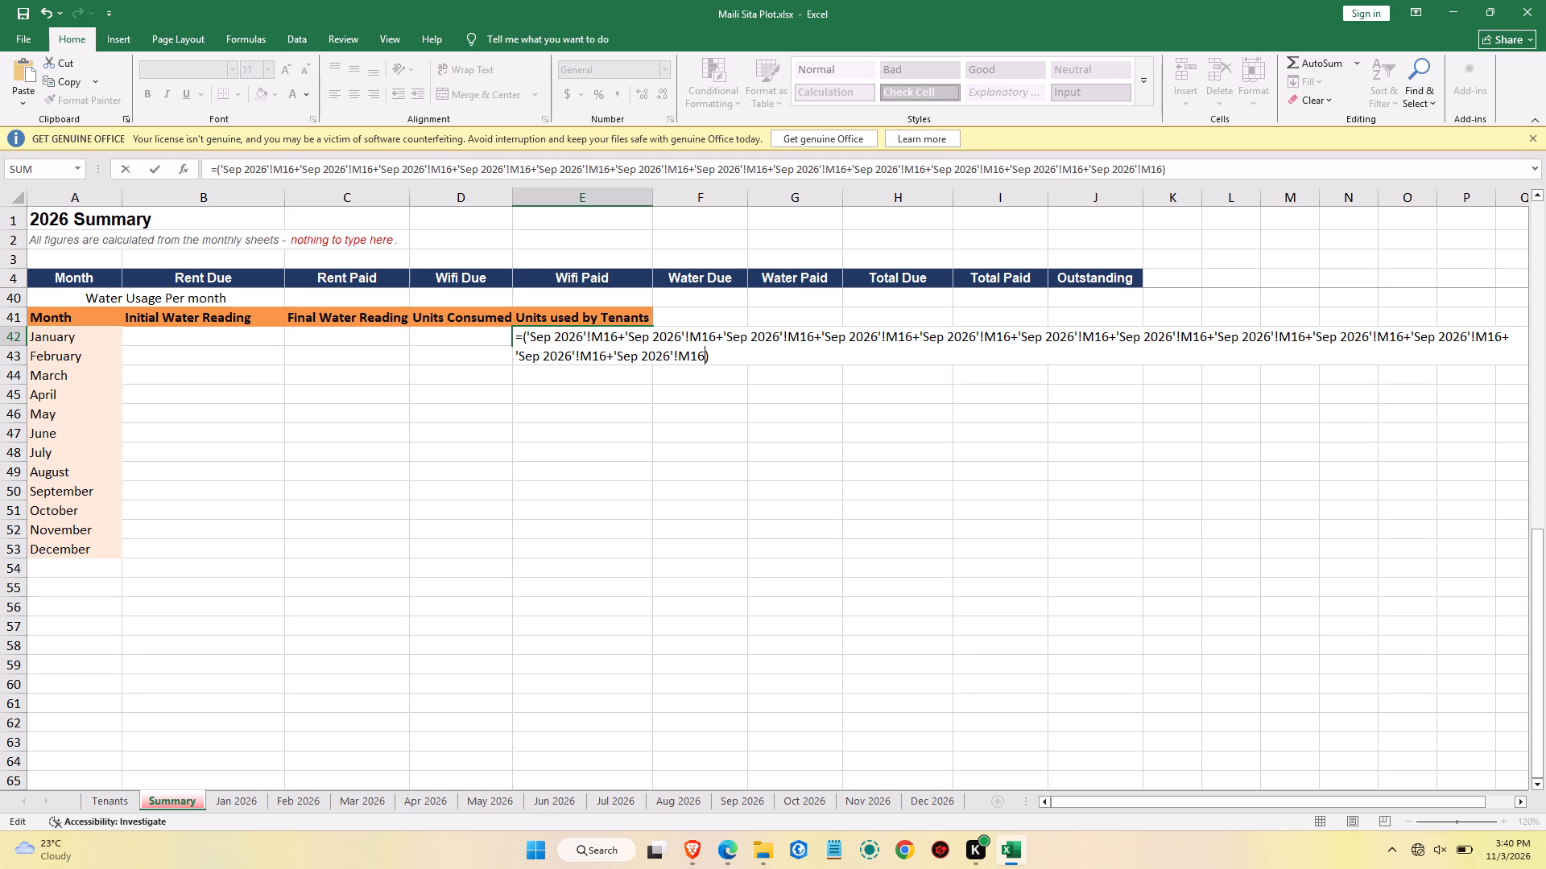
# Change the sheet names in the first three references of E42's formula to Jan 2026, Feb 2026 and Mar 2026.
pyautogui.click(551, 338)
pyautogui.press('BackSpace')
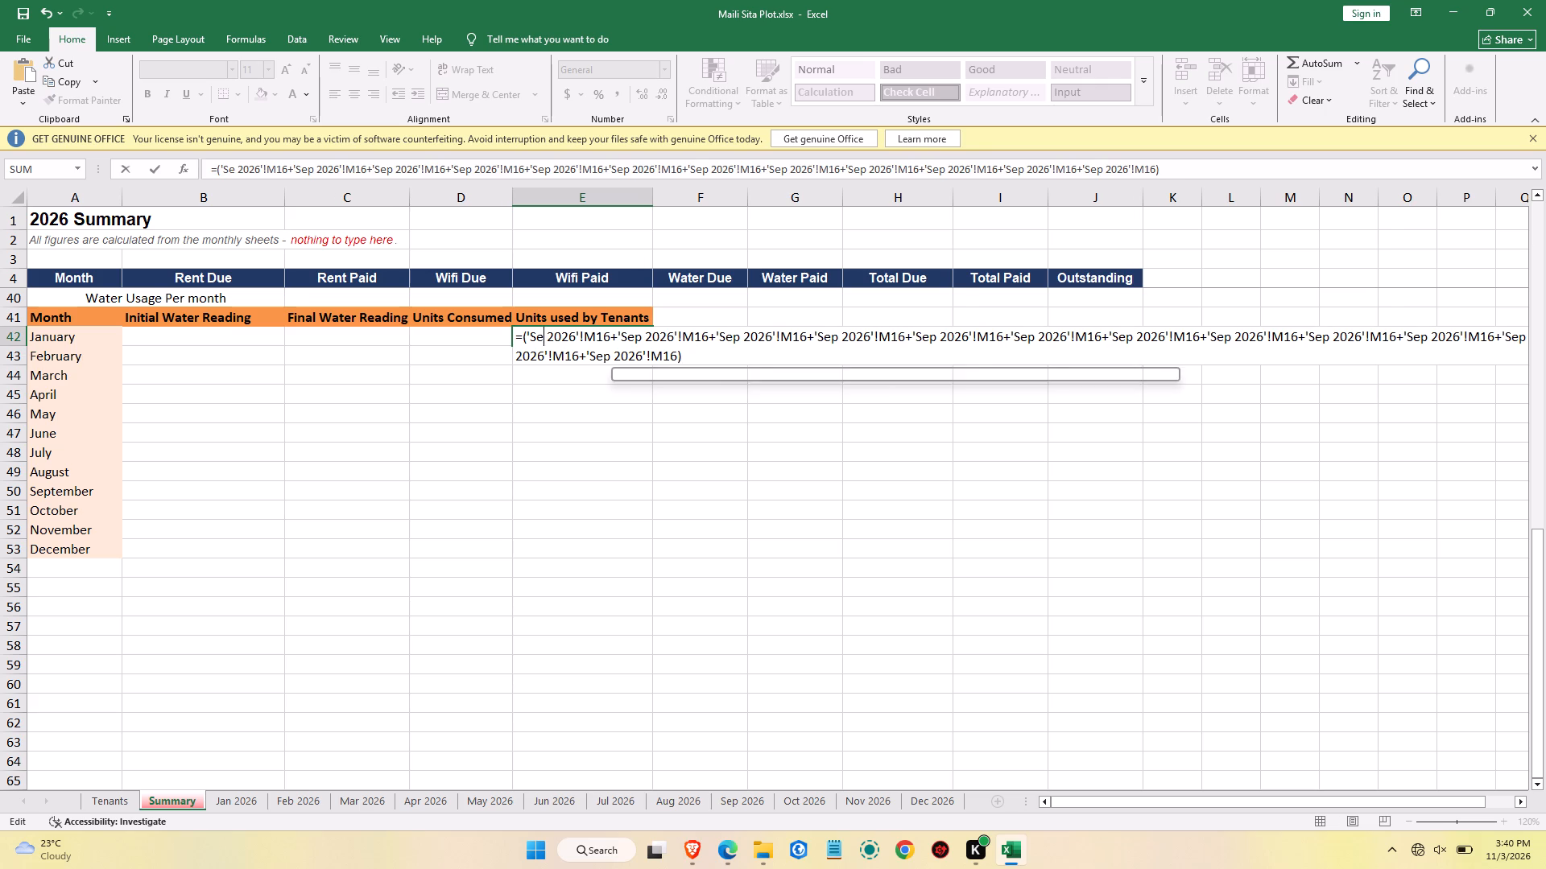
pyautogui.press('BackSpace')
pyautogui.press('BackSpace')
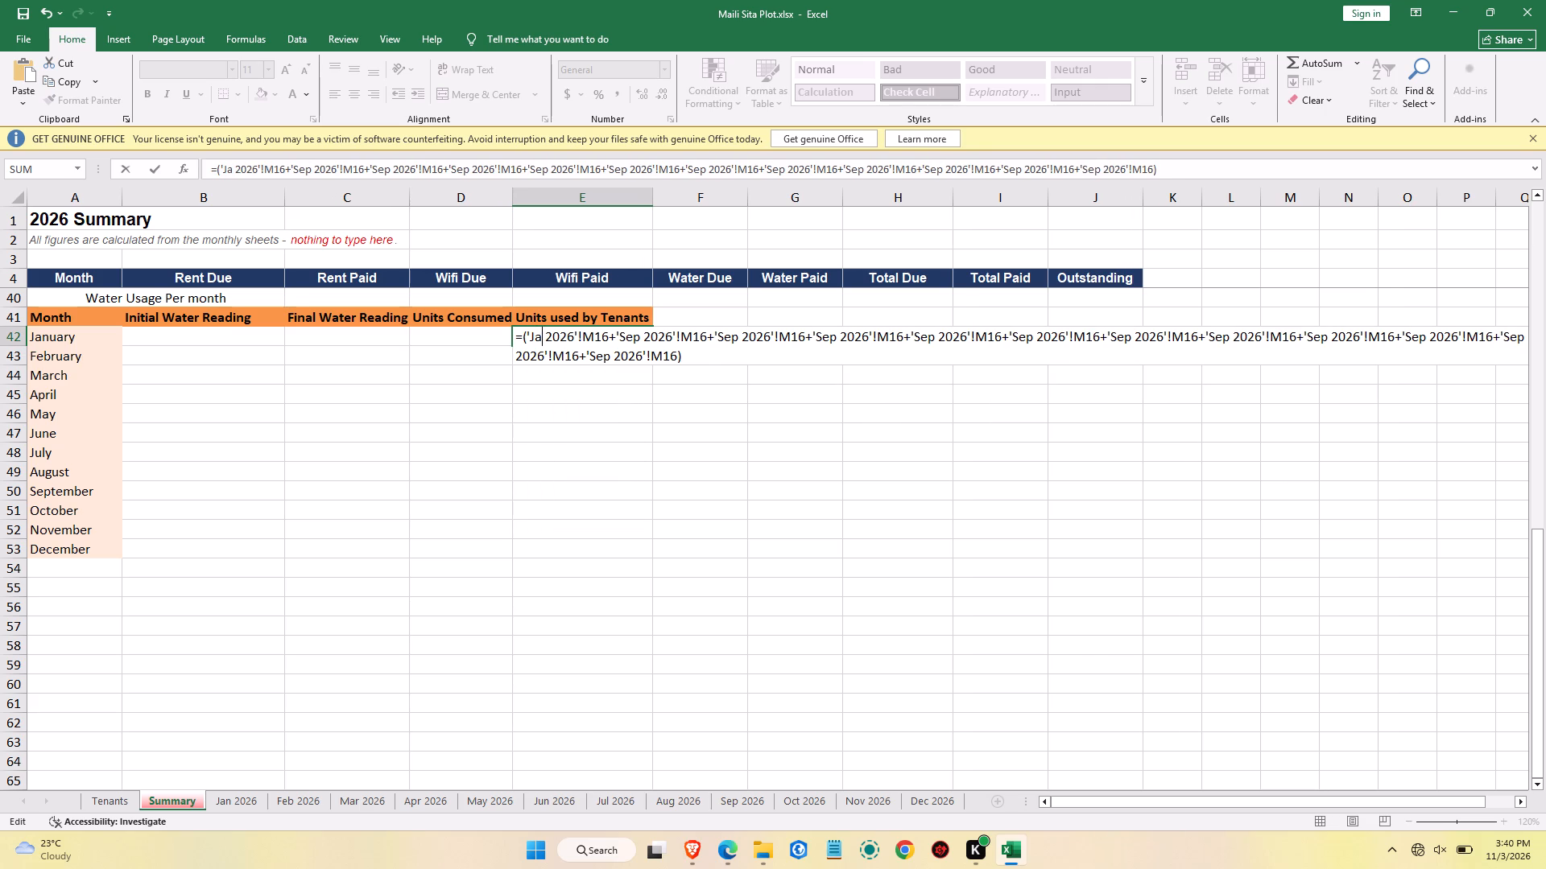
pyautogui.click(646, 340)
pyautogui.press('BackSpace')
pyautogui.press('BackSpace')
pyautogui.press('BackSpace')
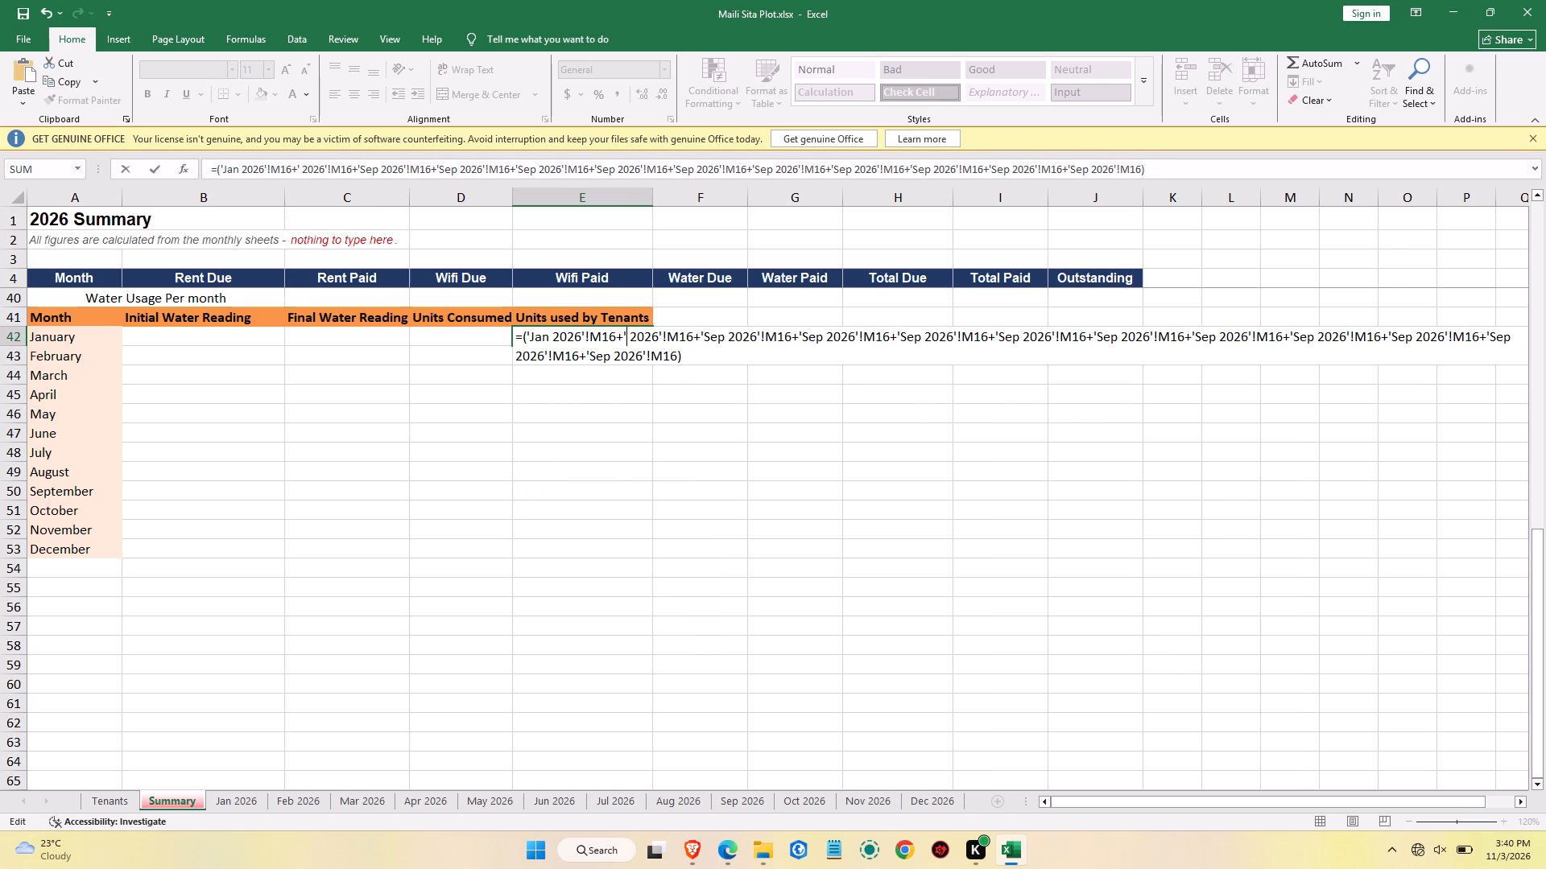
pyautogui.write('eb')
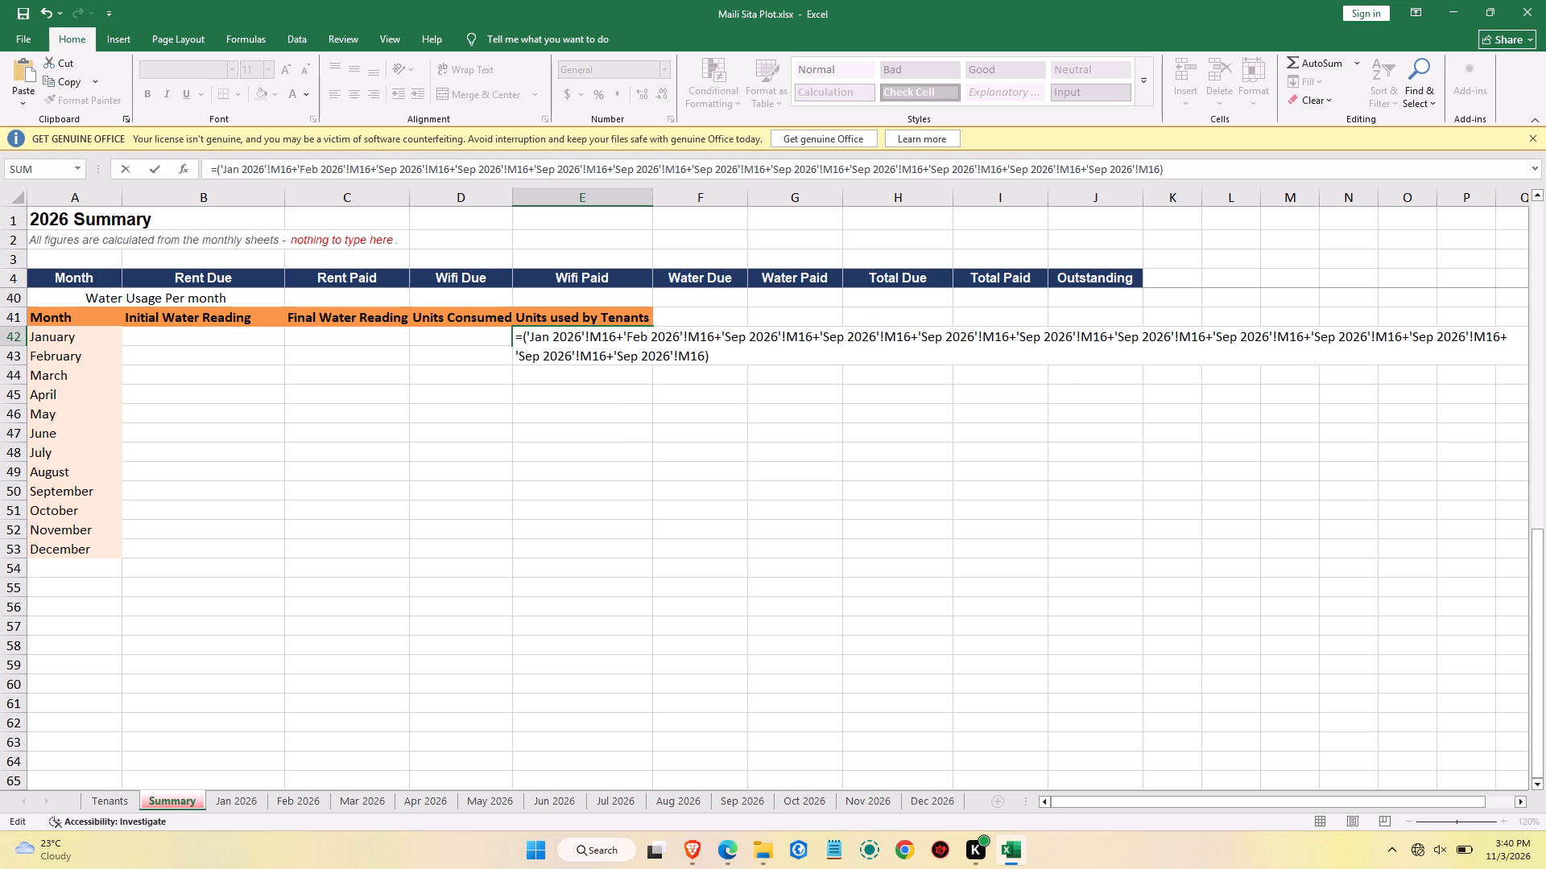
pyautogui.click(745, 339)
pyautogui.press('BackSpace')
pyautogui.press('BackSpace')
pyautogui.press('BackSpace')
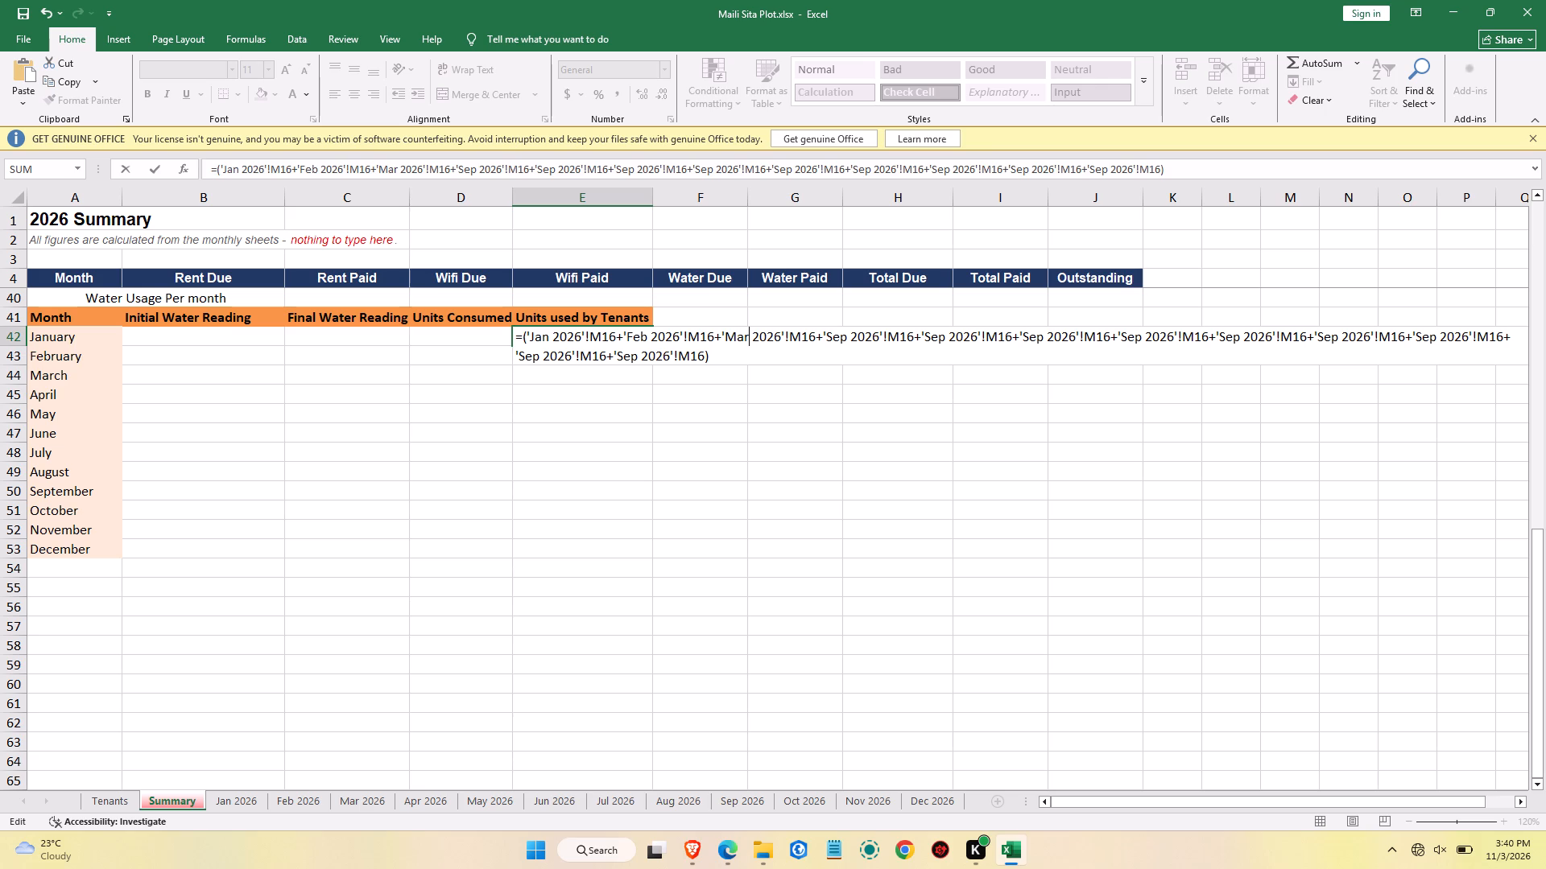
# Change the sheet names in the fourth to sixth references of E42's formula to Apr 2026, May 2026 and Jun 2026.
pyautogui.click(845, 338)
pyautogui.press('BackSpace')
pyautogui.press('BackSpace')
pyautogui.press('BackSpace')
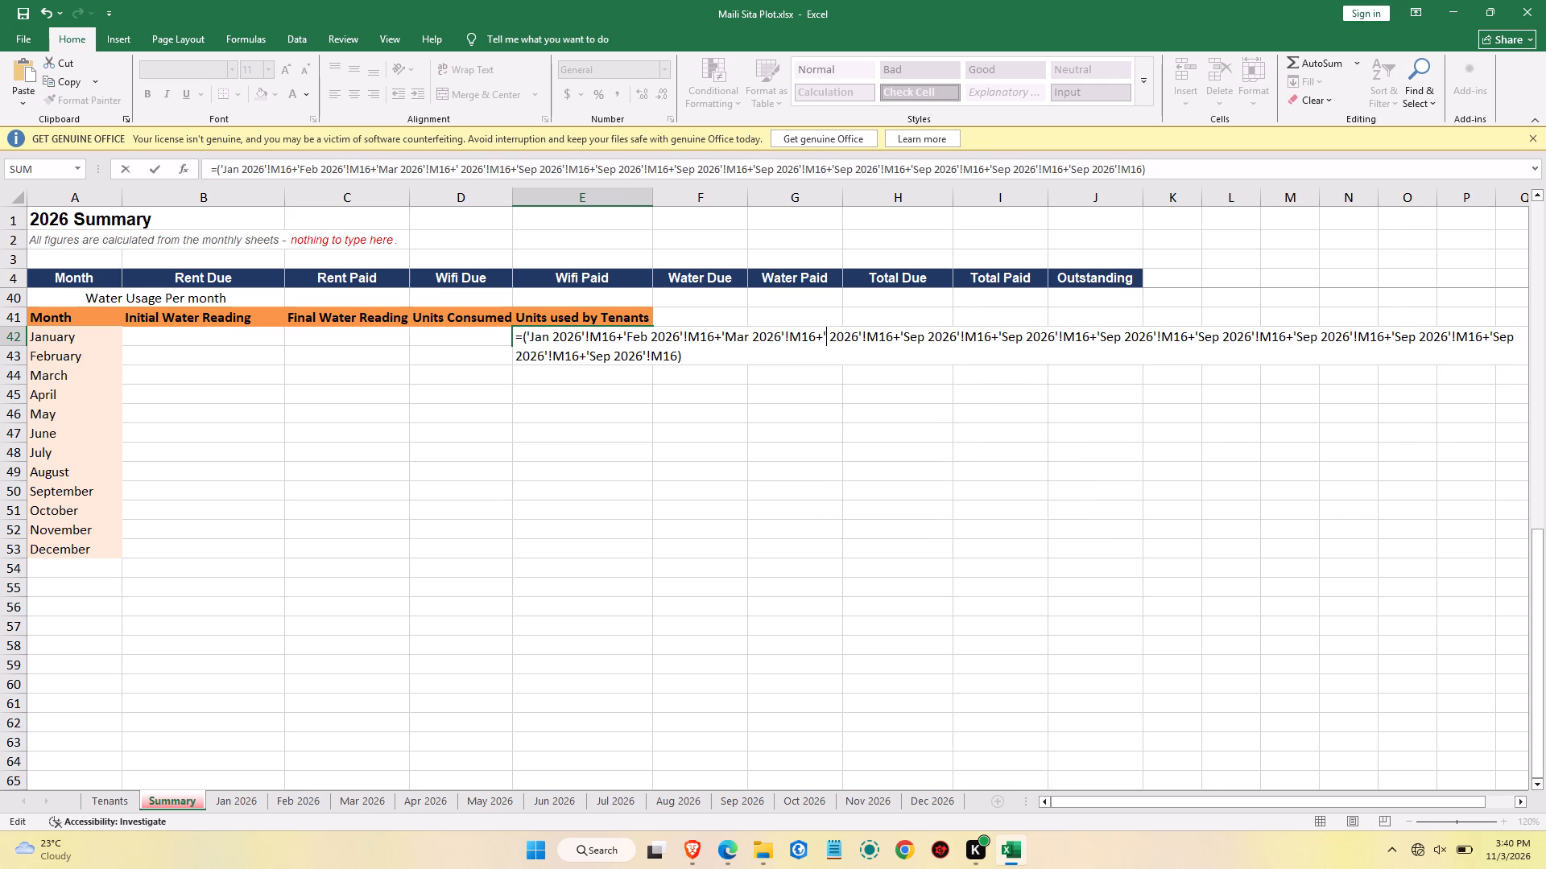
pyautogui.write('pr')
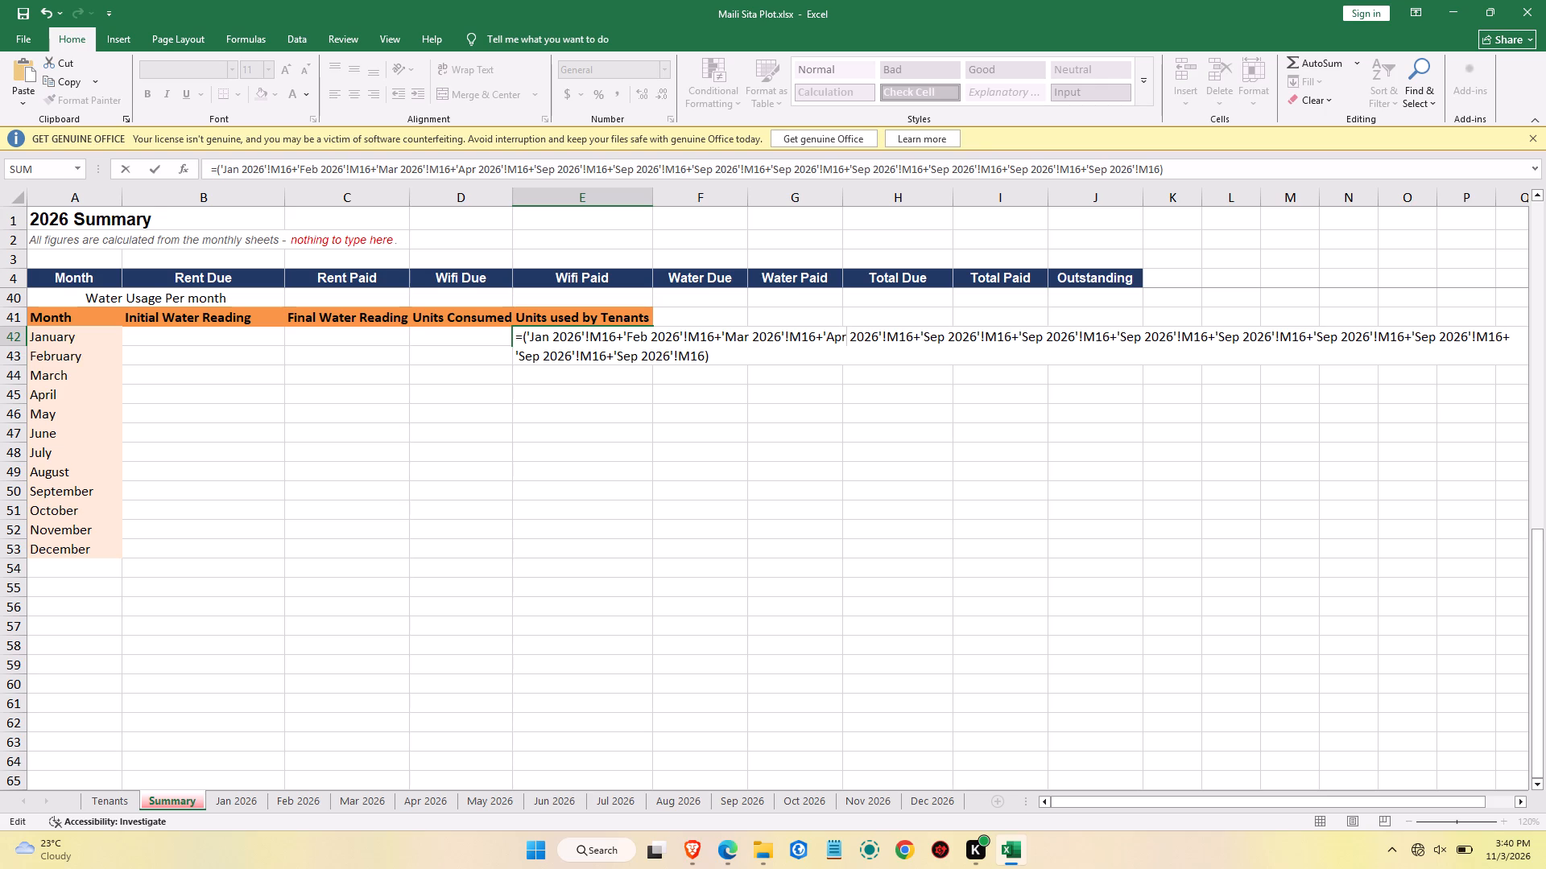
pyautogui.click(944, 338)
pyautogui.press('BackSpace')
pyautogui.press('BackSpace')
pyautogui.press('BackSpace')
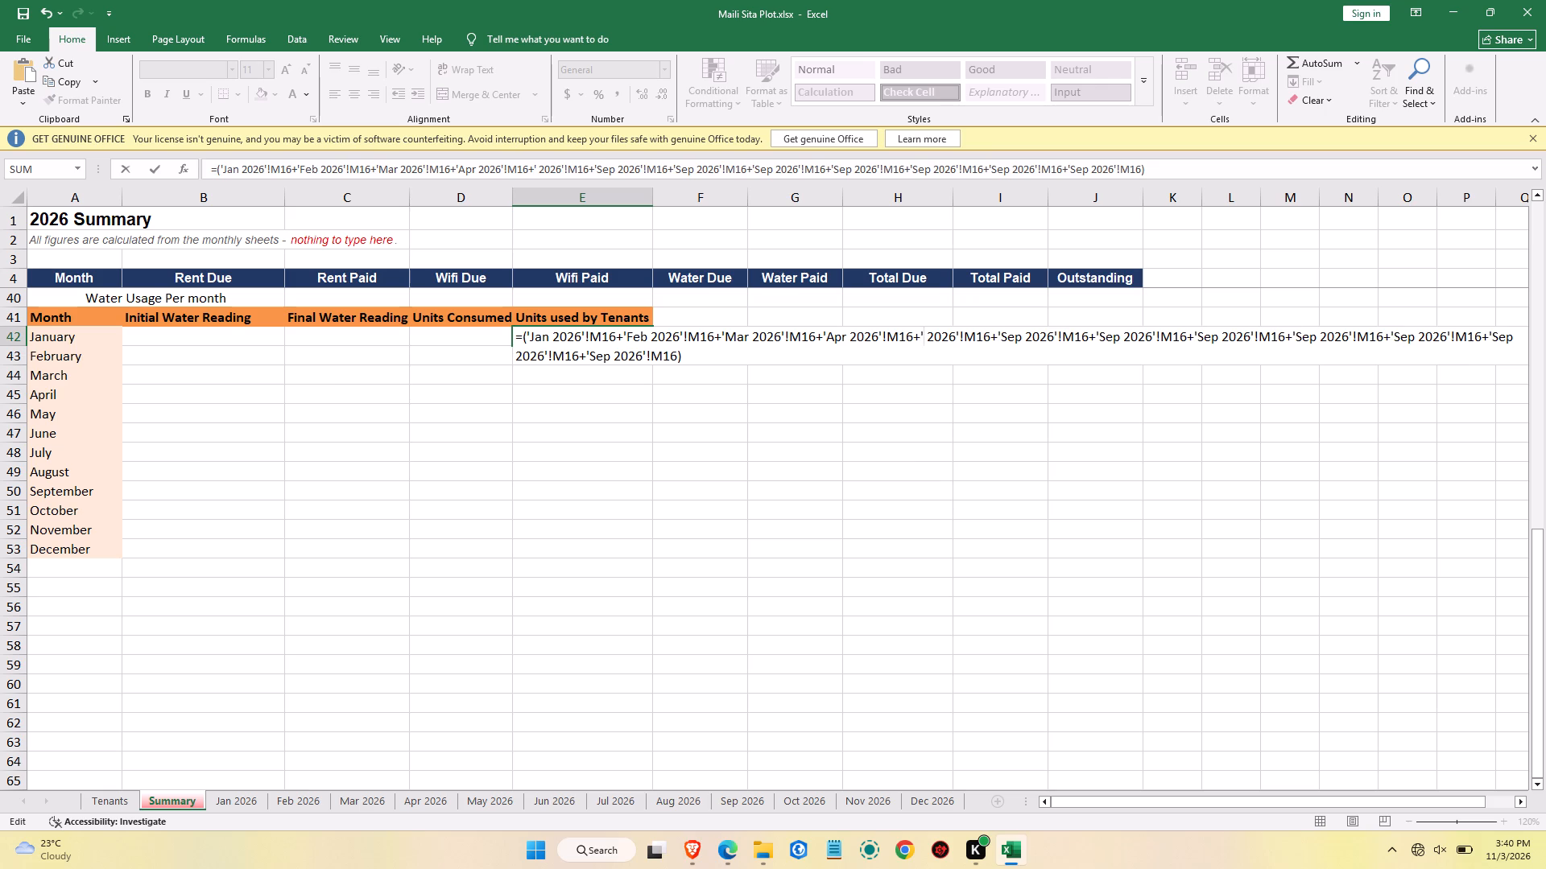
pyautogui.press('y')
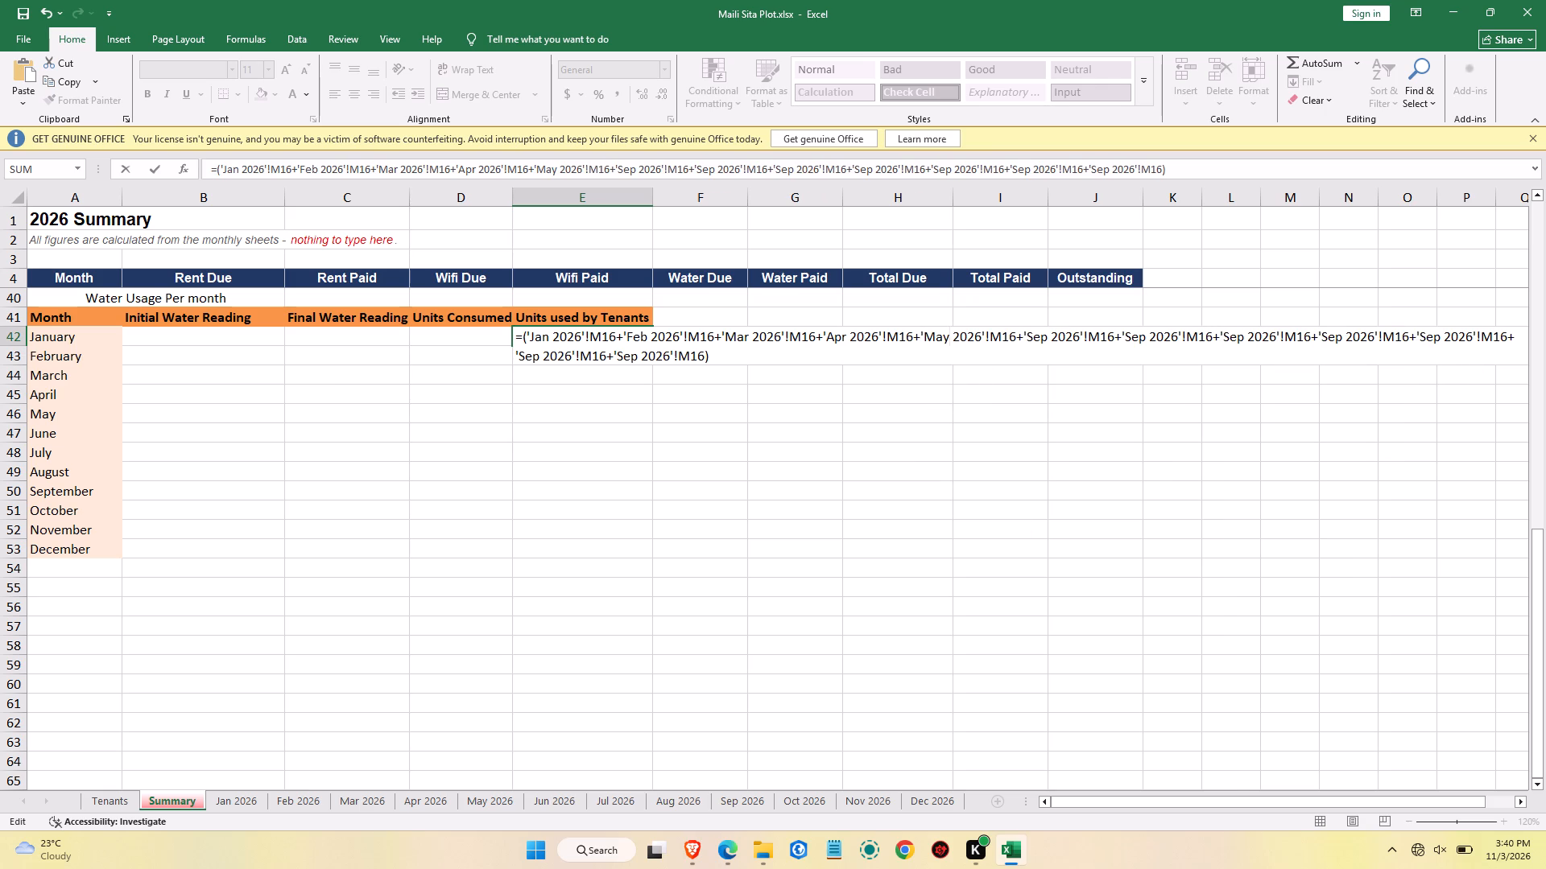
pyautogui.click(1048, 338)
pyautogui.press('BackSpace')
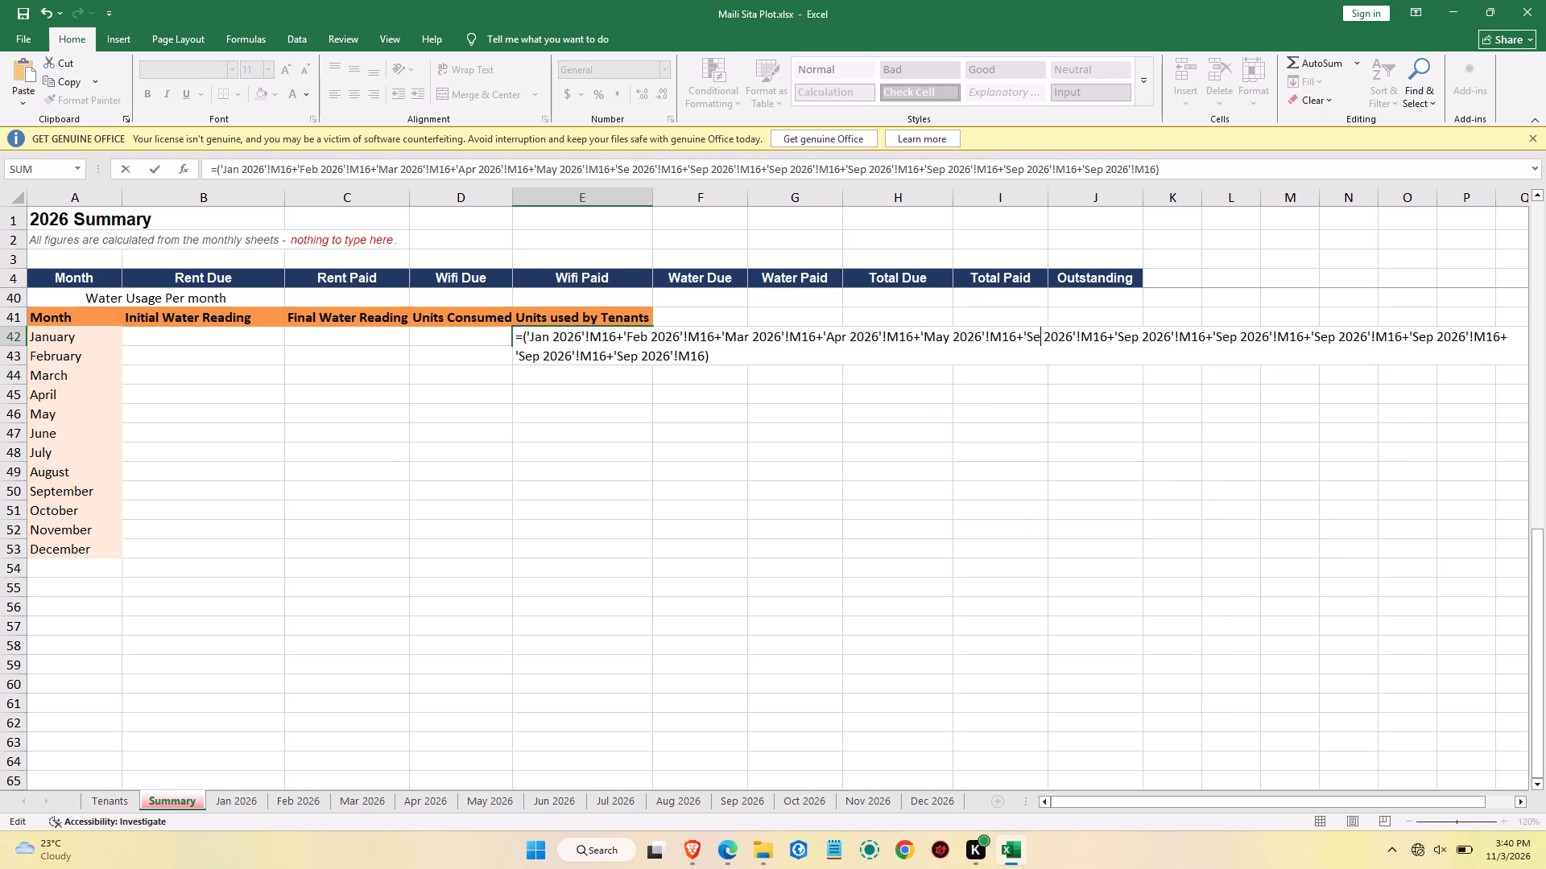
pyautogui.press('BackSpace')
pyautogui.press('BackSpace')
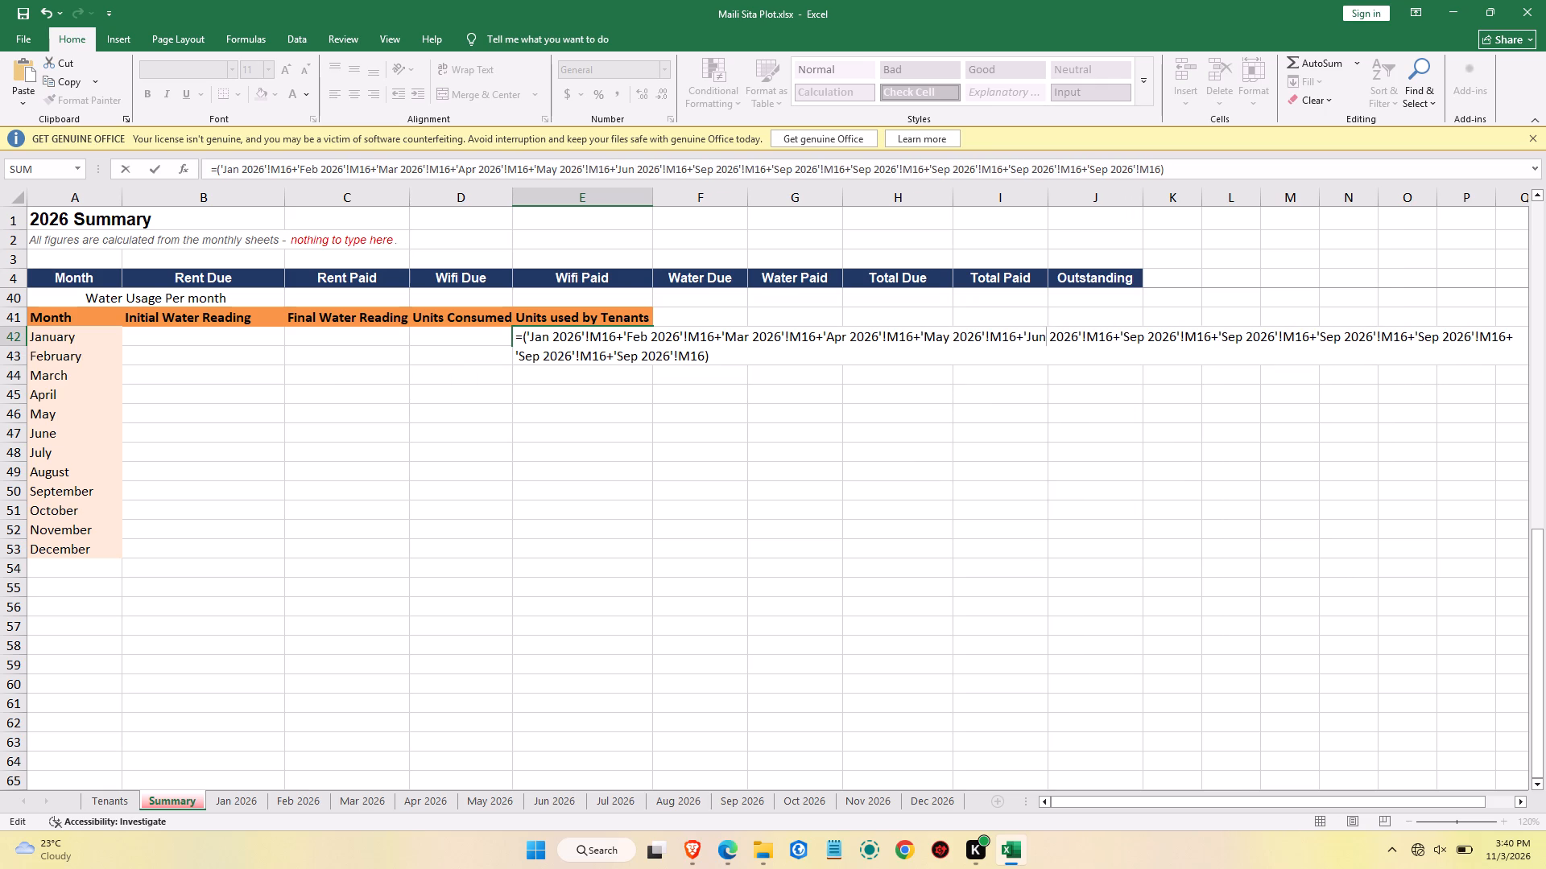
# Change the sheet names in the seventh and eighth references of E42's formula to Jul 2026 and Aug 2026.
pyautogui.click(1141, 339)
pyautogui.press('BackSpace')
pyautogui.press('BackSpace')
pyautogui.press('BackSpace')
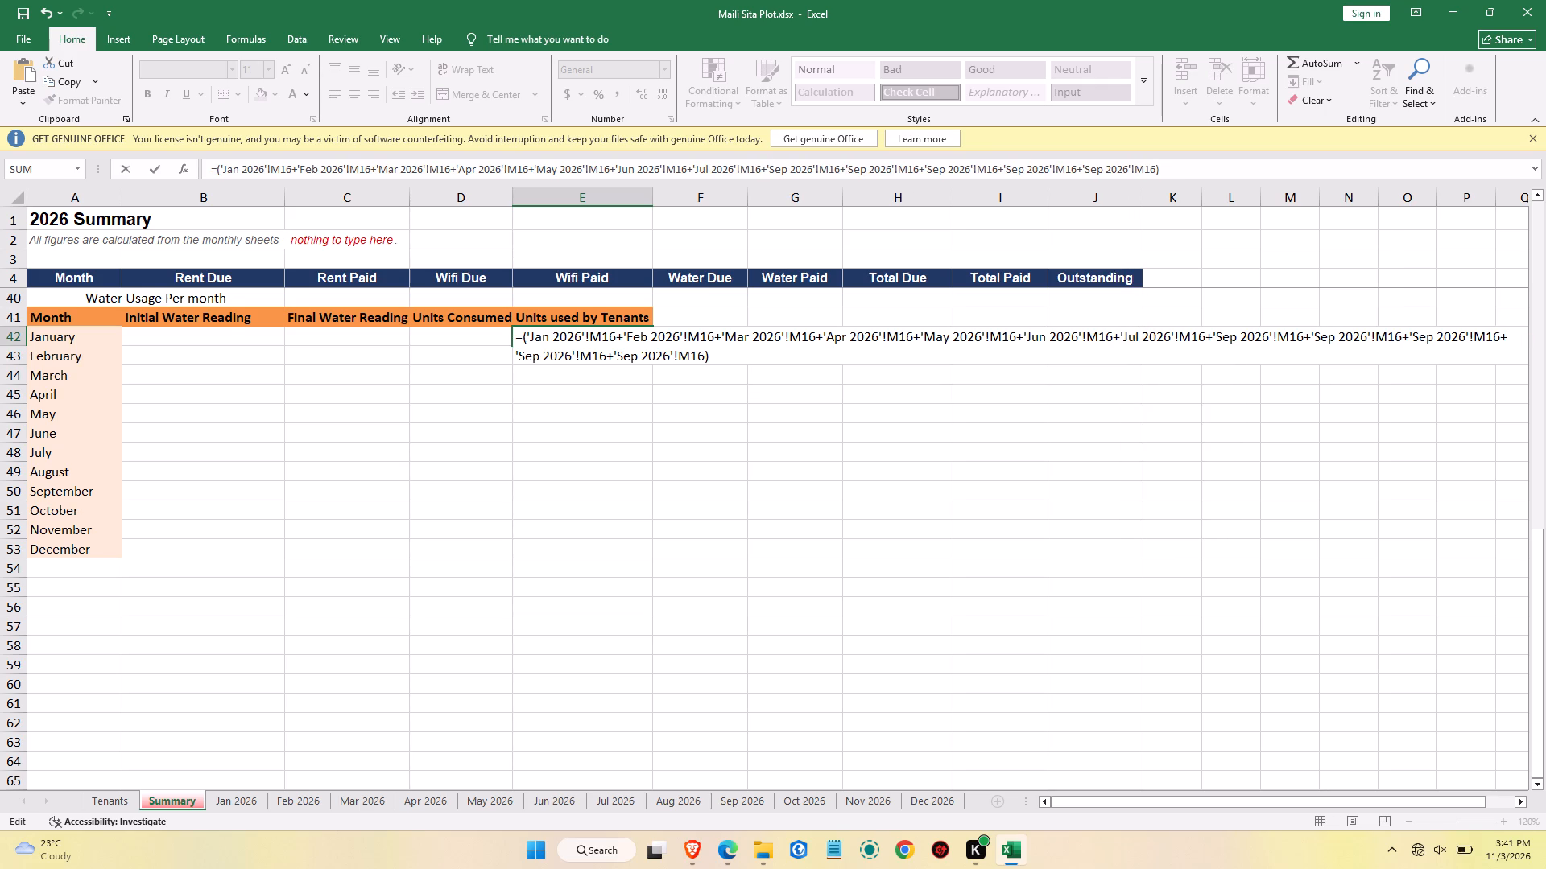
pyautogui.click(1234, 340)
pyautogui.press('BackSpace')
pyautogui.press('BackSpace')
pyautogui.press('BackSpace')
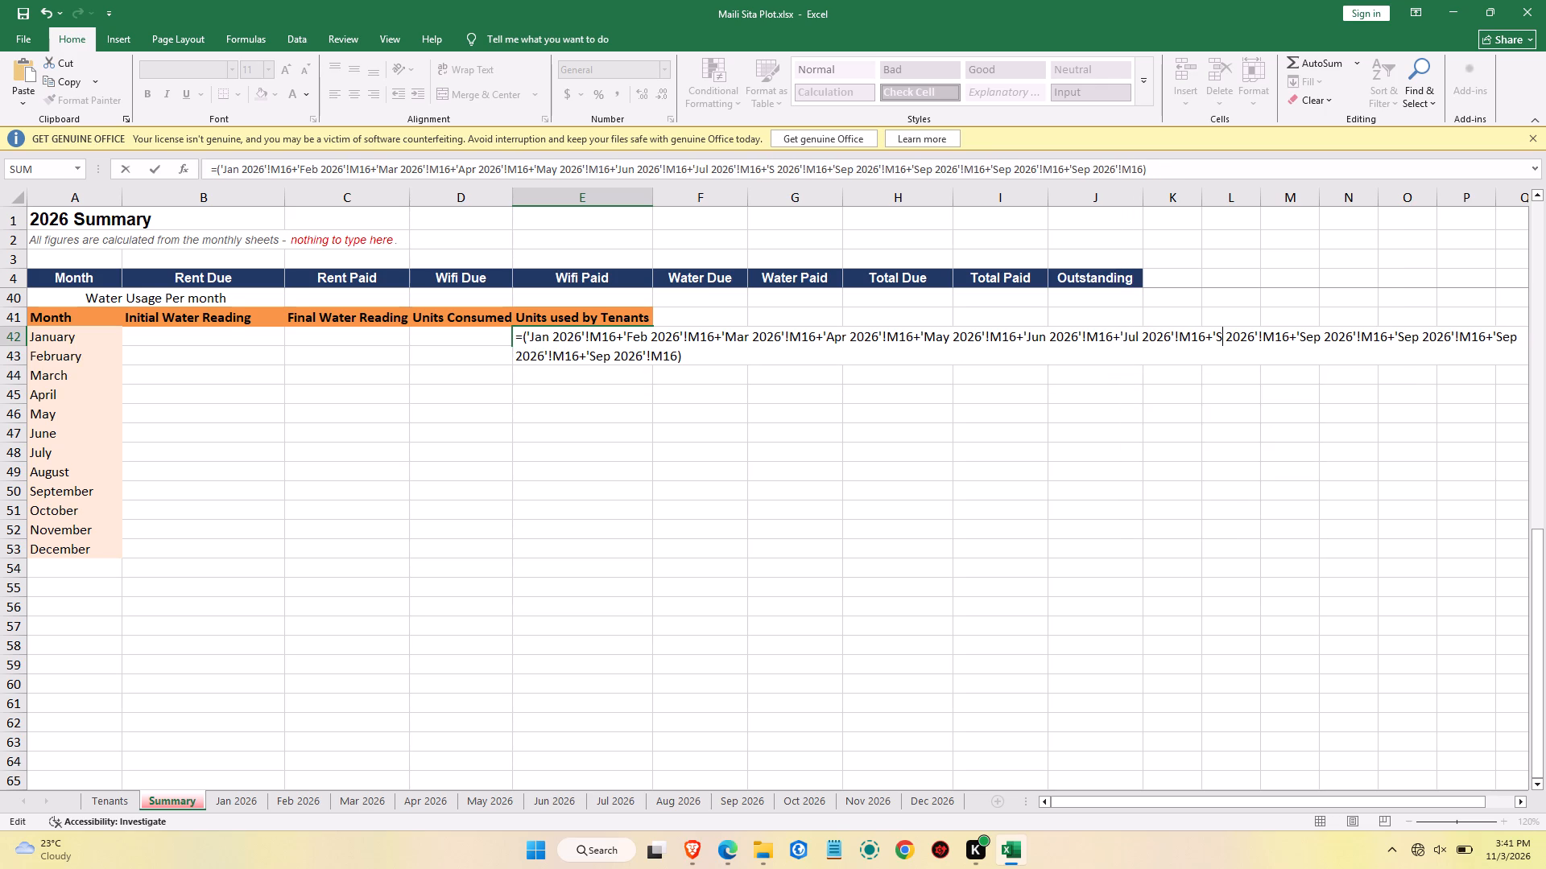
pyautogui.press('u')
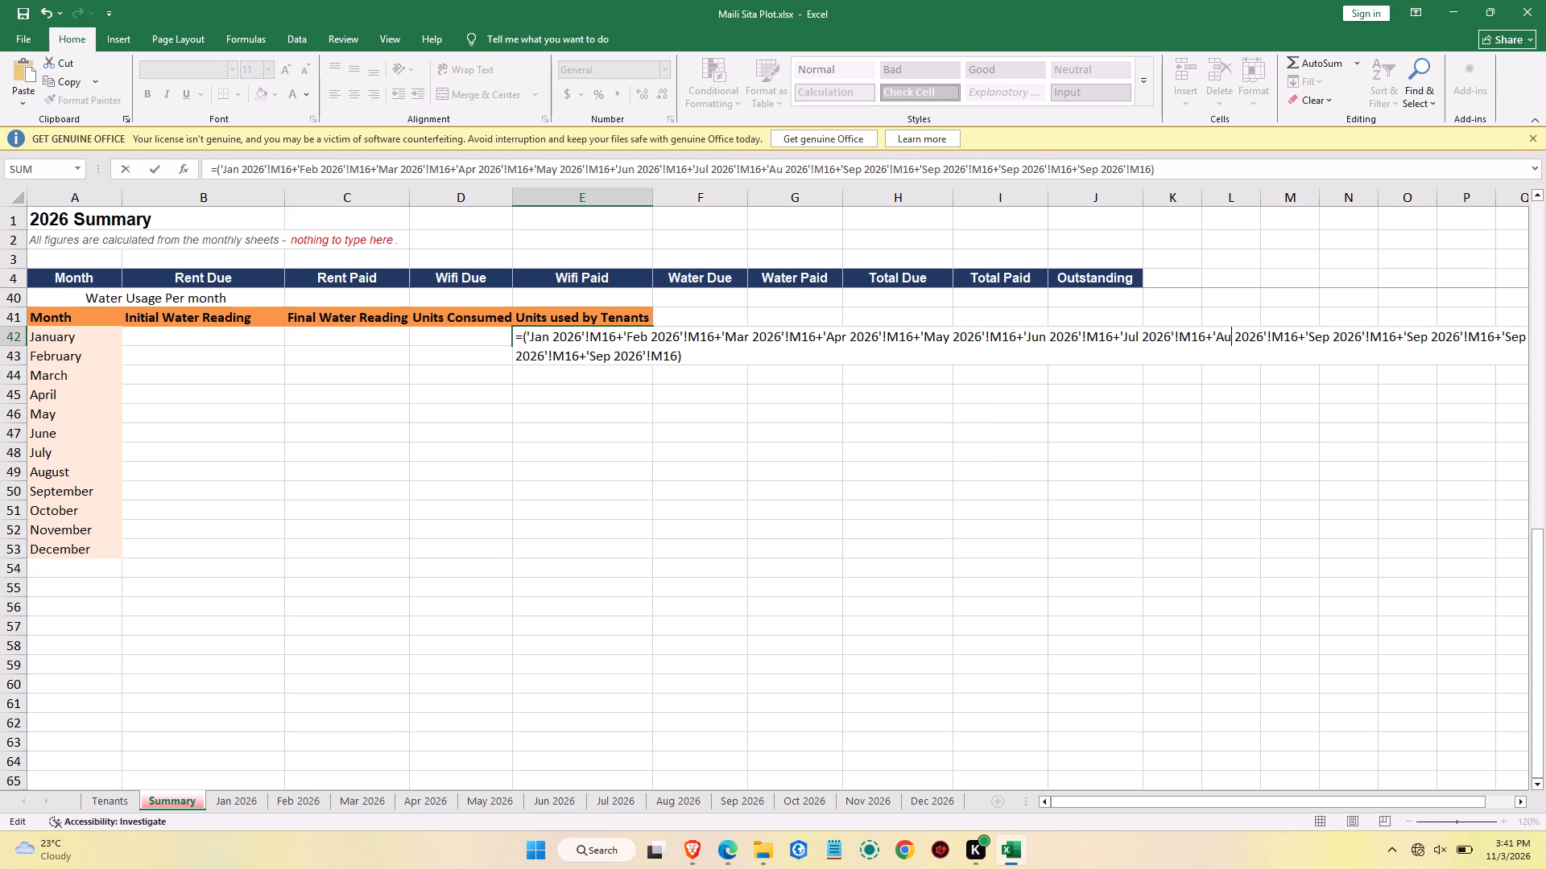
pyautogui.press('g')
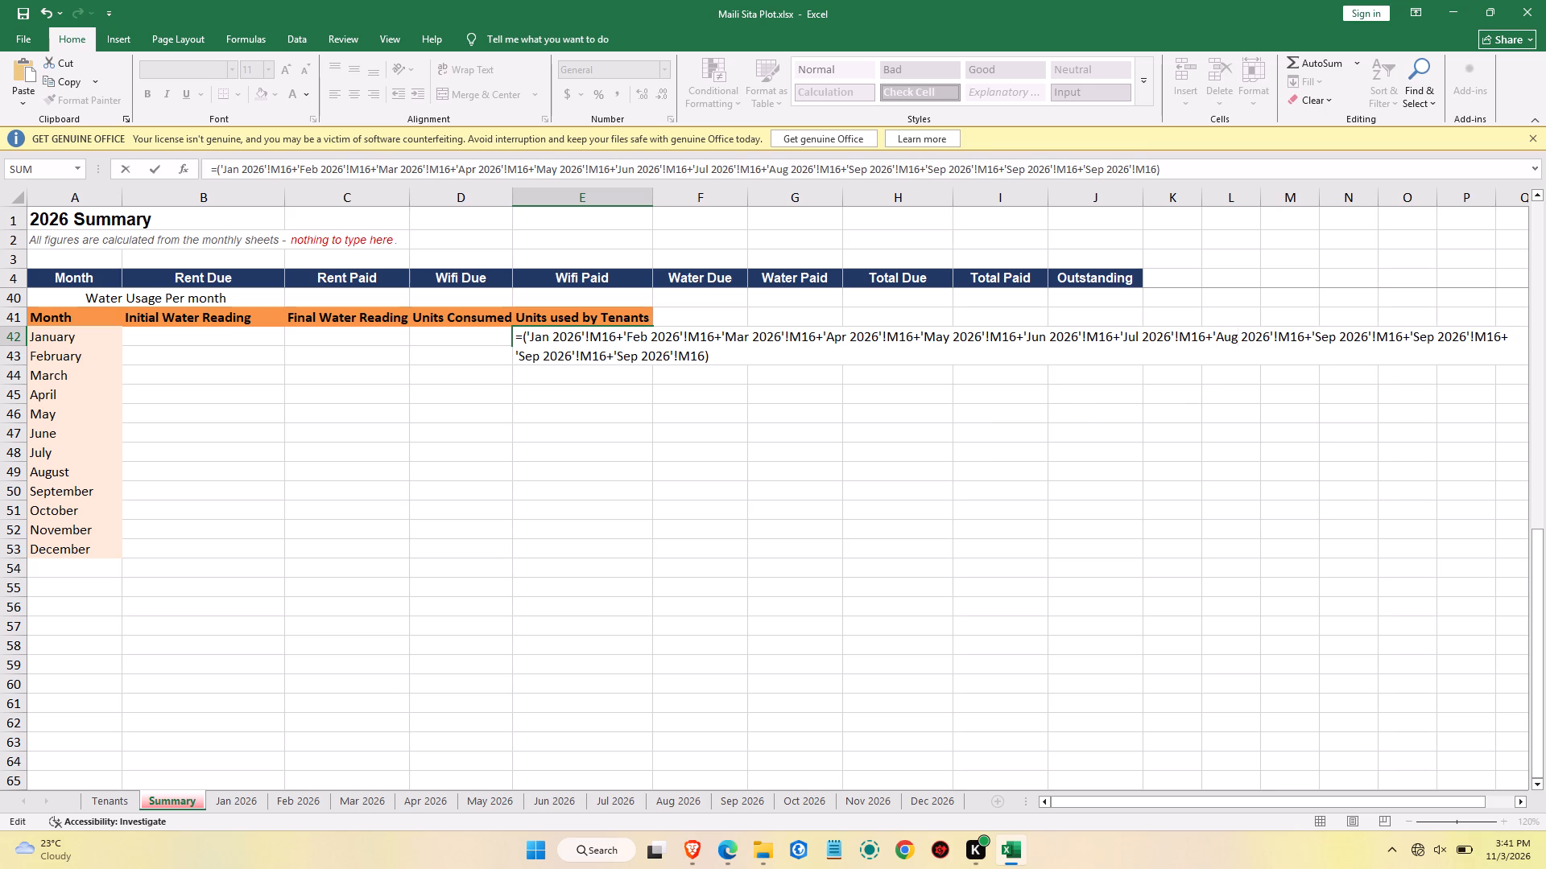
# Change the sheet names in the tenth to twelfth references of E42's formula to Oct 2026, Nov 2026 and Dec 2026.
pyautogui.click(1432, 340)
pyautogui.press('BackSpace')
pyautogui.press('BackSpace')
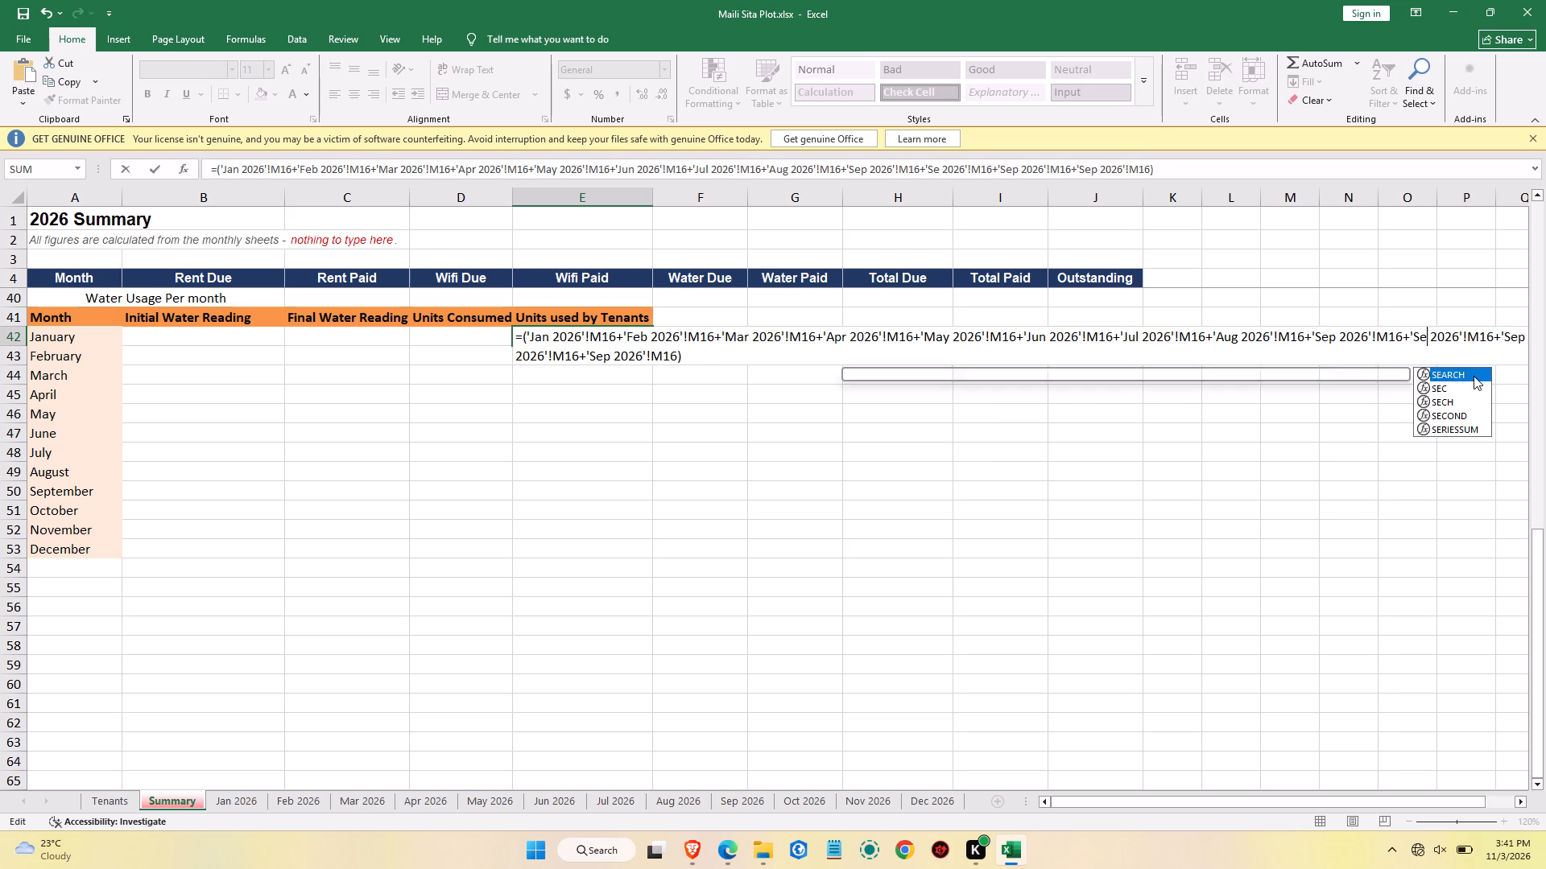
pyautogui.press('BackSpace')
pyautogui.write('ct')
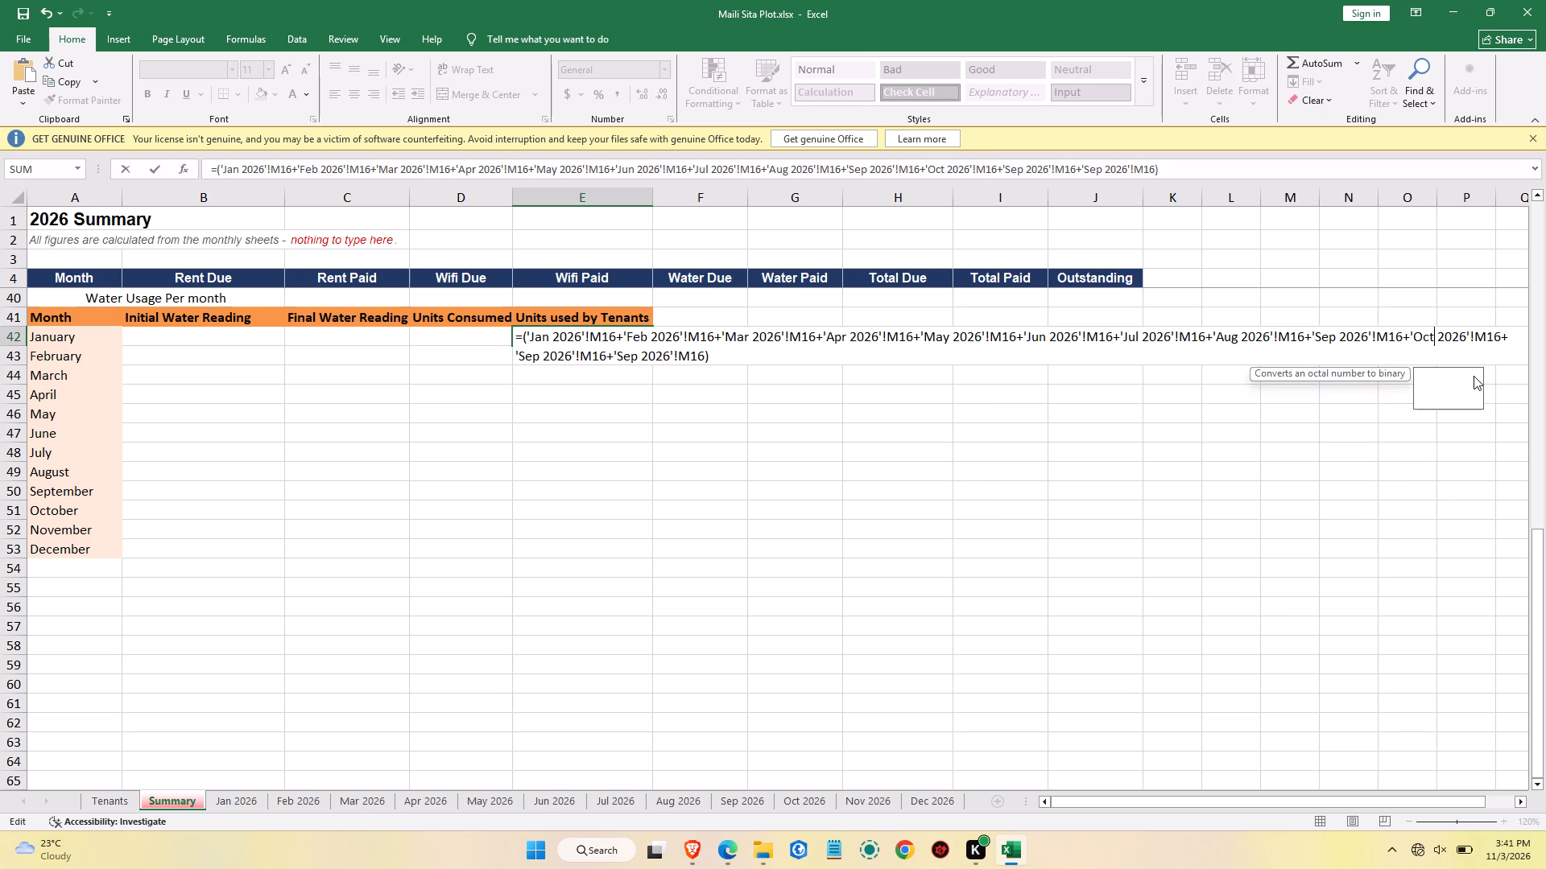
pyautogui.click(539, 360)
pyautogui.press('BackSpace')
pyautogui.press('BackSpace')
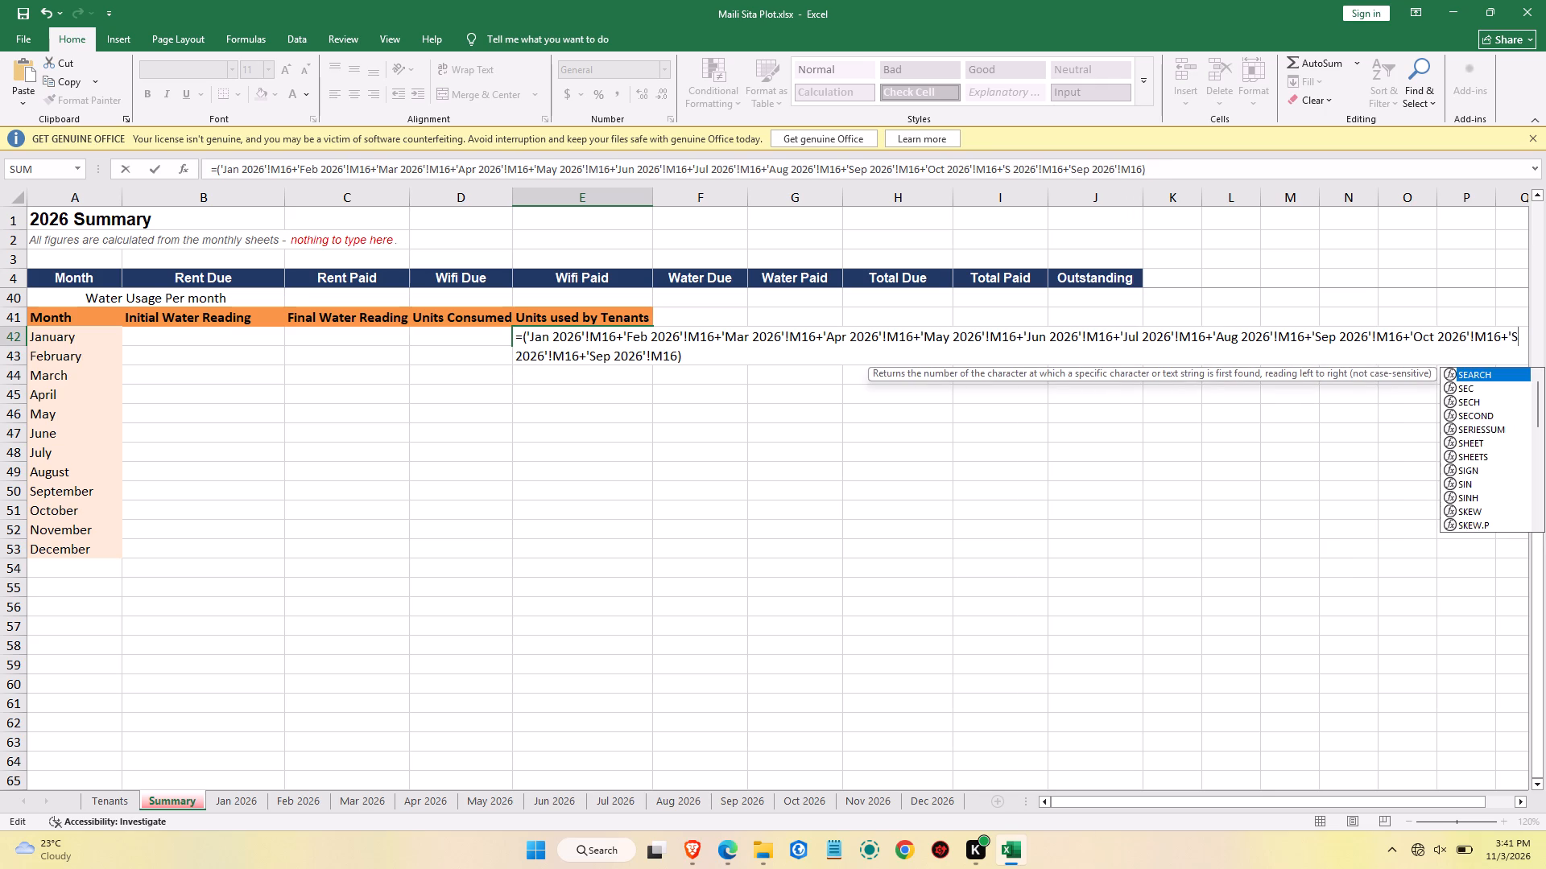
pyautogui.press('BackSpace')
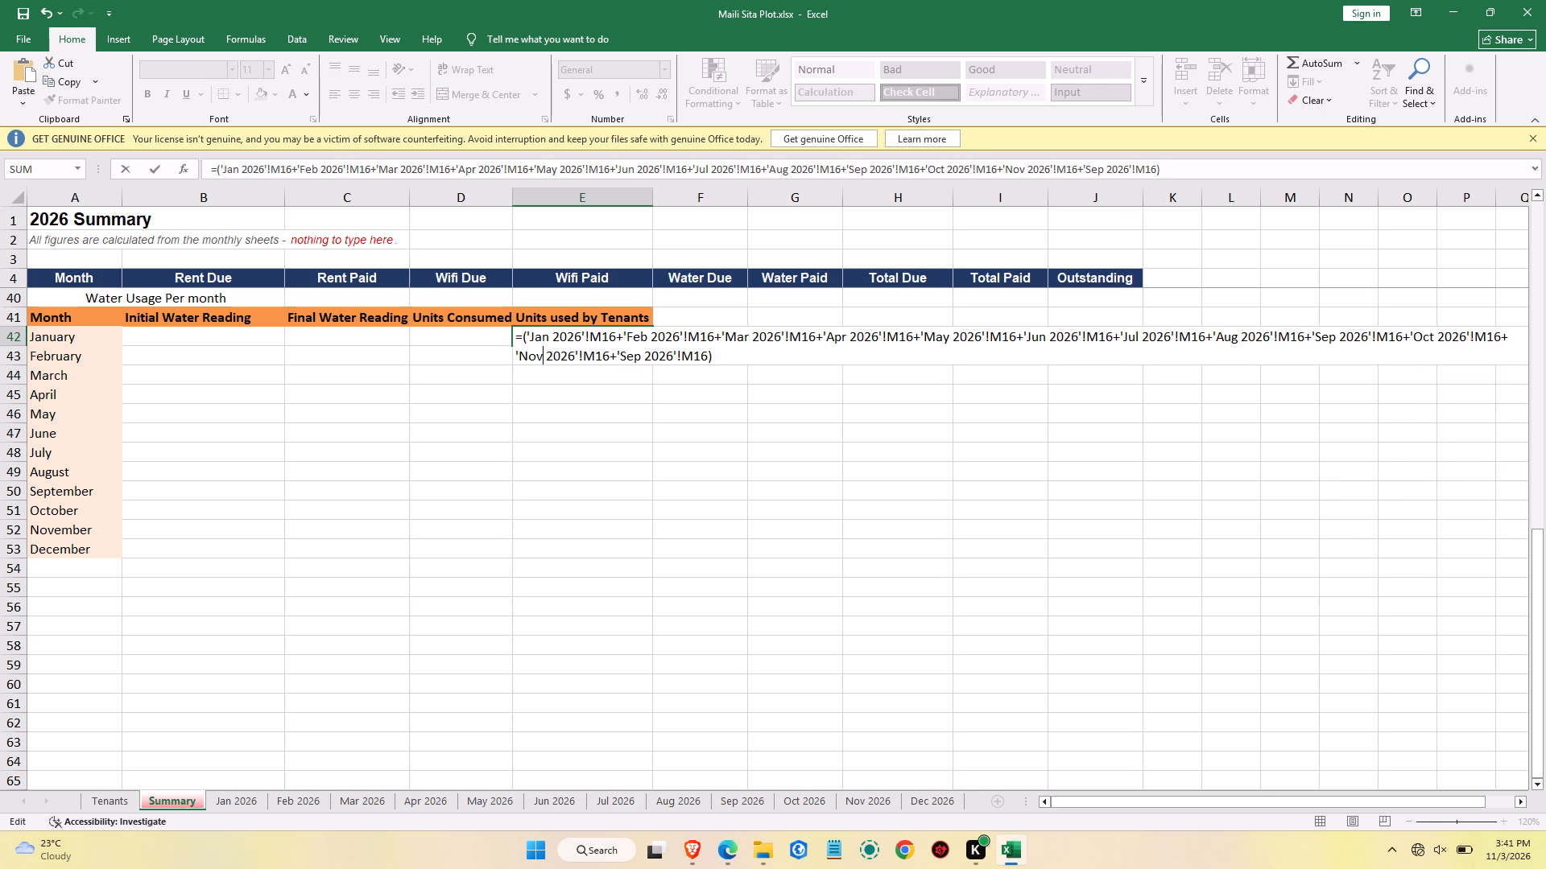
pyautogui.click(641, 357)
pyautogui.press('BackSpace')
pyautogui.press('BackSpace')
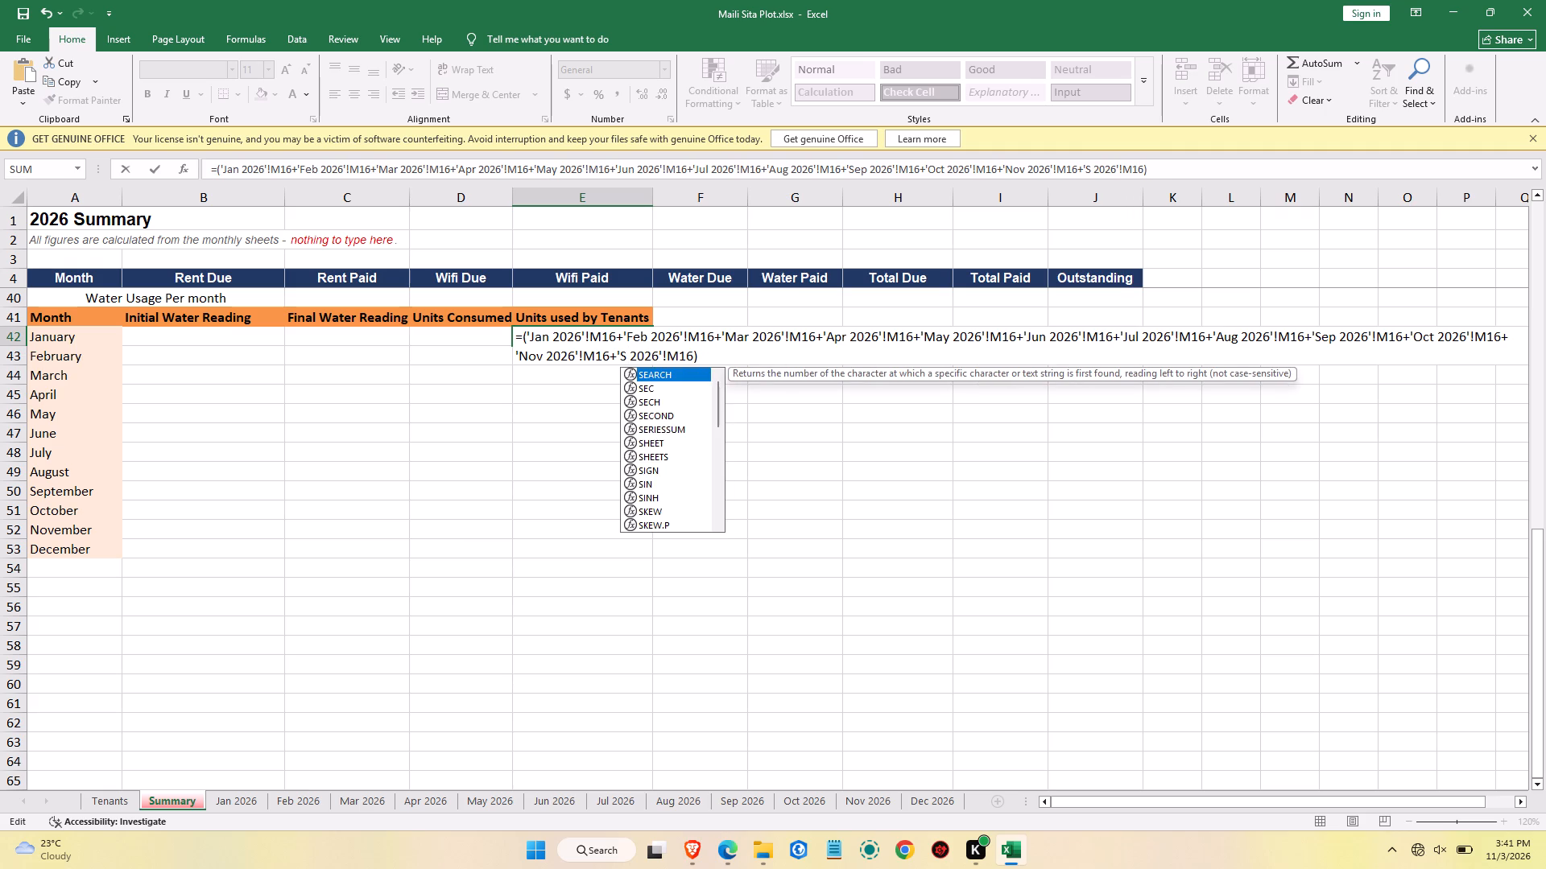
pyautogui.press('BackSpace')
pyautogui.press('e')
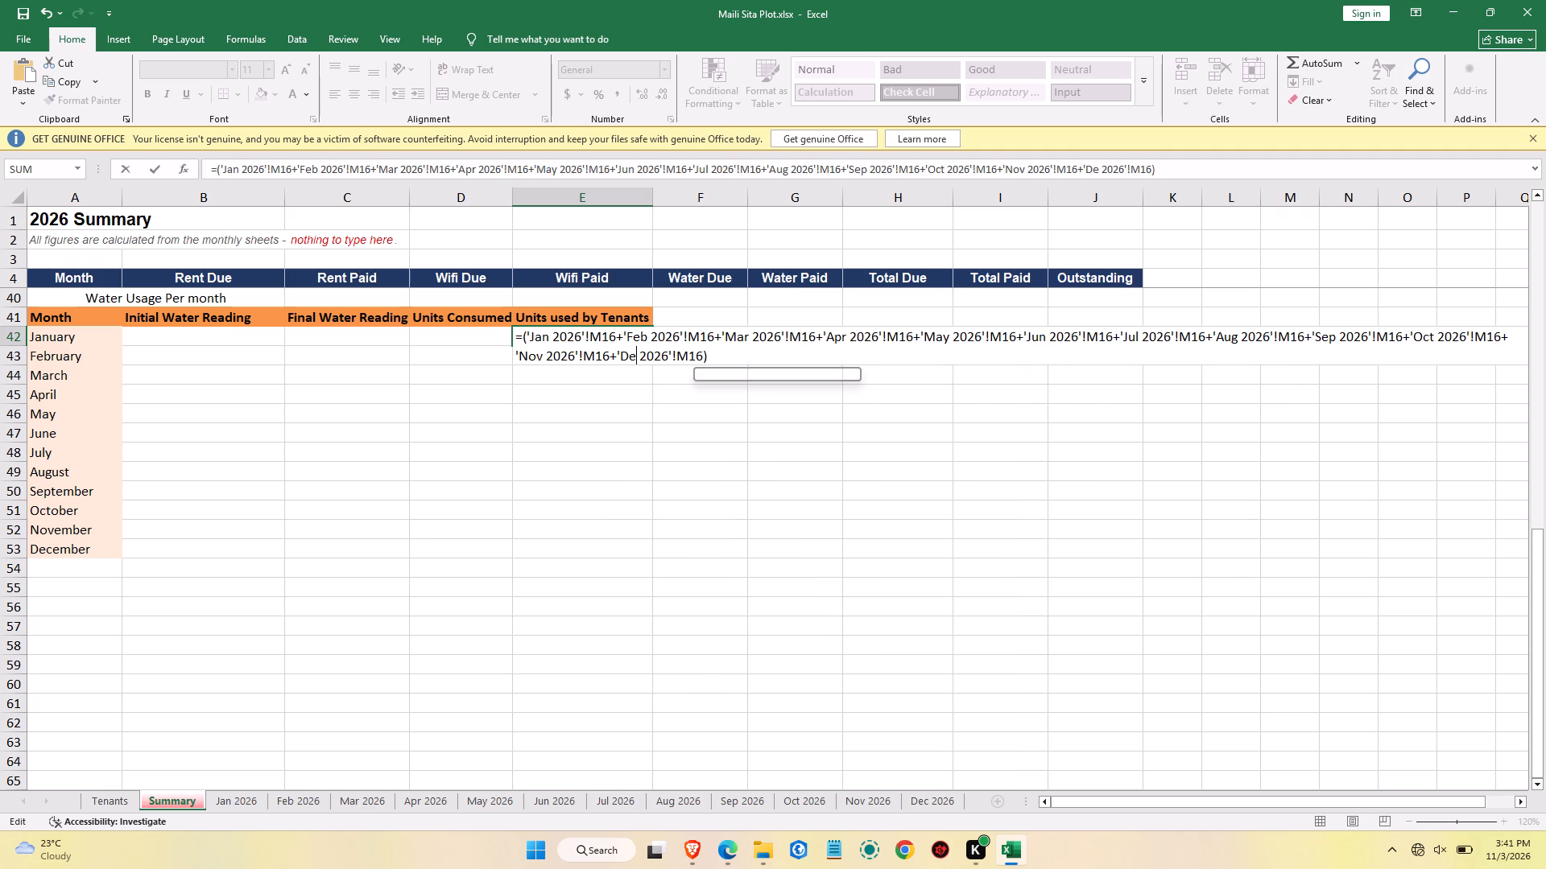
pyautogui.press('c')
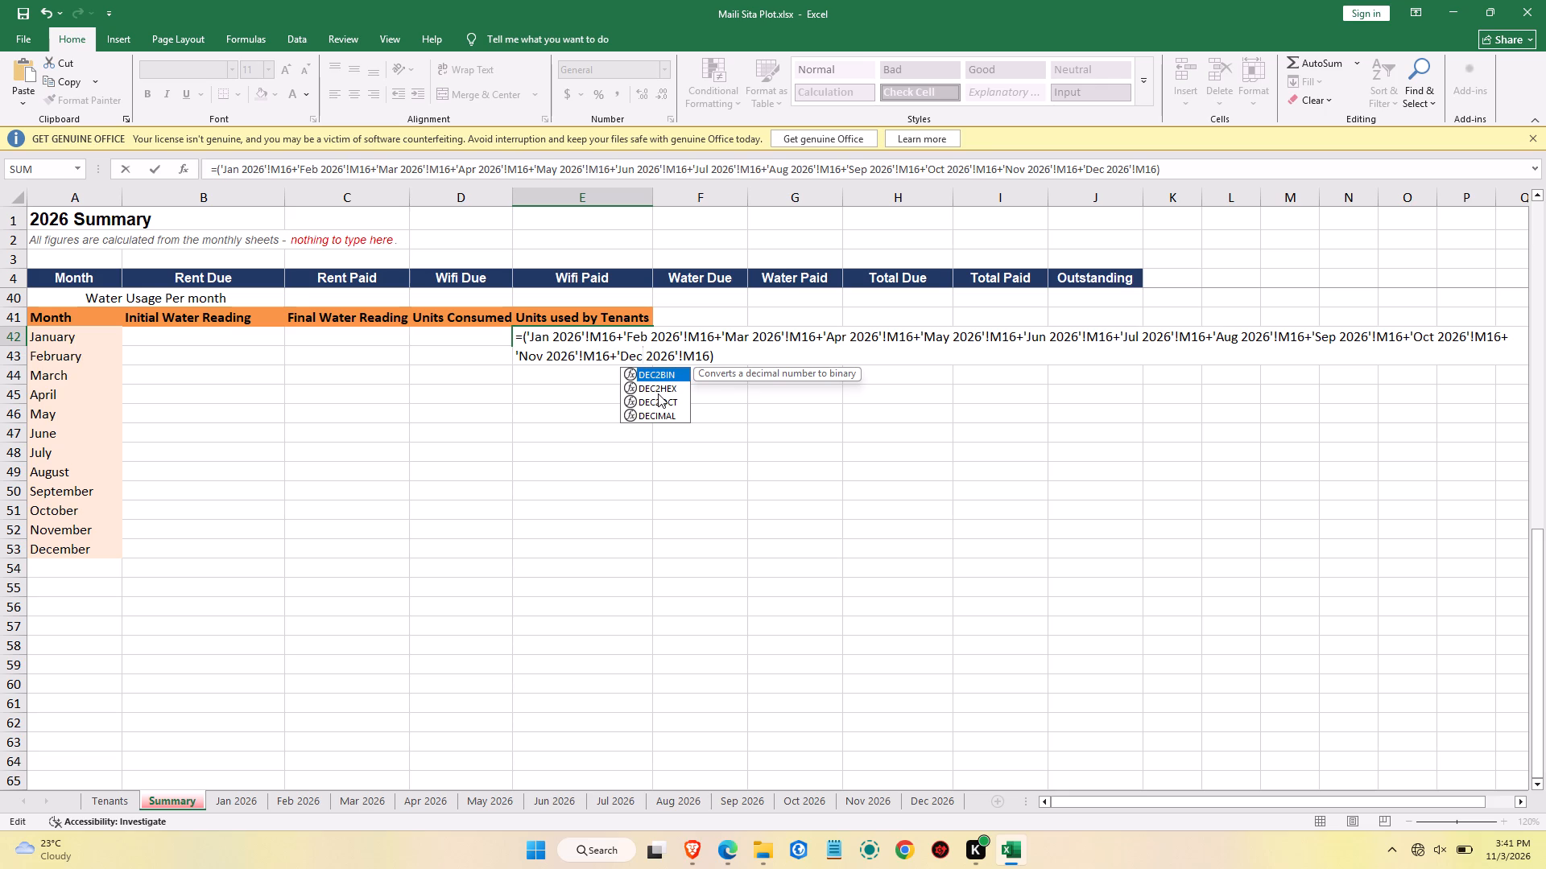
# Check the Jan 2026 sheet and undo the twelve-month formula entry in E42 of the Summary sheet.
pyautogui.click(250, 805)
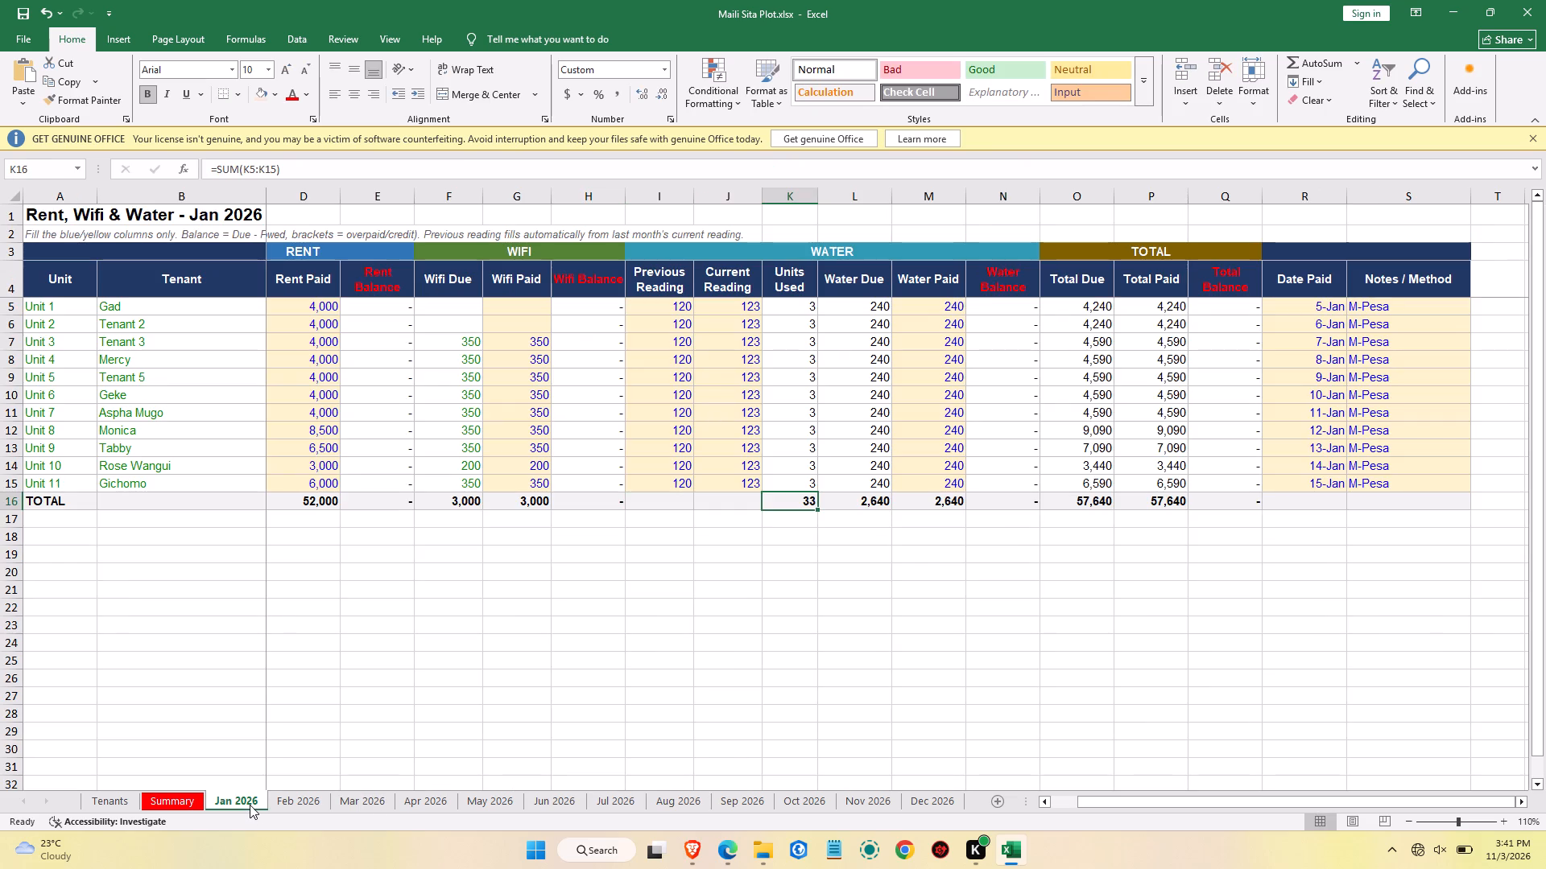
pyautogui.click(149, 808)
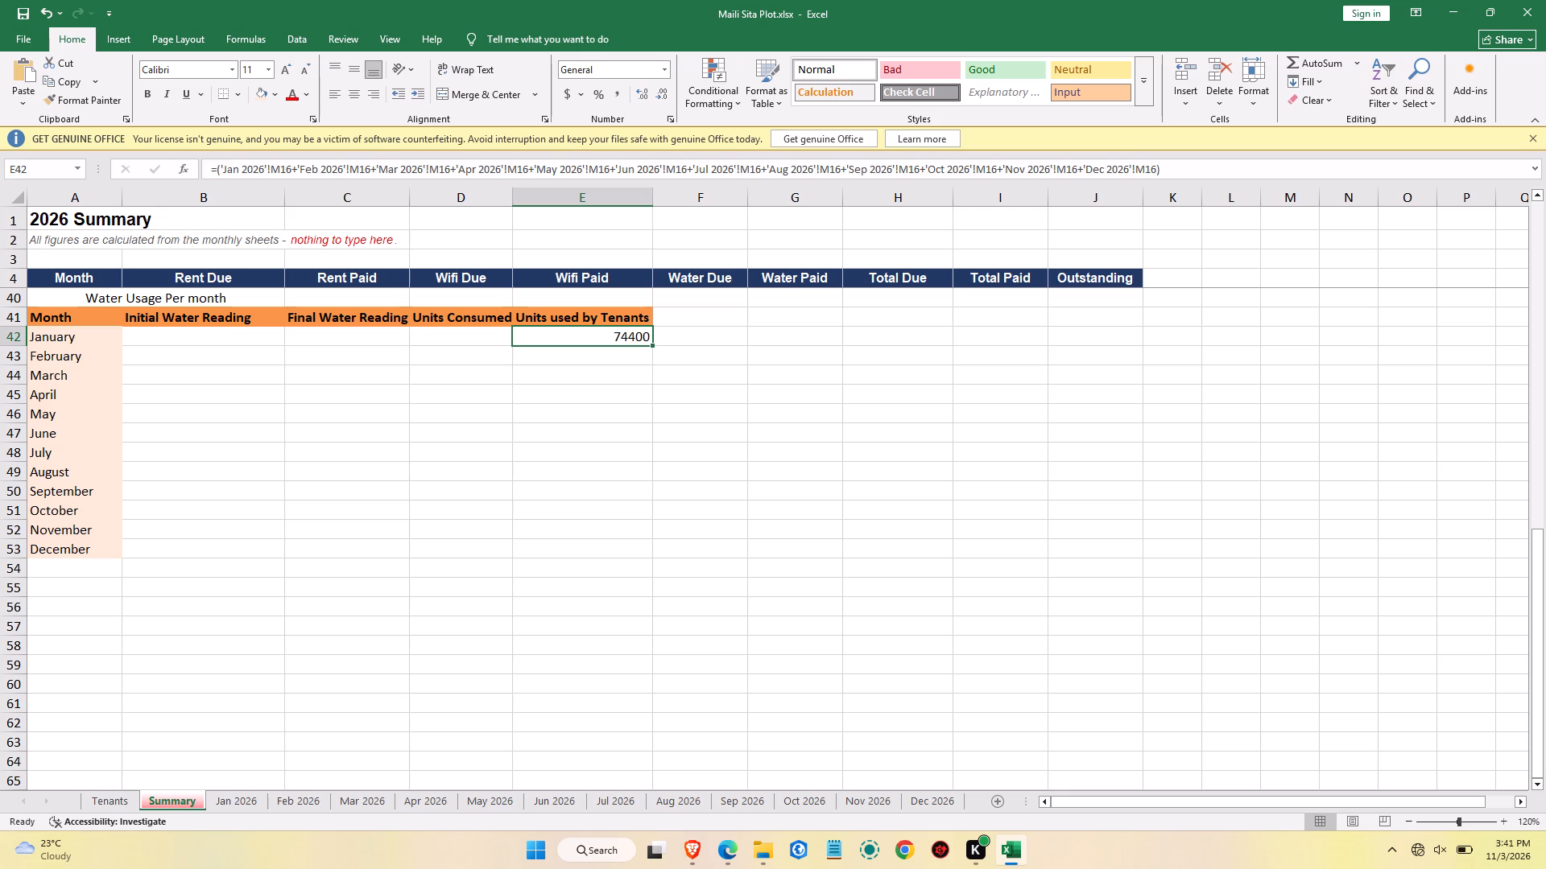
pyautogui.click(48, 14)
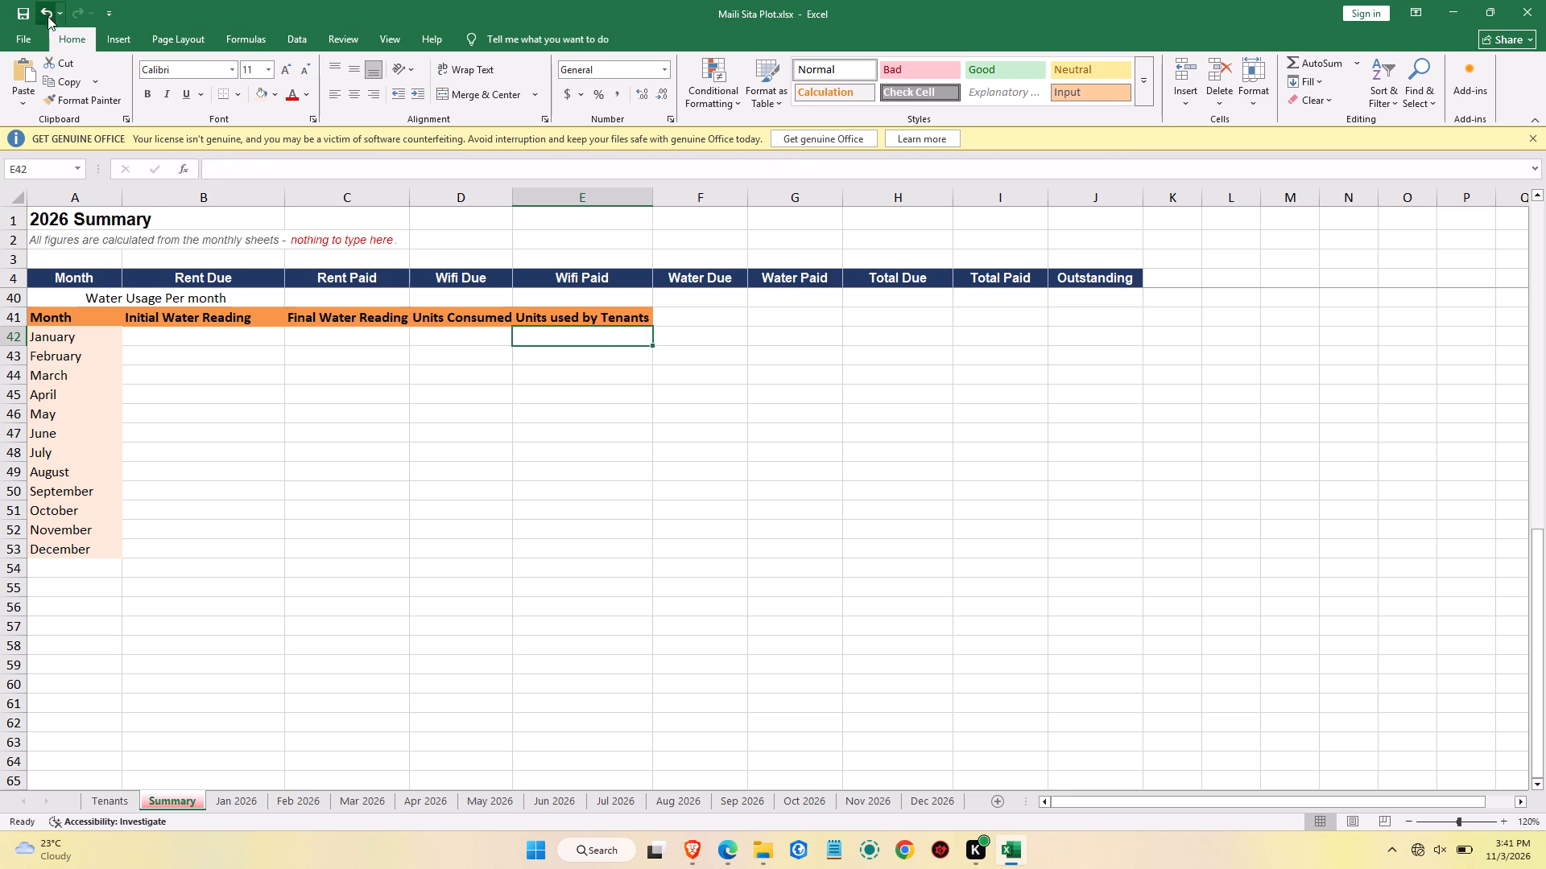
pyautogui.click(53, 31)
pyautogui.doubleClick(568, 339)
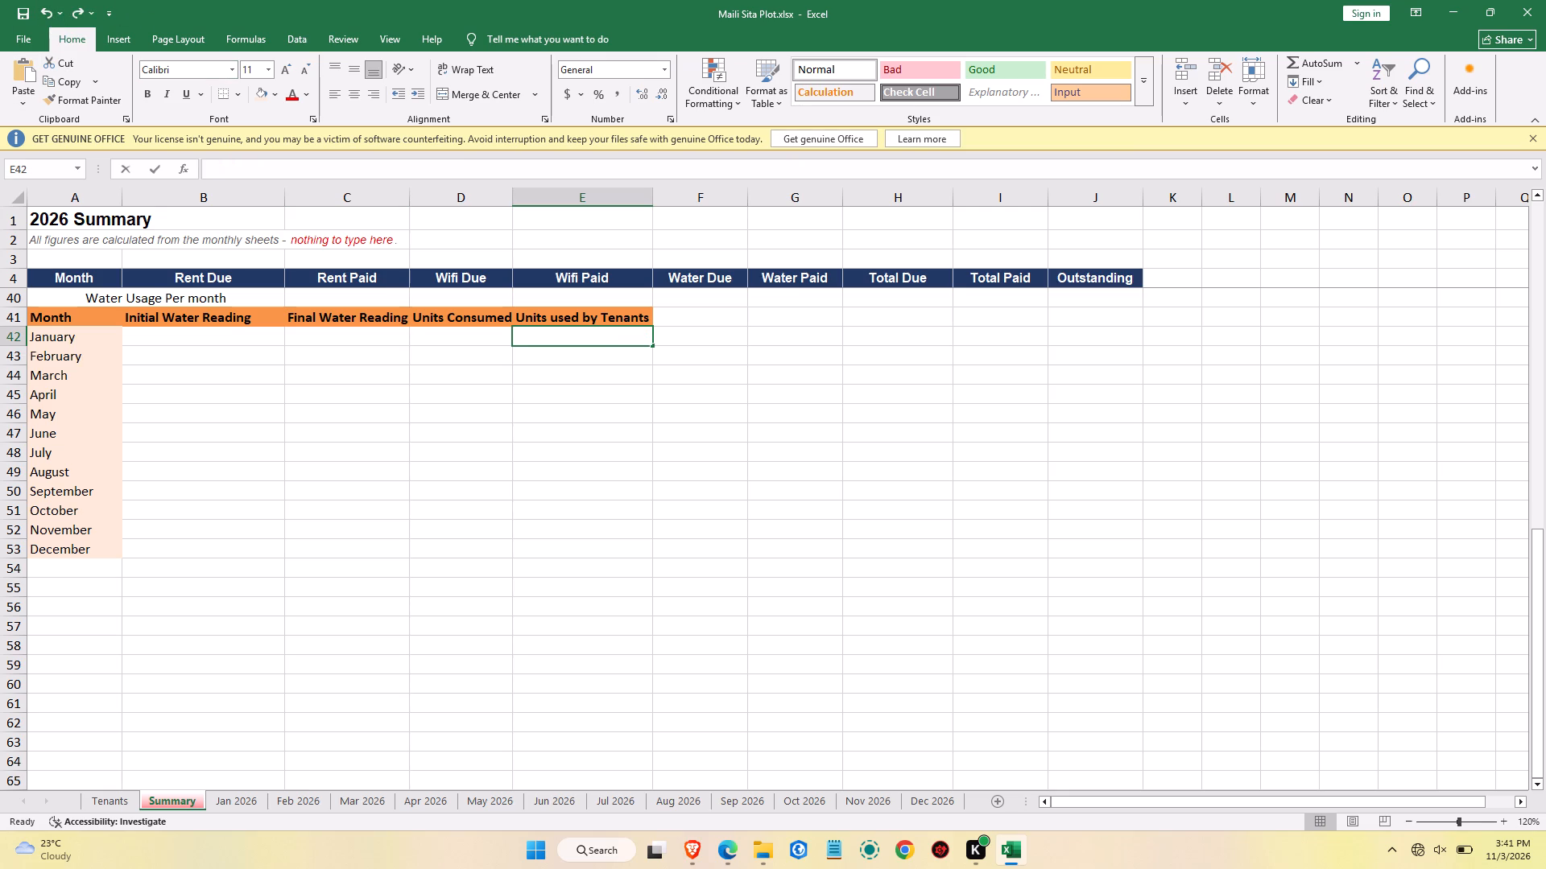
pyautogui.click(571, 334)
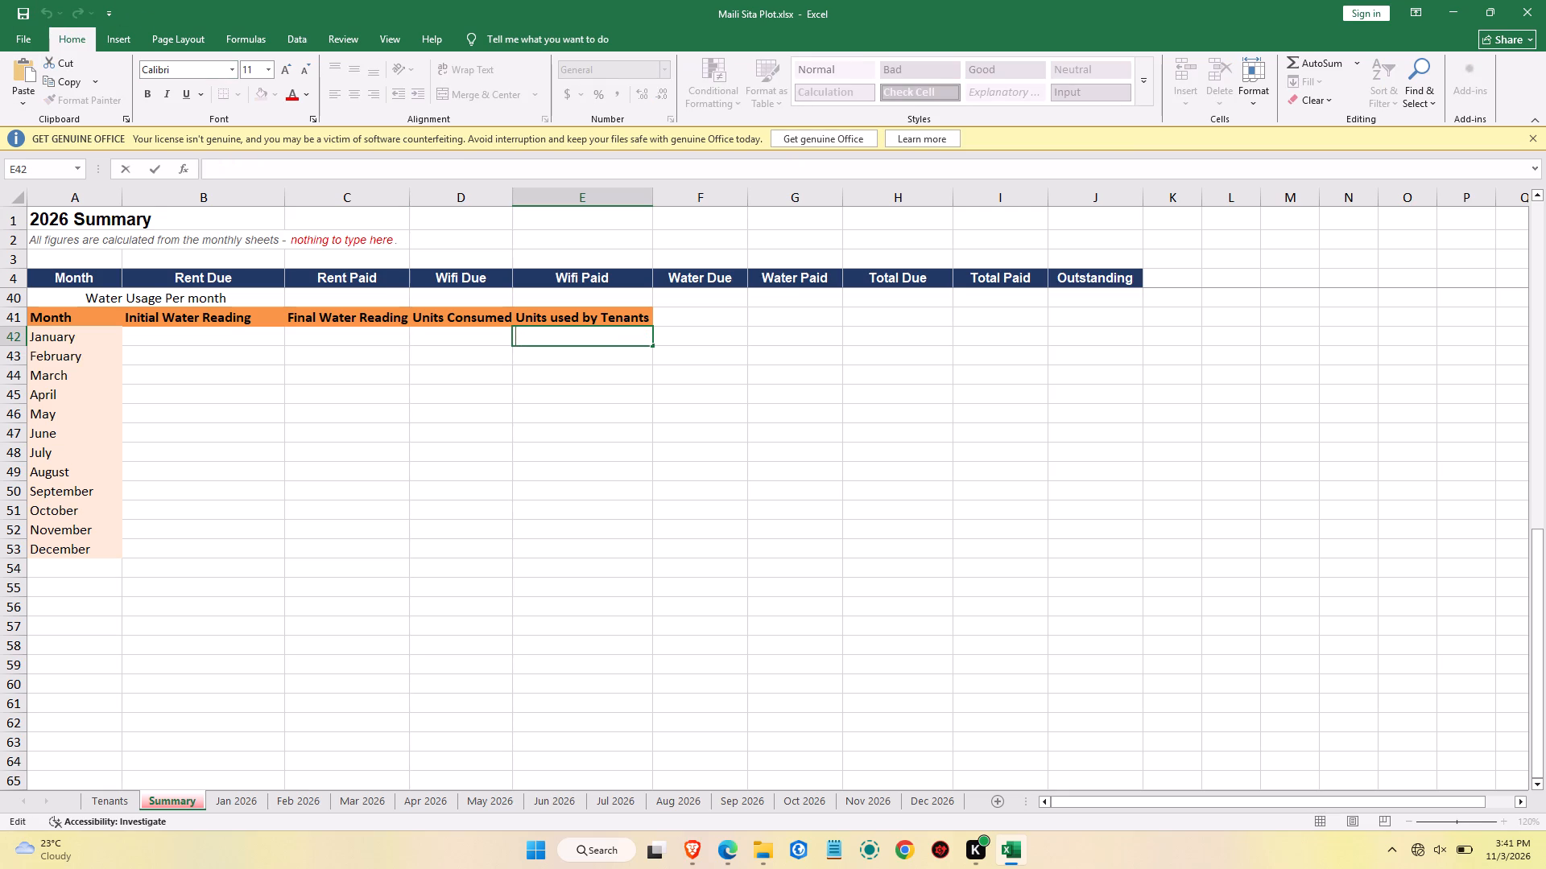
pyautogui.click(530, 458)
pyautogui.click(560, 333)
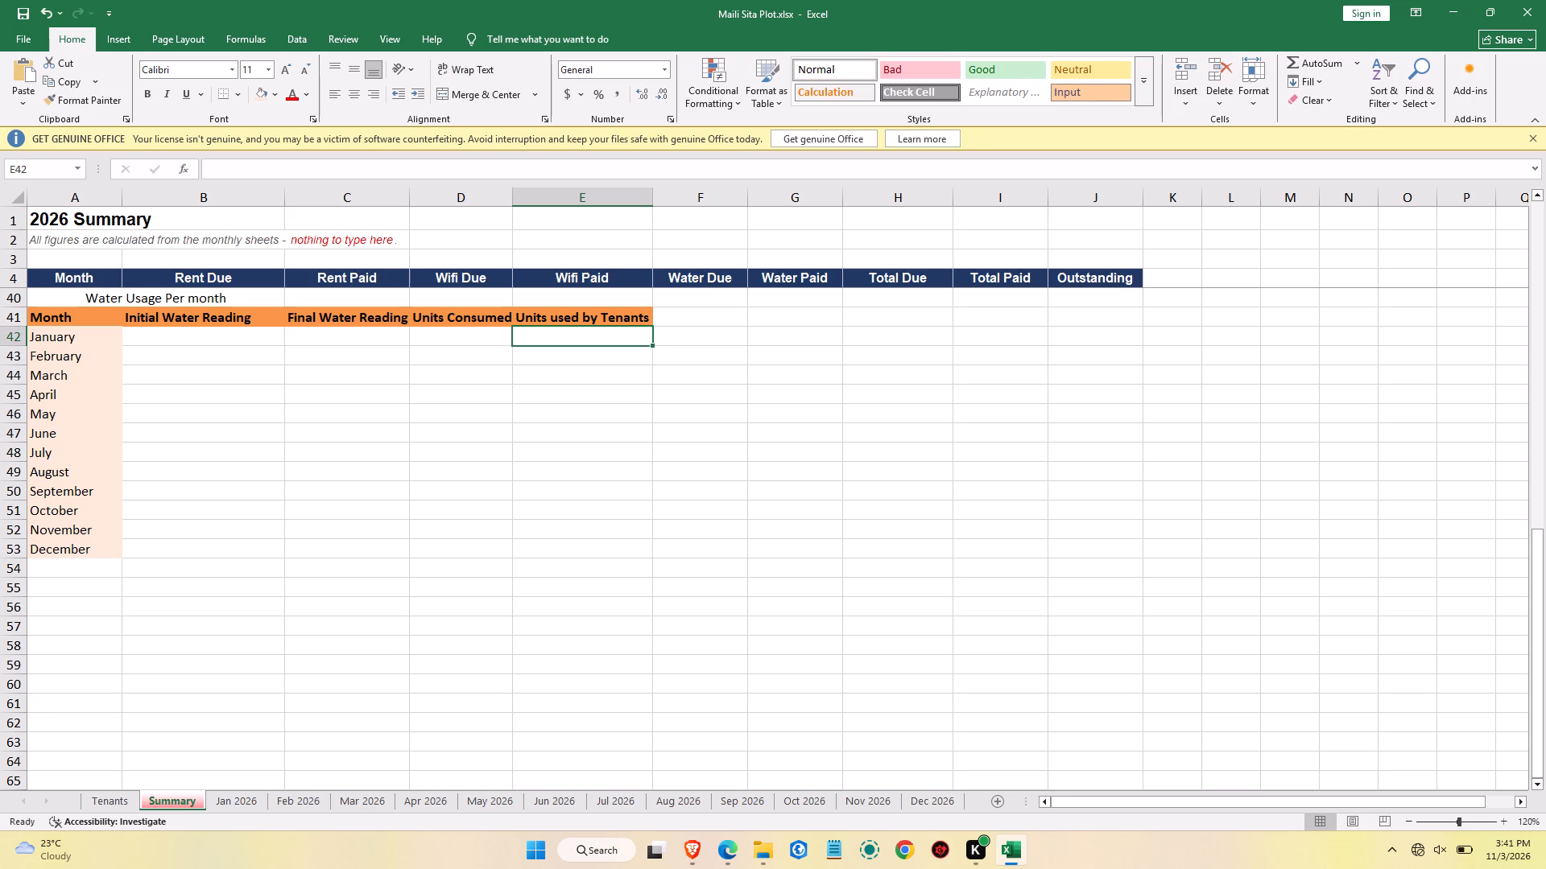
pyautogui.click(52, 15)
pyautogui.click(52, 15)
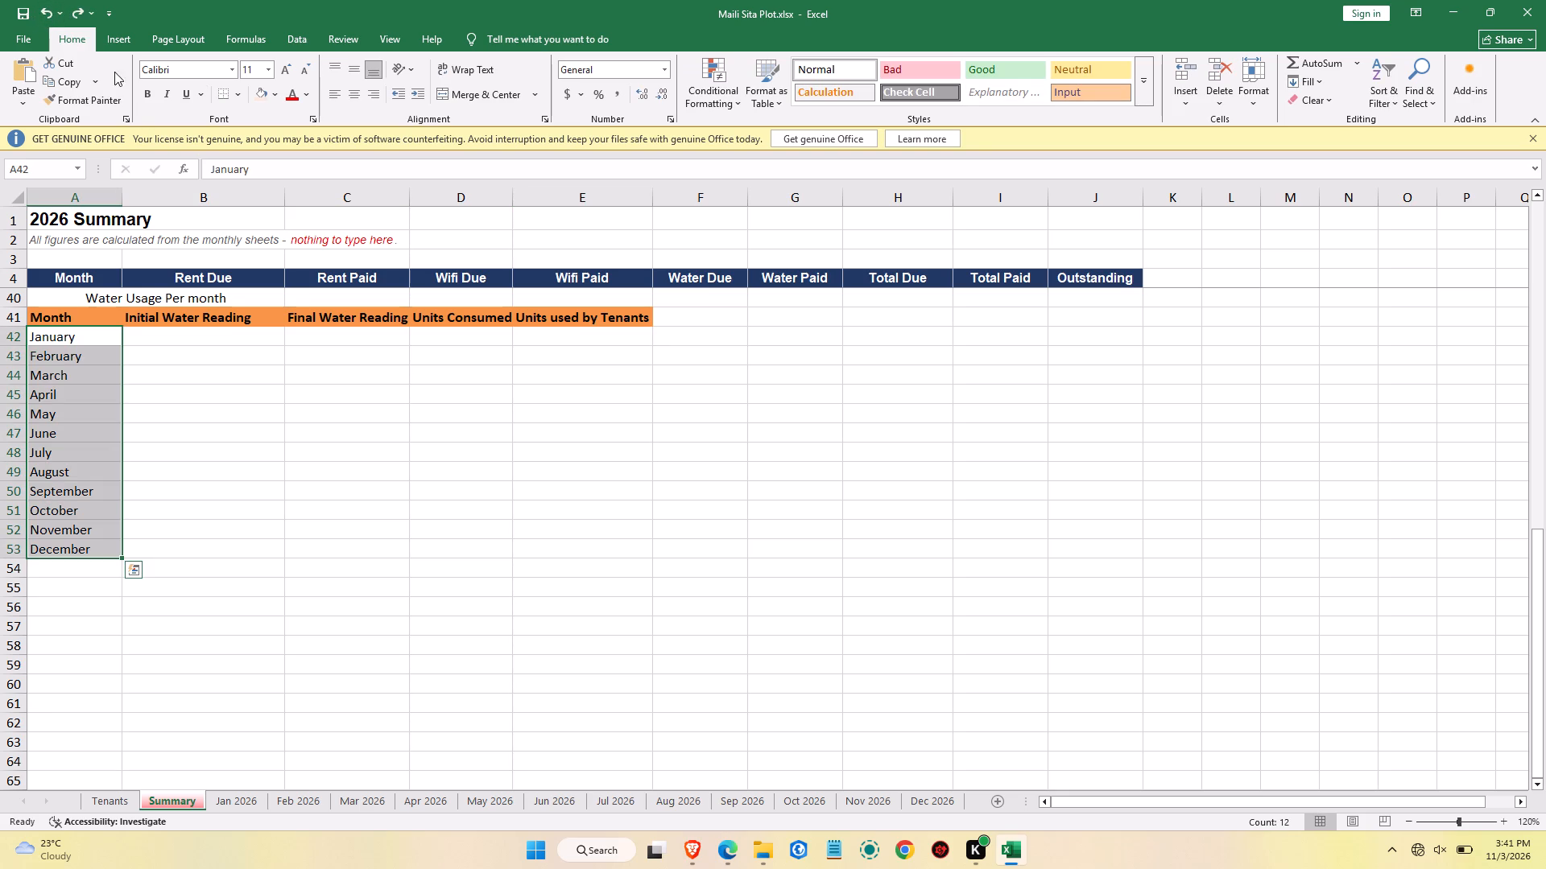
# Redo the undone changes to the water usage table, including the light orange shading of month names in A42:A53.
pyautogui.doubleClick(78, 16)
pyautogui.click(78, 16)
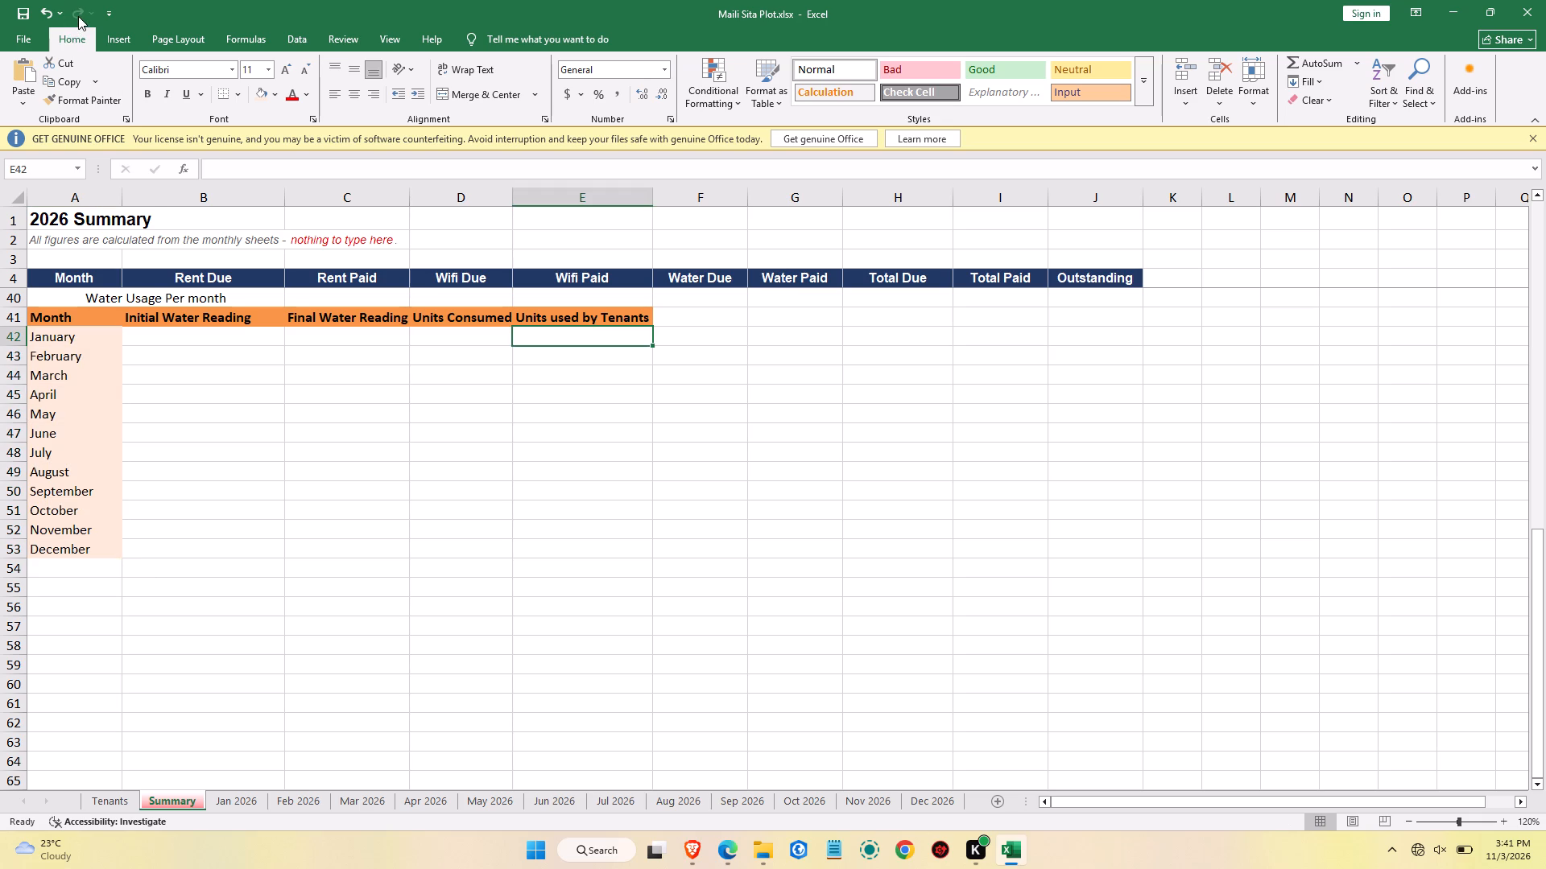
pyautogui.click(78, 16)
pyautogui.click(78, 16)
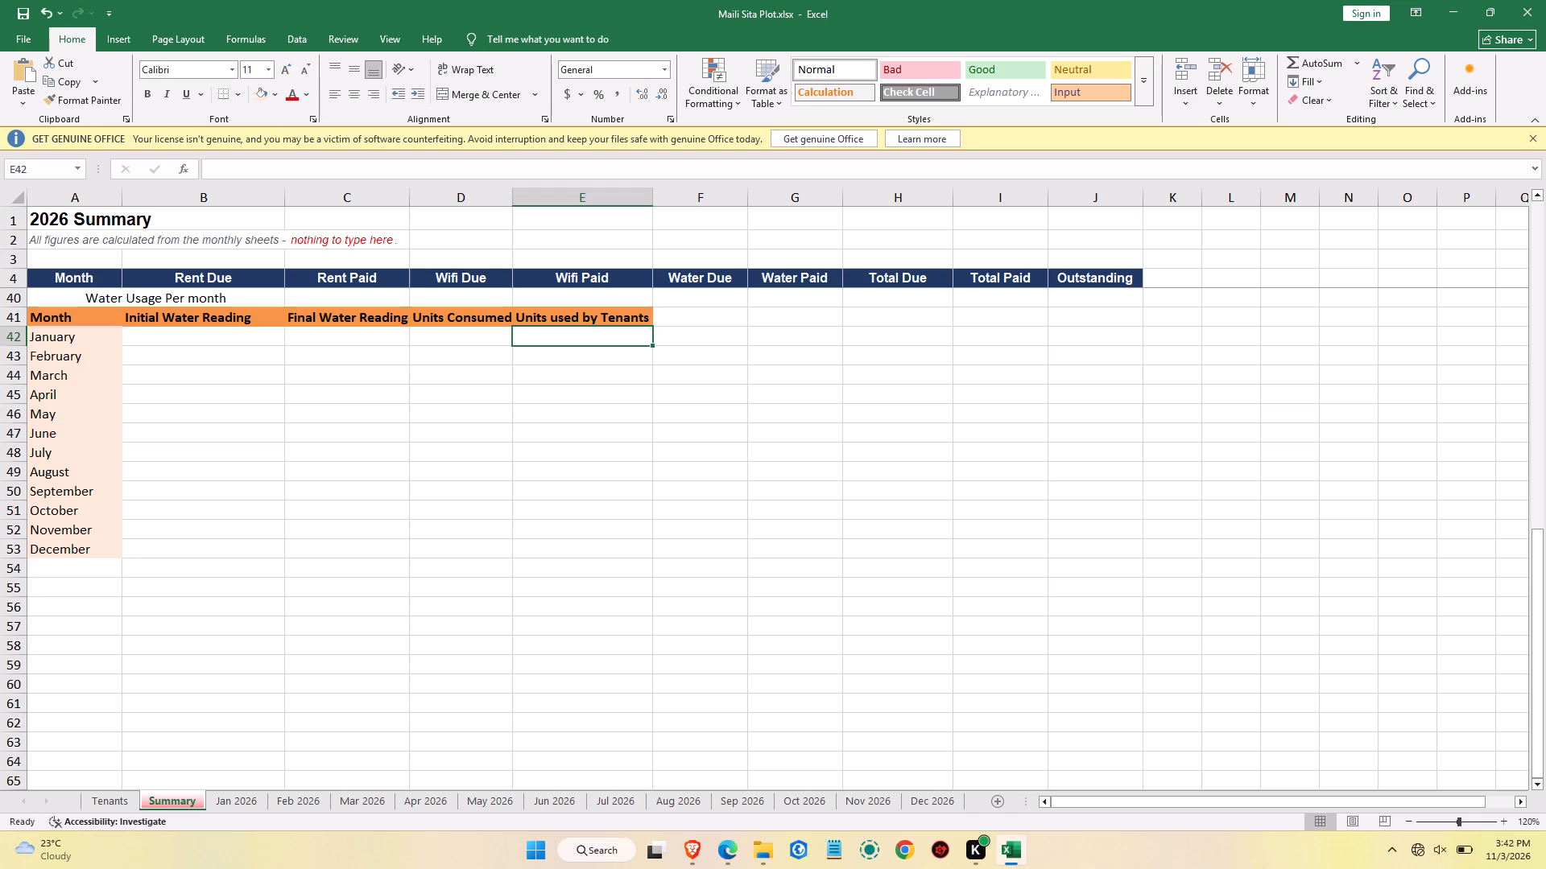
# Start a formula in E42, January's Units used by Tenants, pasting the copied reference to give =('Sep 2026'!M16), and open its month name for editing.
pyautogui.doubleClick(560, 336)
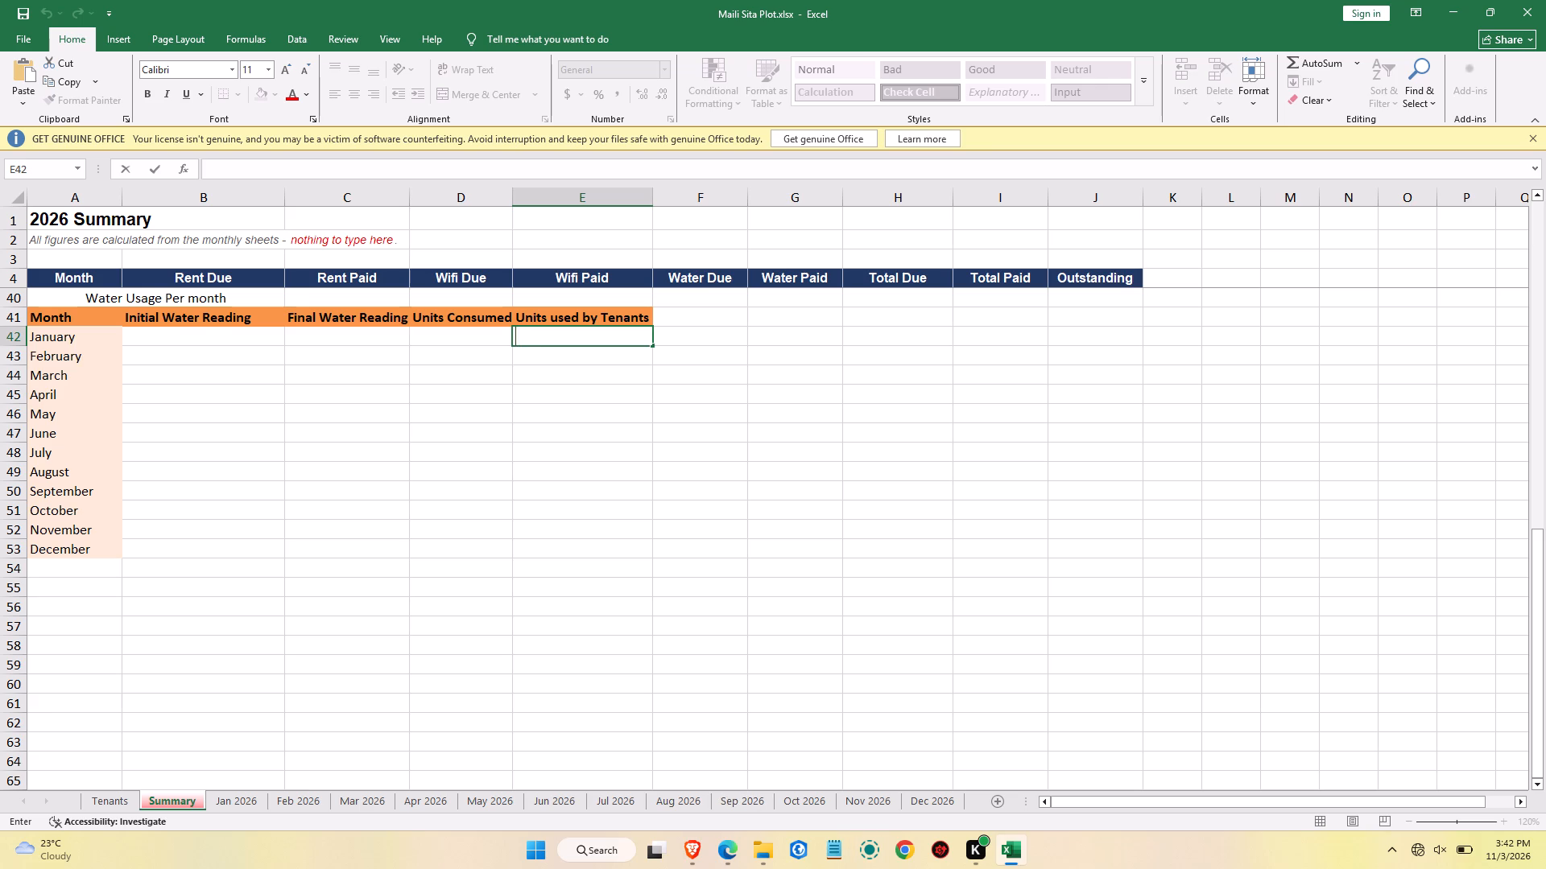
pyautogui.scroll(2, 609, 639)
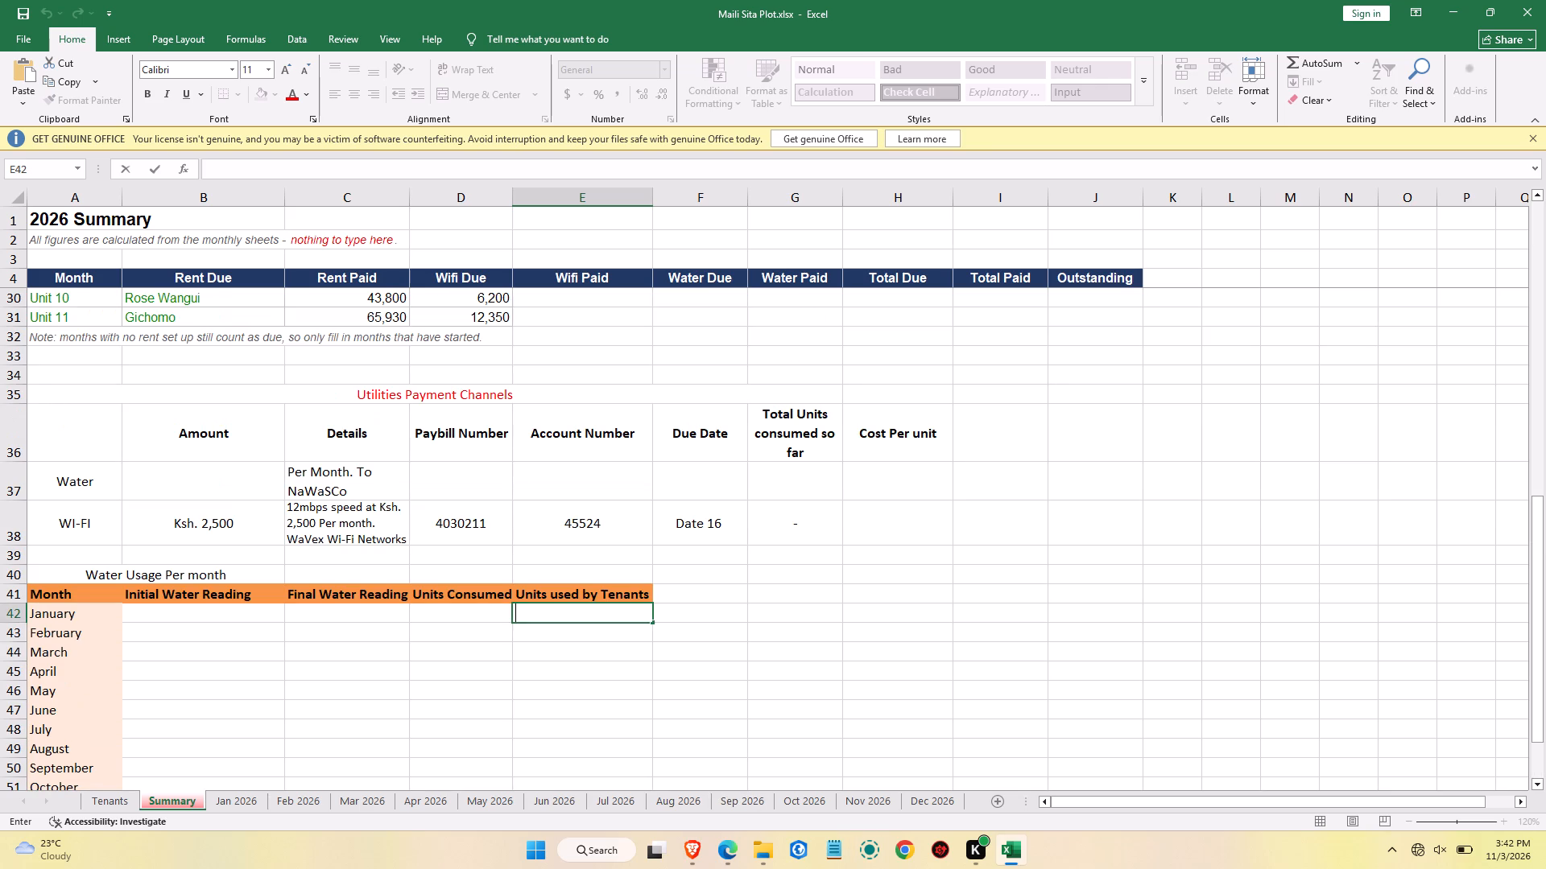
pyautogui.scroll(-1, 609, 639)
pyautogui.scroll(1, 609, 639)
pyautogui.scroll(-1, 609, 639)
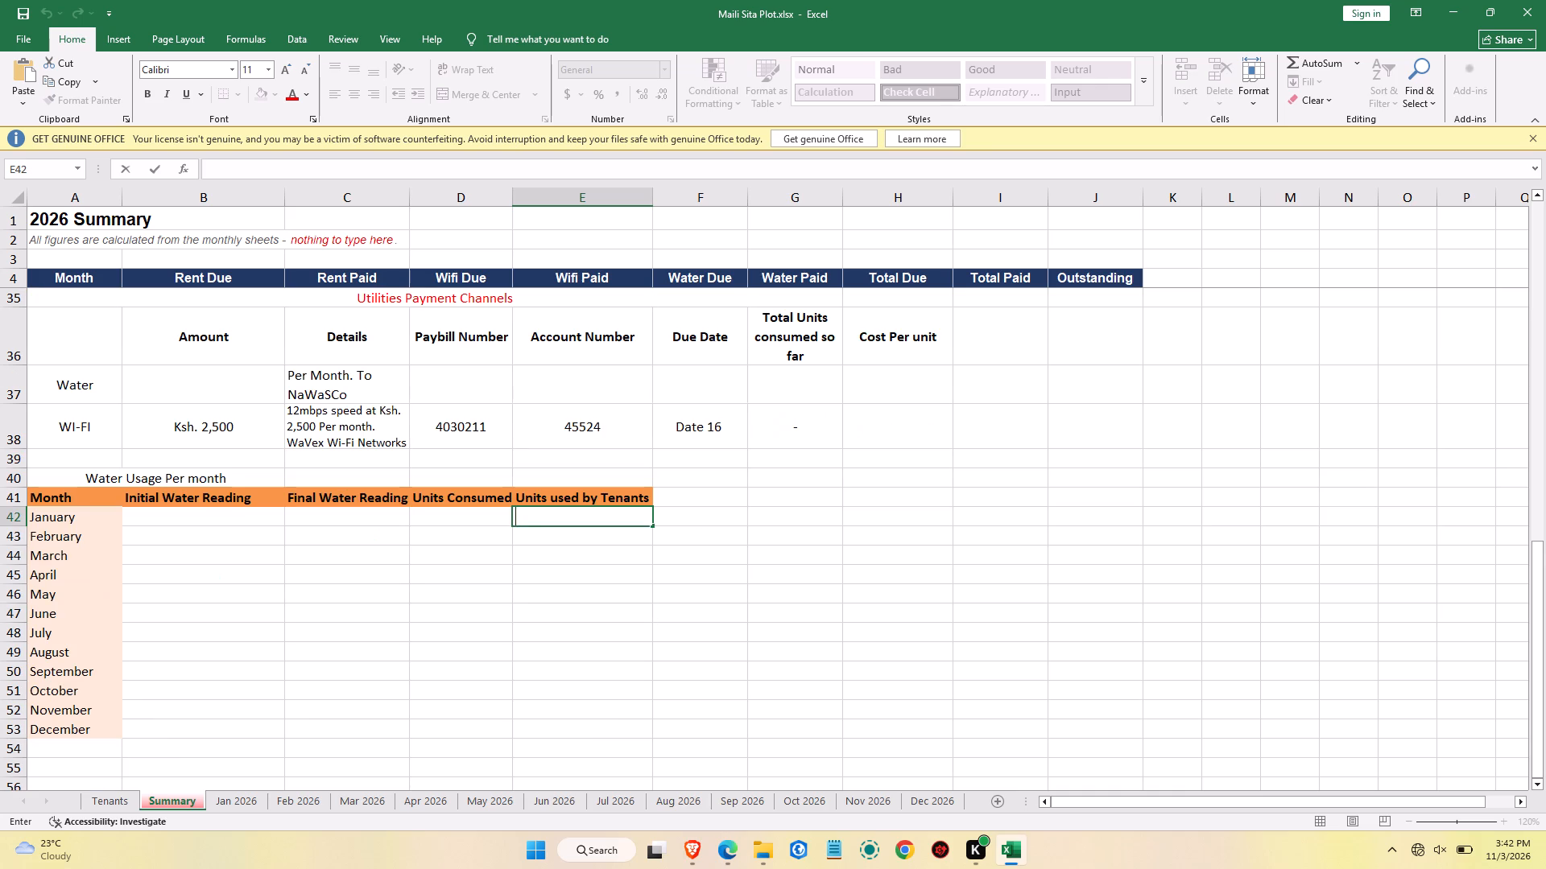
pyautogui.press('=')
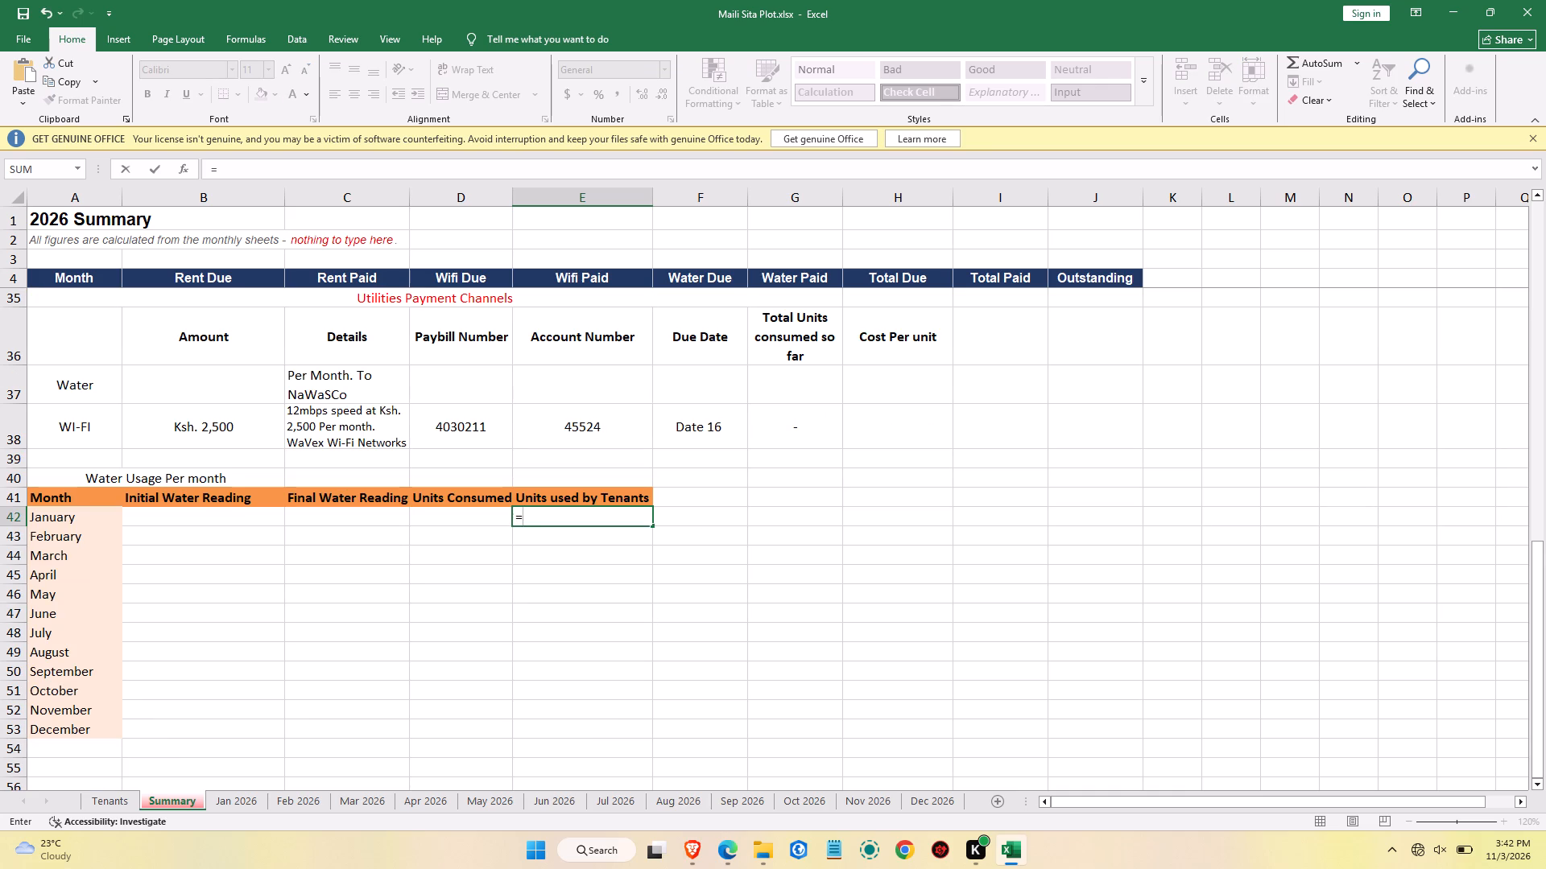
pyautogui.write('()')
pyautogui.click(526, 516)
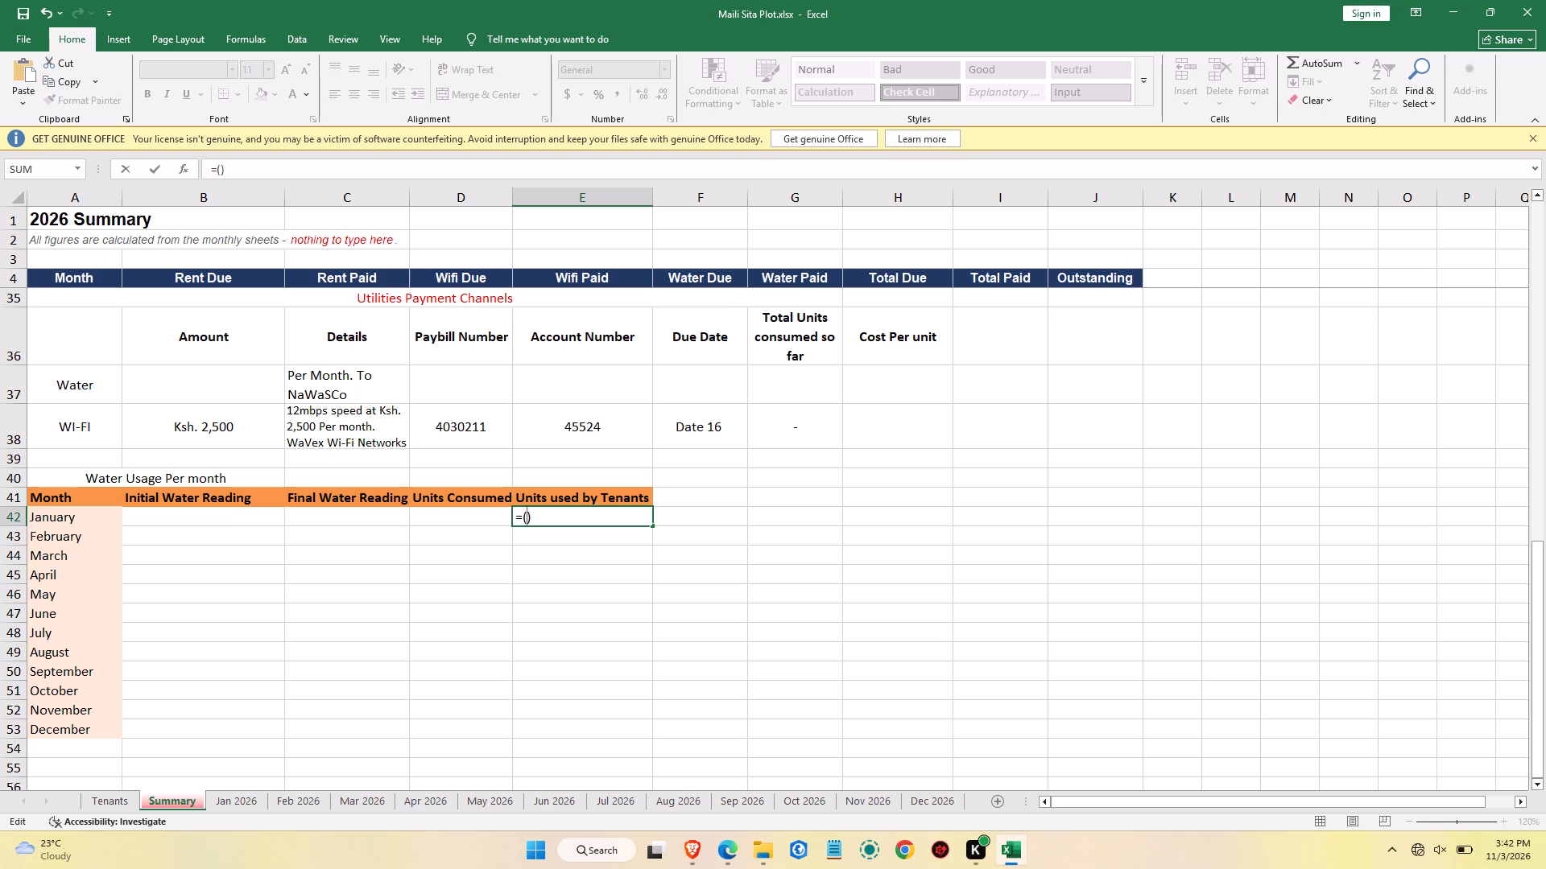
pyautogui.hotkey('ctrl', 'v')
pyautogui.click(549, 517)
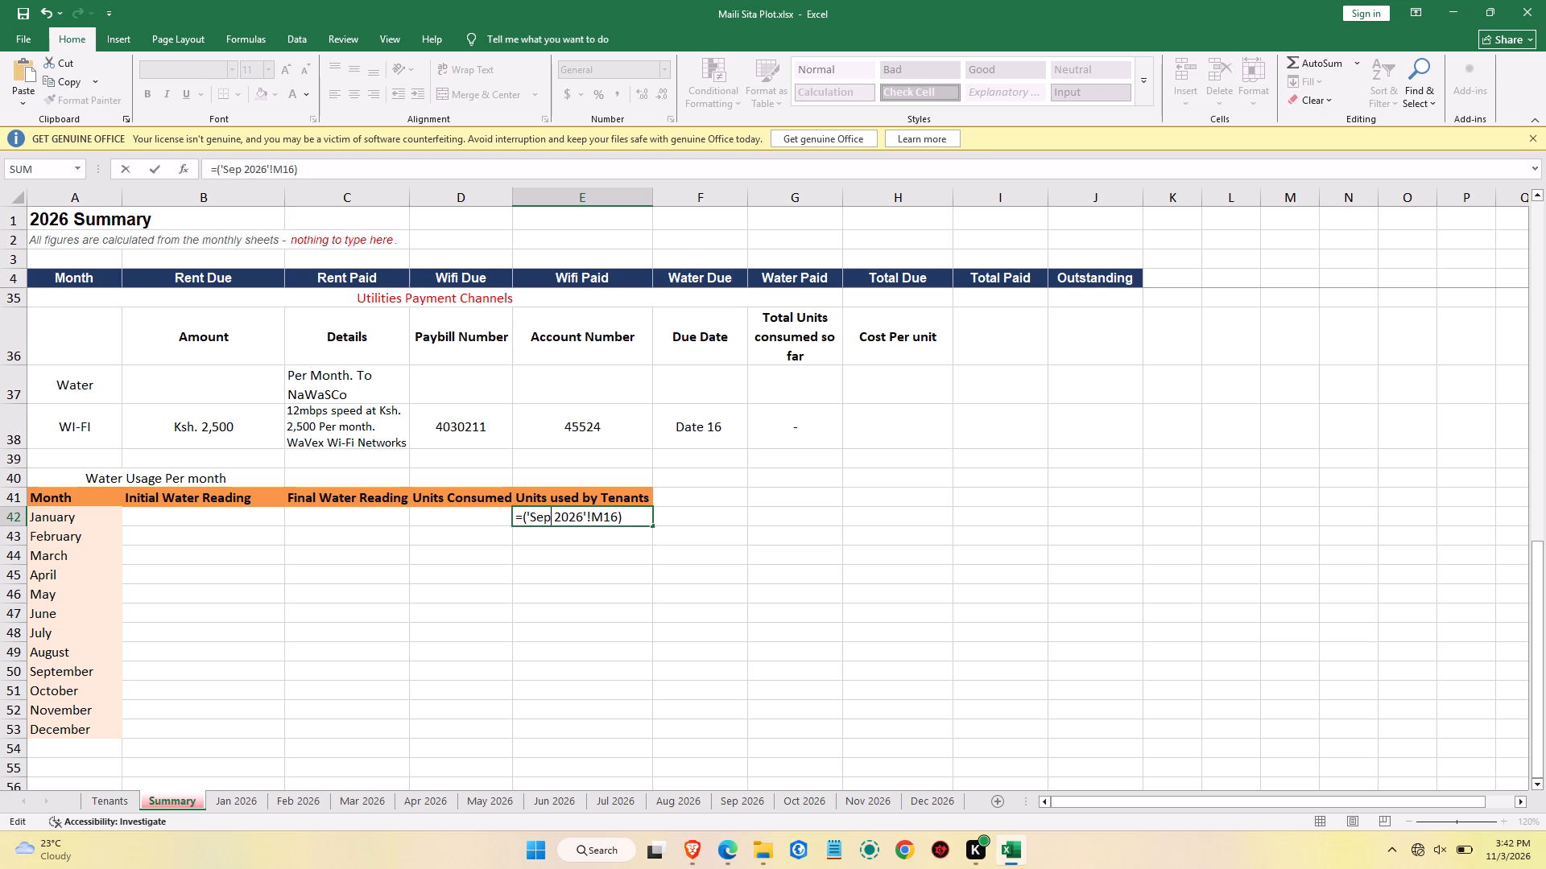
# Change the sheet name in E42's single-reference formula to Jan 2026 and enter the formula.
pyautogui.press('BackSpace')
pyautogui.press('BackSpace')
pyautogui.press('BackSpace')
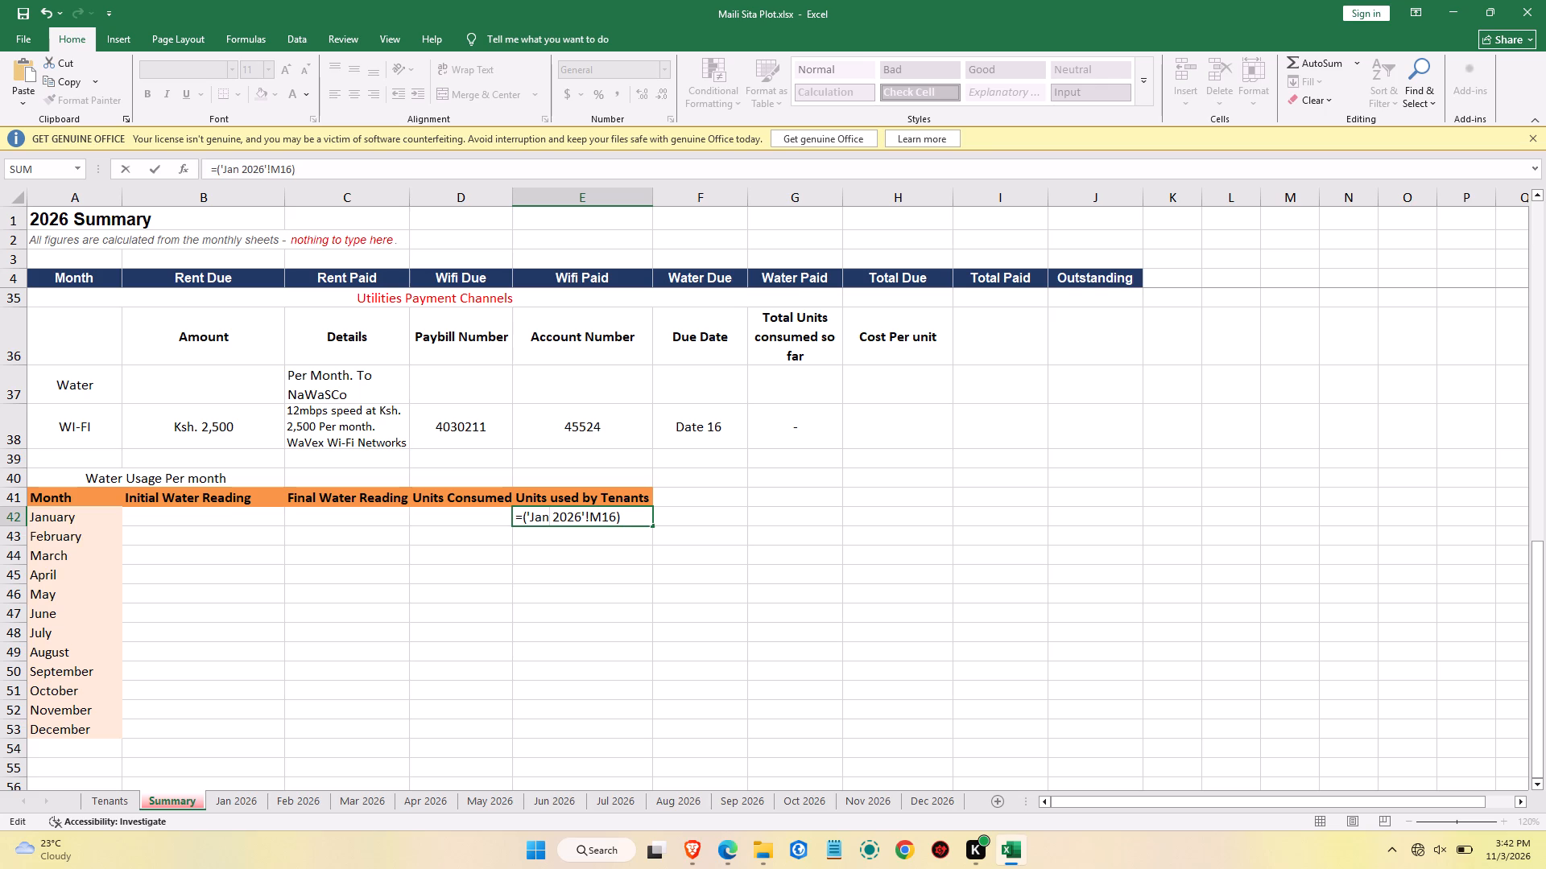
pyautogui.click(598, 517)
pyautogui.press('Return')
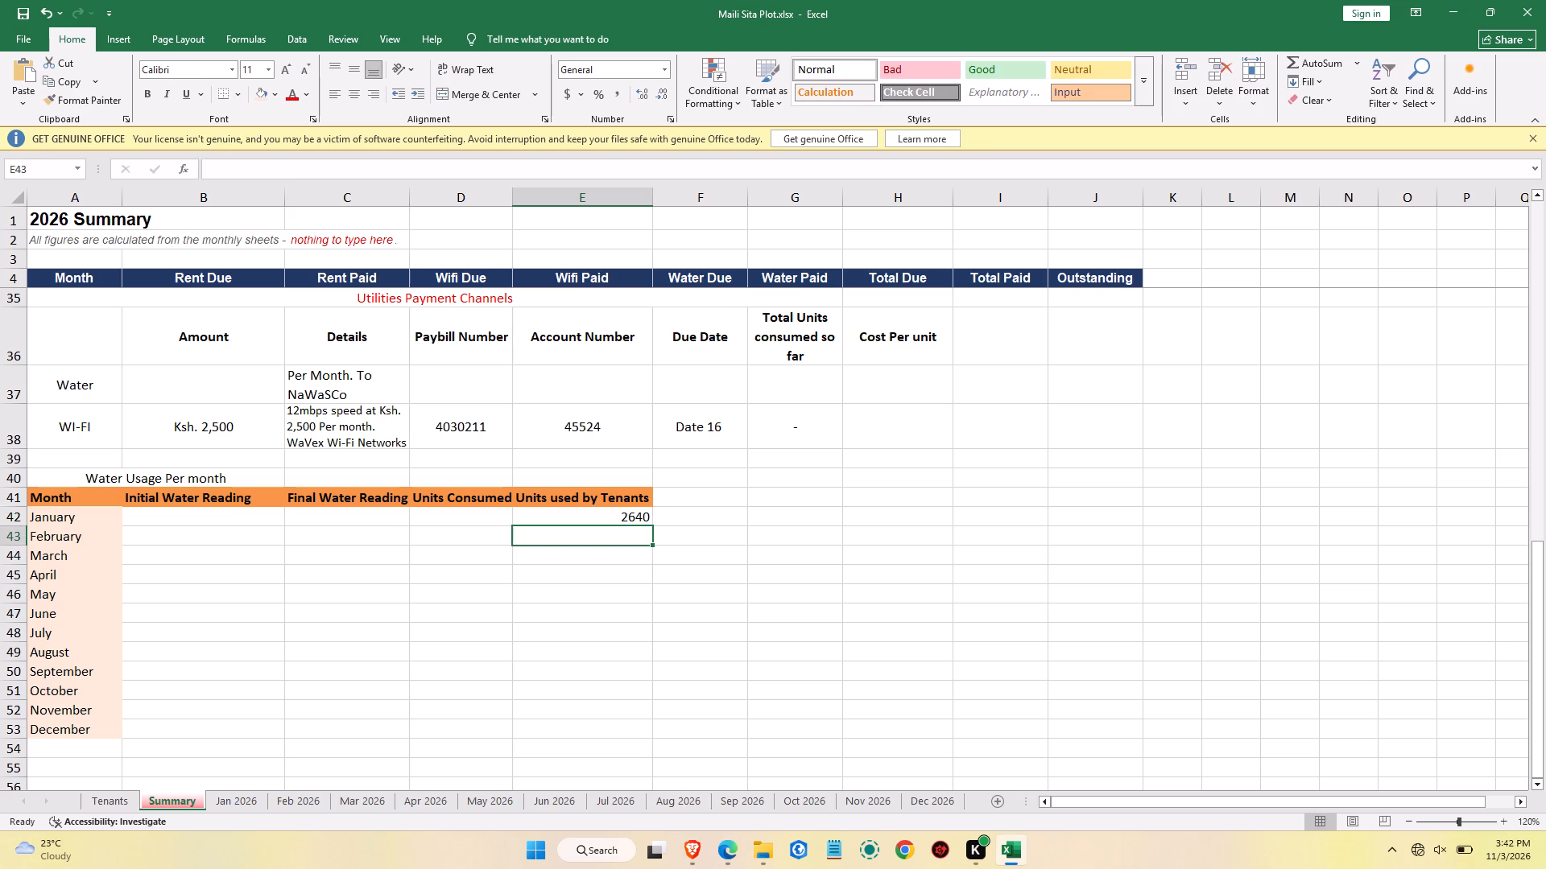
# Change the cell reference in E42's Jan 2026 formula to K16.
pyautogui.doubleClick(627, 515)
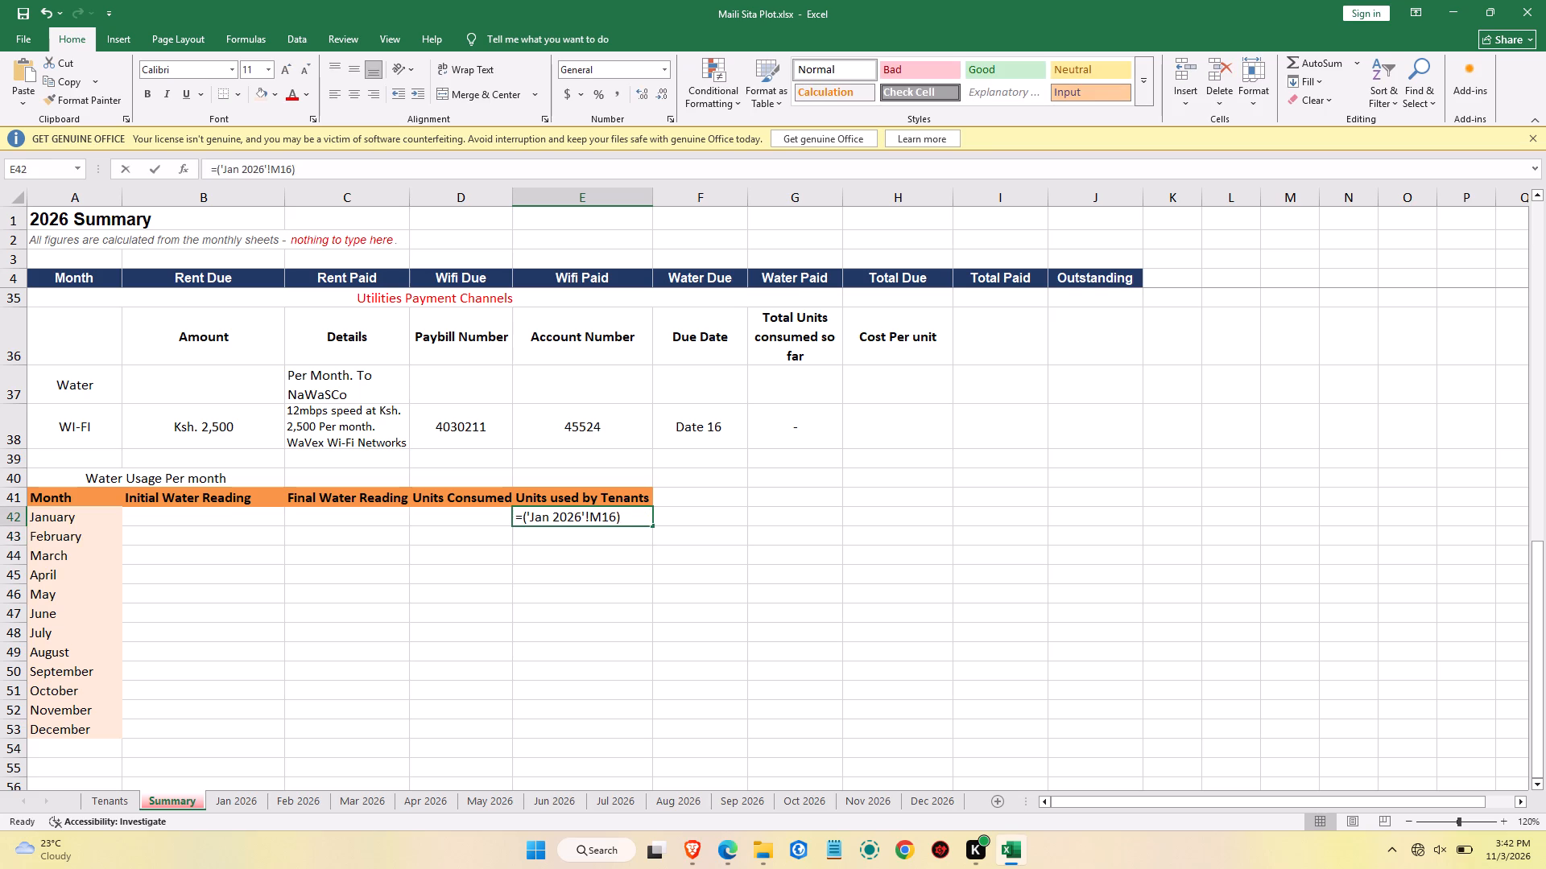
pyautogui.click(600, 517)
pyautogui.press('BackSpace')
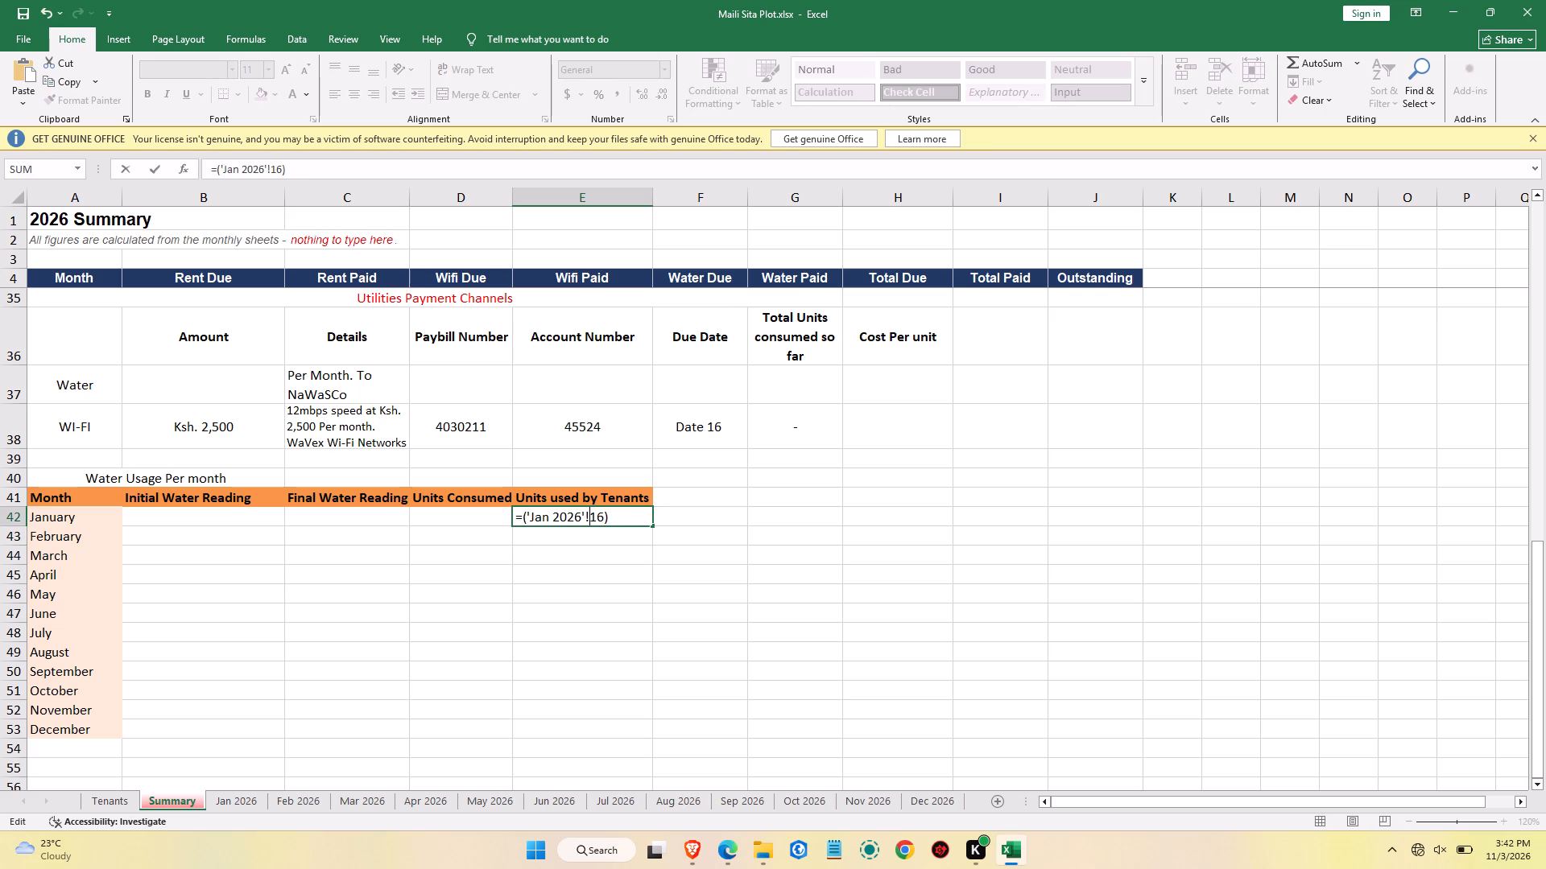
# Append + 'Feb 2026'!K16 to E42's formula, adapting the pasted 'Sep 2026'!M16 reference.
pyautogui.click(622, 516)
pyautogui.press('space')
pyautogui.hotkey('shift', '+')
pyautogui.press('space')
pyautogui.hotkey('ctrl', 'v')
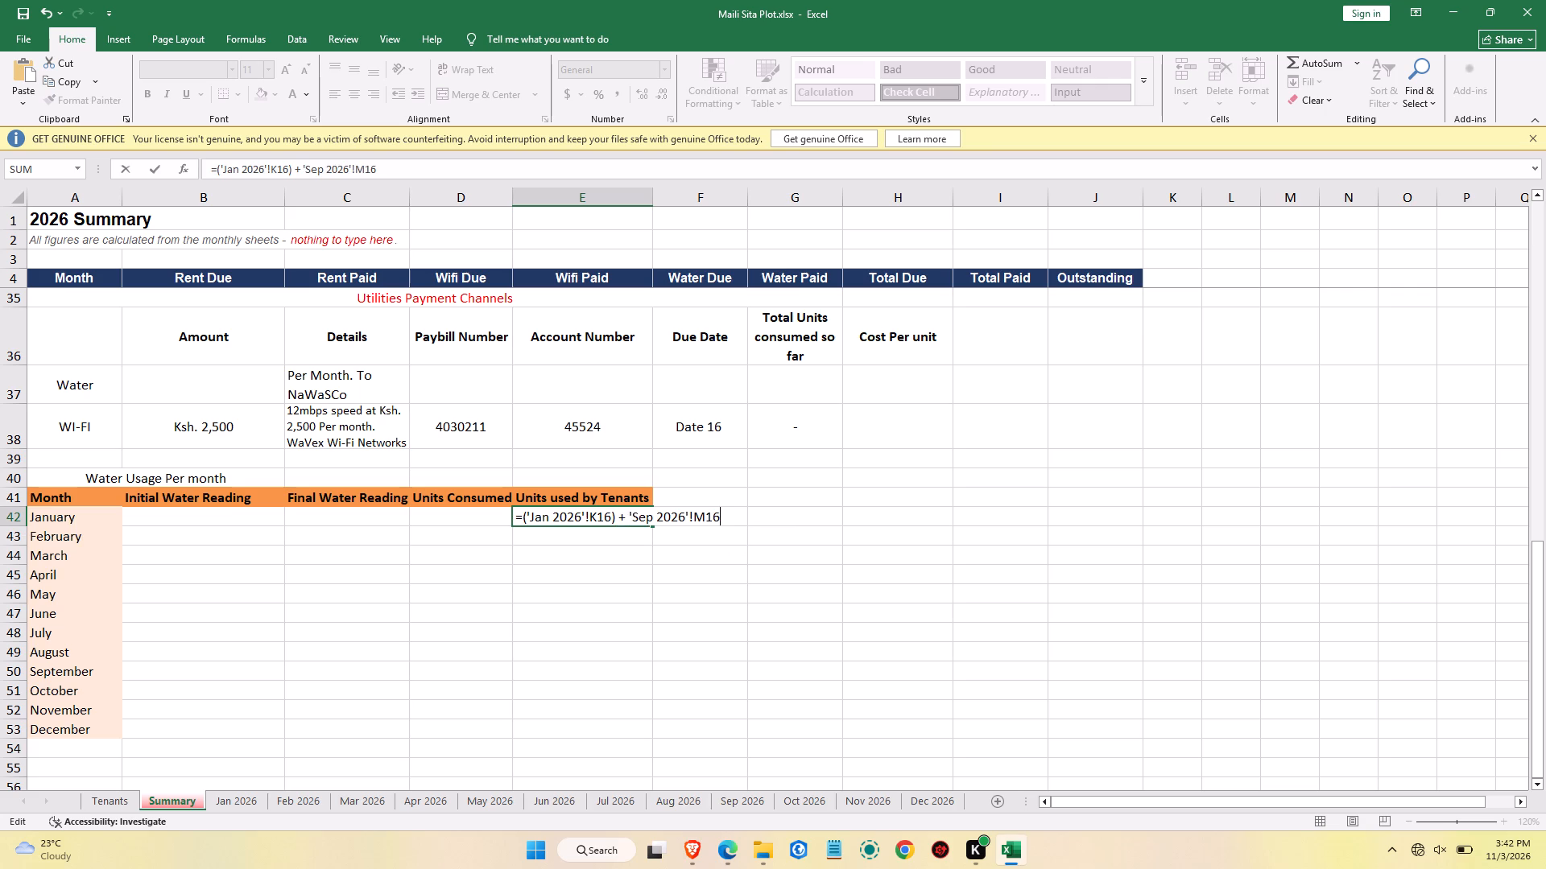
pyautogui.click(652, 520)
pyautogui.press('BackSpace')
pyautogui.press('BackSpace')
pyautogui.press('BackSpace')
pyautogui.write('eb')
pyautogui.click(702, 515)
pyautogui.press('BackSpace')
pyautogui.press('k')
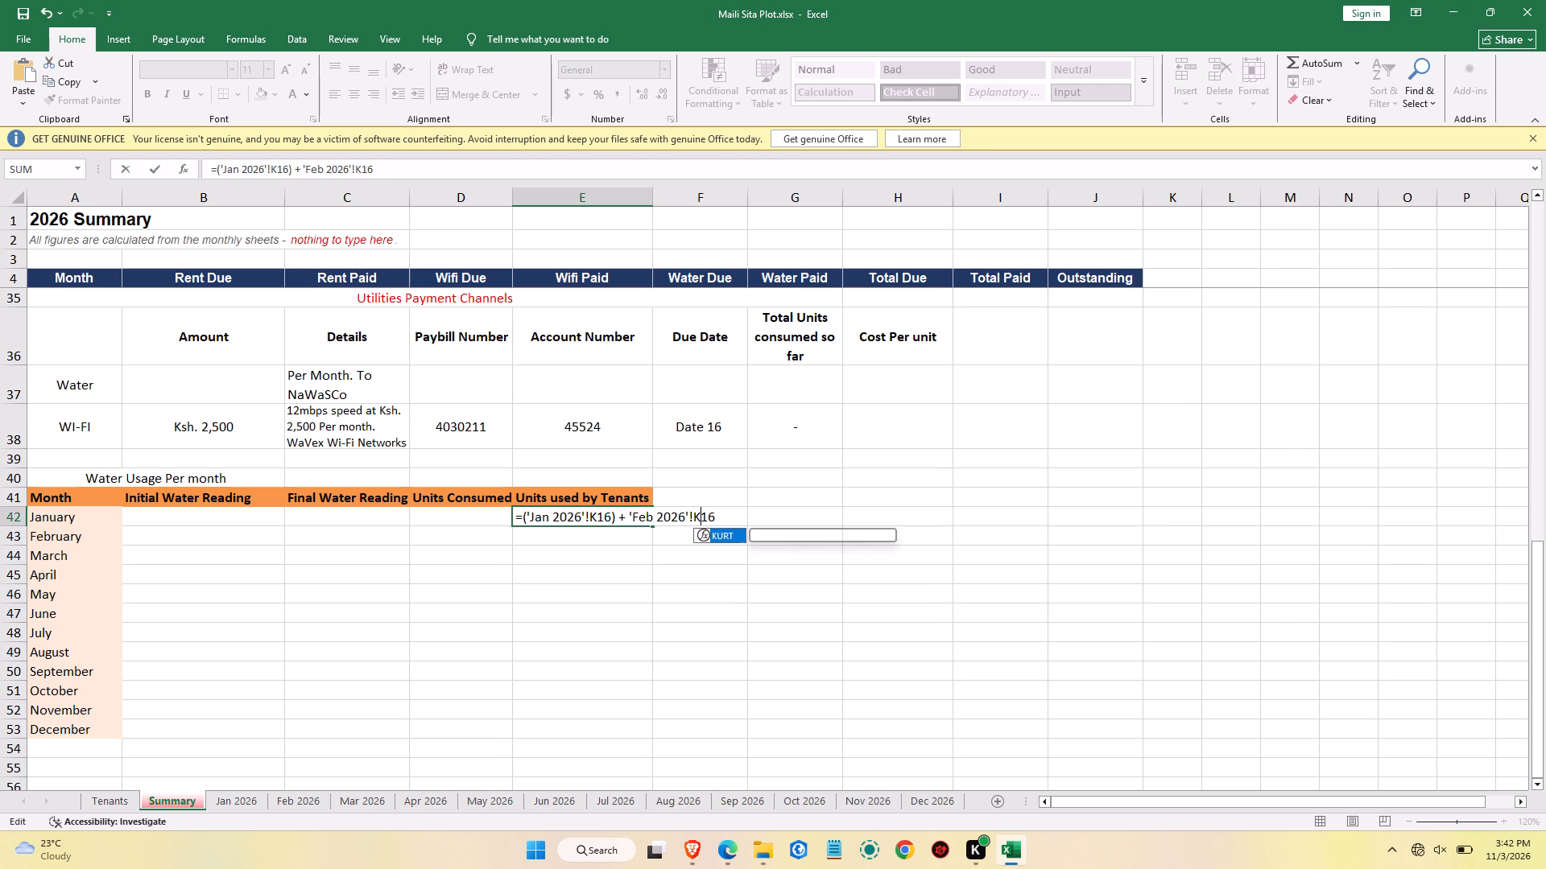
pyautogui.press('Right')
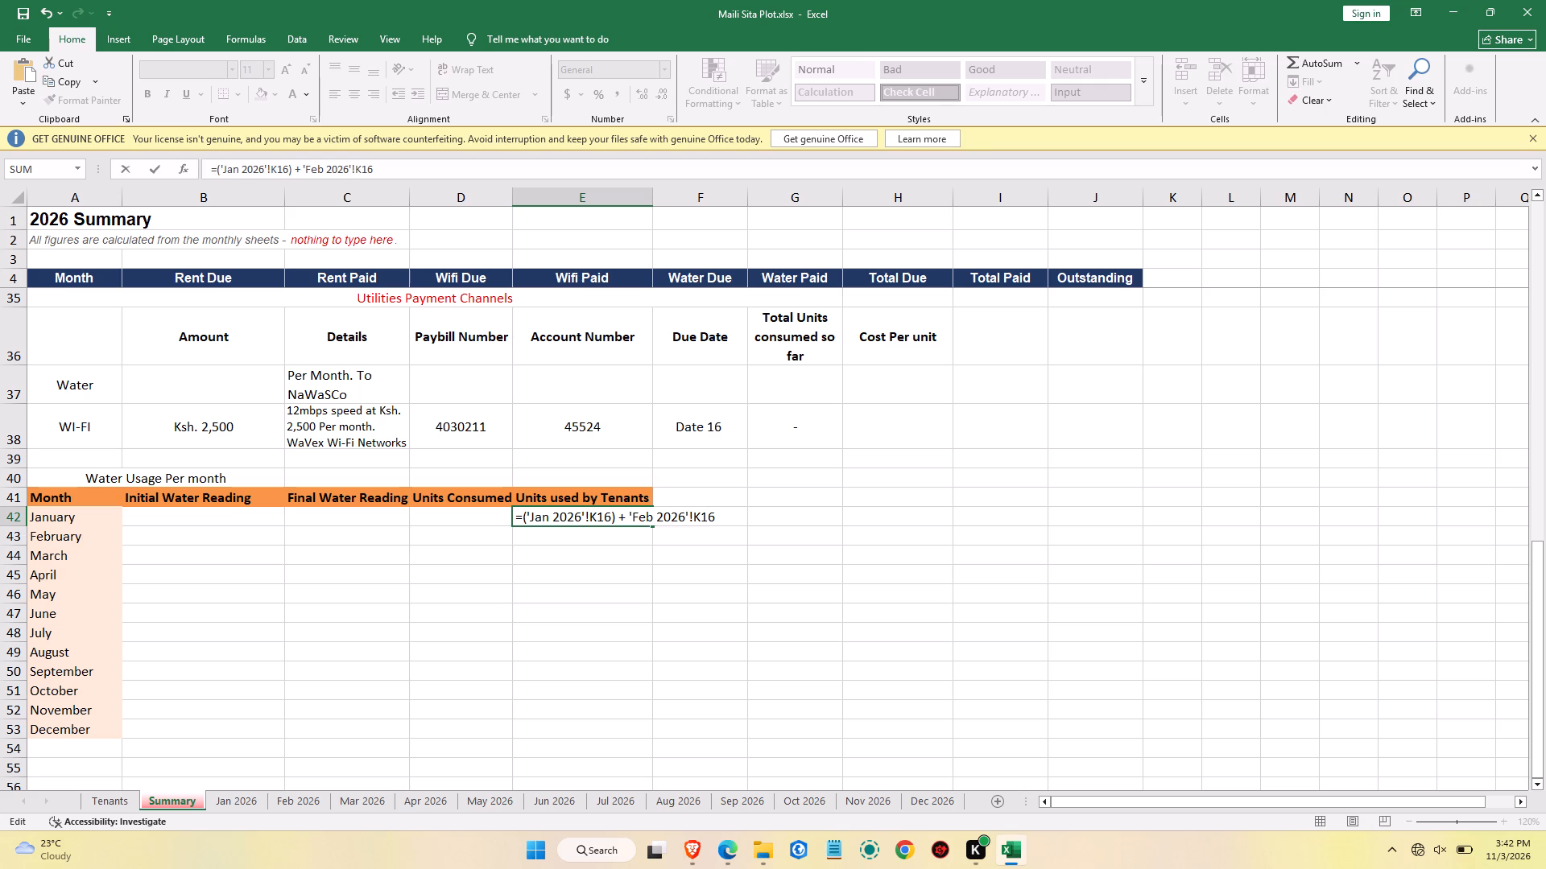
# Enclose the 'Feb 2026'!K16 reference in E42's formula in parentheses and enter the formula.
pyautogui.press('Left')
pyautogui.press('Left')
pyautogui.press('Left')
pyautogui.press('Left')
pyautogui.press('Left')
pyautogui.press('Left')
pyautogui.press('Left')
pyautogui.press('Left')
pyautogui.press('Left')
pyautogui.press('Left')
pyautogui.press('Left')
pyautogui.press('Left')
pyautogui.hotkey('shift', '(')
pyautogui.press('Right')
pyautogui.press('Right')
pyautogui.press('Right')
pyautogui.press('Right')
pyautogui.press('Right')
pyautogui.press('Right')
pyautogui.press('Right')
pyautogui.press('Right')
pyautogui.press('Right')
pyautogui.press('Right')
pyautogui.press('Right')
pyautogui.press('Right')
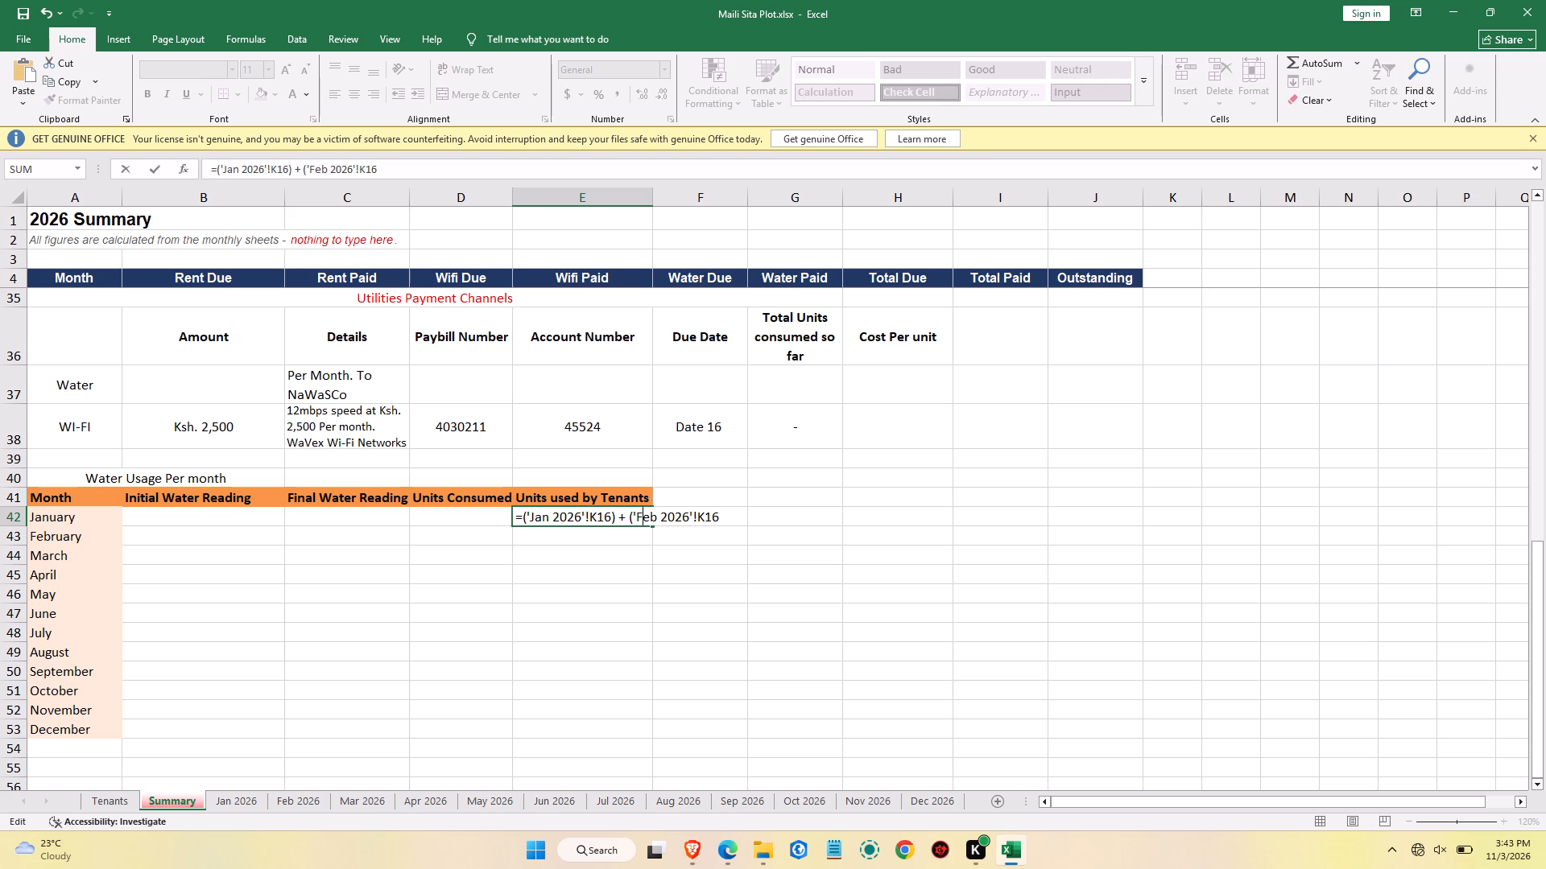
pyautogui.press('Right')
pyautogui.press('Right')
pyautogui.hotkey('shift', ')')
pyautogui.press('Return')
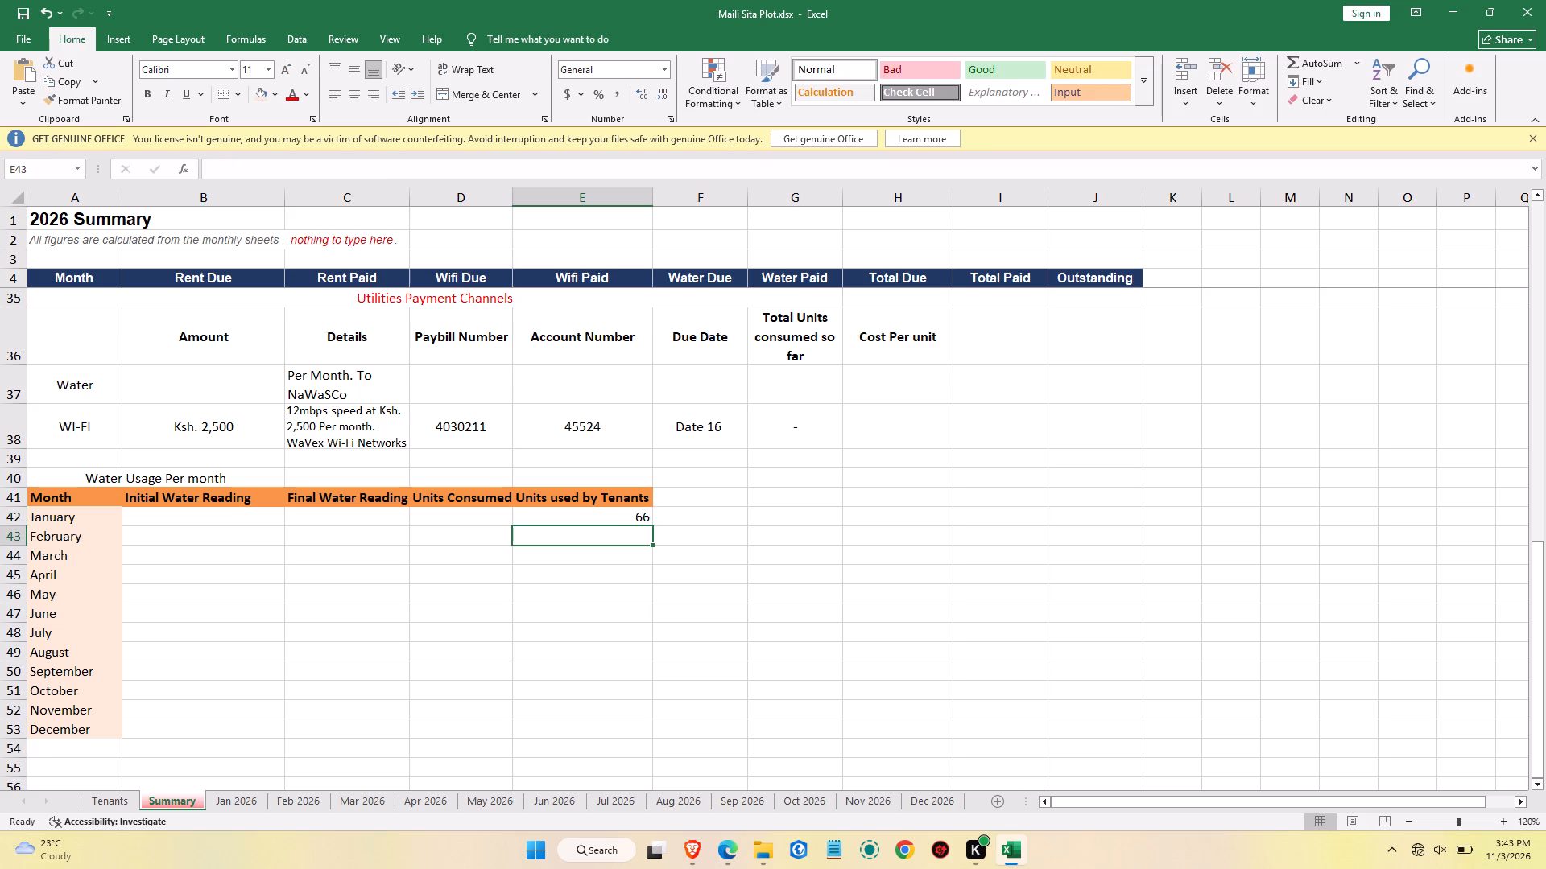
# Copy + ('Feb 2026'!K16) within E42's formula and append ten copies of it to the formula's end.
pyautogui.click(596, 524)
pyautogui.doubleClick(598, 514)
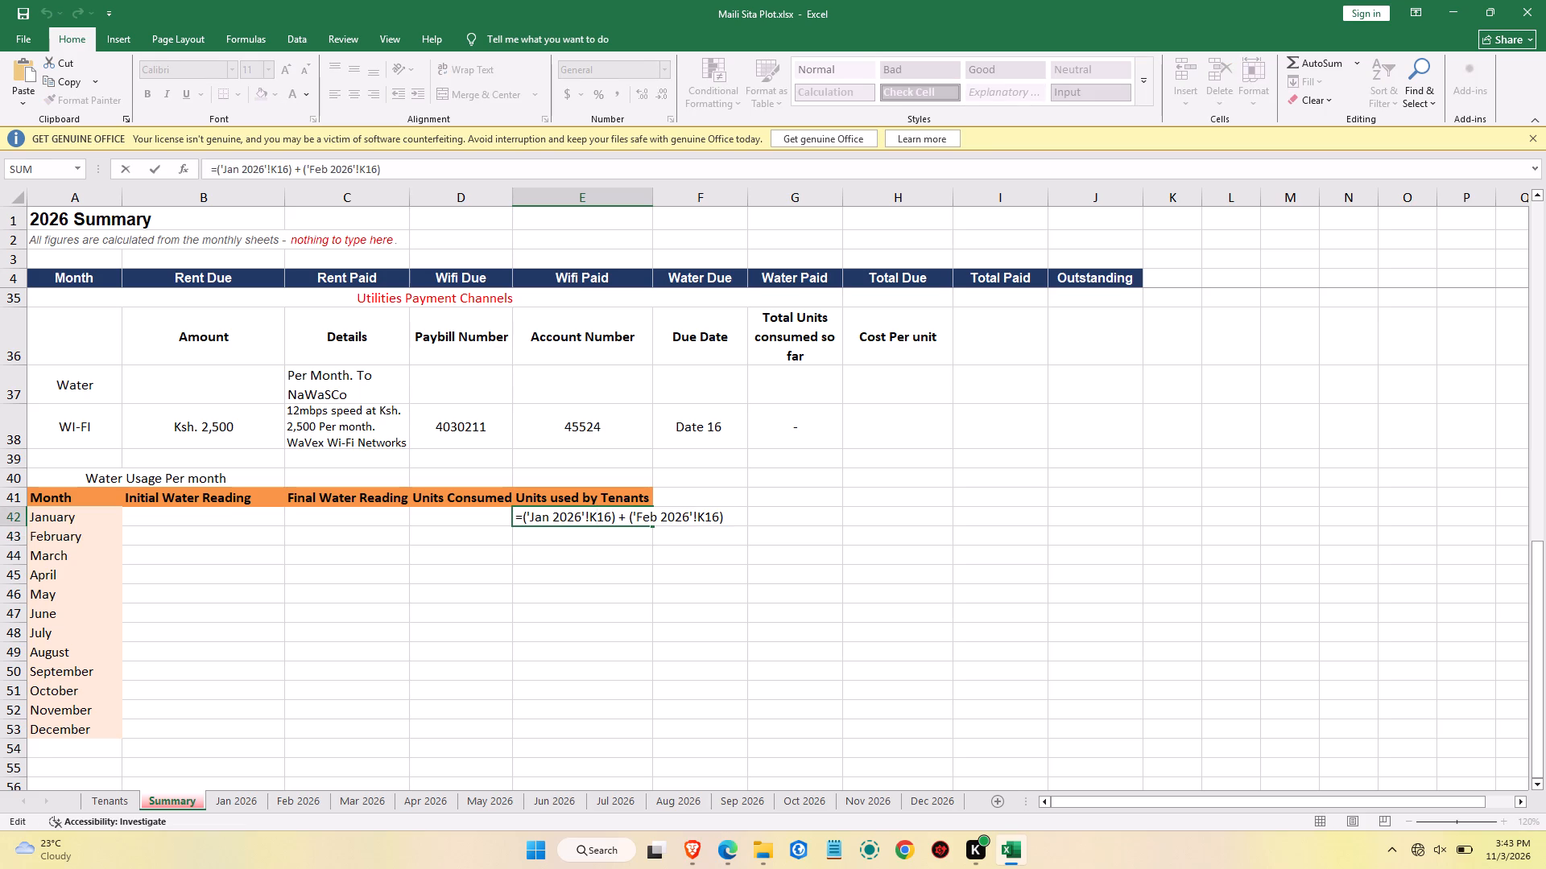
pyautogui.moveTo(619, 518); pyautogui.dragTo(639, 521)
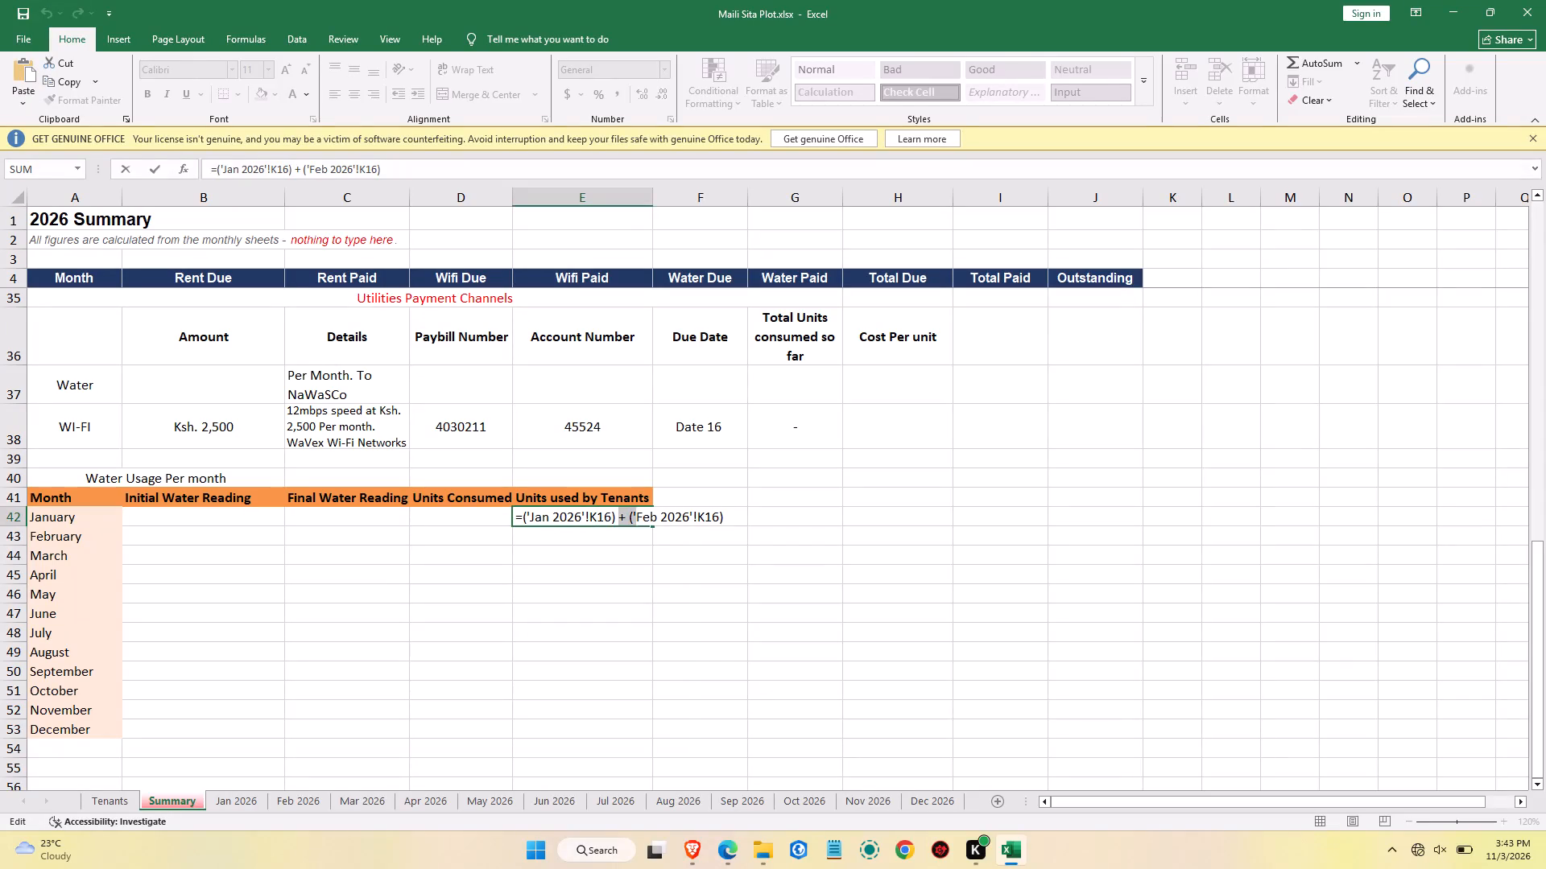
pyautogui.moveTo(639, 521); pyautogui.dragTo(723, 519)
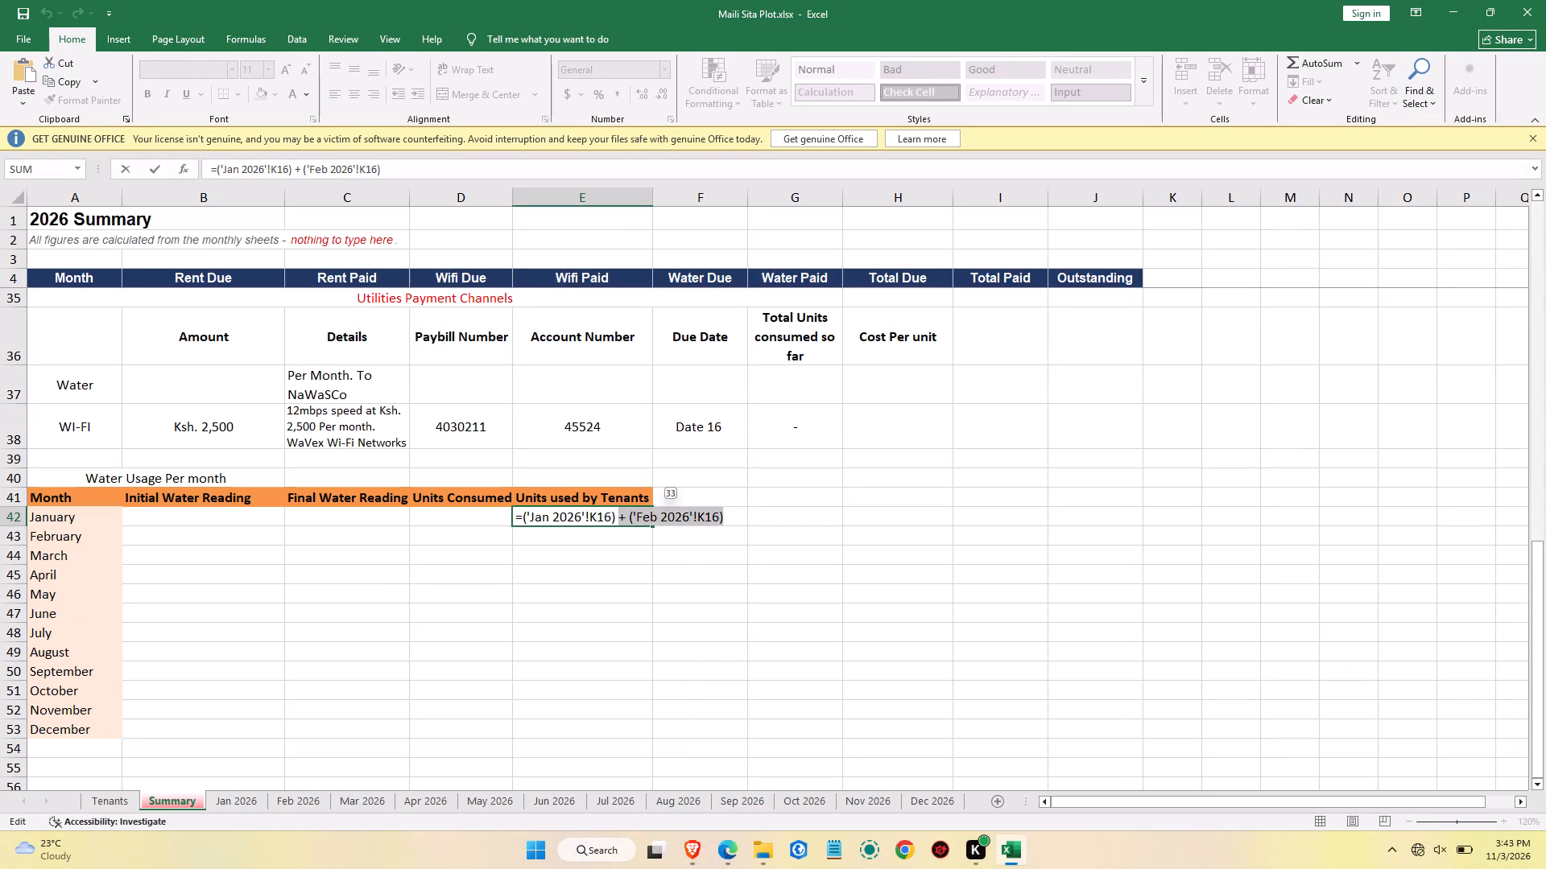
pyautogui.rightClick(716, 515)
pyautogui.click(758, 544)
pyautogui.click(716, 520)
pyautogui.click(722, 517)
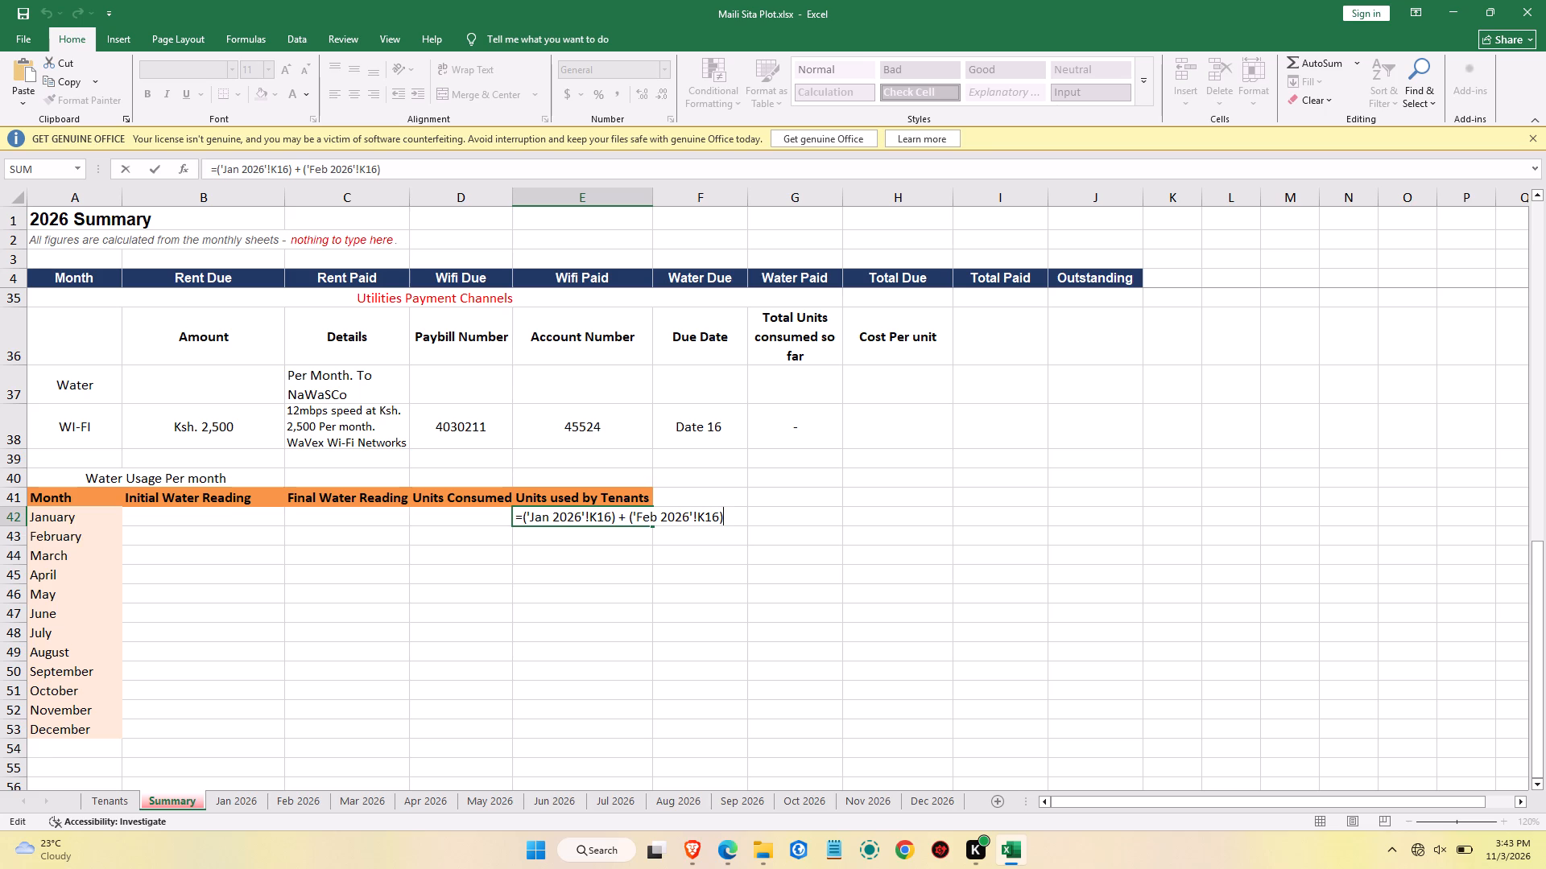
pyautogui.hotkey('ctrl', 'v')
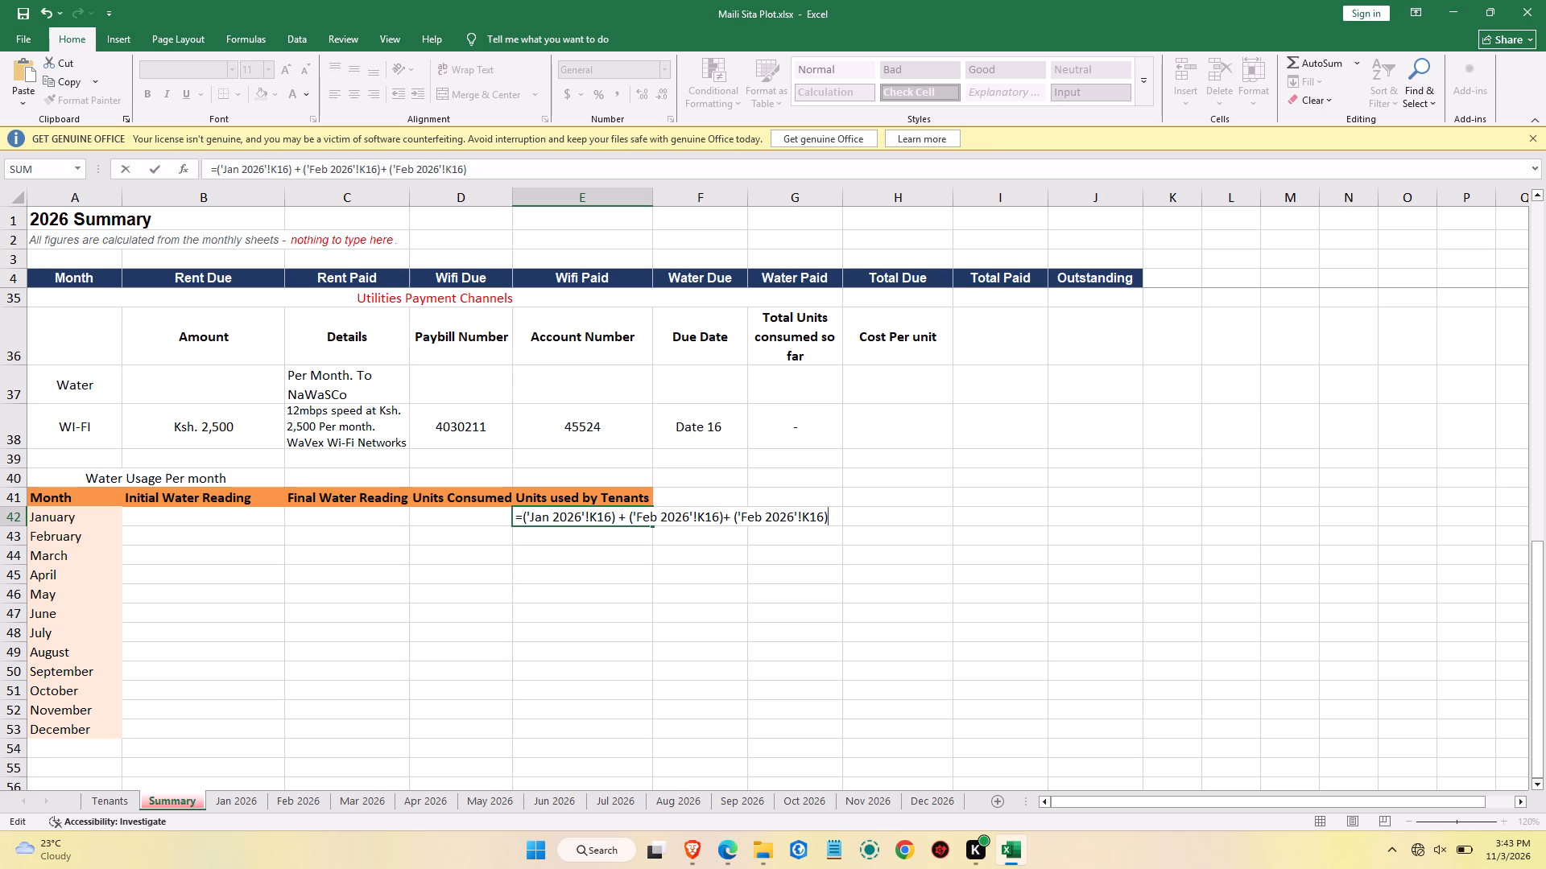
pyautogui.hotkey('ctrl', 'v')
pyautogui.hotkey('ctrl', 'v')
pyautogui.hotkey('ctrl', 'v')
pyautogui.hotkey('ctrl', 'v')
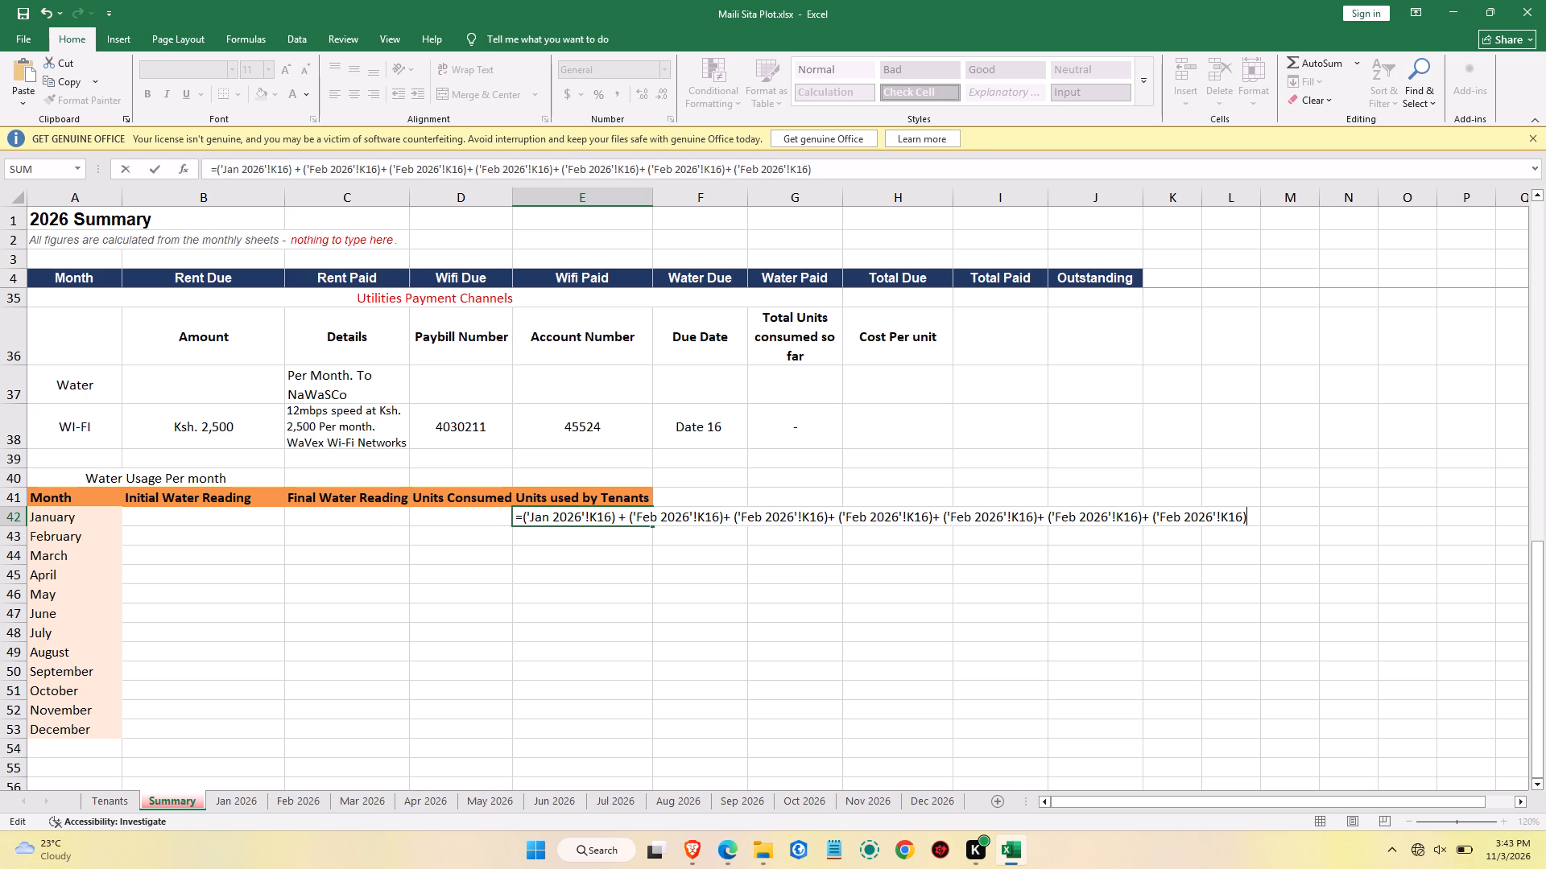
pyautogui.hotkey('ctrl', 'v')
pyautogui.hotkey('ctrl', 'v')
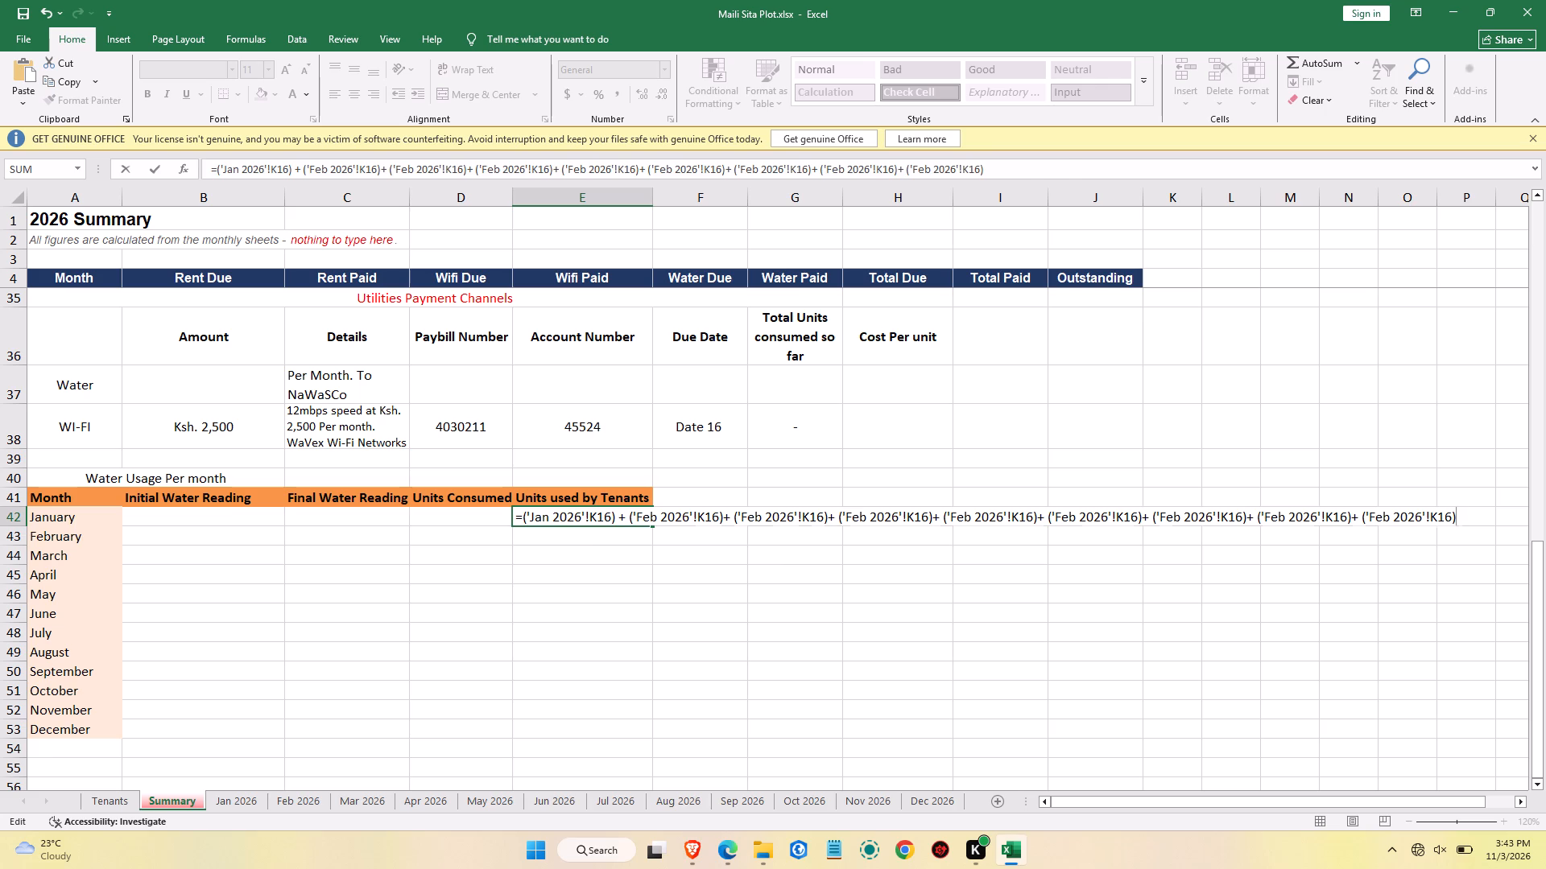
pyautogui.hotkey('ctrl', 'v')
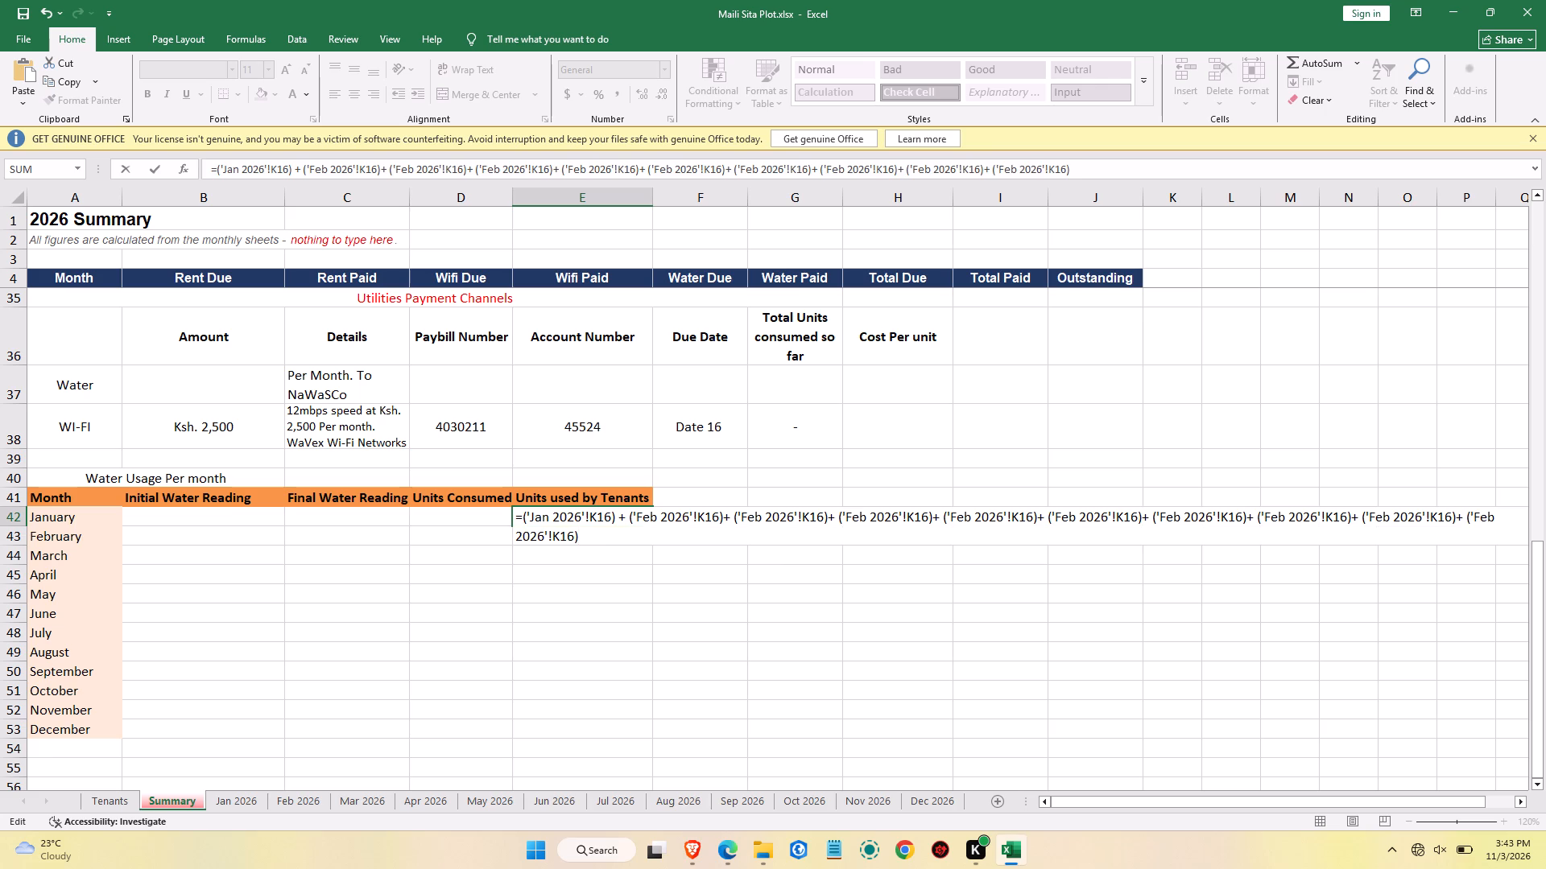
pyautogui.hotkey('ctrl', 'v')
pyautogui.hotkey('ctrl', 'v')
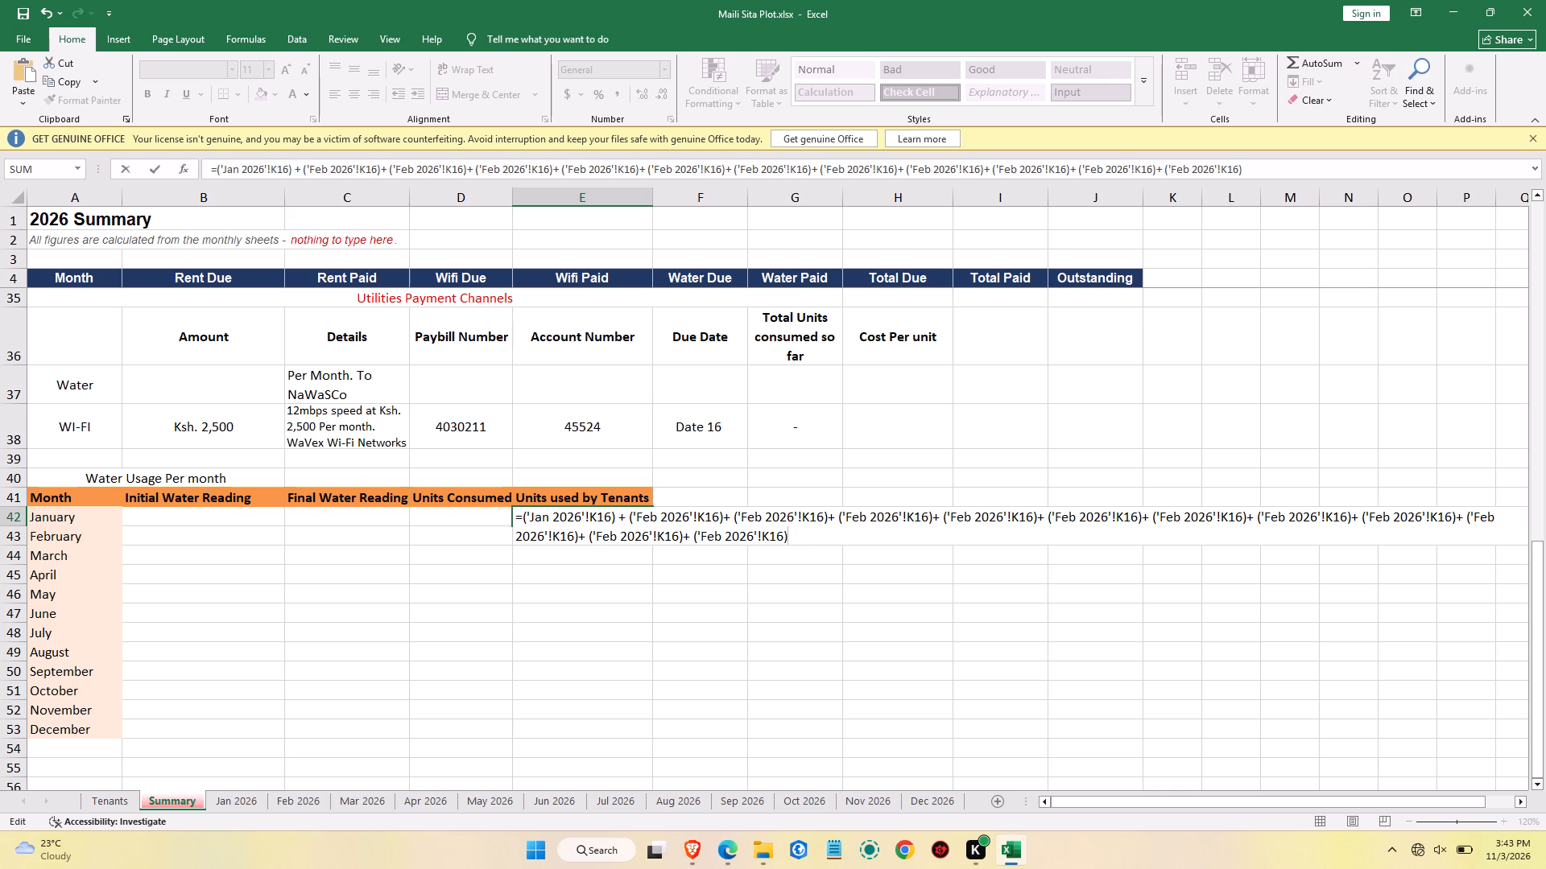
# Change the sheet names in the third and fourth references of E42's formula to Mar 2026 and Apr 2026.
pyautogui.click(759, 519)
pyautogui.press('BackSpace')
pyautogui.press('BackSpace')
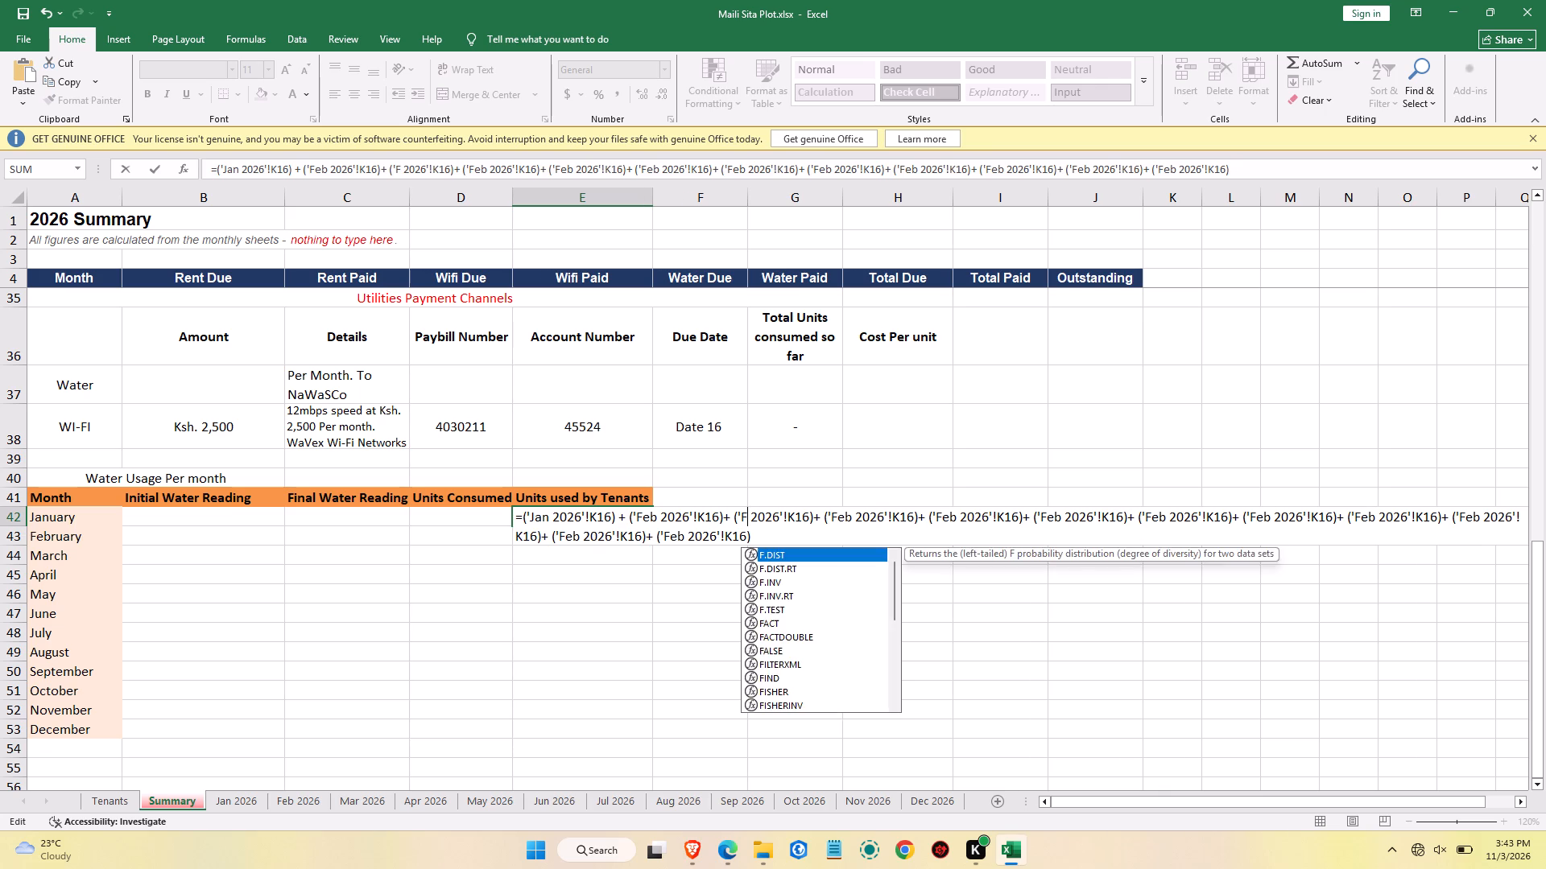
pyautogui.press('BackSpace')
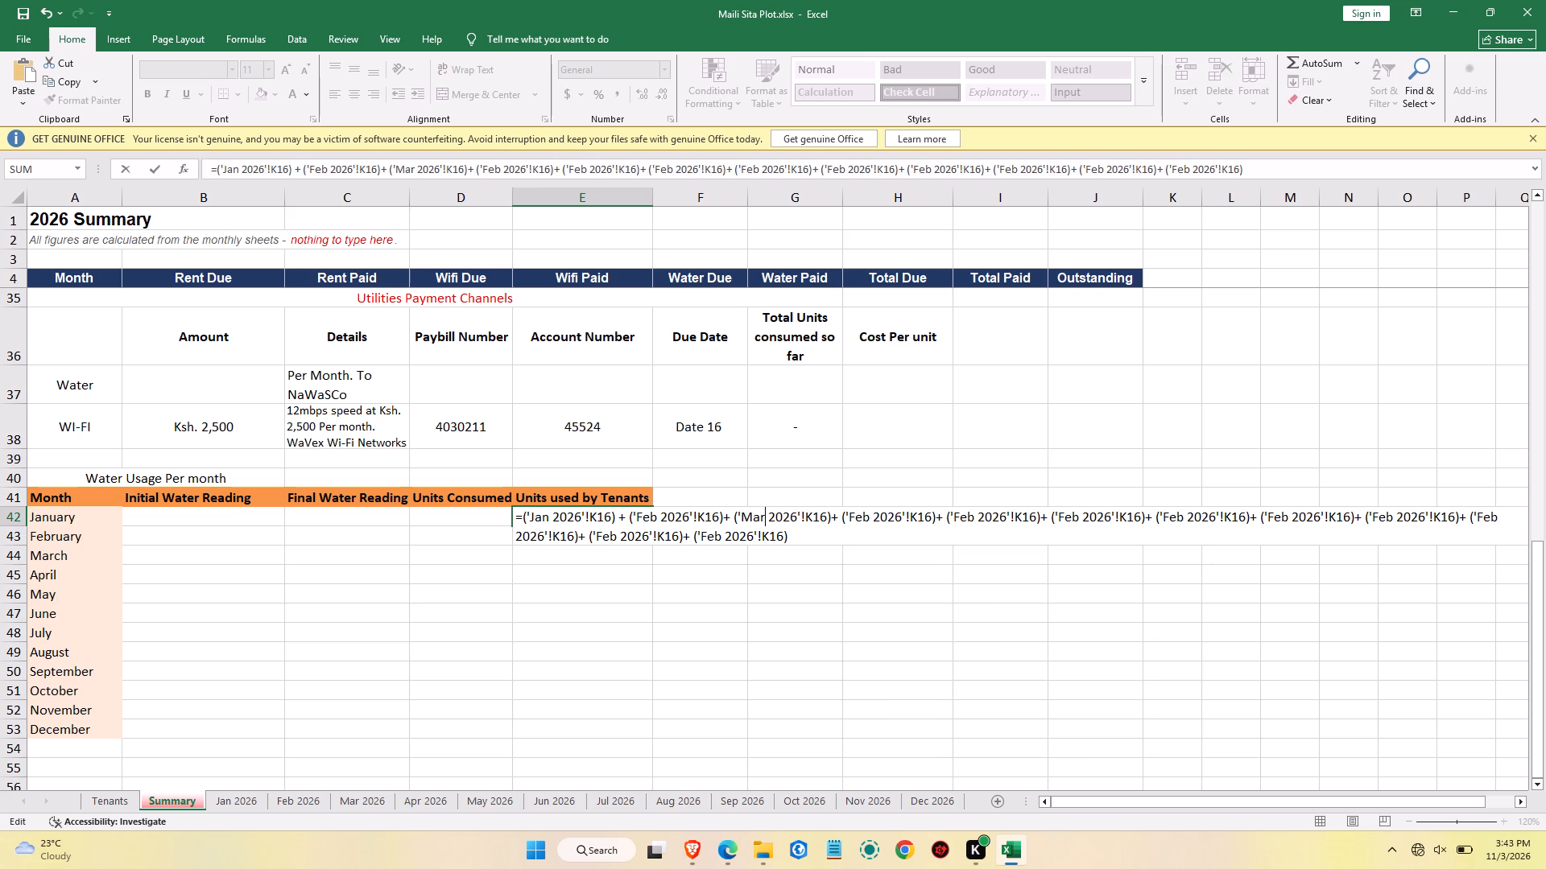
pyautogui.click(869, 517)
pyautogui.press('BackSpace')
pyautogui.press('BackSpace')
pyautogui.press('BackSpace')
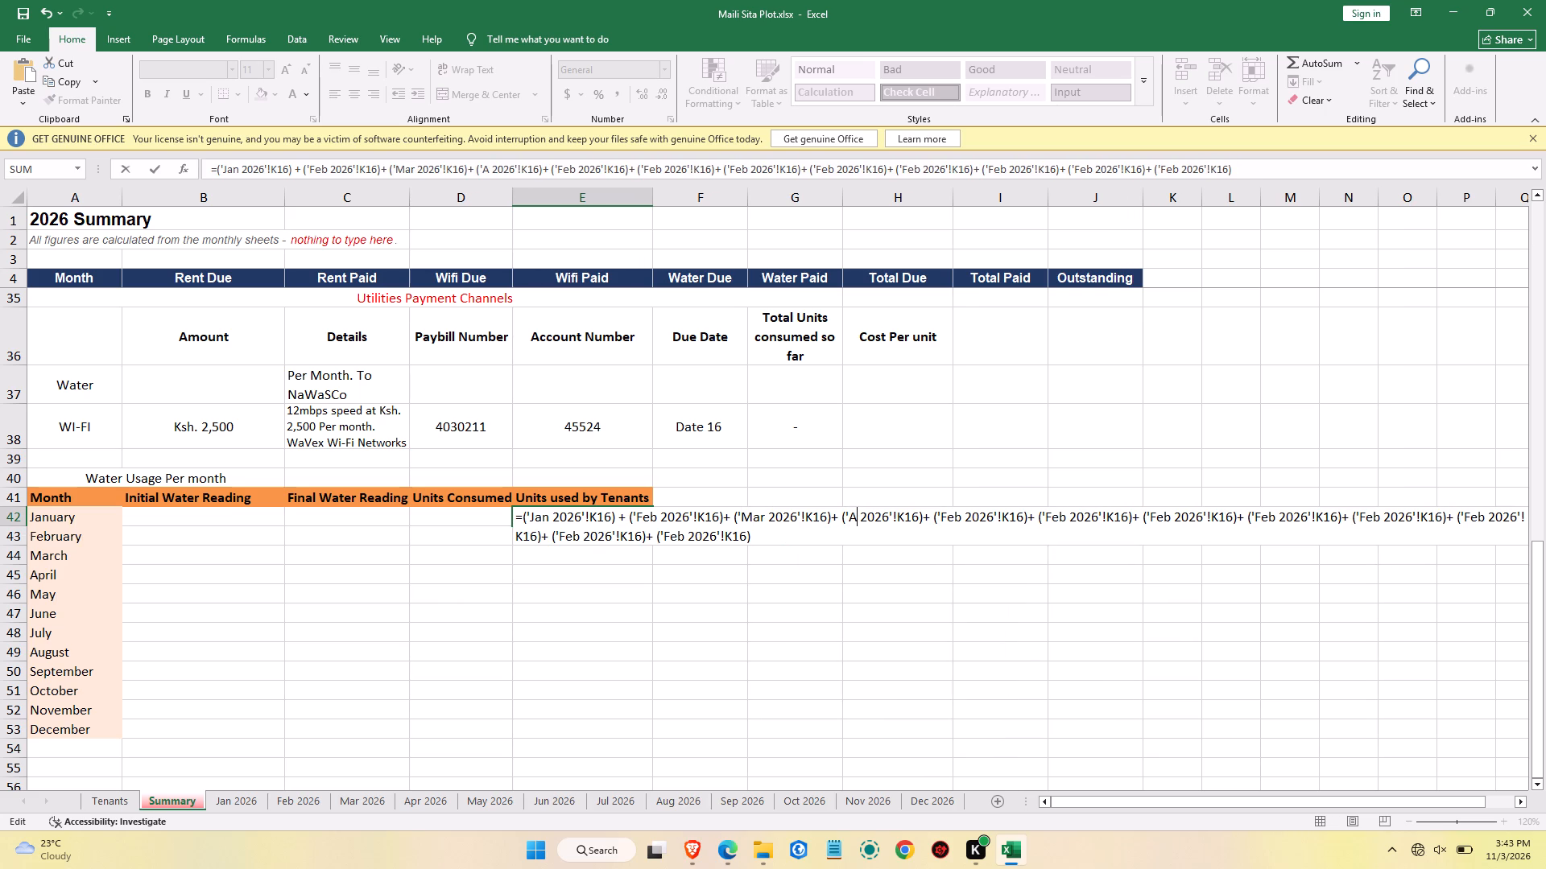
pyautogui.write('pr')
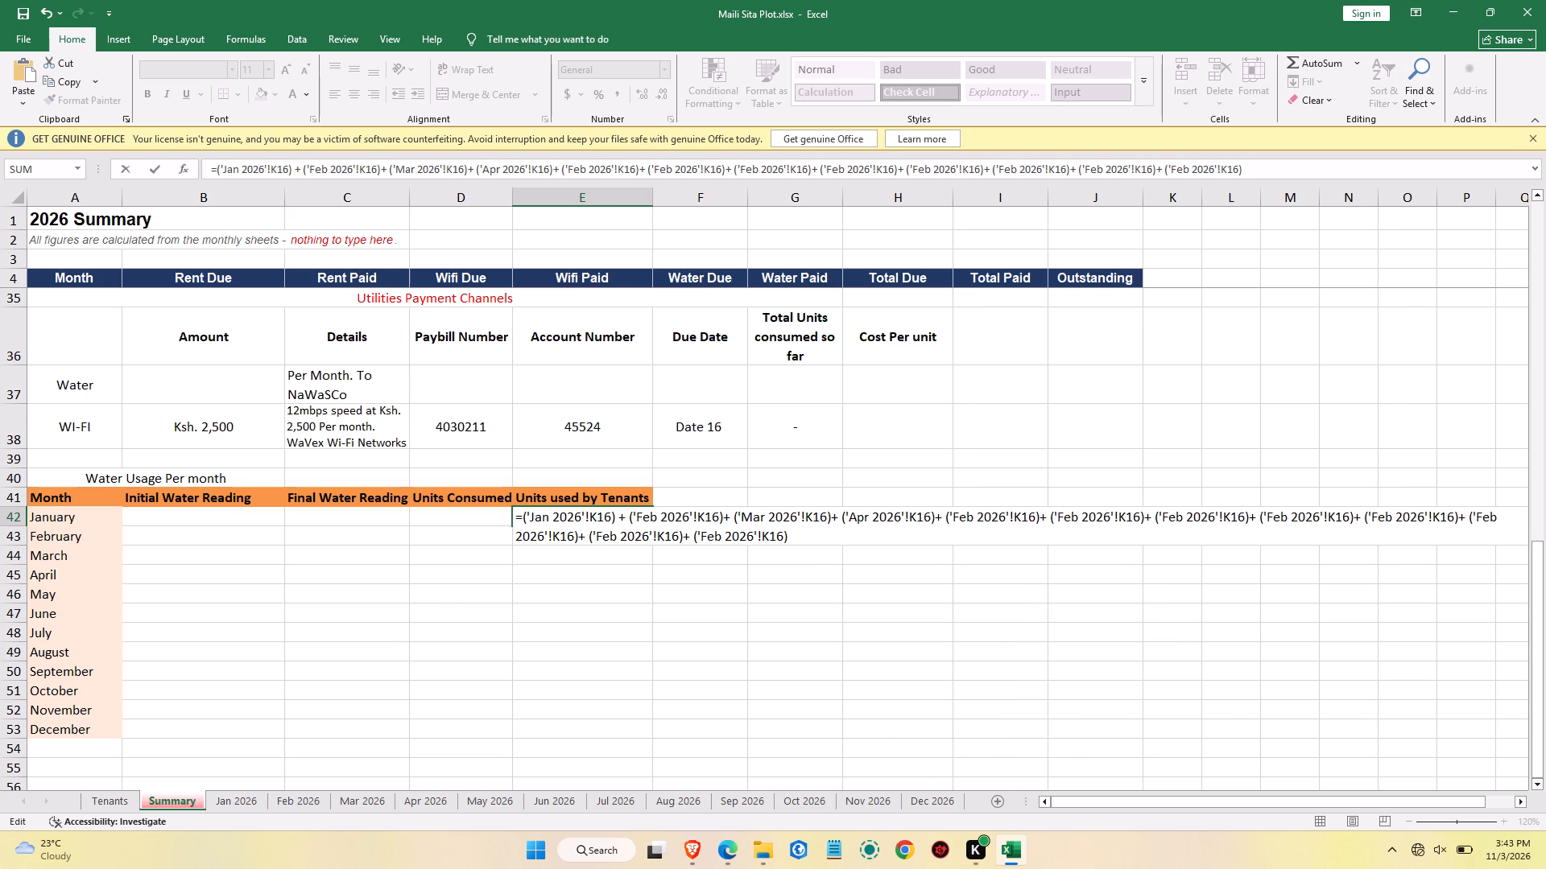
# Change the sheet names in the fifth and sixth references of E42's formula to May 2026 and Jun 2026.
pyautogui.click(973, 518)
pyautogui.press('BackSpace')
pyautogui.press('BackSpace')
pyautogui.press('BackSpace')
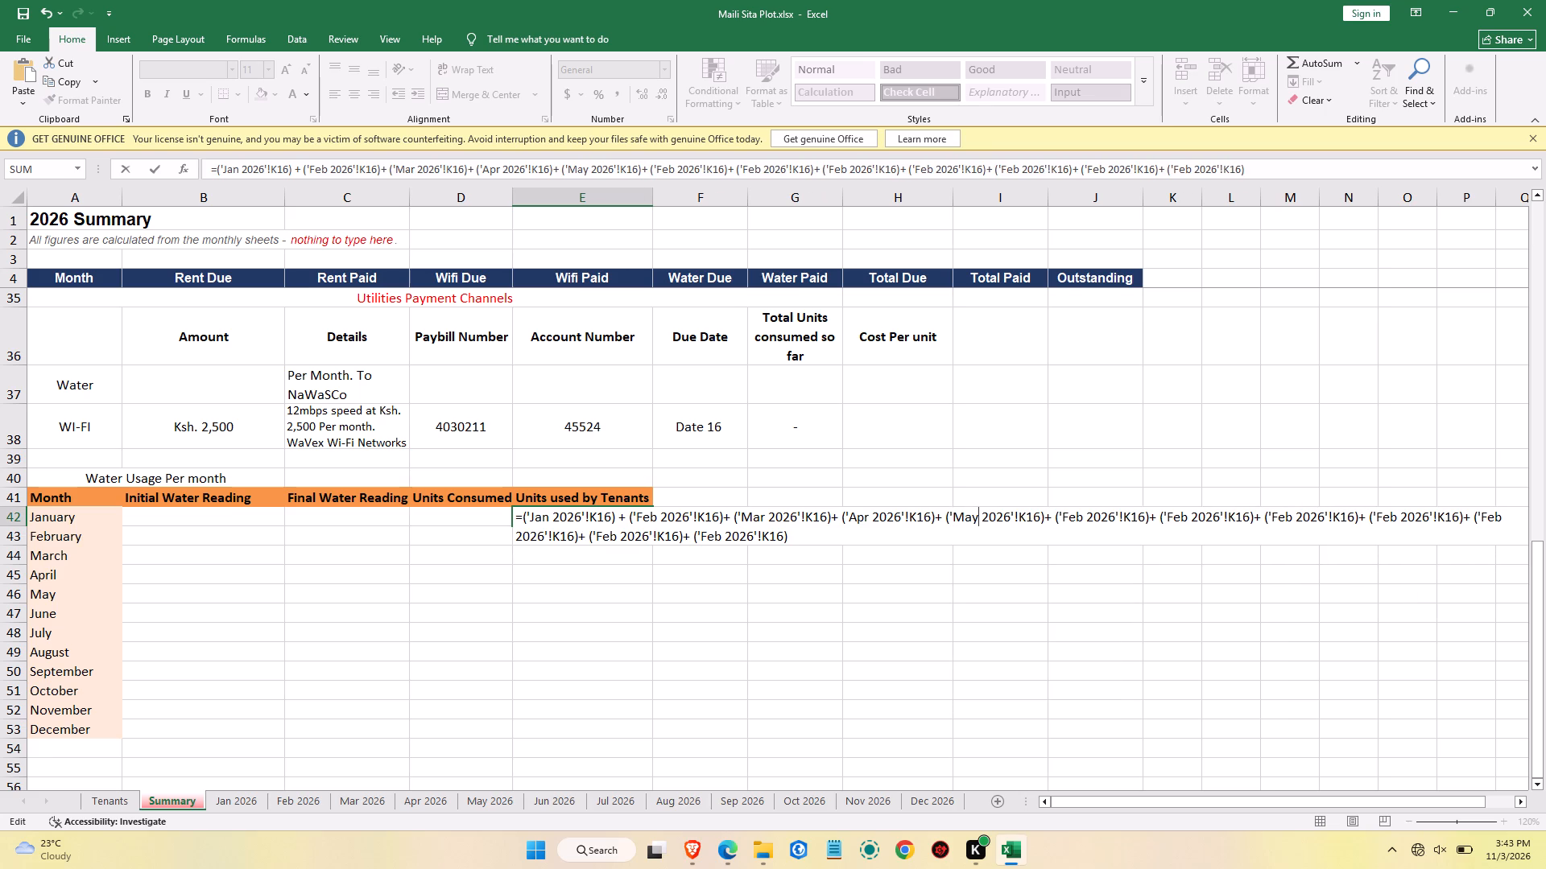
pyautogui.click(1082, 516)
pyautogui.press('BackSpace')
pyautogui.press('BackSpace')
pyautogui.press('BackSpace')
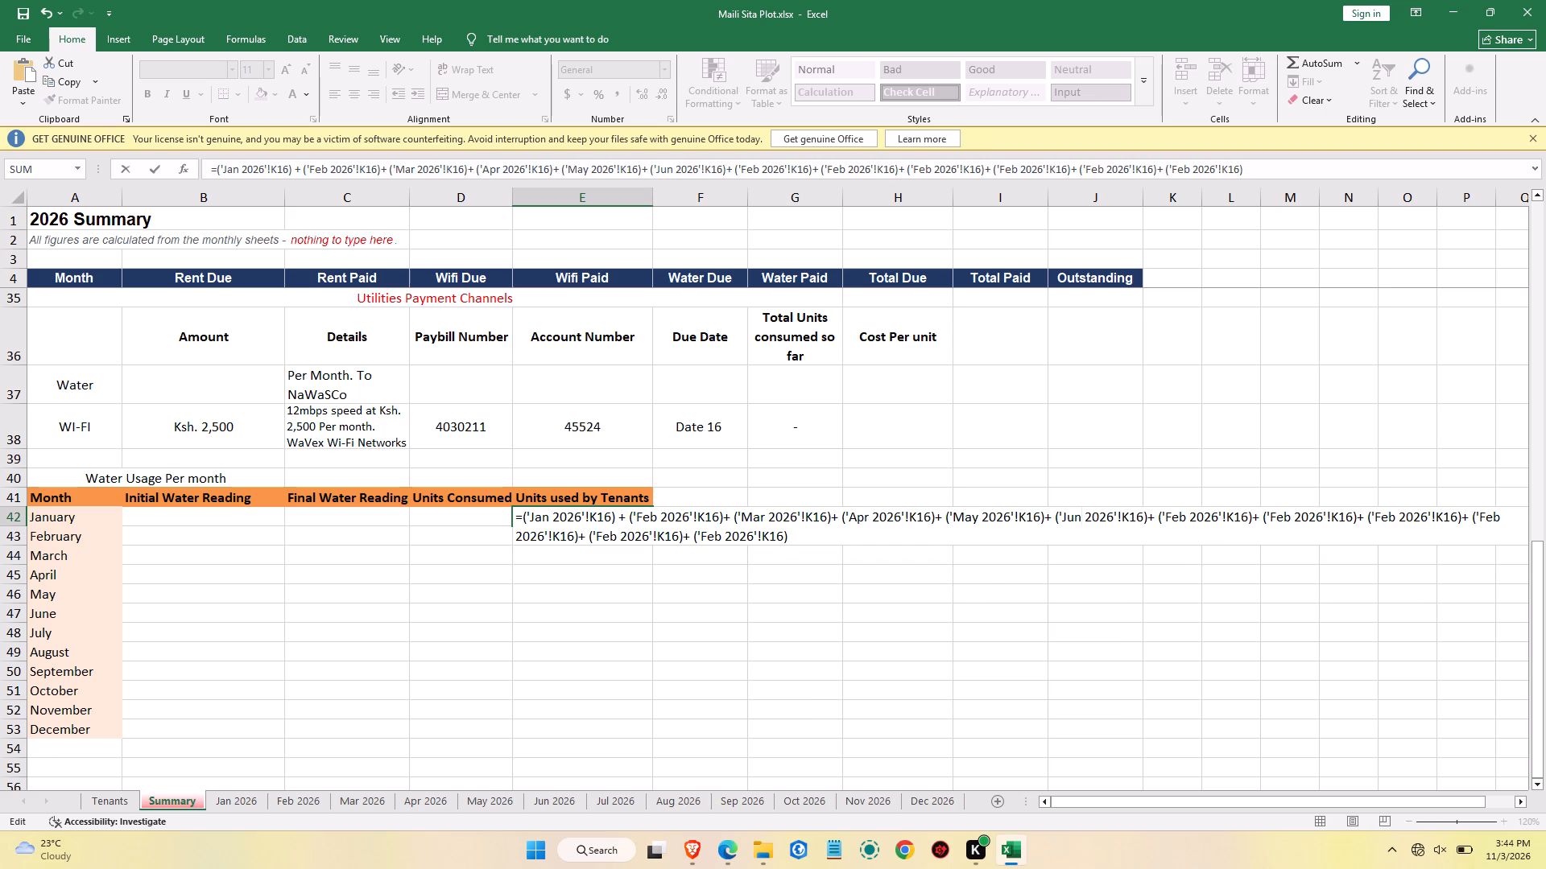
# Change the sheet names in the seventh and eighth references of E42's formula to Jul 2026 and Aug 2026.
pyautogui.click(1184, 521)
pyautogui.press('BackSpace')
pyautogui.press('BackSpace')
pyautogui.press('BackSpace')
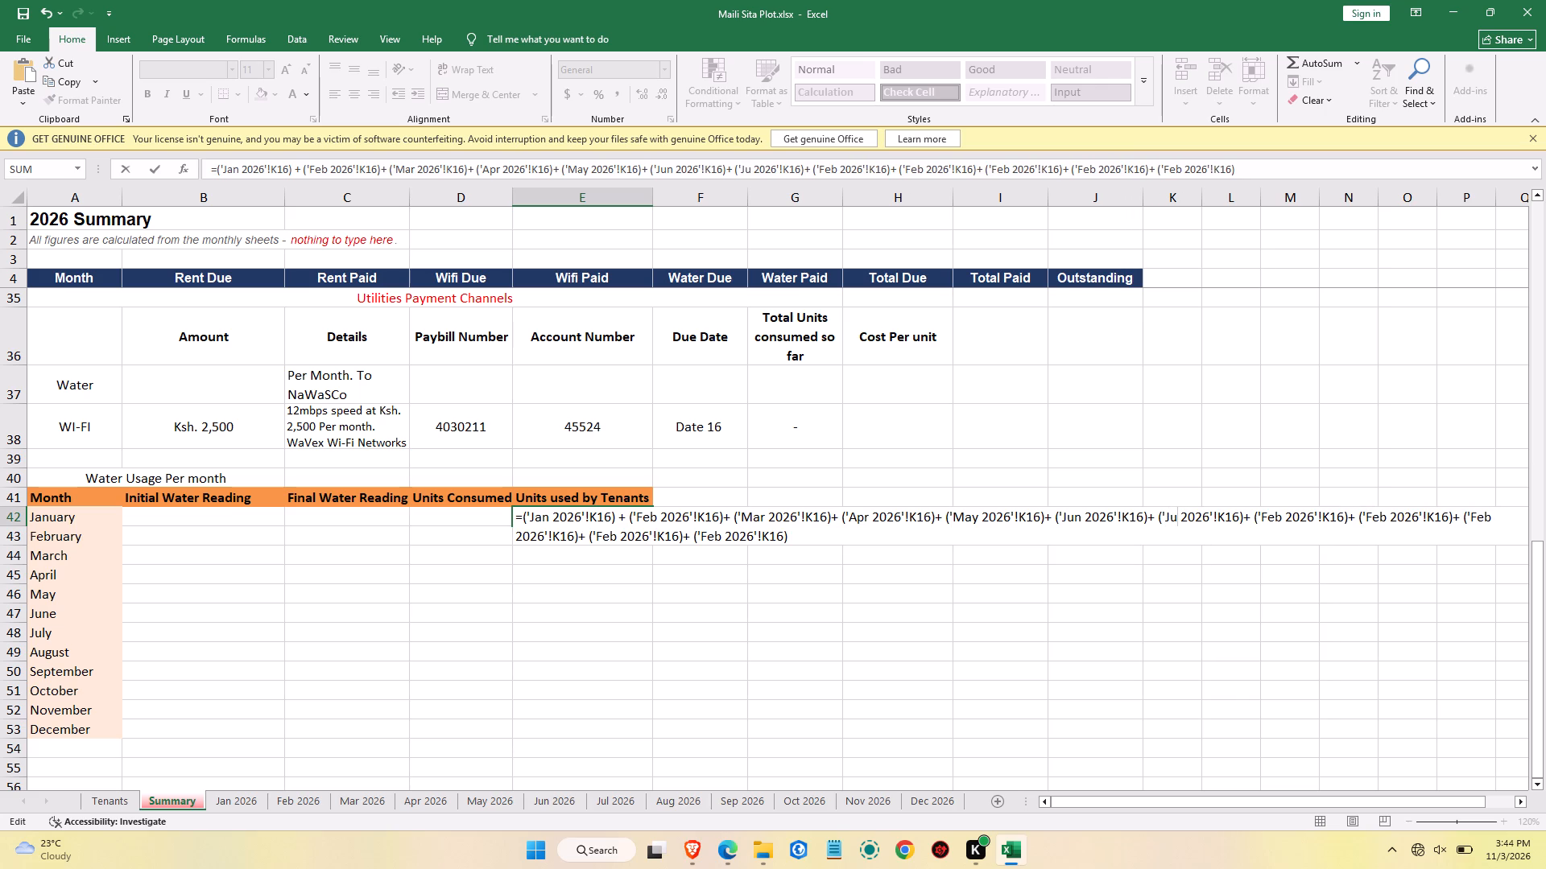
pyautogui.press('l')
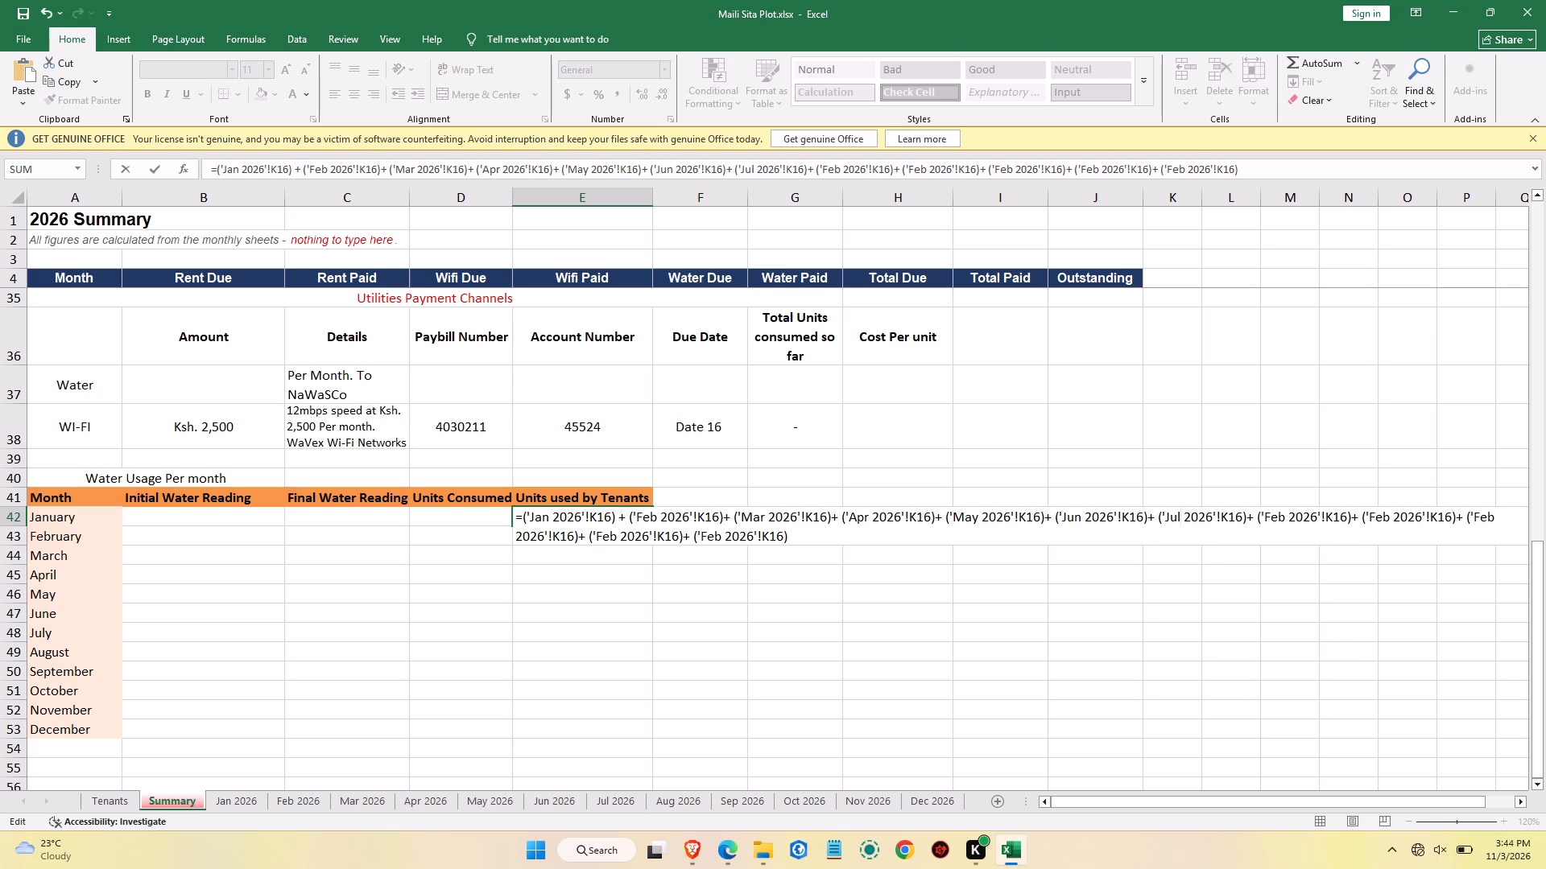
pyautogui.click(1285, 518)
pyautogui.press('BackSpace')
pyautogui.press('BackSpace')
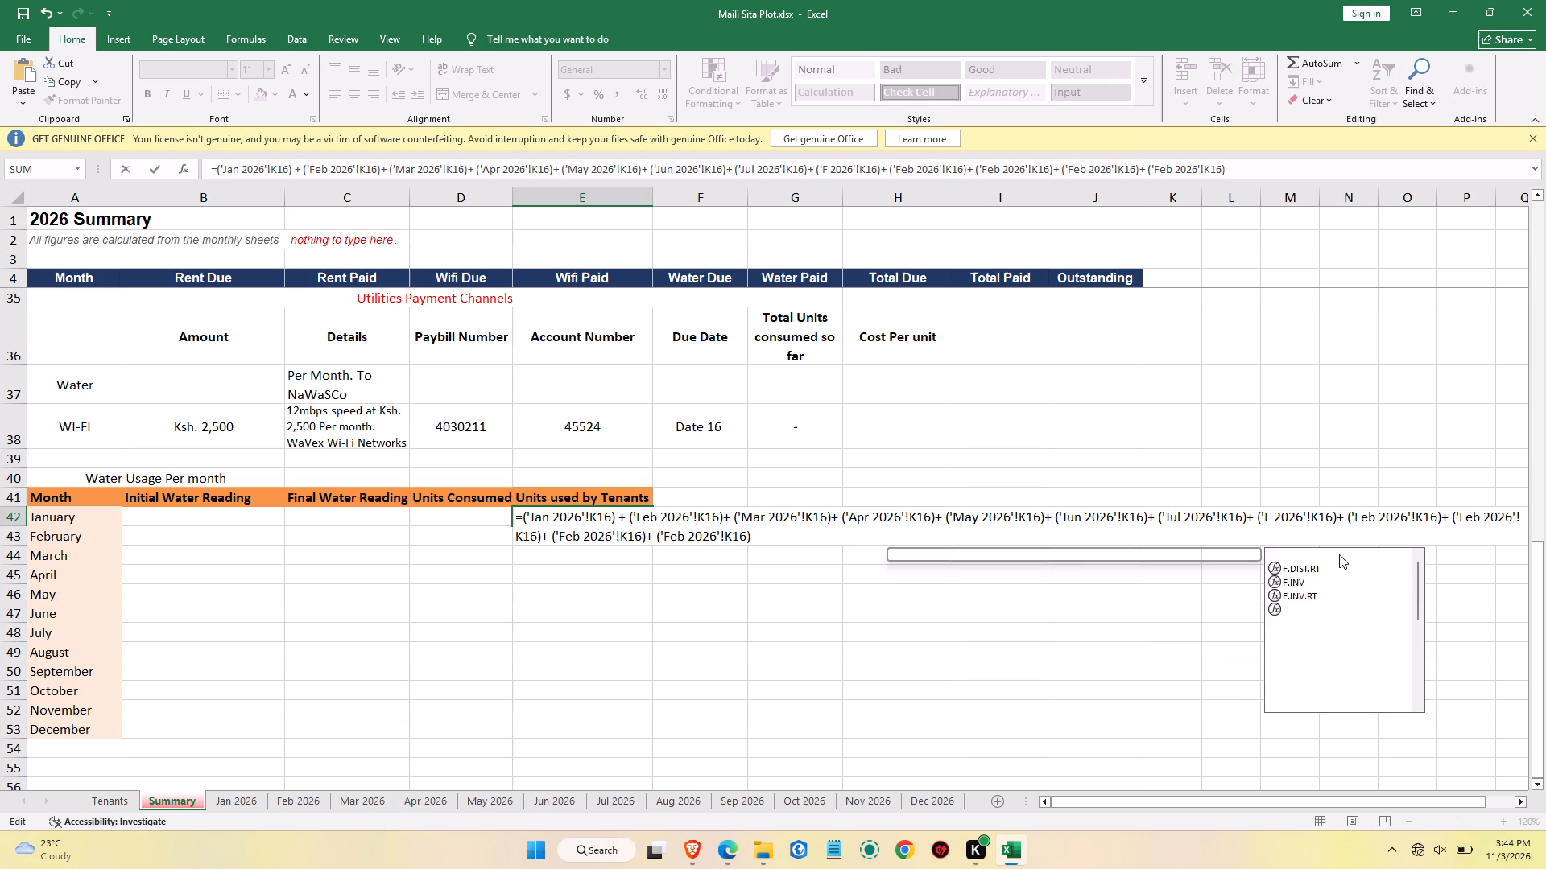
pyautogui.press('BackSpace')
pyautogui.write('ug')
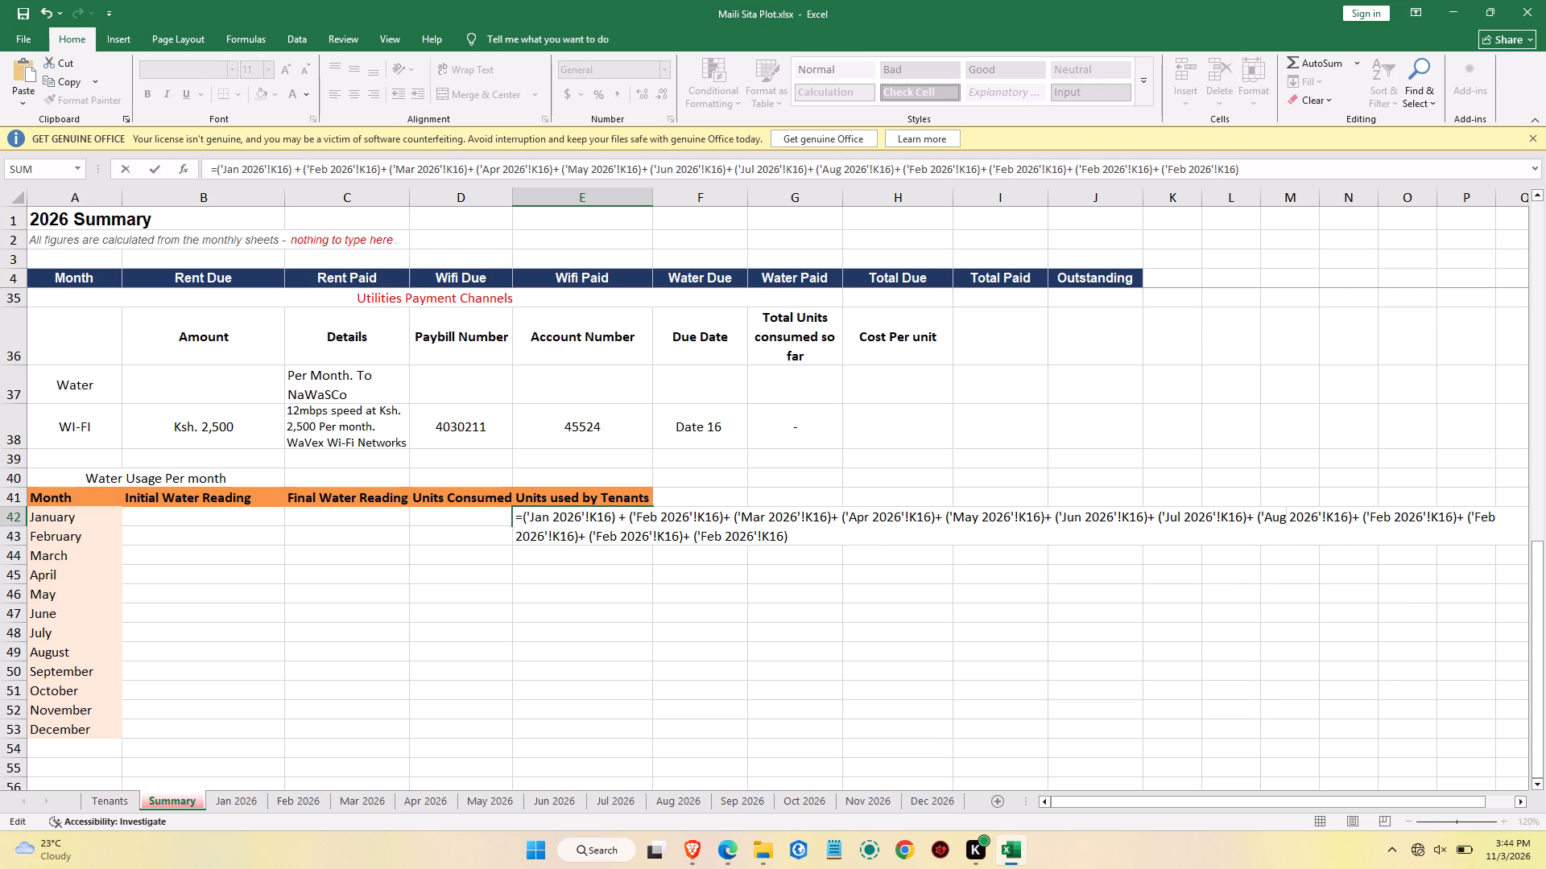
# Change the sheet name in the ninth reference of E42's formula to Sep 2026.
pyautogui.click(1391, 520)
pyautogui.press('BackSpace')
pyautogui.press('BackSpace')
pyautogui.press('BackSpace')
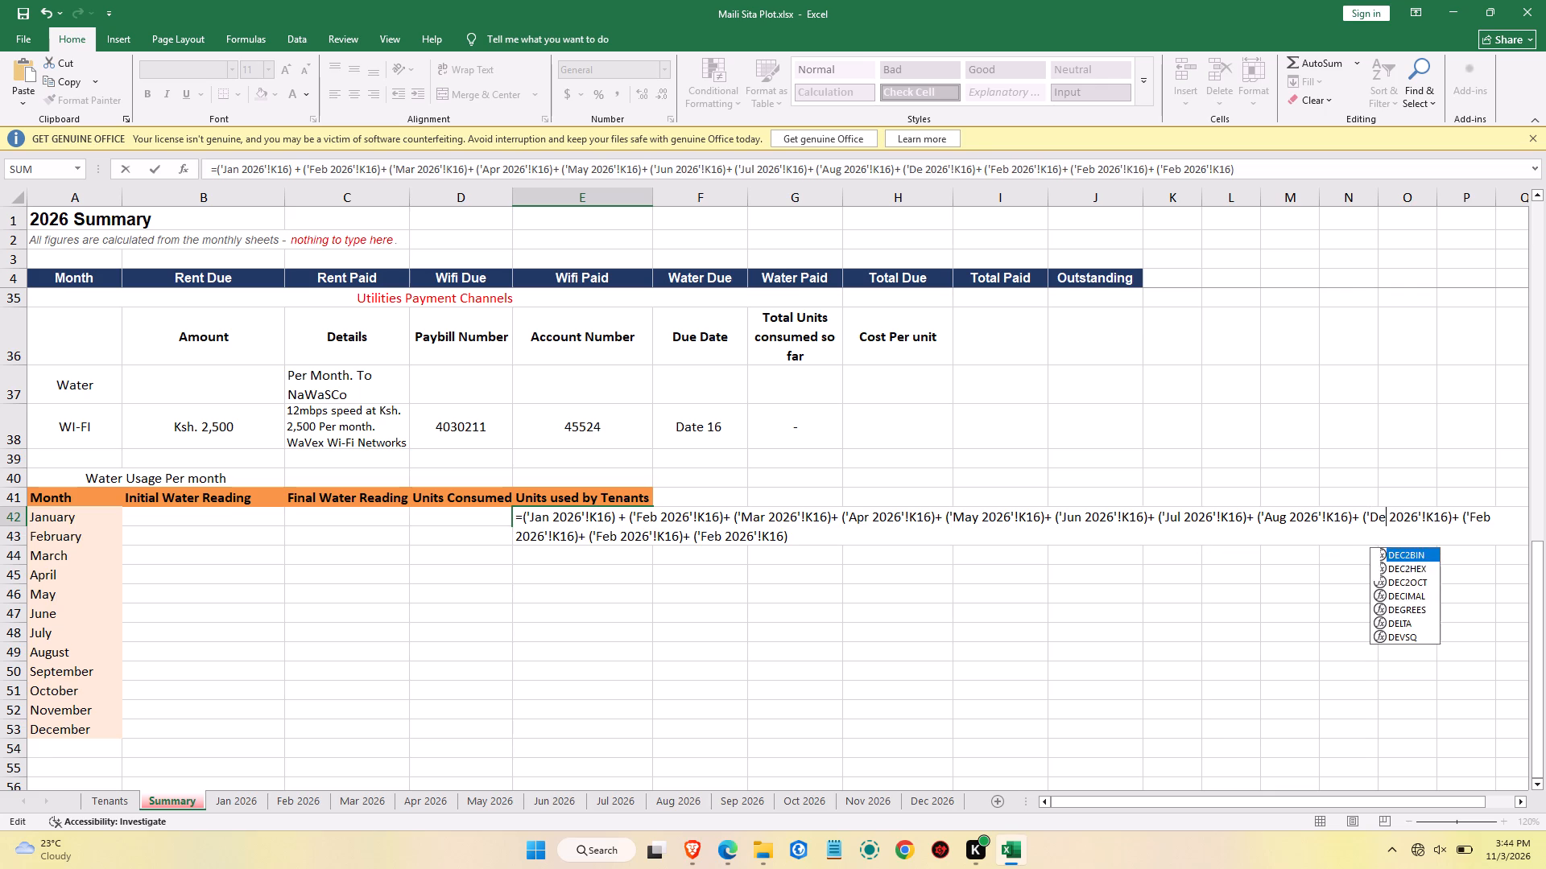
pyautogui.press('Left')
pyautogui.press('Left')
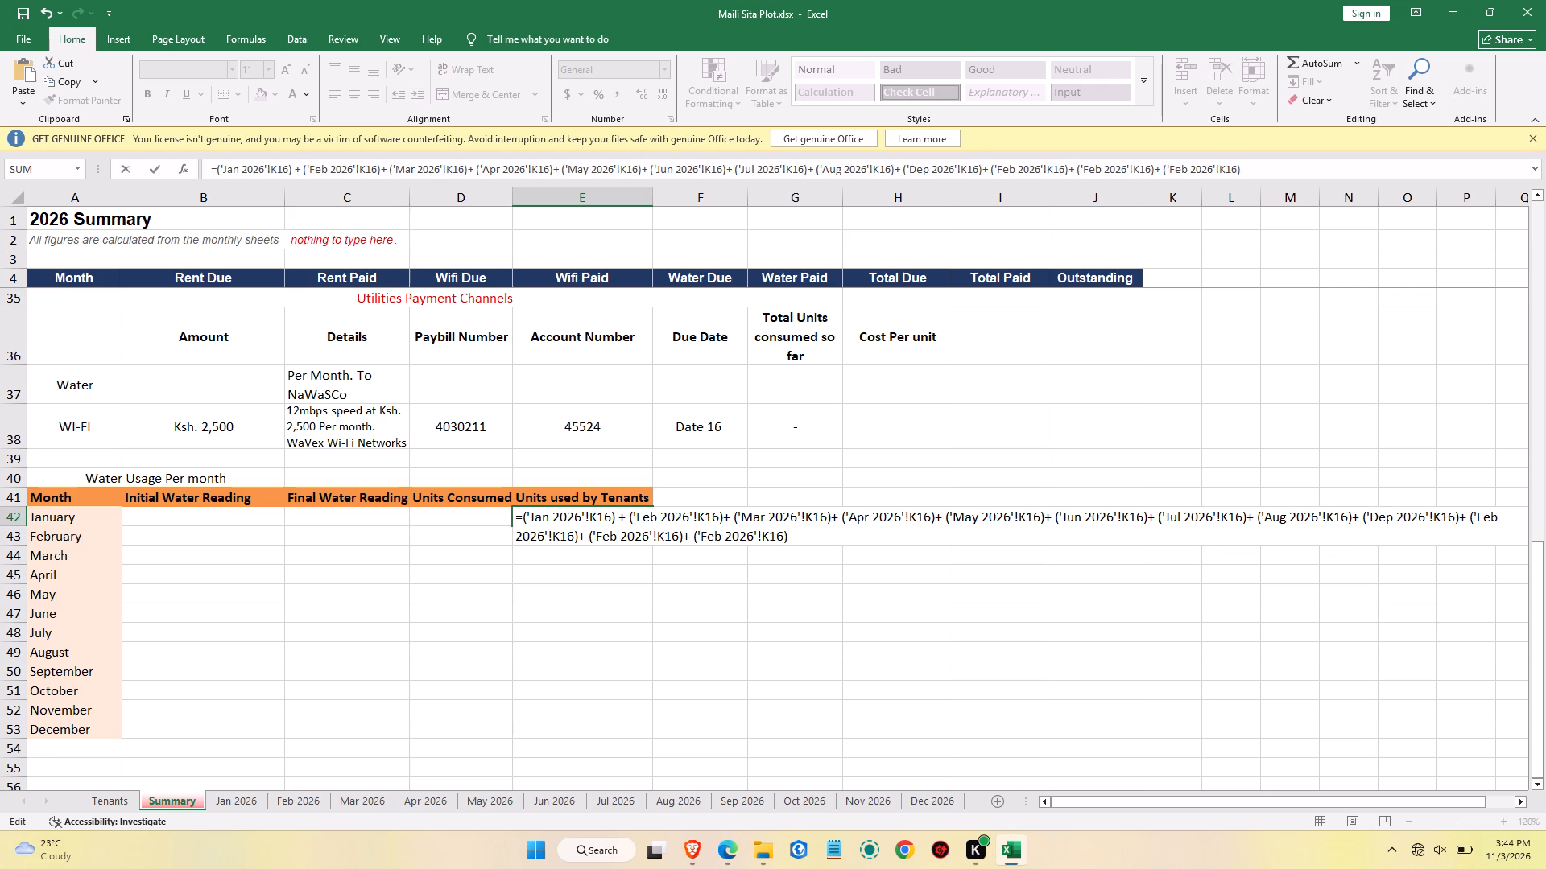
pyautogui.press('Left')
pyautogui.press('Right')
pyautogui.press('BackSpace')
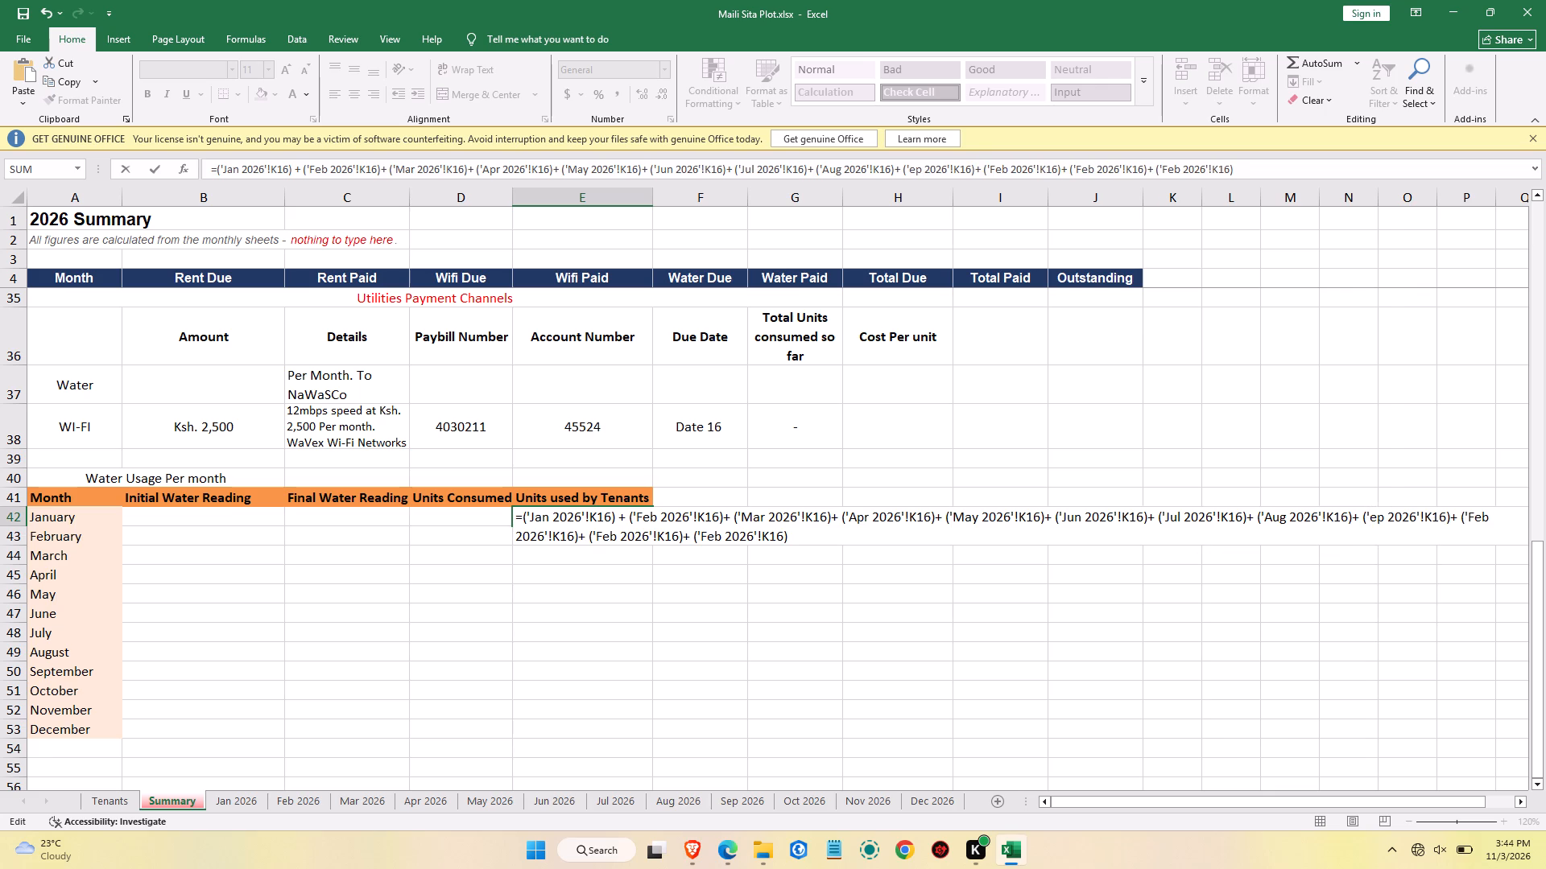
pyautogui.press('s')
# Change the sheet name in the tenth reference of E42's formula to Oct 2026.
pyautogui.press('Right')
pyautogui.press('Right')
pyautogui.press('Right')
pyautogui.press('Right')
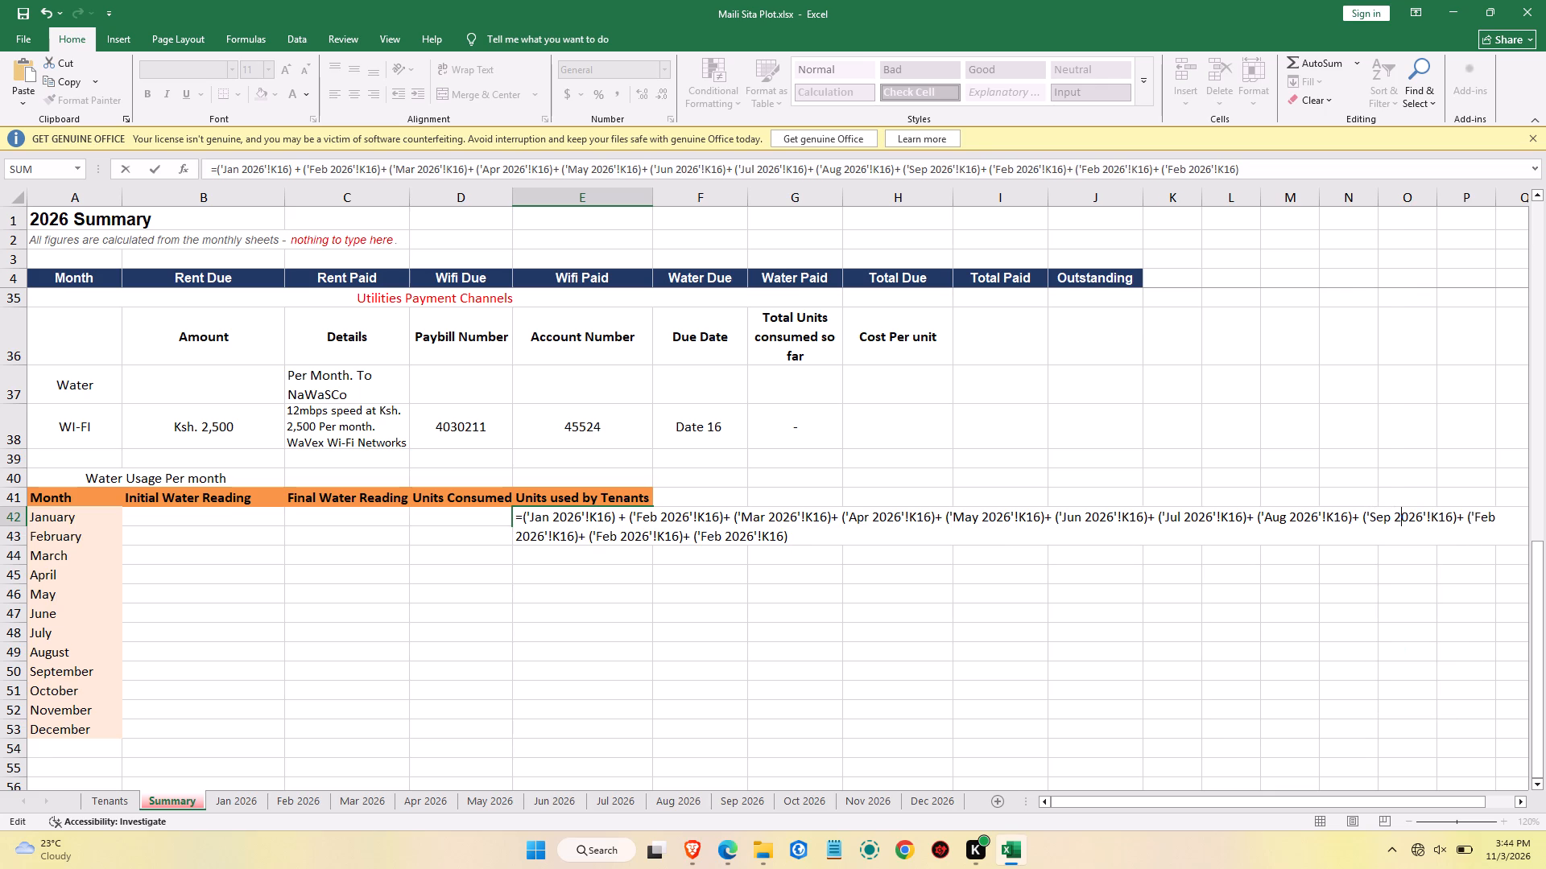
pyautogui.press('Right')
pyautogui.press('Right')
pyautogui.press('Right')
pyautogui.press('Right')
pyautogui.press('Right')
pyautogui.press('Right')
pyautogui.press('Right')
pyautogui.press('Right')
pyautogui.press('Right')
pyautogui.press('Right')
pyautogui.press('Right')
pyautogui.press('Right')
pyautogui.press('Right')
pyautogui.press('Right')
pyautogui.press('Right')
pyautogui.press('Right')
pyautogui.press('BackSpace')
pyautogui.press('BackSpace')
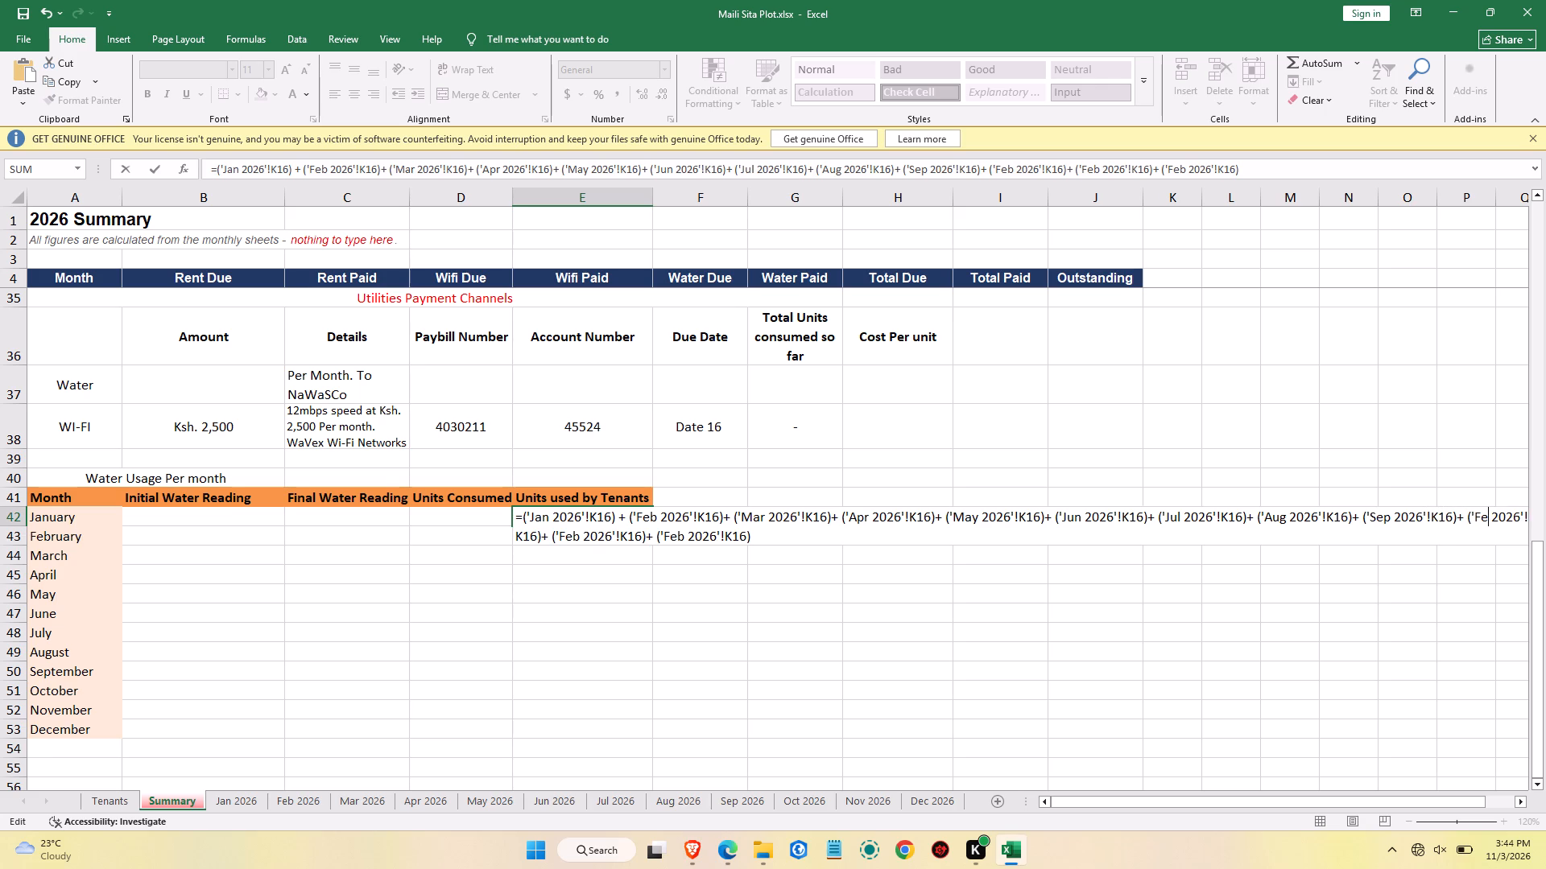
pyautogui.press('BackSpace')
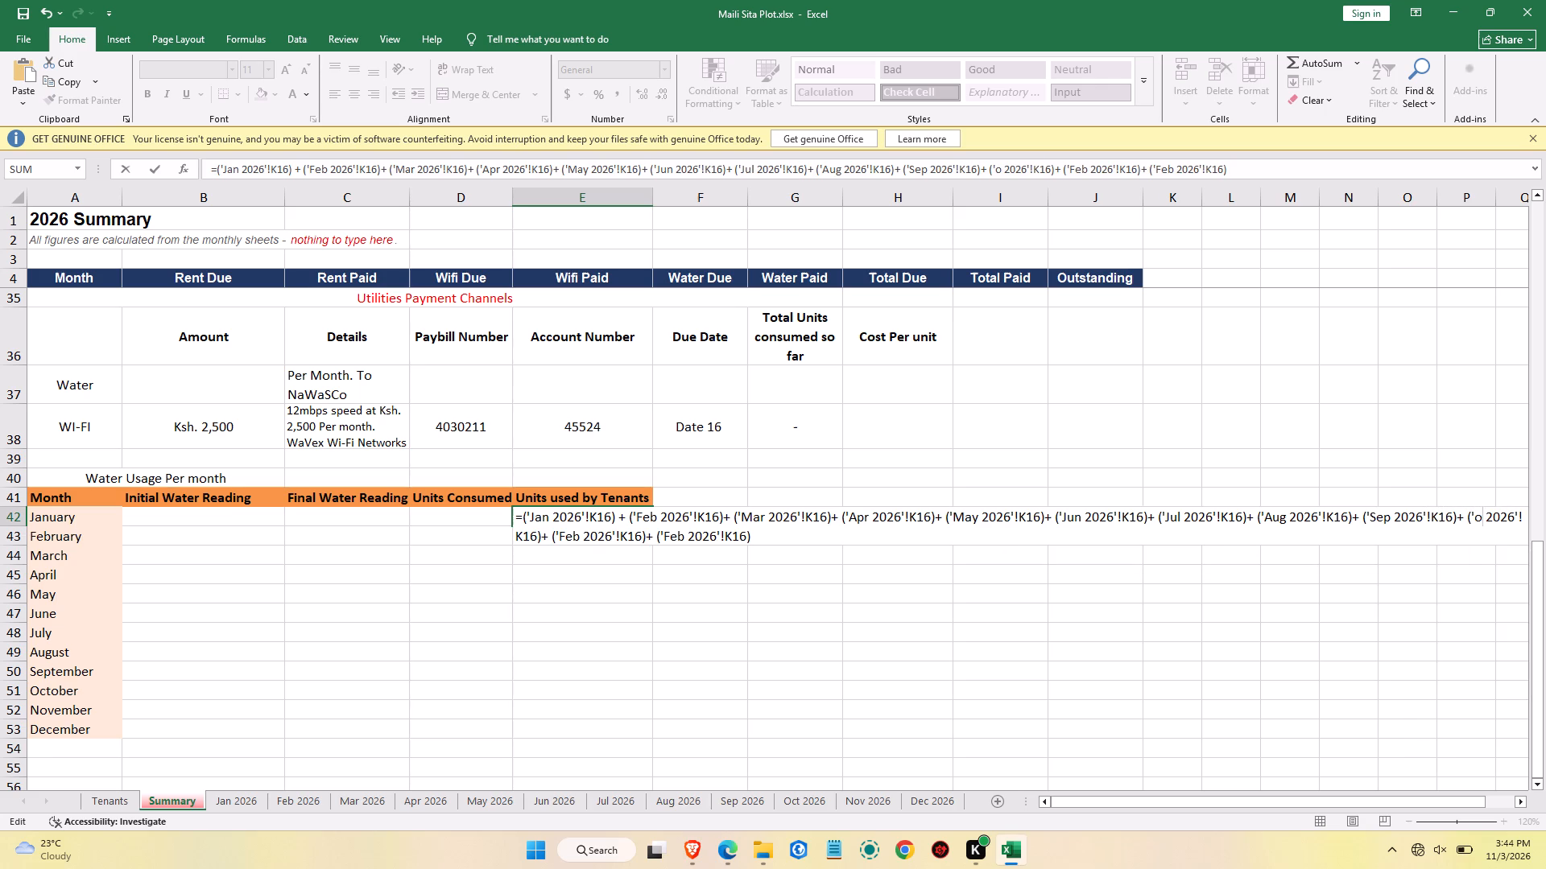
pyautogui.press('BackSpace')
pyautogui.write('ct')
# Change the sheet name in the eleventh reference of E42's formula to Nov 2026.
pyautogui.press('Right')
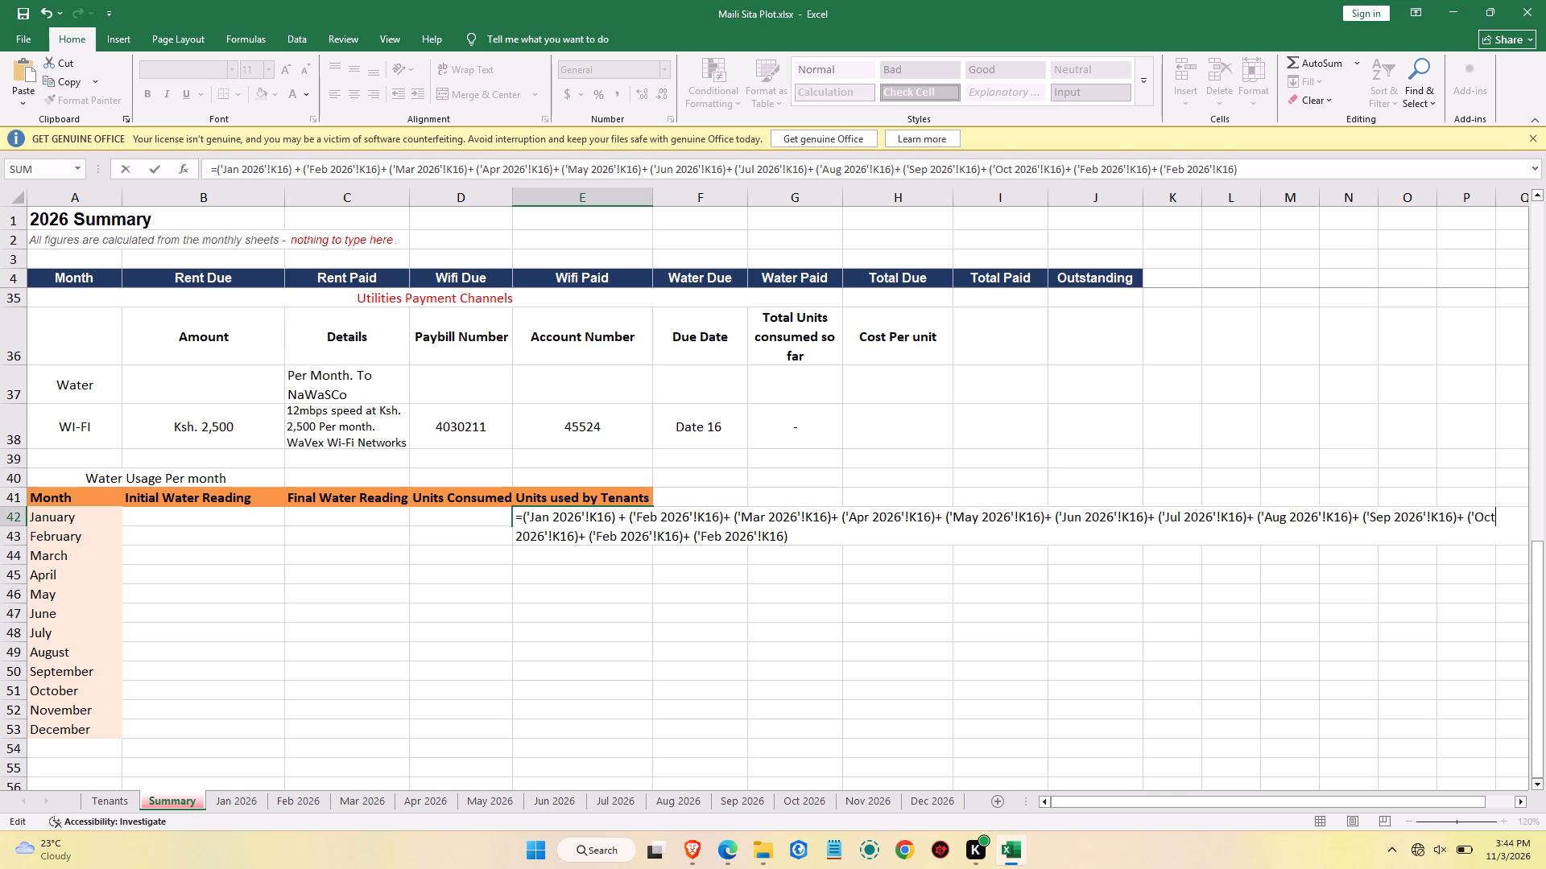
pyautogui.press('Right')
pyautogui.press('Right')
pyautogui.press('Right')
pyautogui.press('Right')
pyautogui.press('Right')
pyautogui.press('Right')
pyautogui.press('Right')
pyautogui.press('Right')
pyautogui.press('Right')
pyautogui.press('Right')
pyautogui.press('Right')
pyautogui.press('Right')
pyautogui.press('Right')
pyautogui.press('Right')
pyautogui.press('Right')
pyautogui.press('Right')
pyautogui.press('Right')
pyautogui.press('BackSpace')
pyautogui.press('BackSpace')
pyautogui.press('BackSpace')
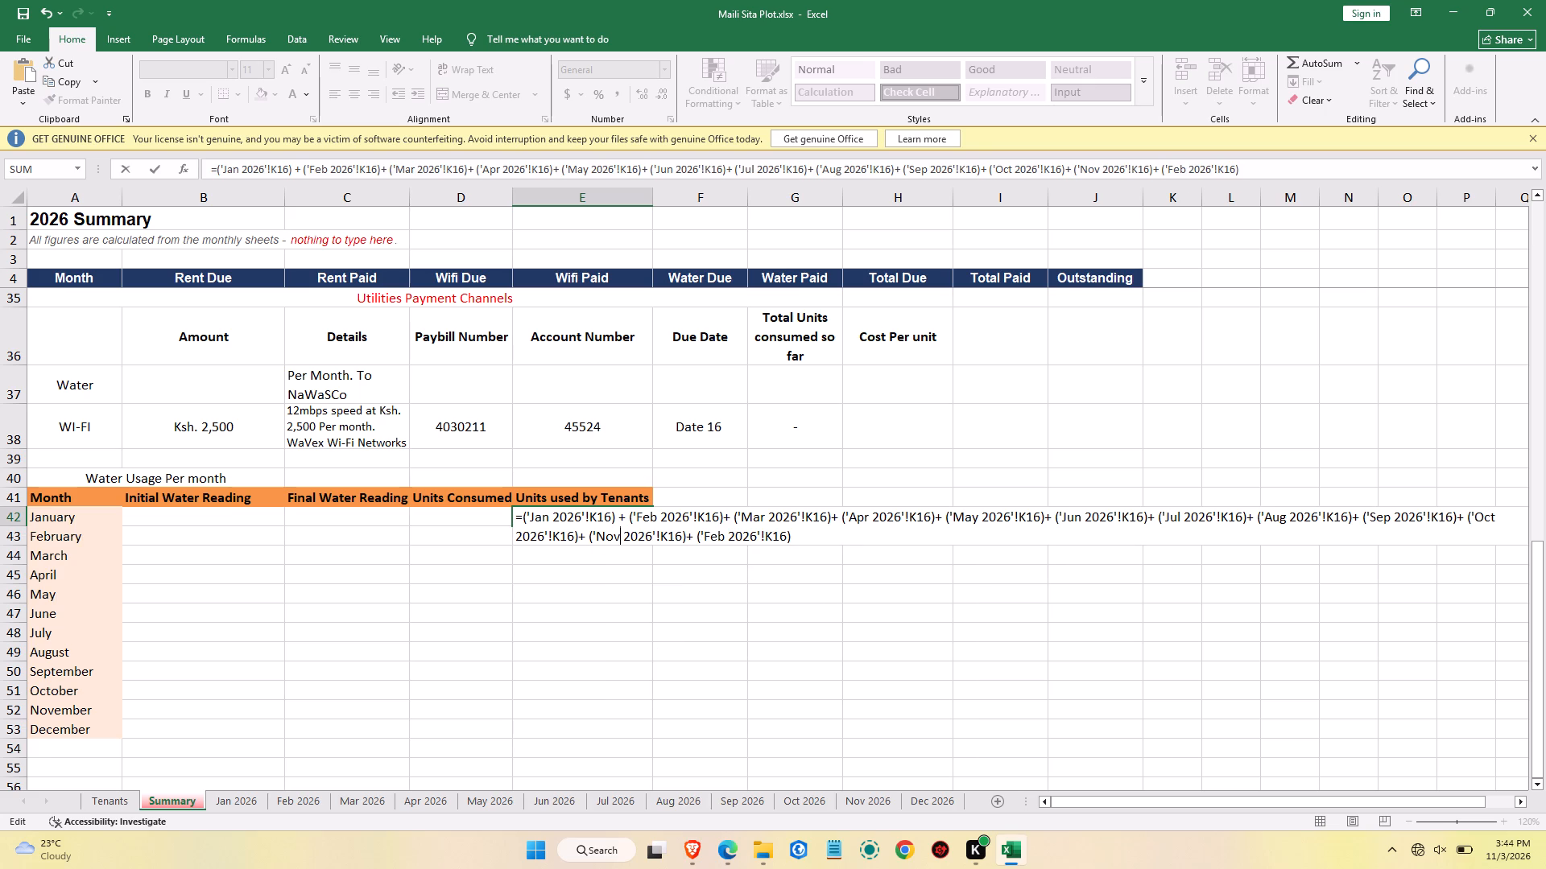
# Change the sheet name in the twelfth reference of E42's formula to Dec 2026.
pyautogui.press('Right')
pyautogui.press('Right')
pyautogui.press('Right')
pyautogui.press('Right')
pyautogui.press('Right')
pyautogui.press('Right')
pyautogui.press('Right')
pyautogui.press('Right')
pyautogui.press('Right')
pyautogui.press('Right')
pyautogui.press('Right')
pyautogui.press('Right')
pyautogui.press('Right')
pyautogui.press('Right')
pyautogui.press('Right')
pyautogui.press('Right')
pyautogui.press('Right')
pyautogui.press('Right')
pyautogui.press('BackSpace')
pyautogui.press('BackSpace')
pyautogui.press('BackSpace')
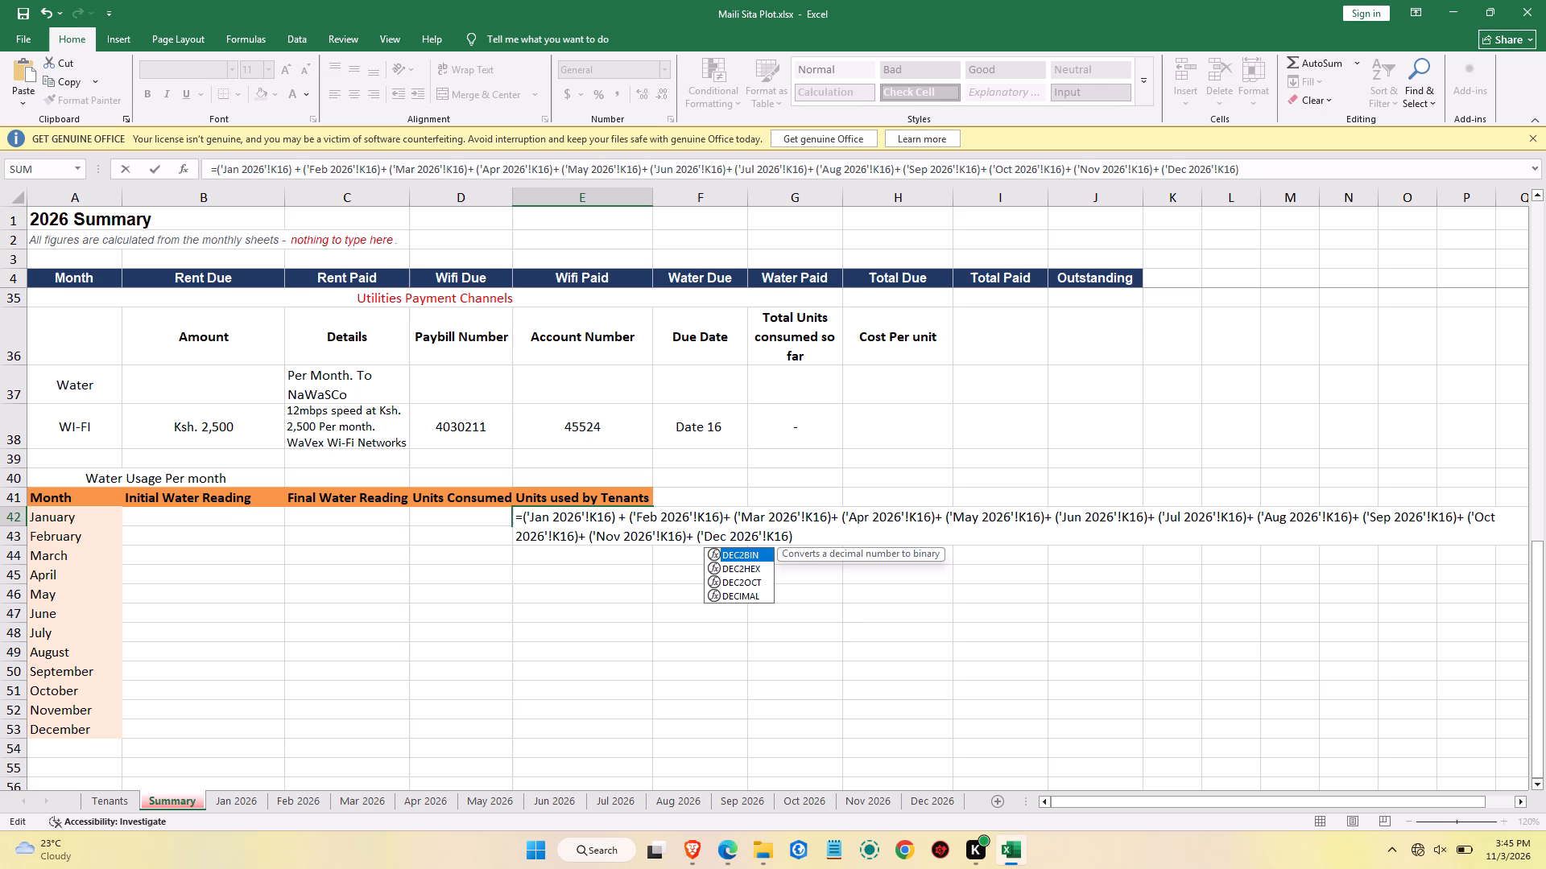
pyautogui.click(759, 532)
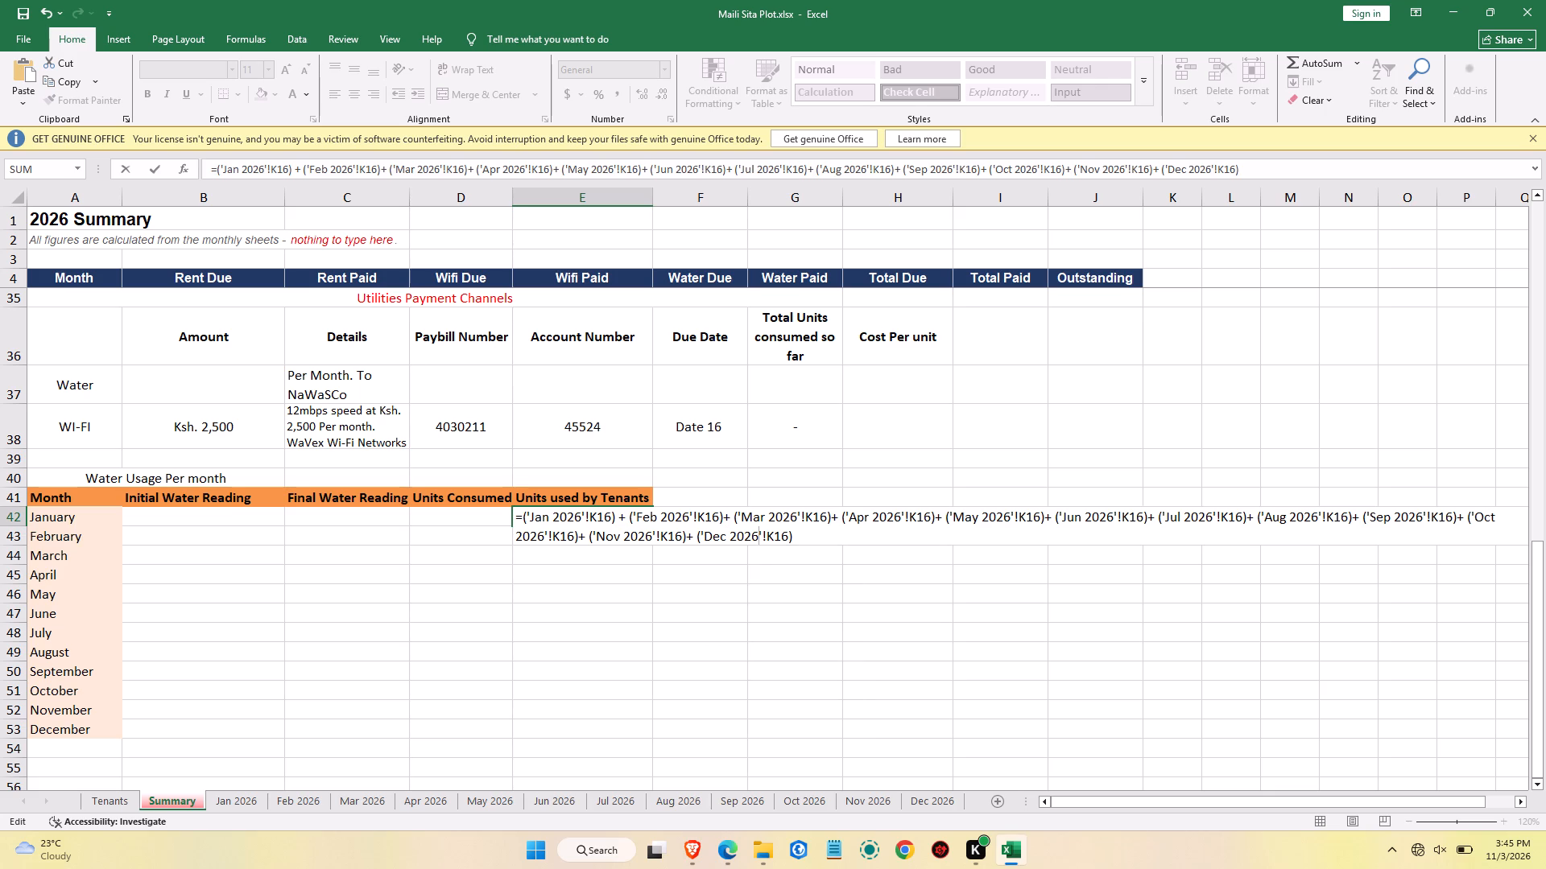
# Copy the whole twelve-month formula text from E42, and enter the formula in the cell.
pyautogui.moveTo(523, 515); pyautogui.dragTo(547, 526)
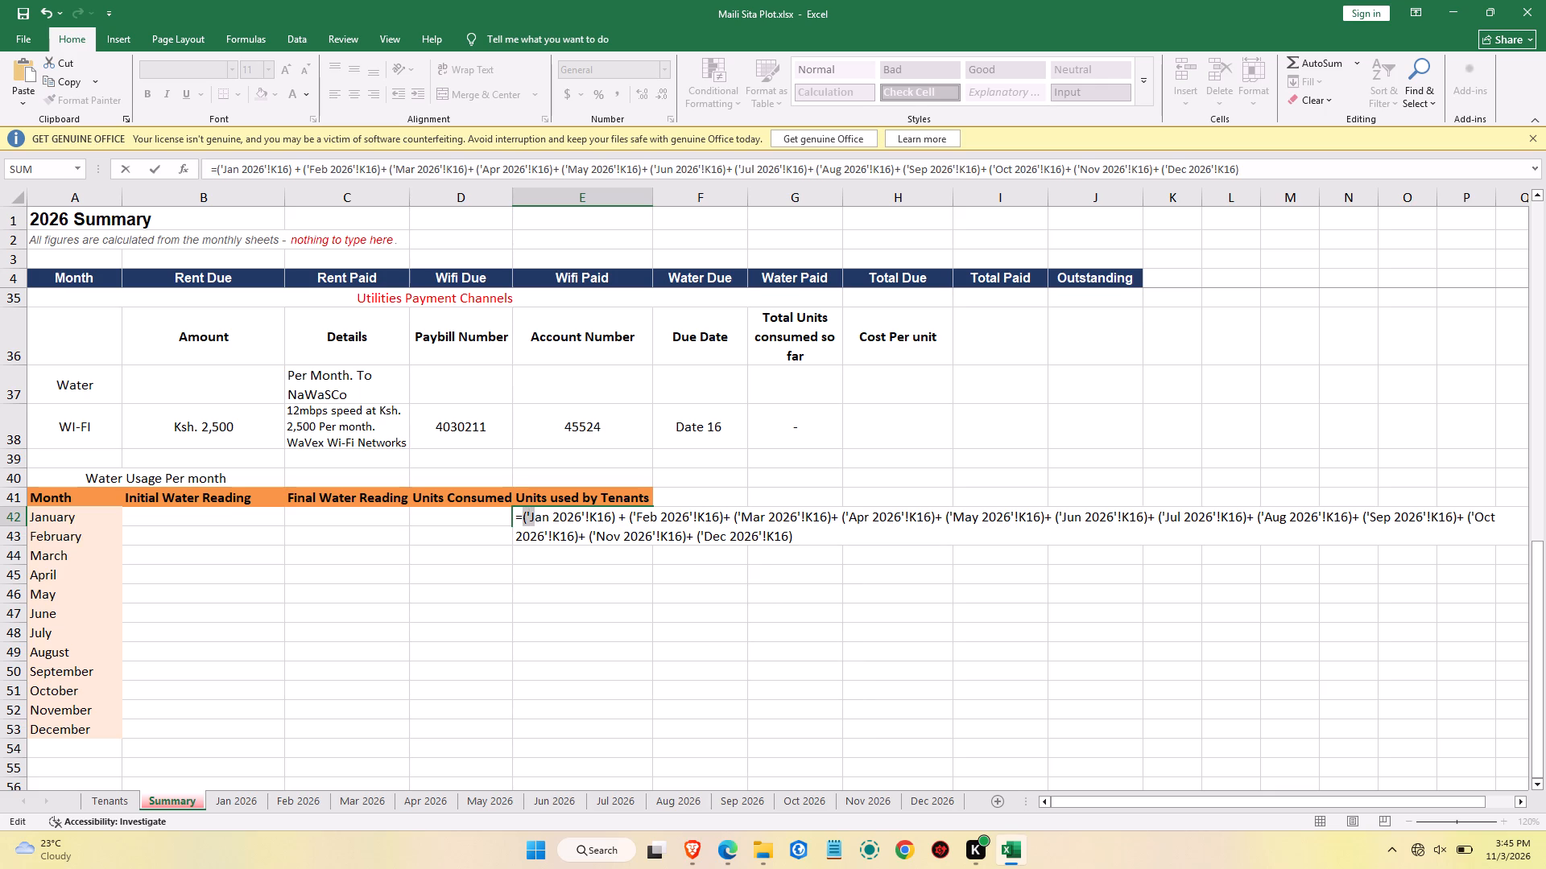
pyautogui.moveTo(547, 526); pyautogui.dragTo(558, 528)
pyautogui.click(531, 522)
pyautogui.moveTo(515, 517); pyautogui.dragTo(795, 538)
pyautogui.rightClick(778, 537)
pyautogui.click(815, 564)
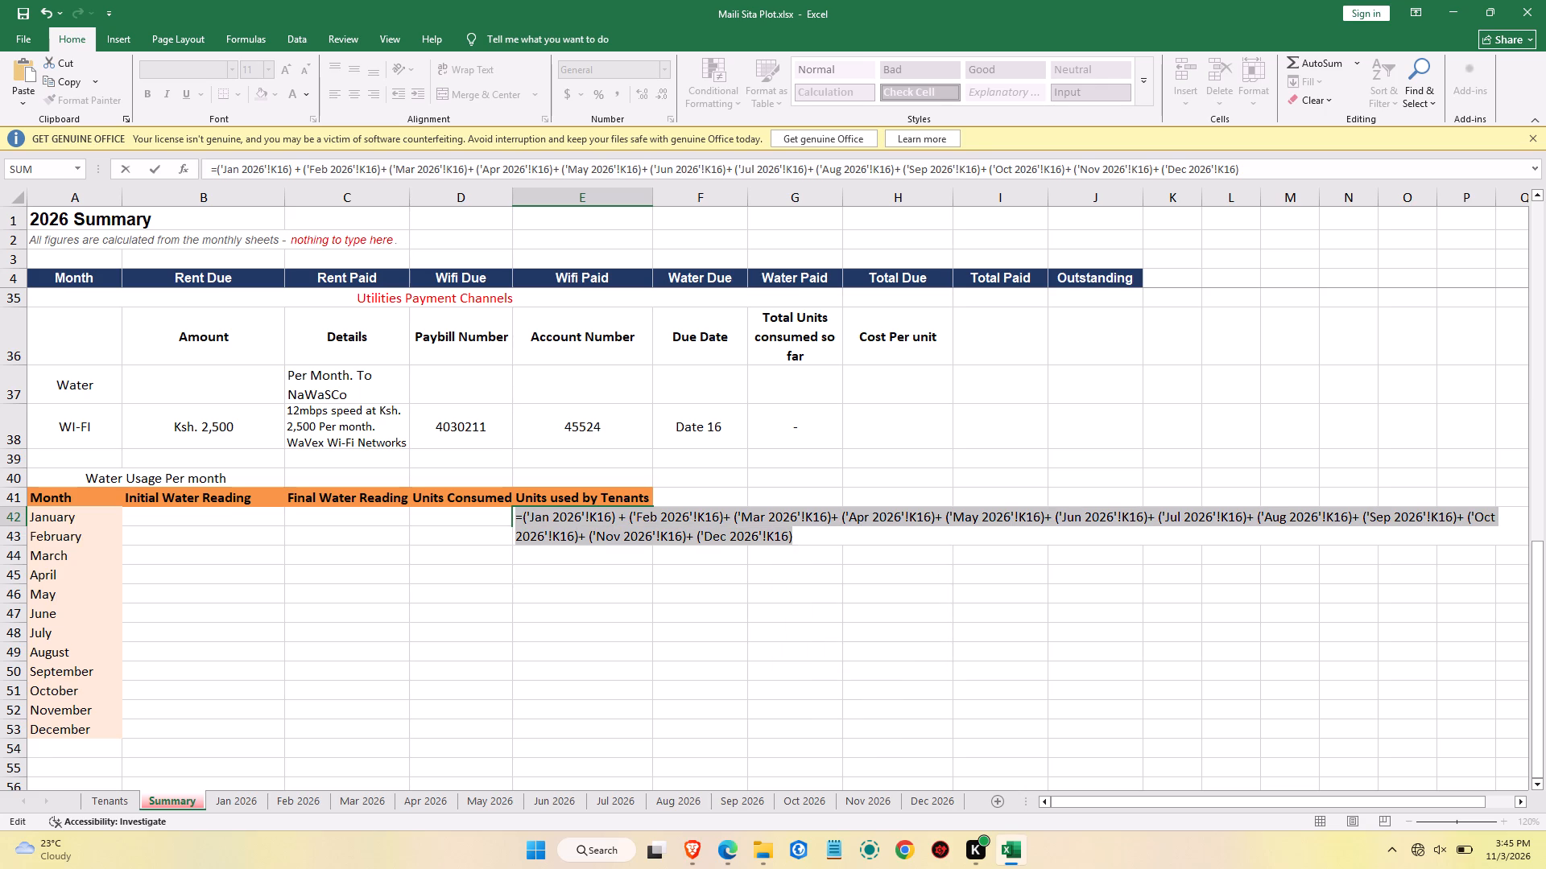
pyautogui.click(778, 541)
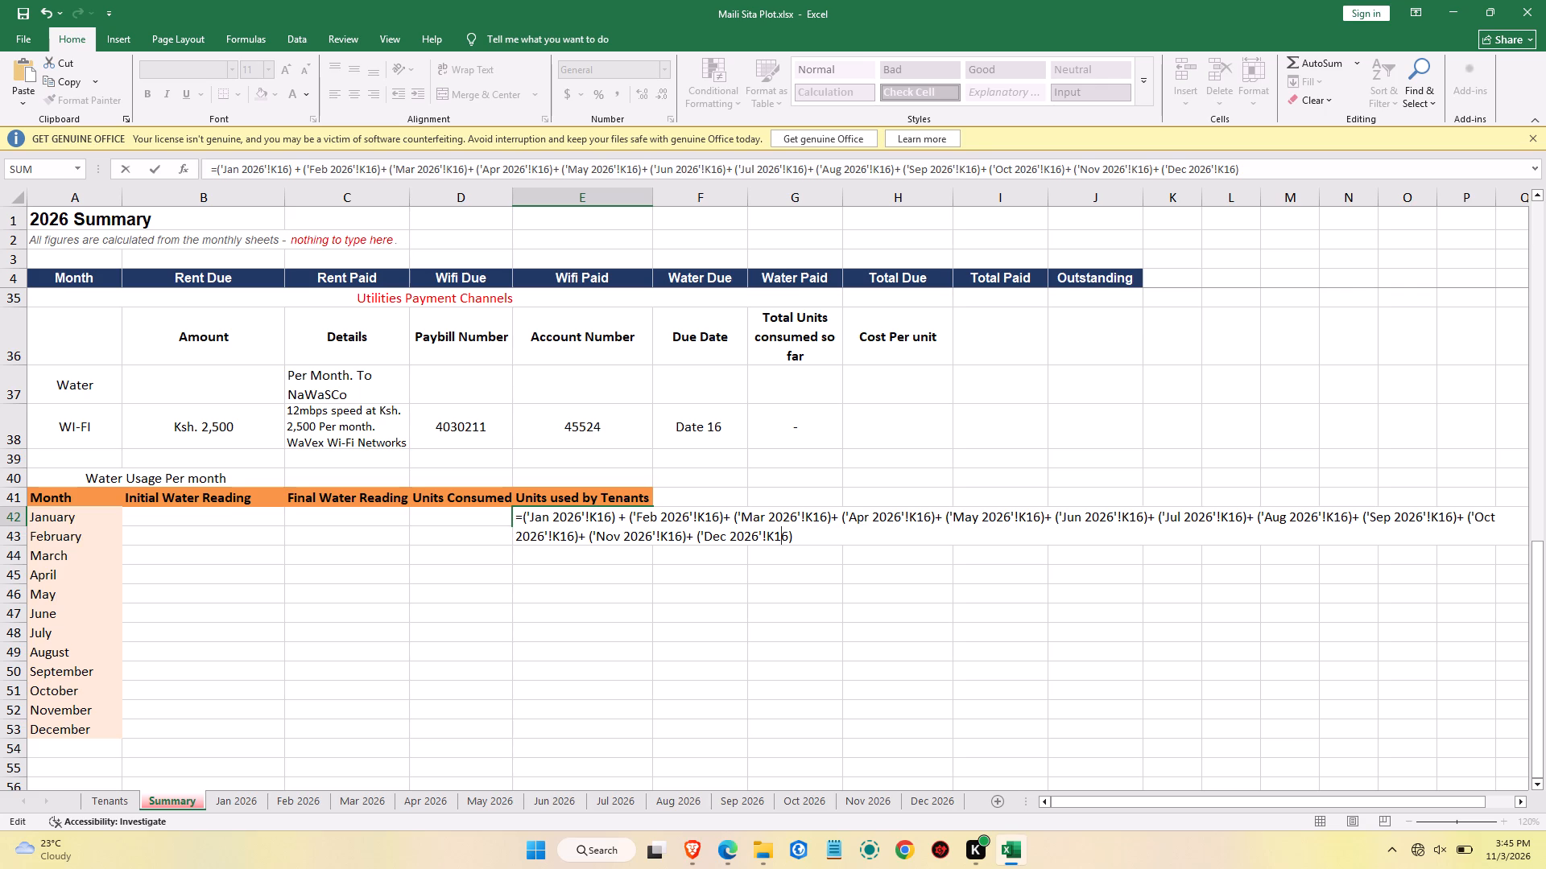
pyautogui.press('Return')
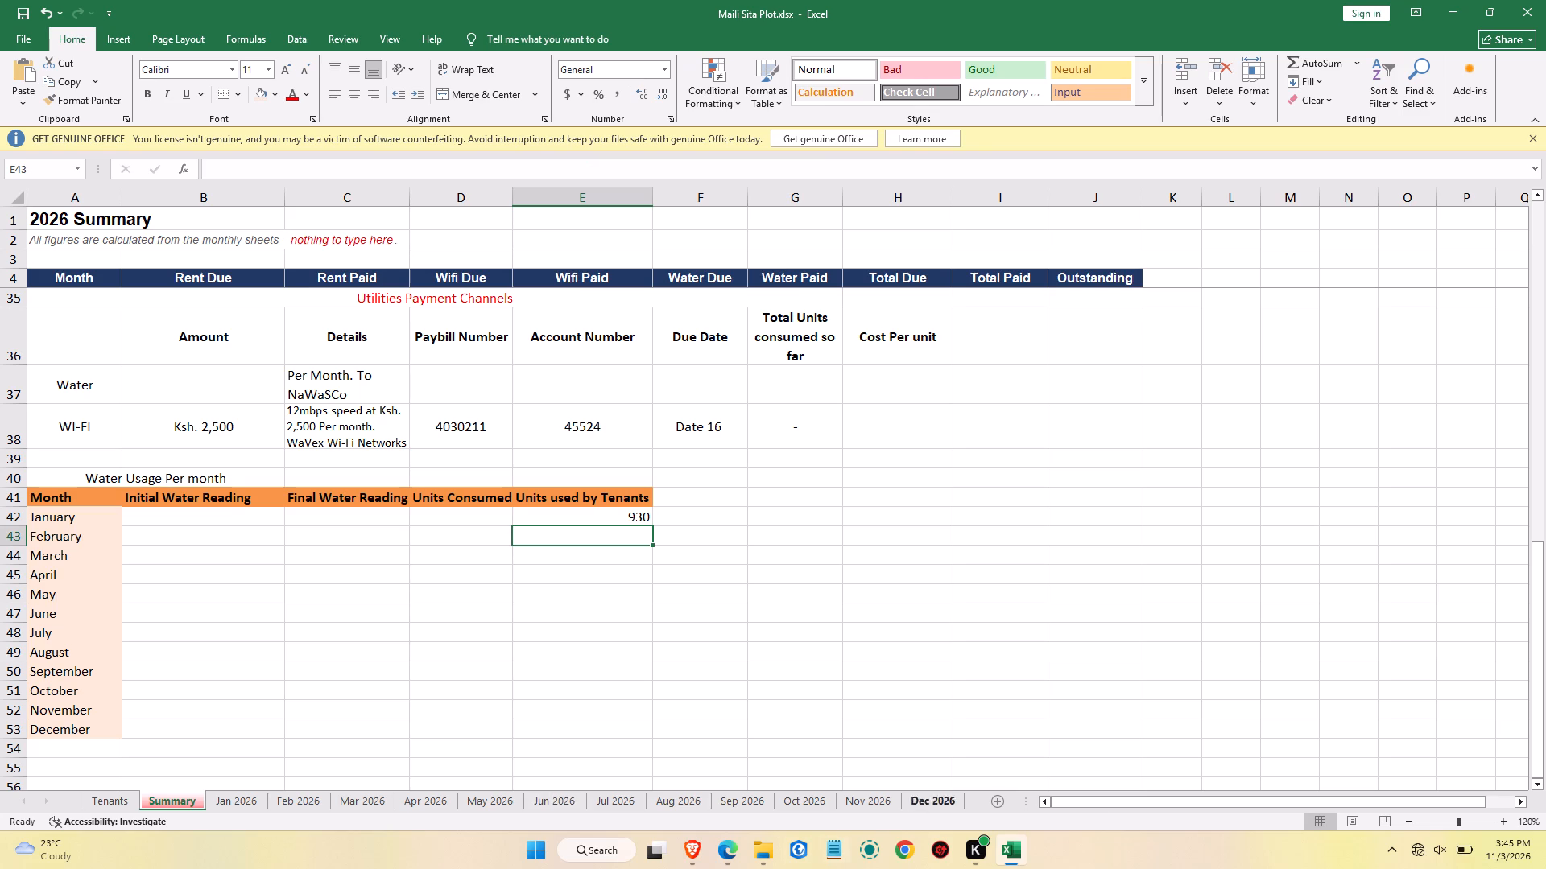
# Check the computer's Wi-Fi connection status in the system network settings, and return to the Summary sheet.
pyautogui.click(1415, 855)
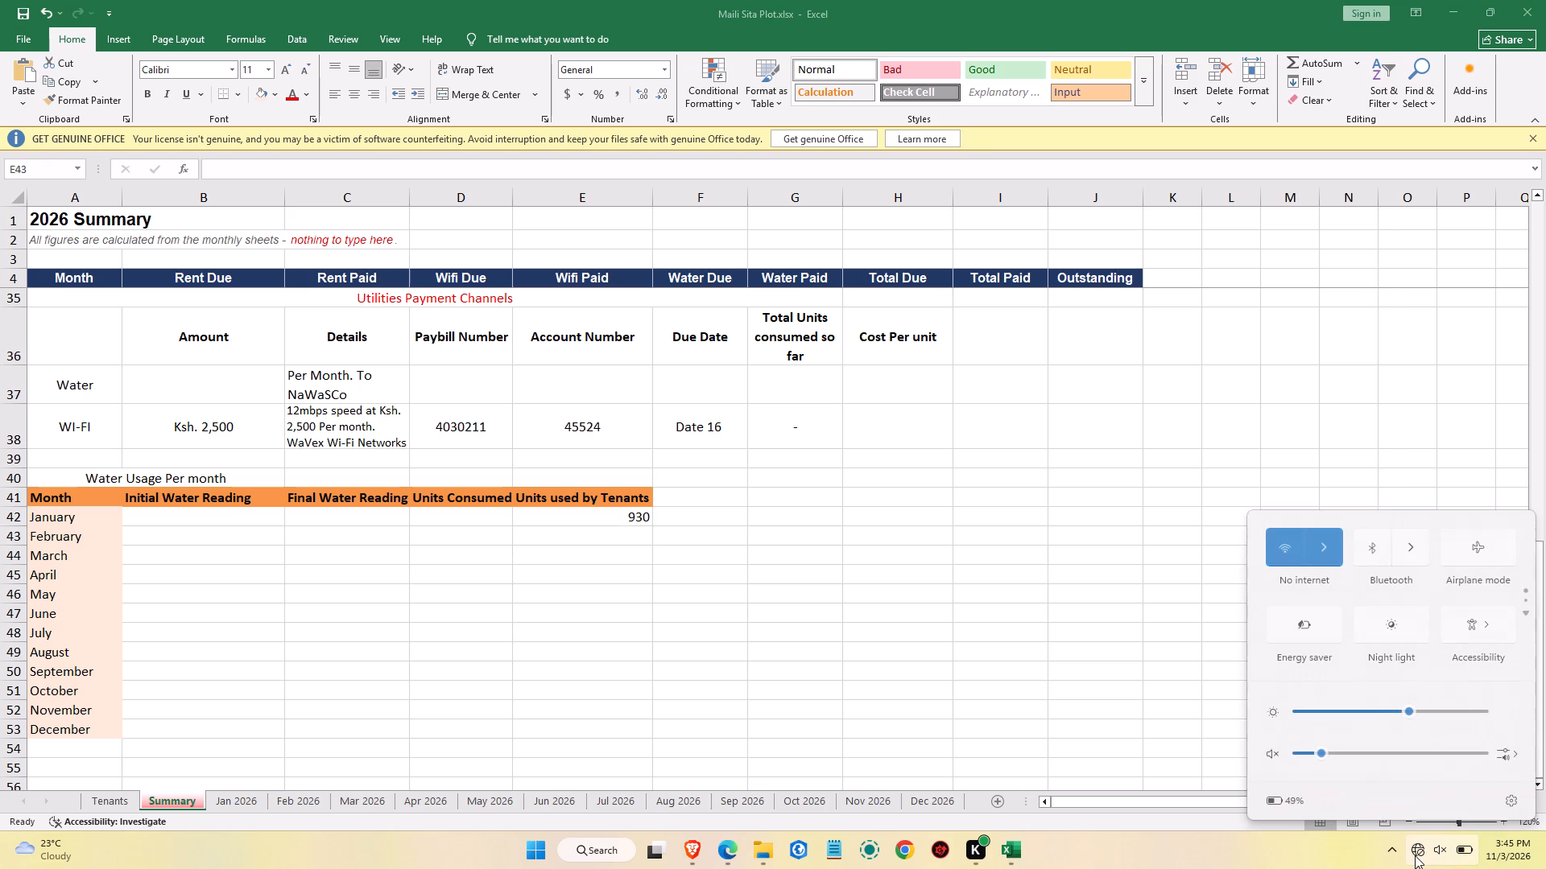
pyautogui.click(1327, 556)
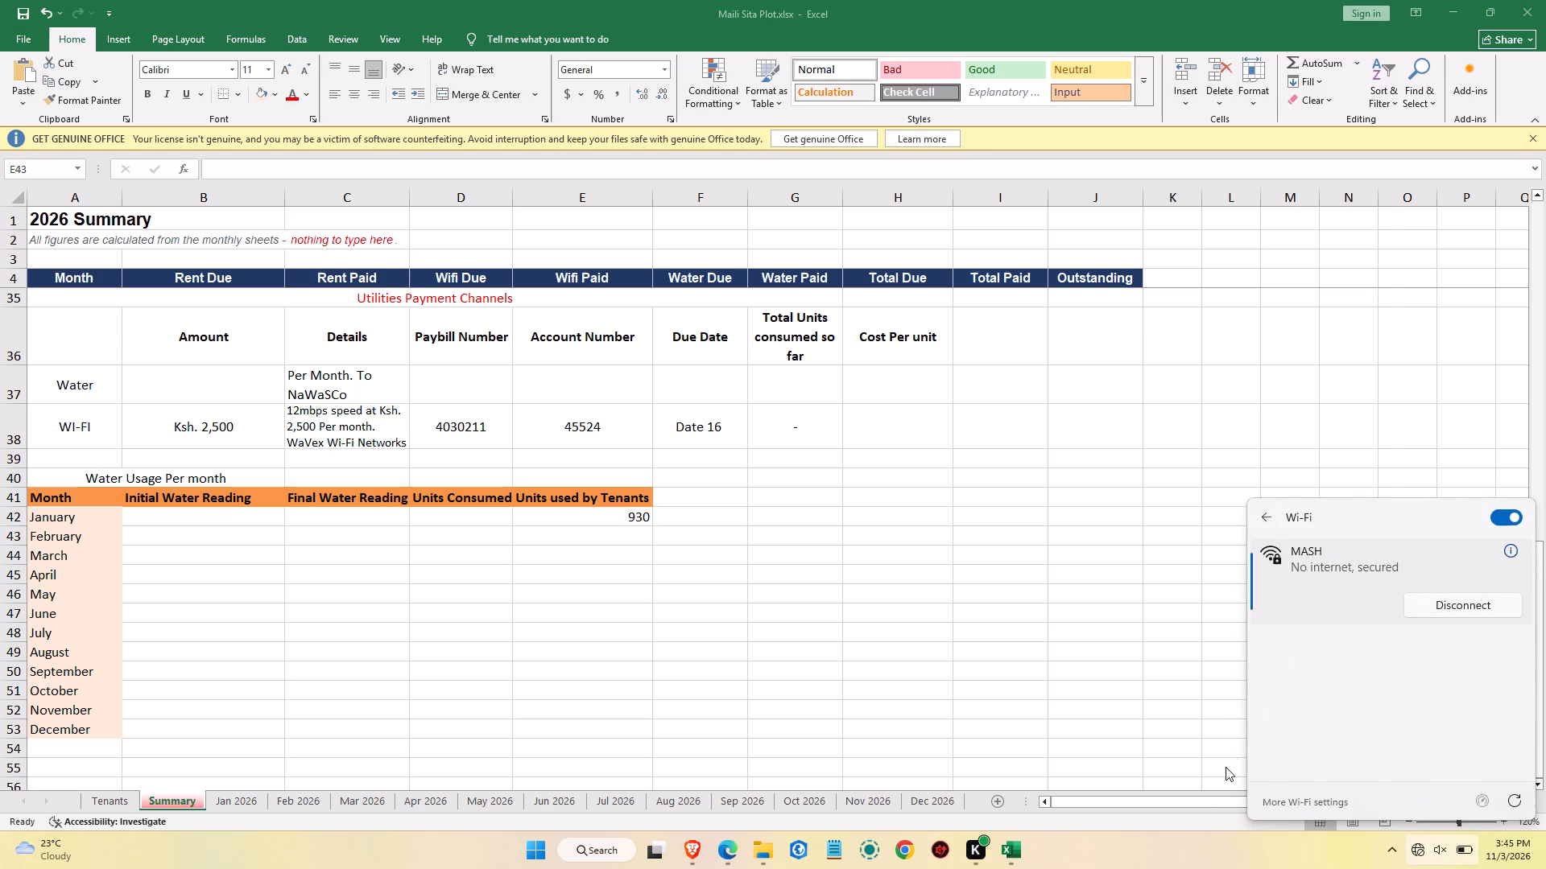
pyautogui.click(1167, 854)
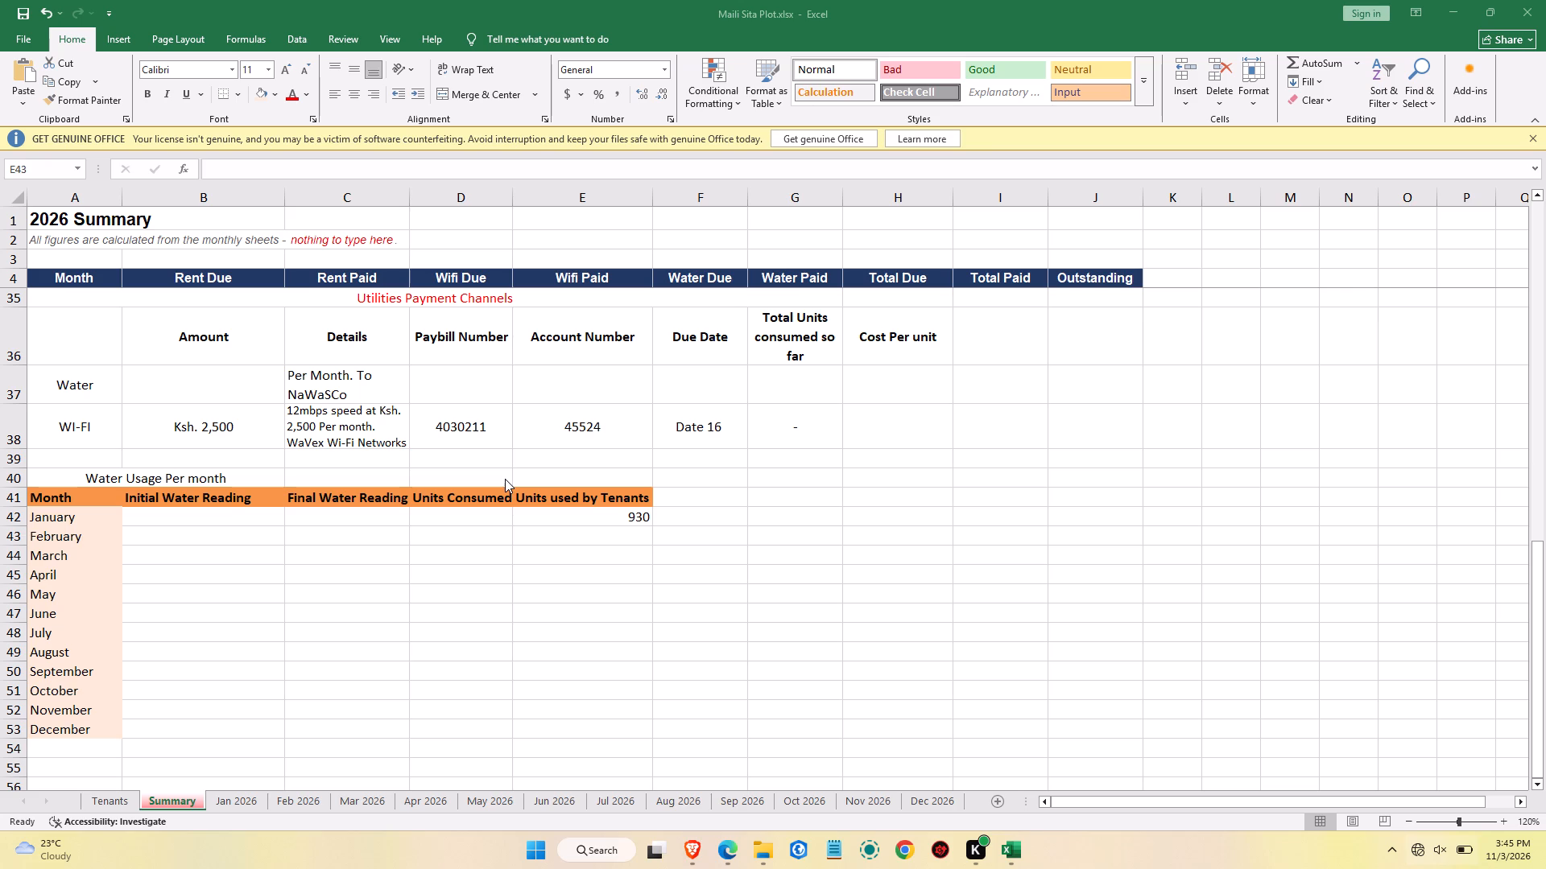
pyautogui.click(548, 511)
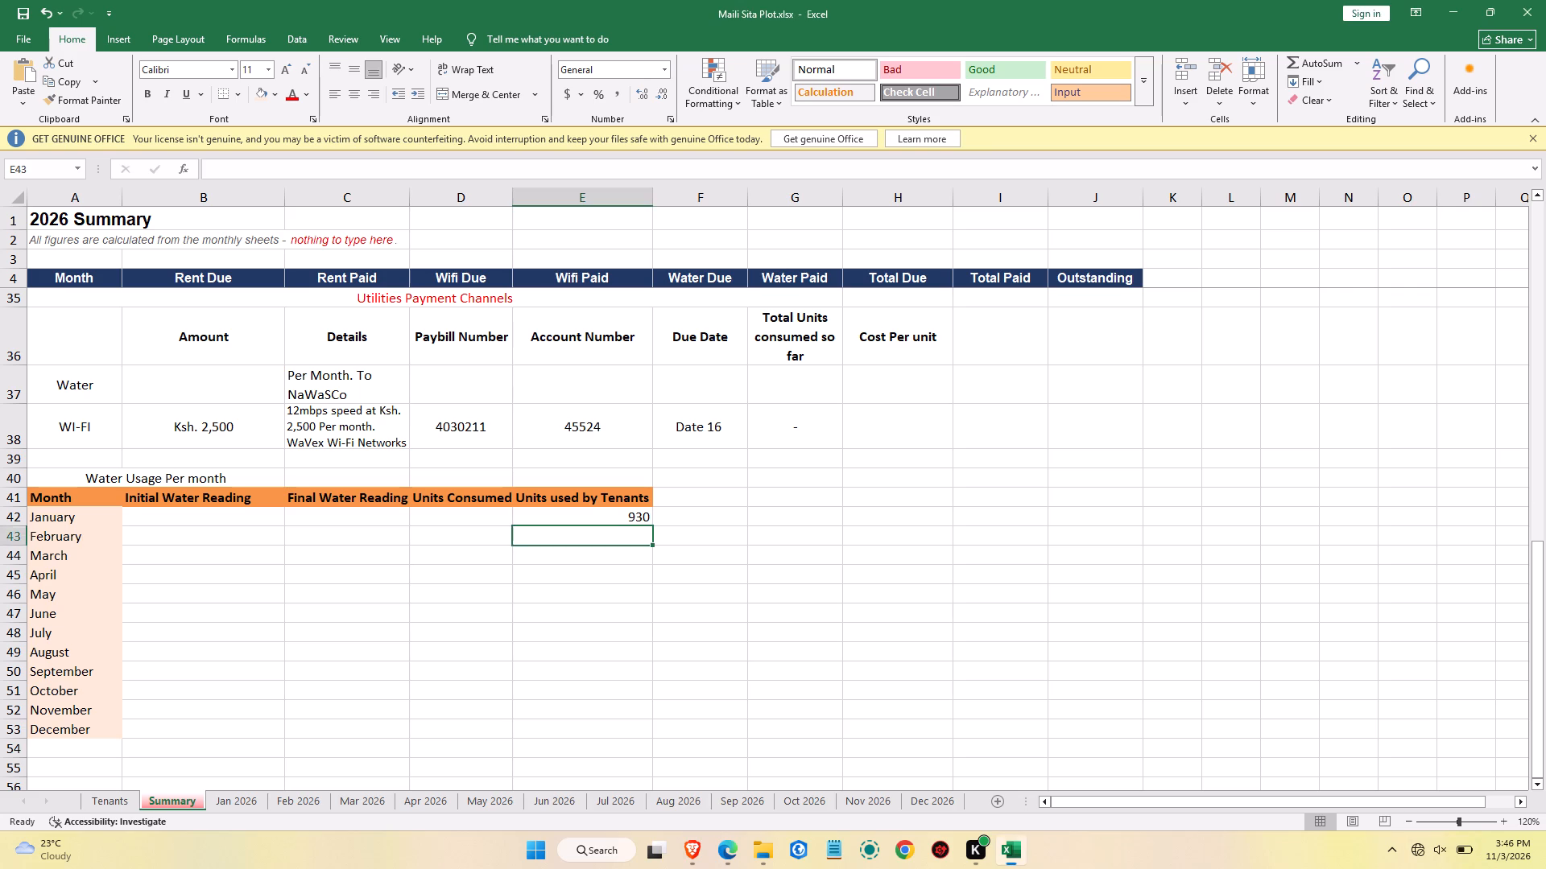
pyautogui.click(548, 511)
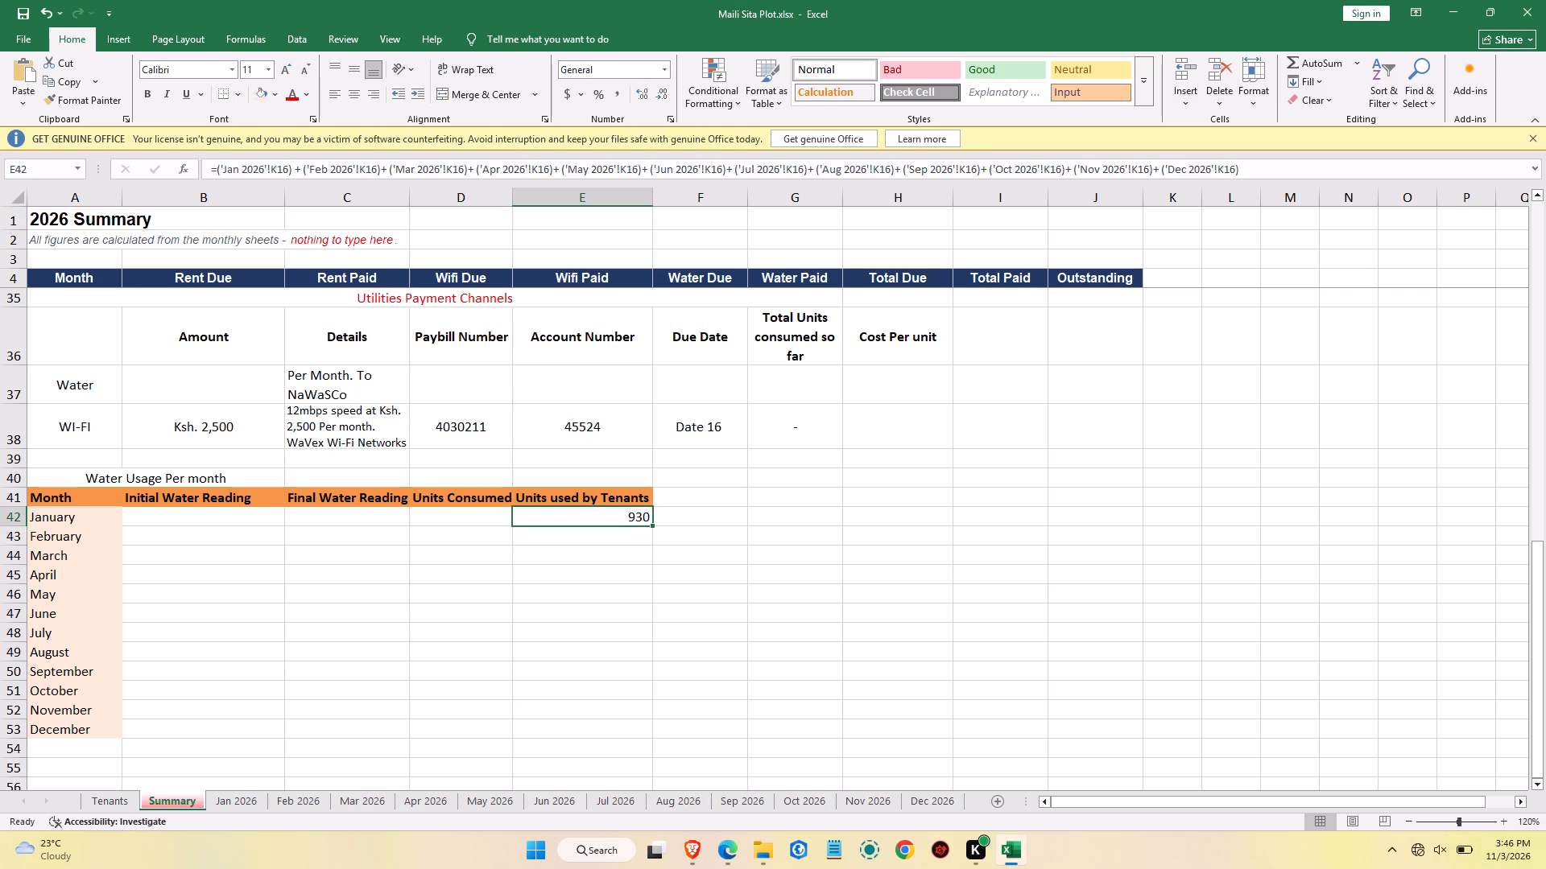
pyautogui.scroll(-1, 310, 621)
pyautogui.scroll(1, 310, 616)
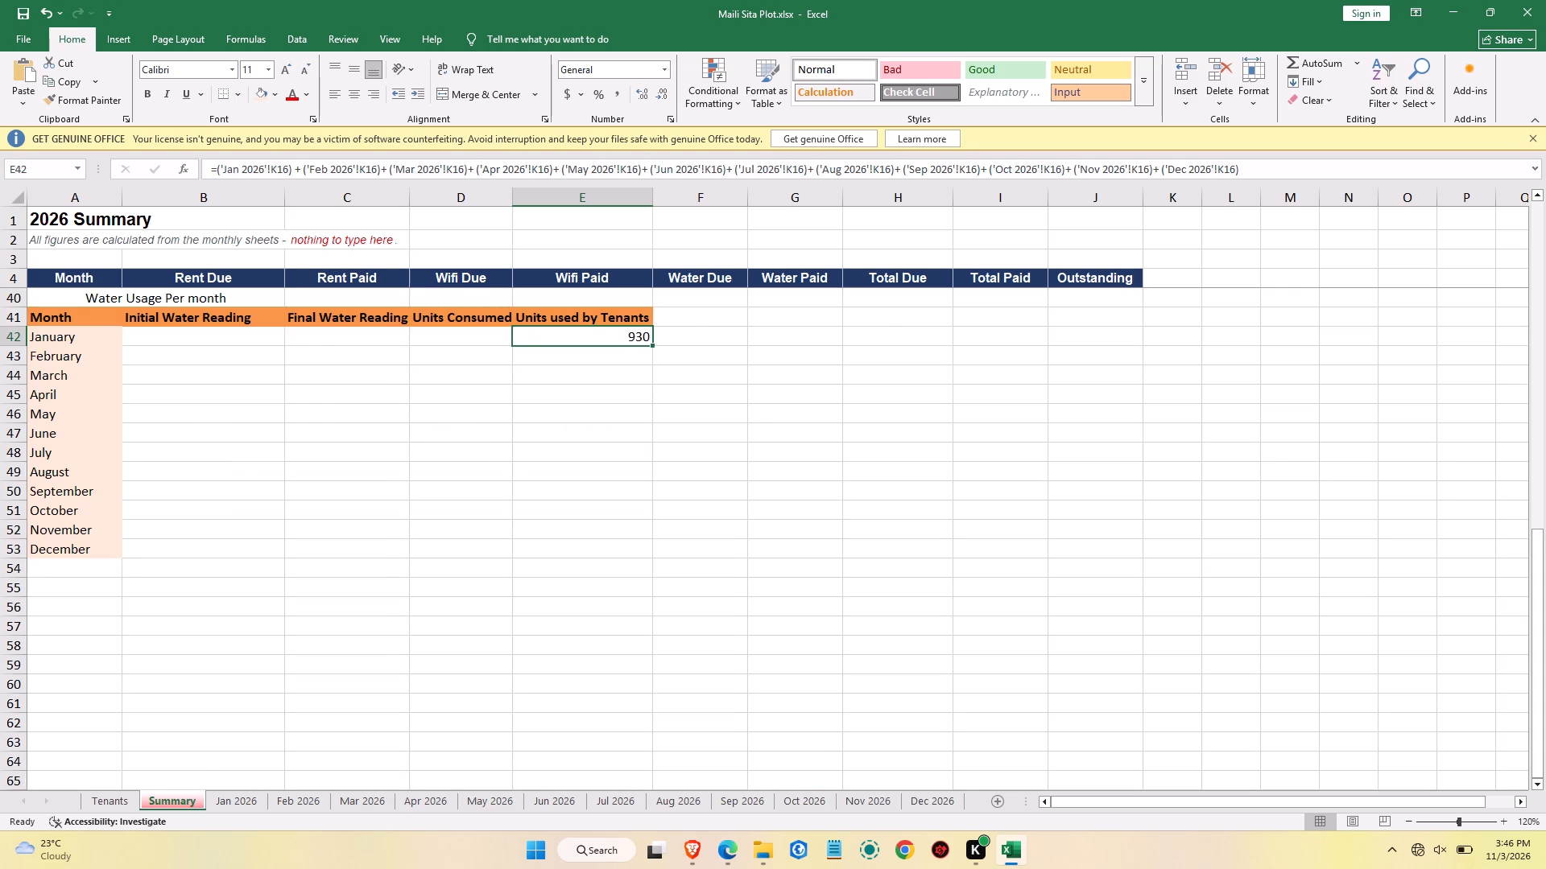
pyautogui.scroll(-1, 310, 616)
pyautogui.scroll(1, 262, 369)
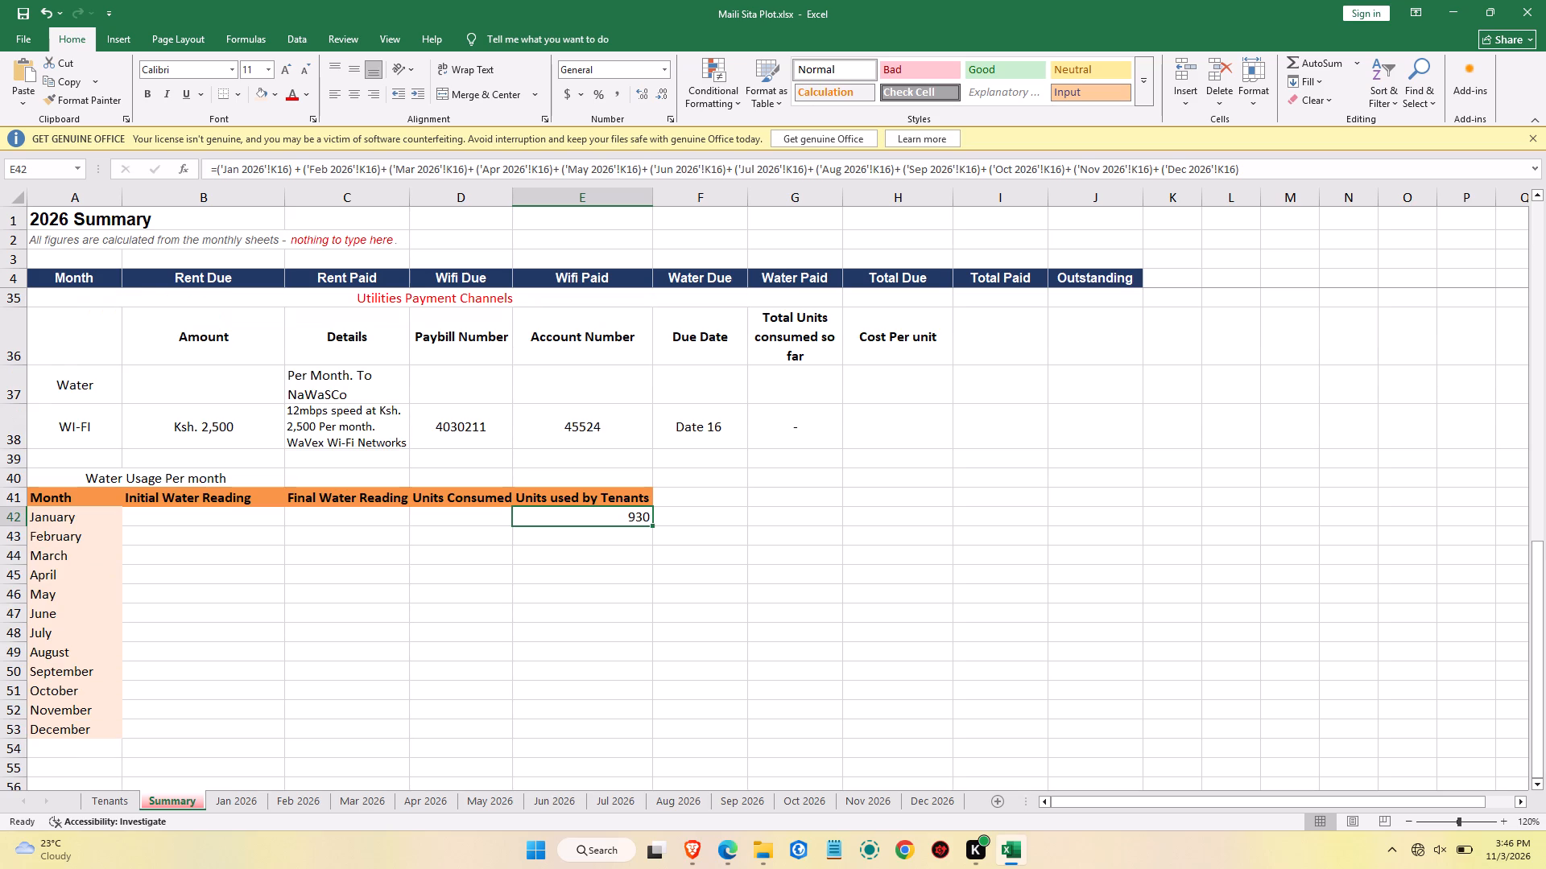
# Merge and center the "Water Usage Per month" title across A40:E40.
pyautogui.click(85, 476)
pyautogui.moveTo(83, 480); pyautogui.dragTo(416, 484)
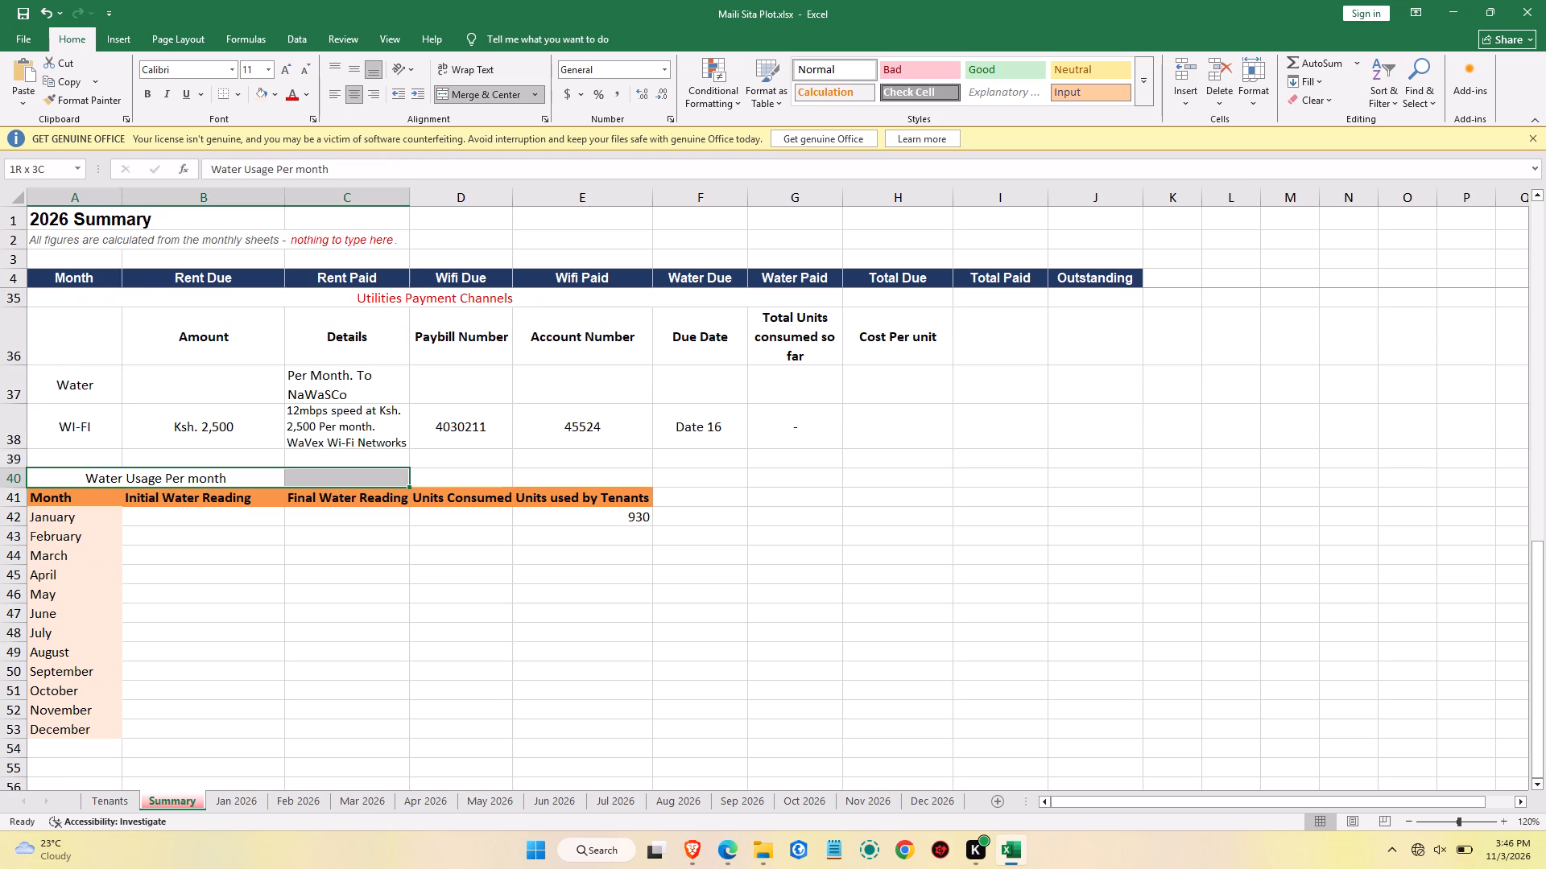
pyautogui.moveTo(416, 484); pyautogui.dragTo(610, 484)
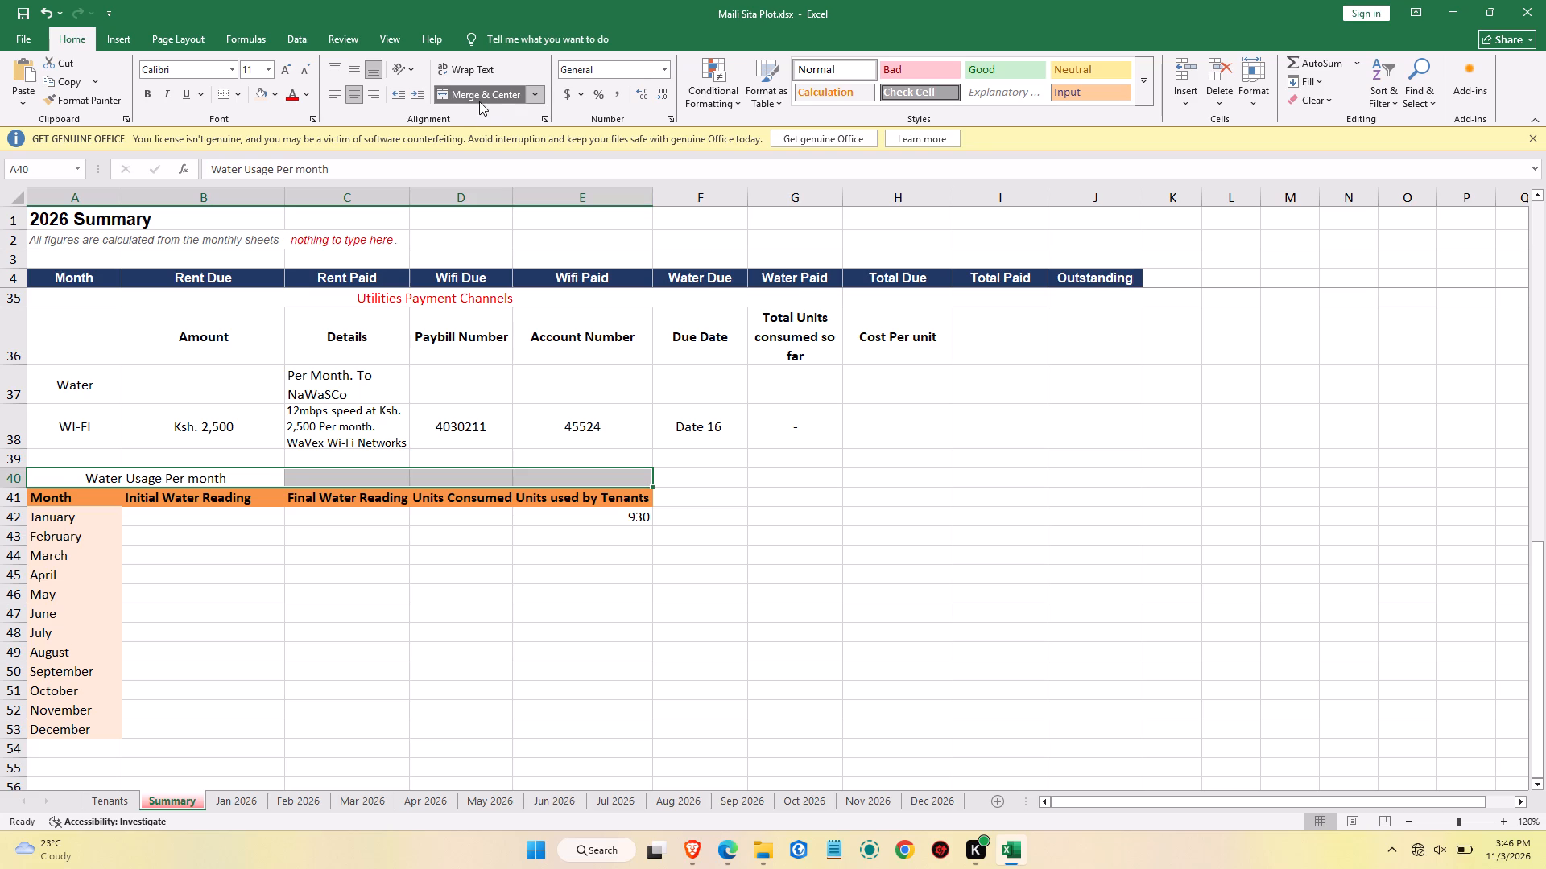
pyautogui.click(481, 97)
pyautogui.click(481, 97)
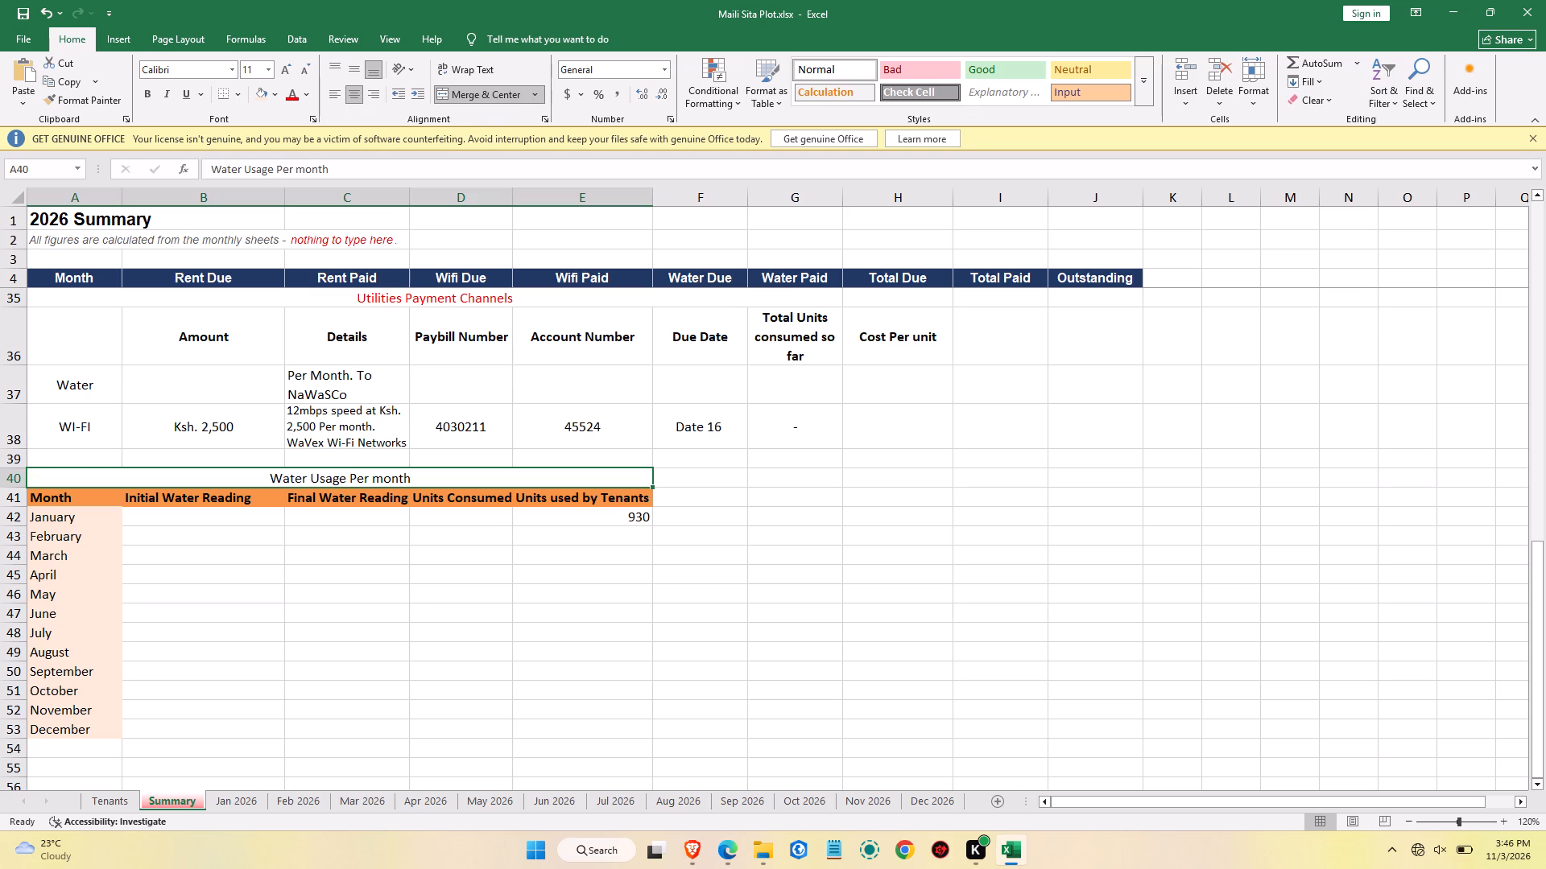
pyautogui.click(446, 555)
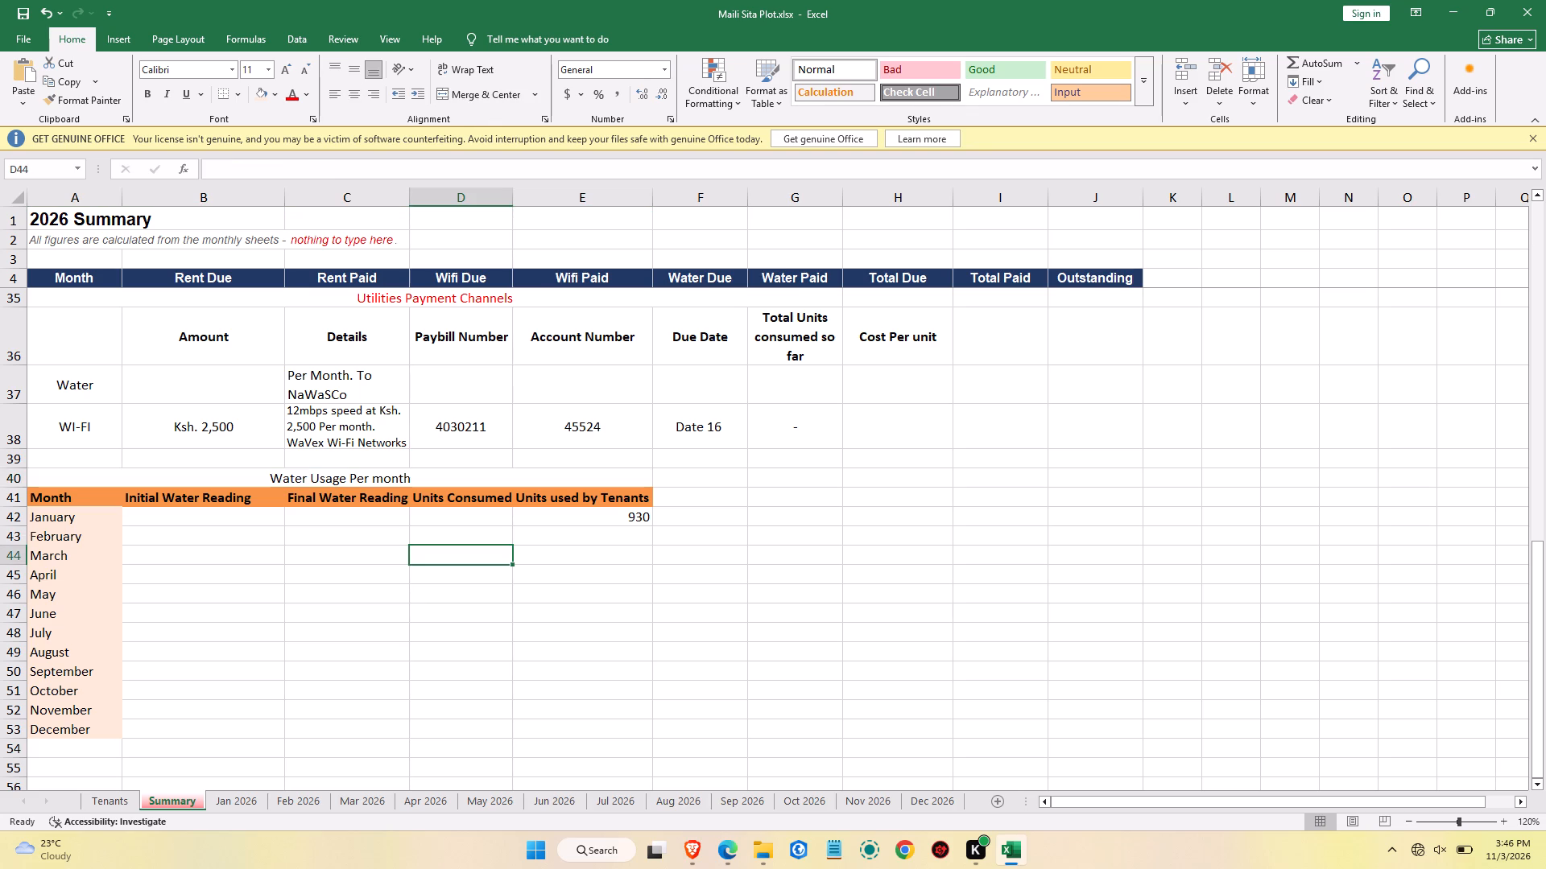
# Fill the merged "Water Usage Per month" title cell with the same light orange as the month names.
pyautogui.click(322, 480)
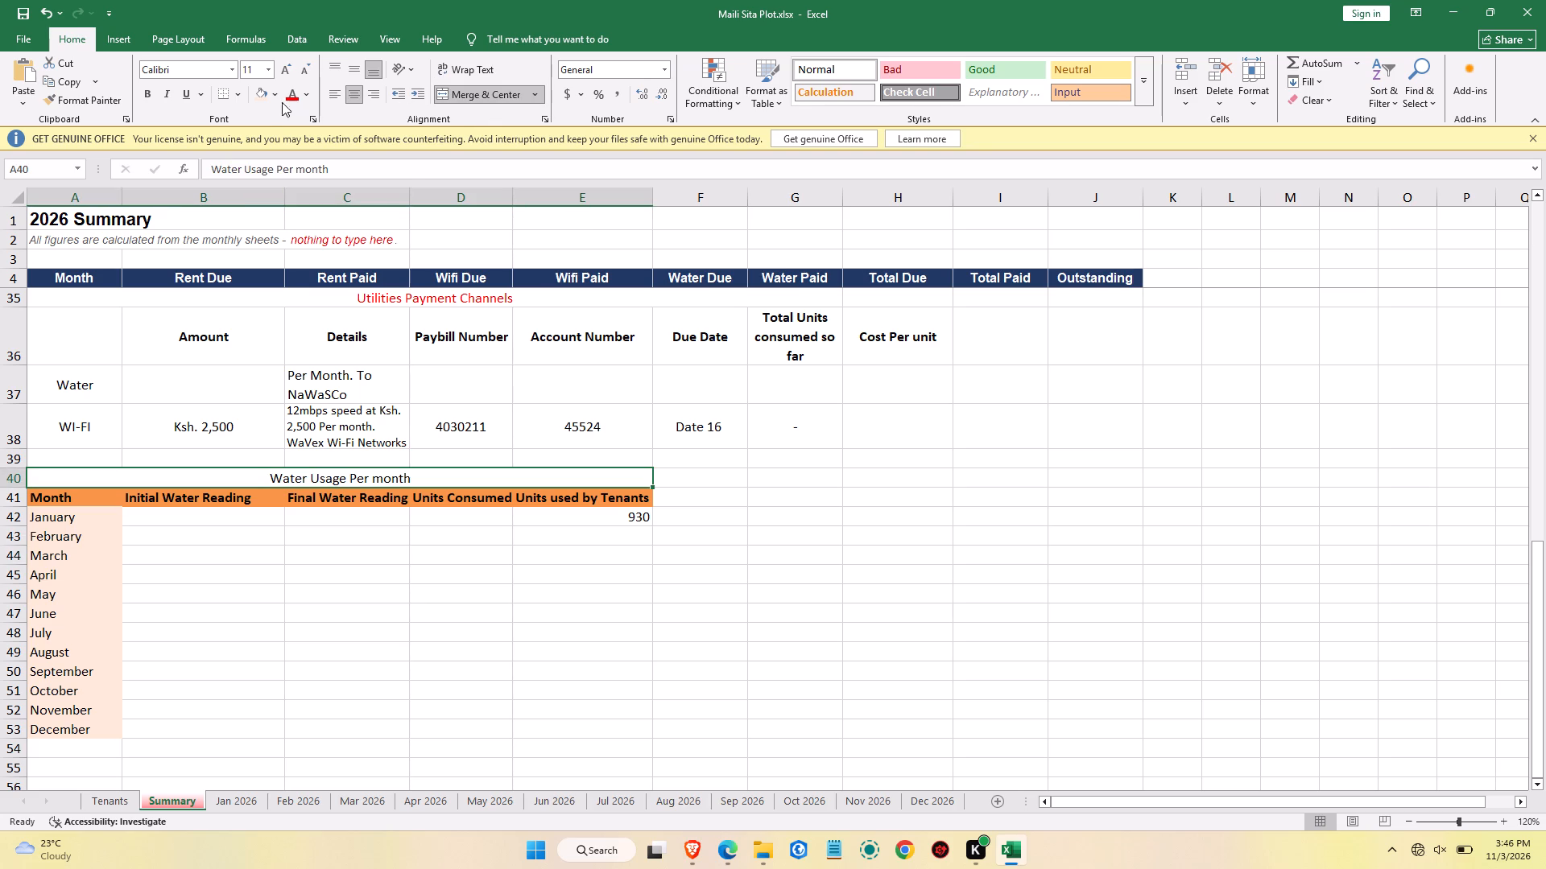
pyautogui.click(263, 101)
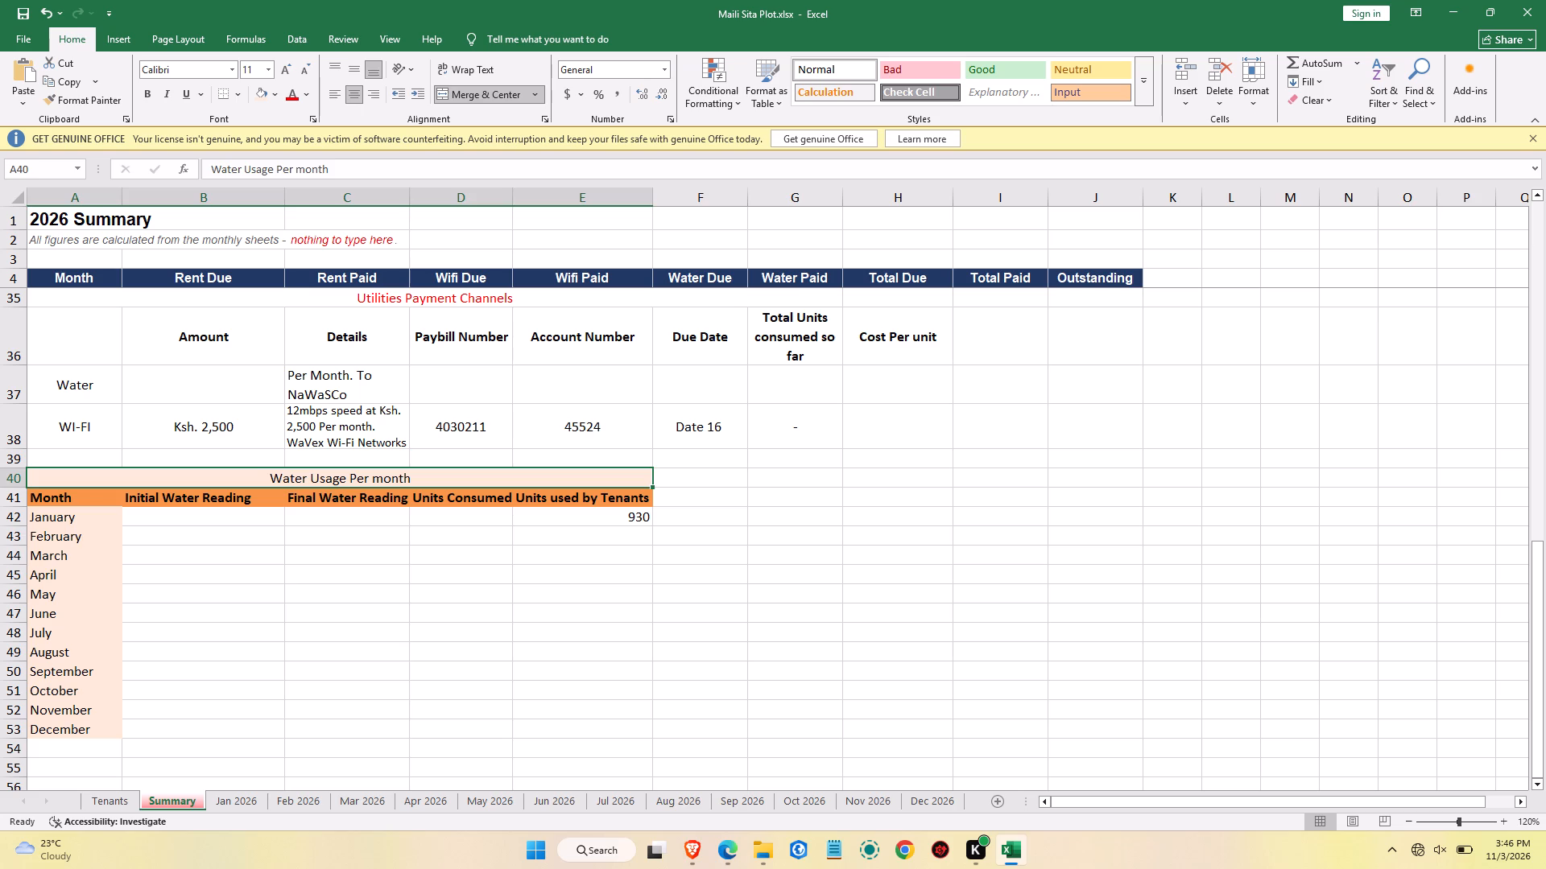
pyautogui.click(379, 579)
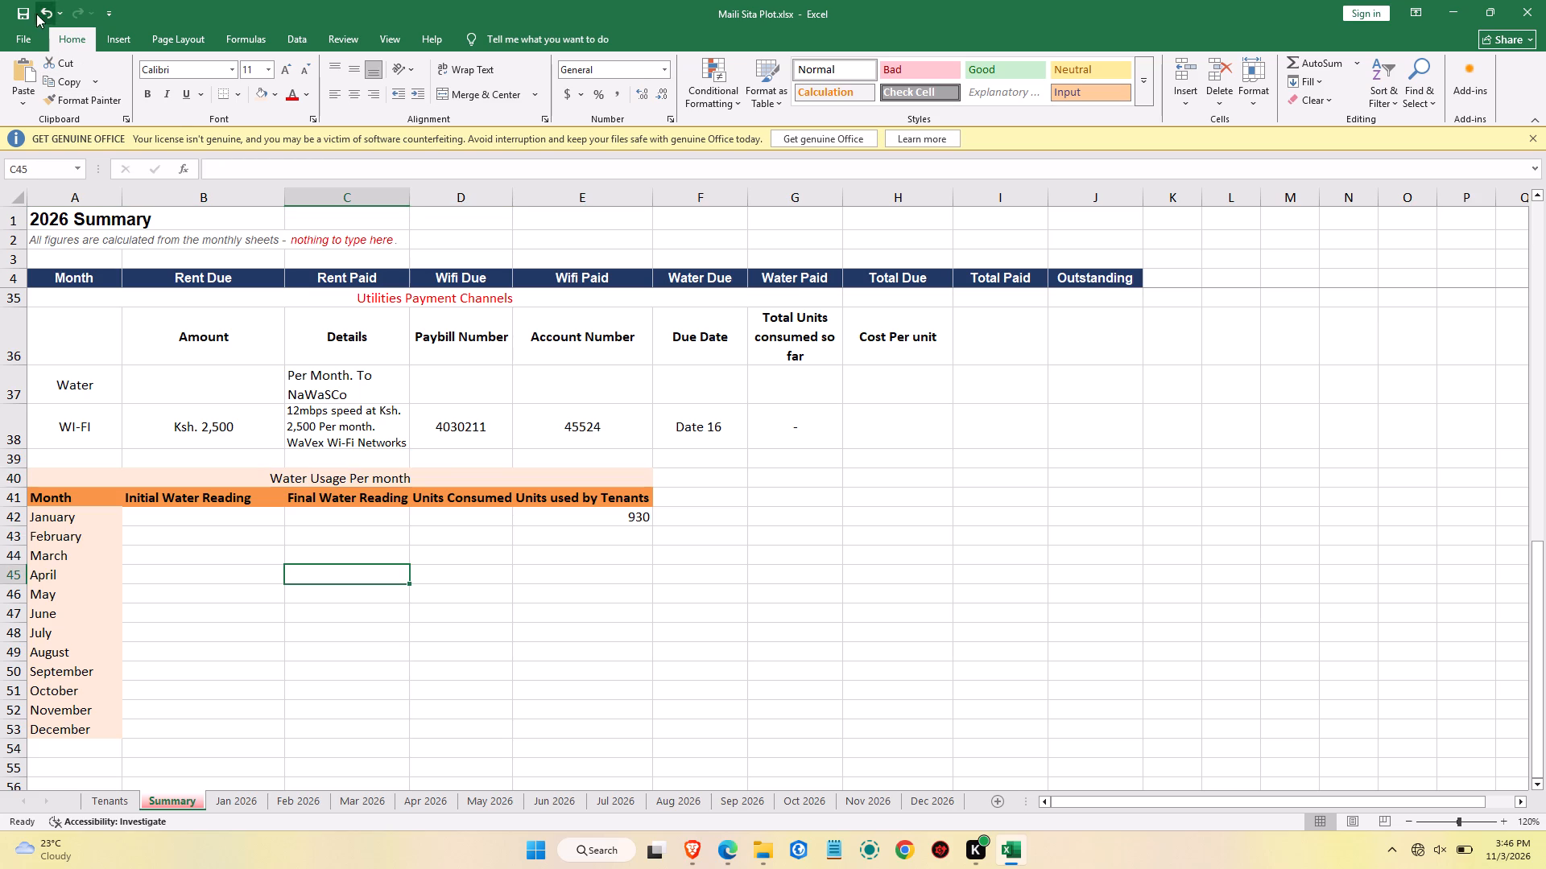
# Save the workbook.
pyautogui.click(20, 13)
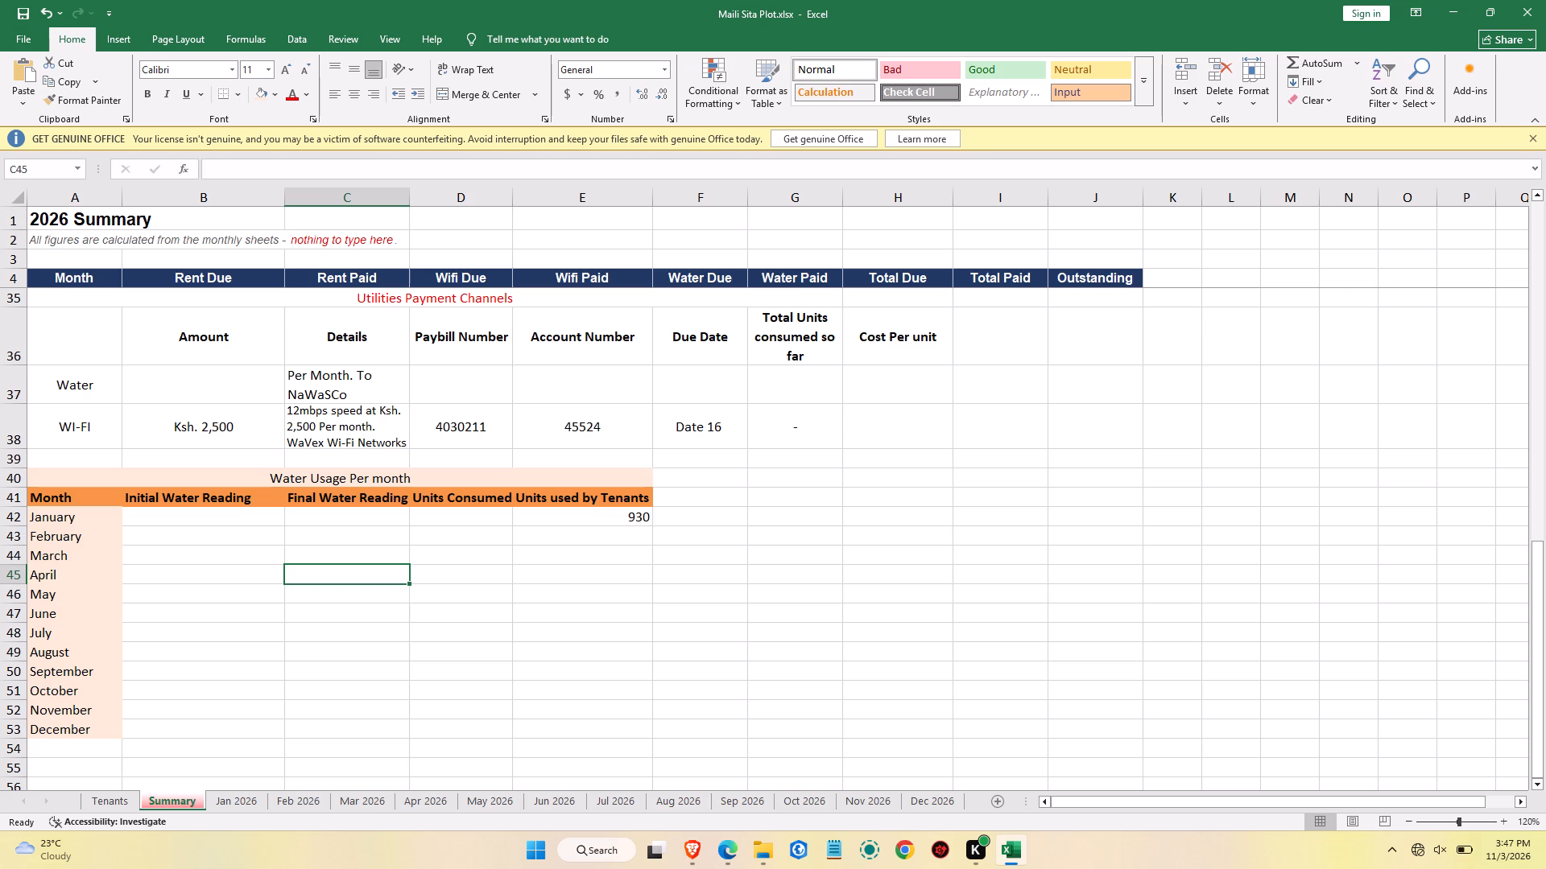
# Replace E42's twelve-month formula with only its copied January part, =('Jan 2026'!K16).
pyautogui.click(577, 522)
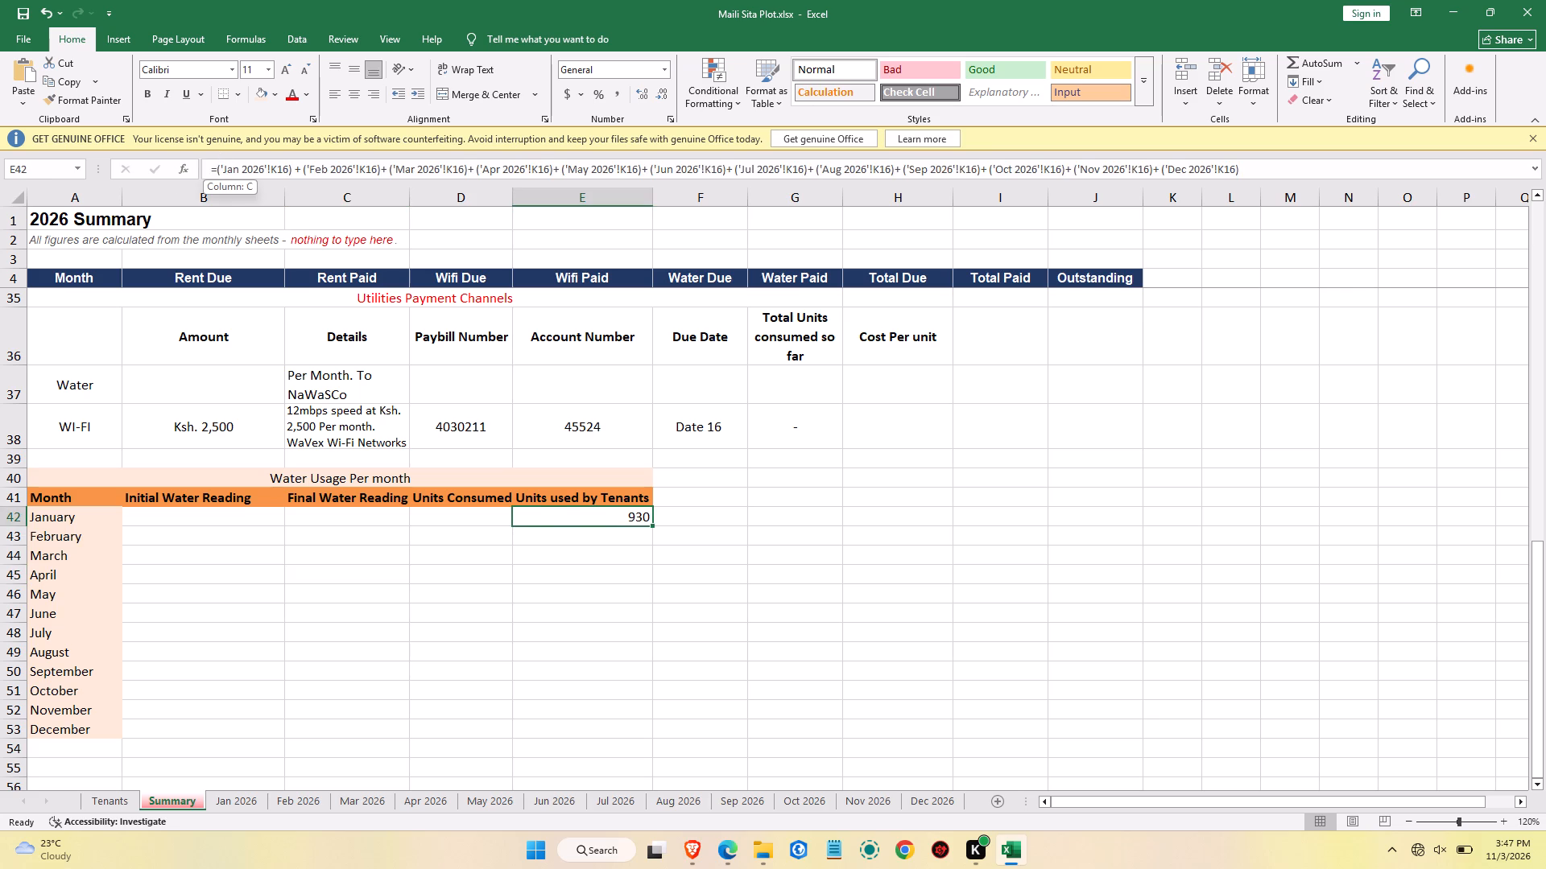
pyautogui.moveTo(211, 170); pyautogui.dragTo(290, 167)
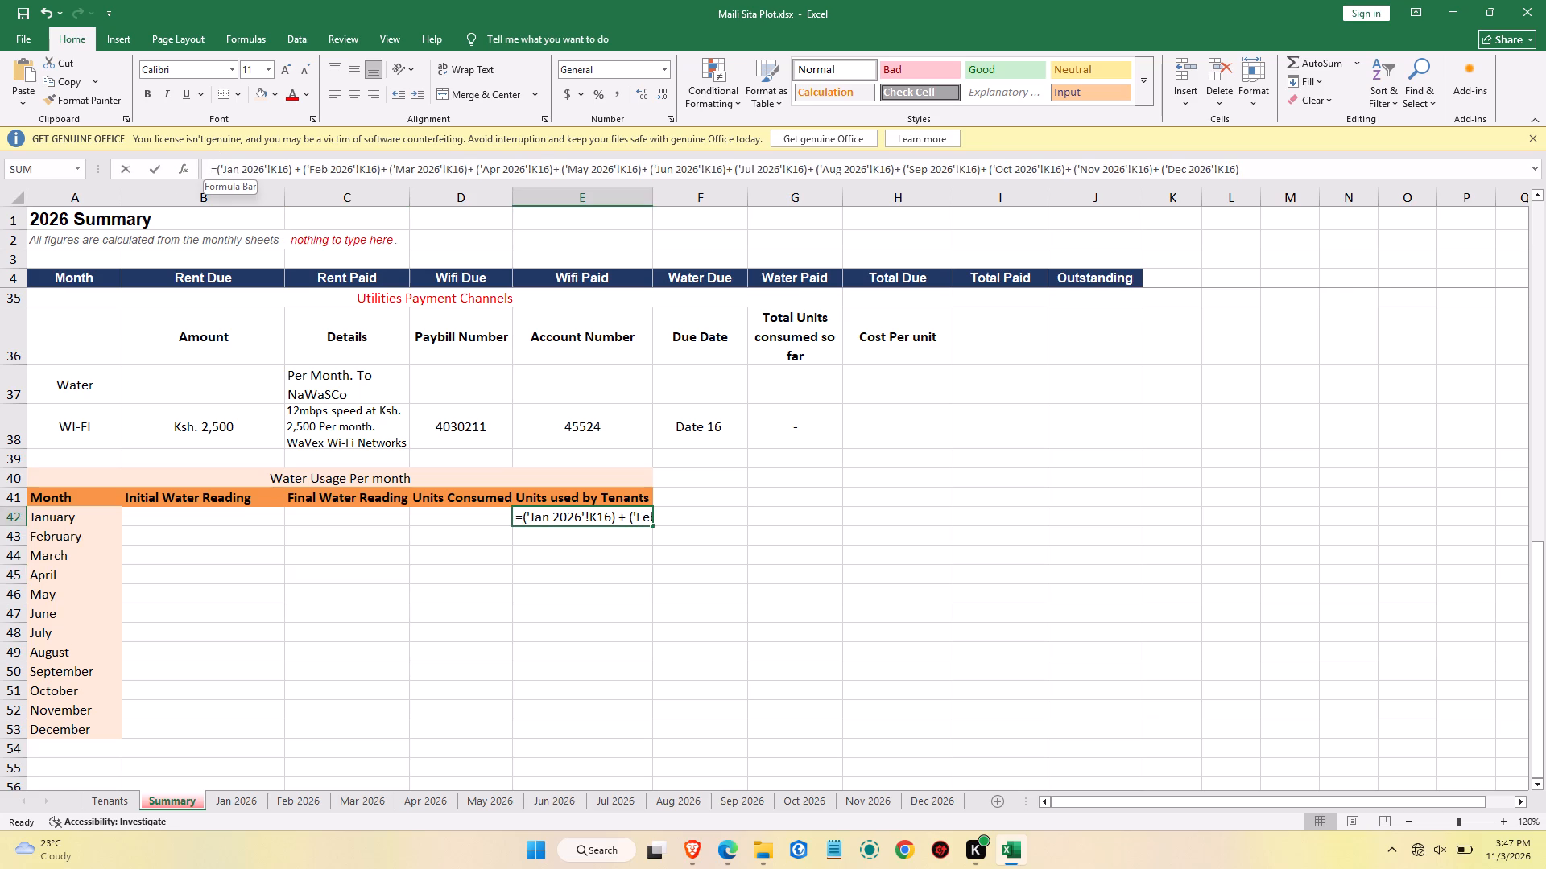
pyautogui.moveTo(290, 167); pyautogui.dragTo(293, 170)
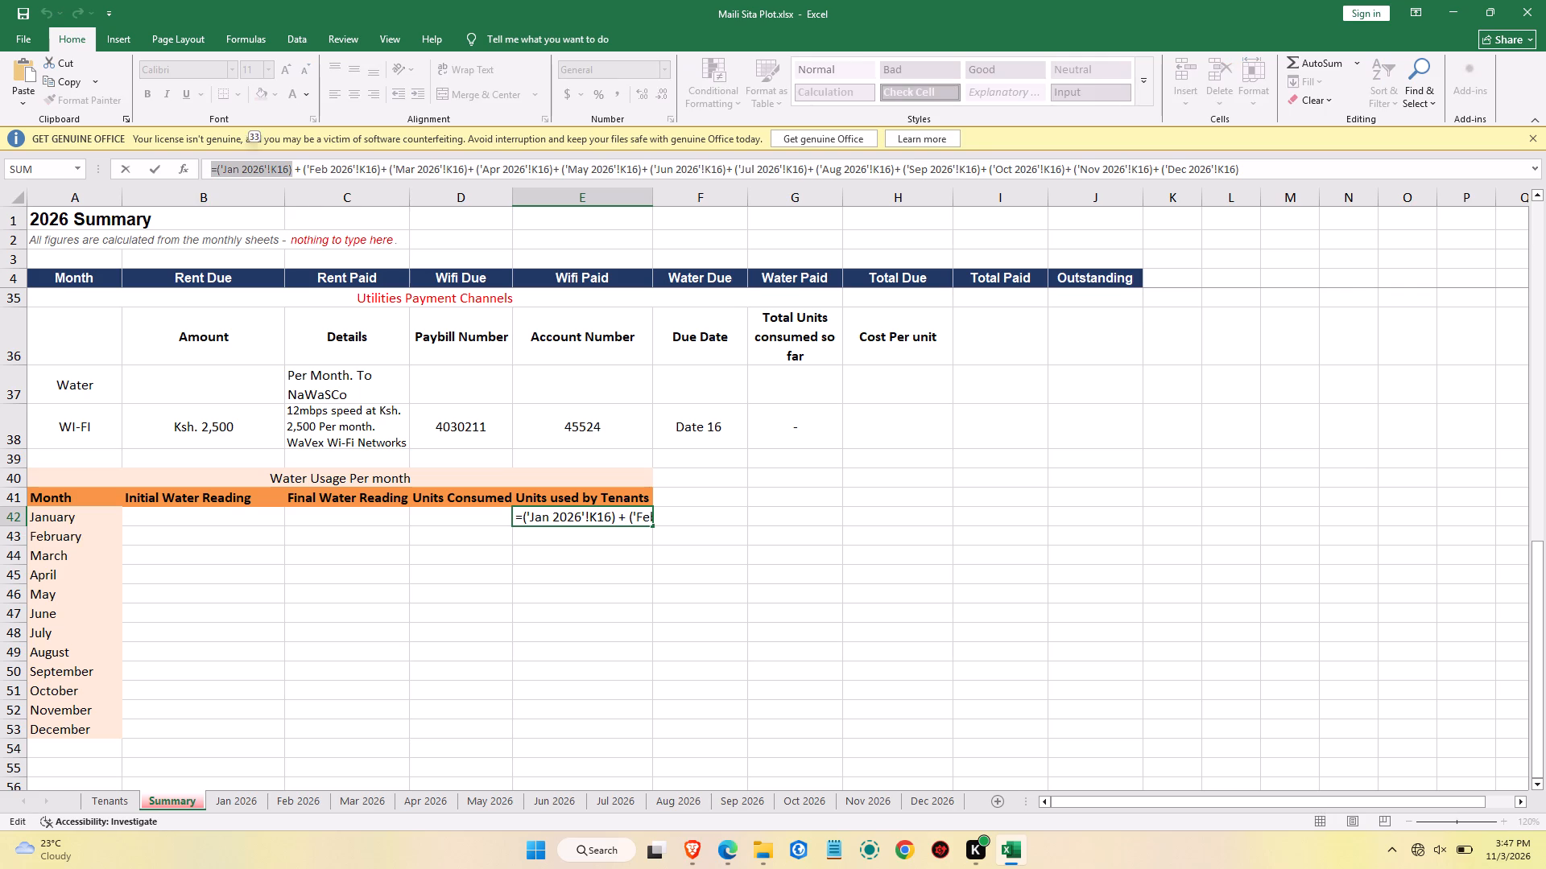
pyautogui.rightClick(272, 168)
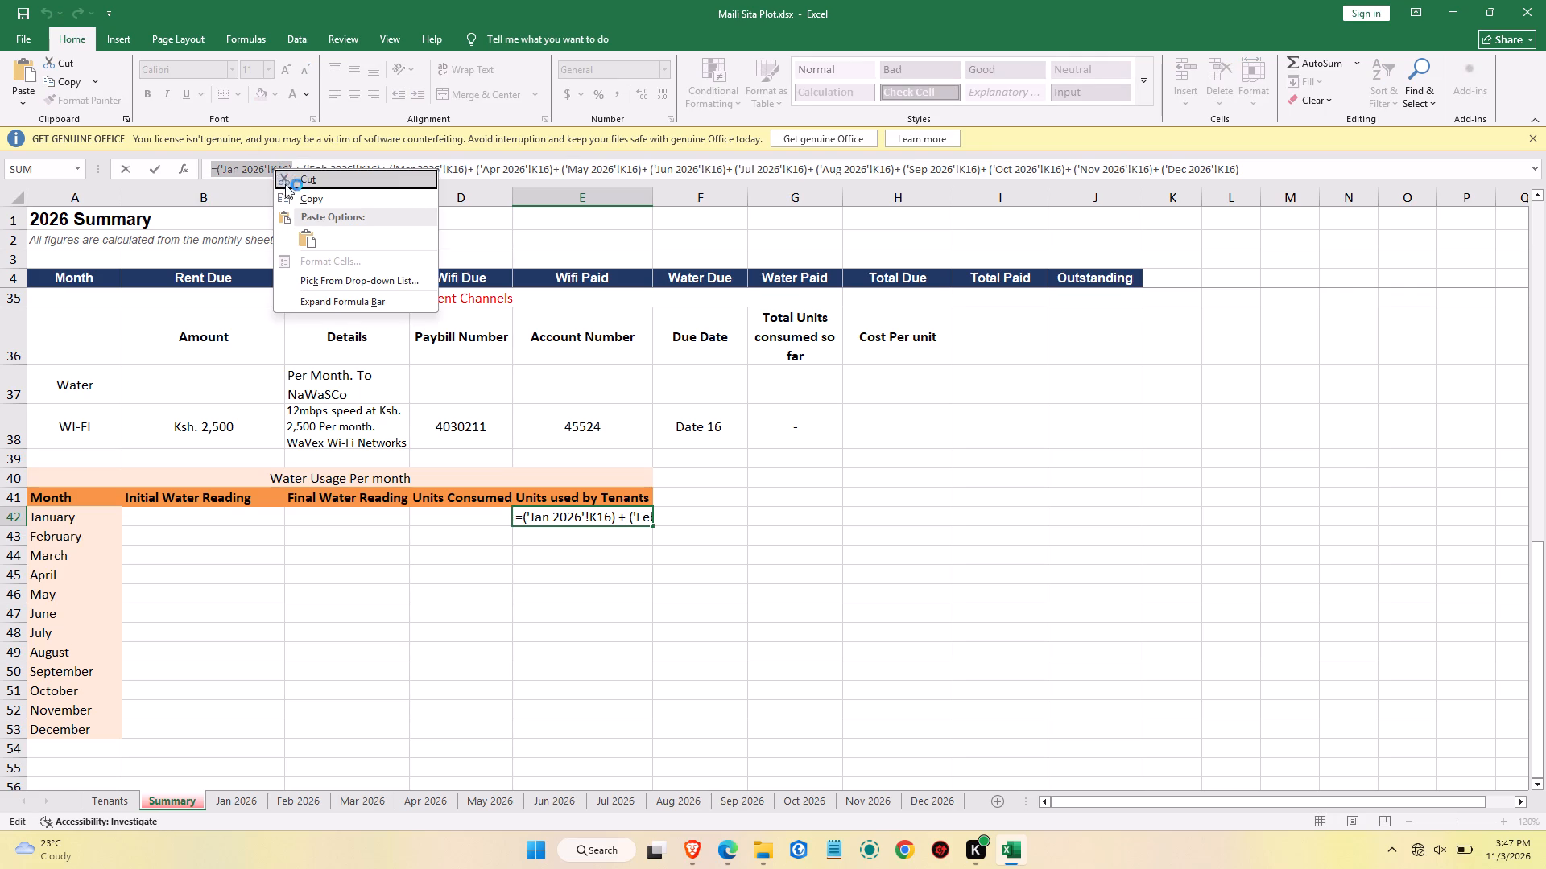
pyautogui.click(314, 200)
pyautogui.click(508, 599)
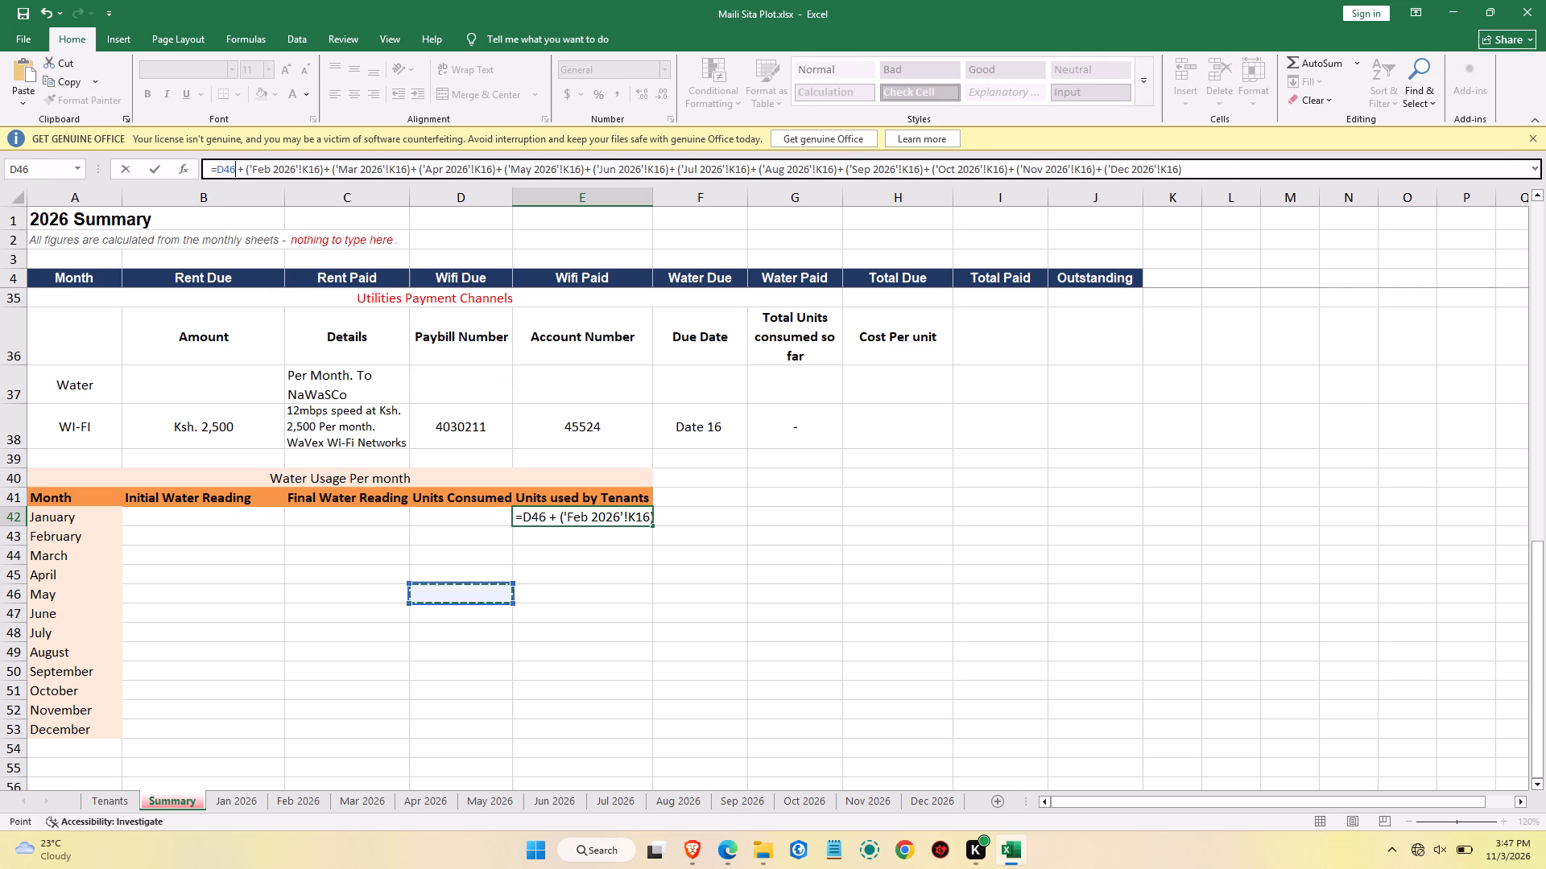
pyautogui.click(539, 517)
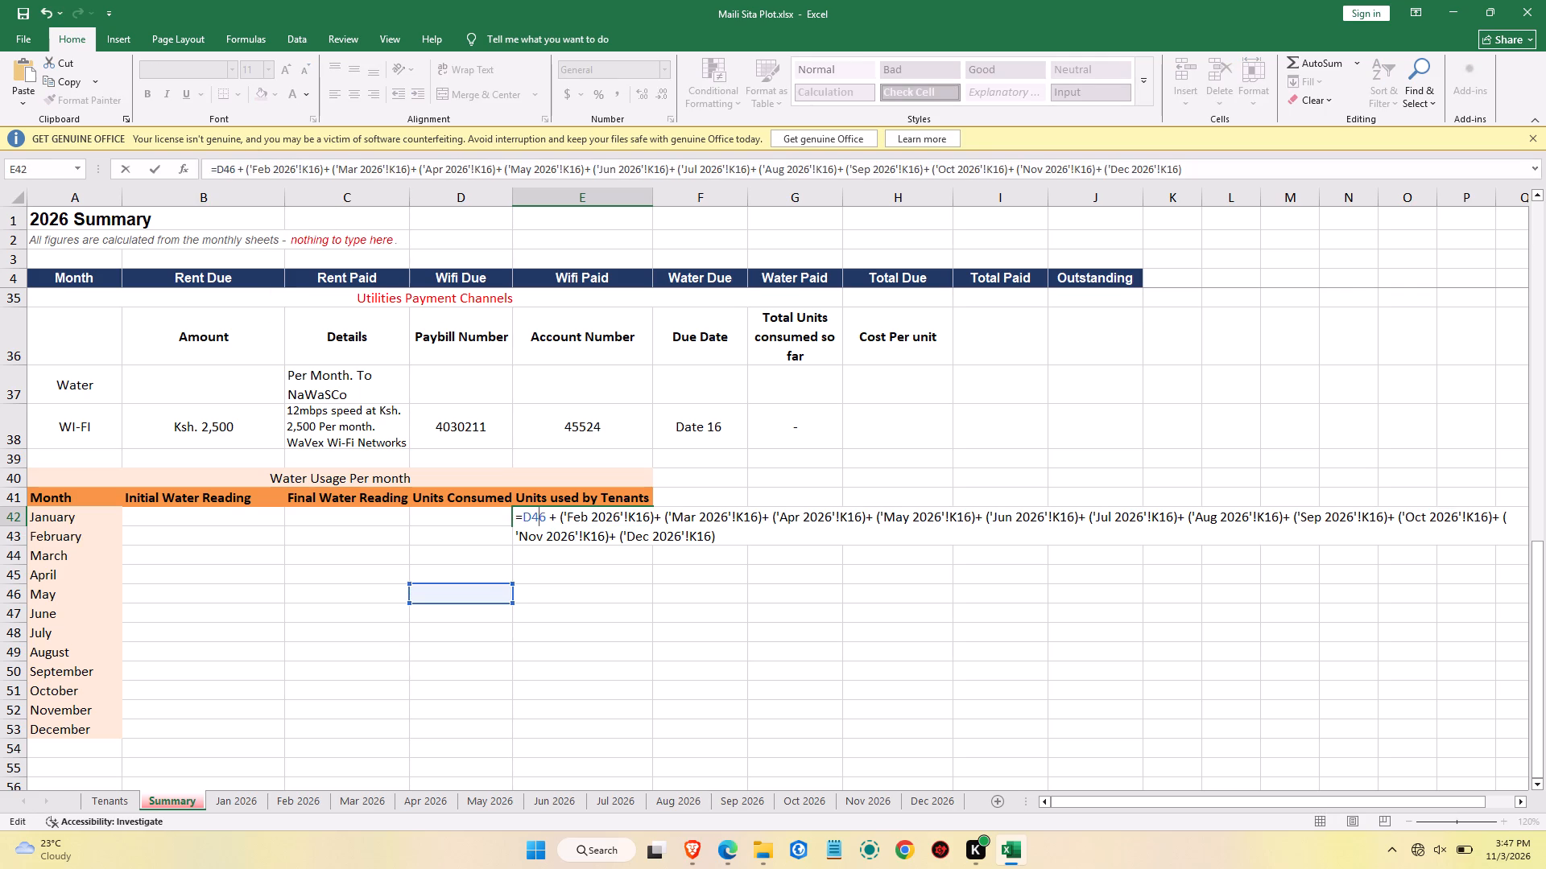
pyautogui.moveTo(516, 518); pyautogui.dragTo(711, 540)
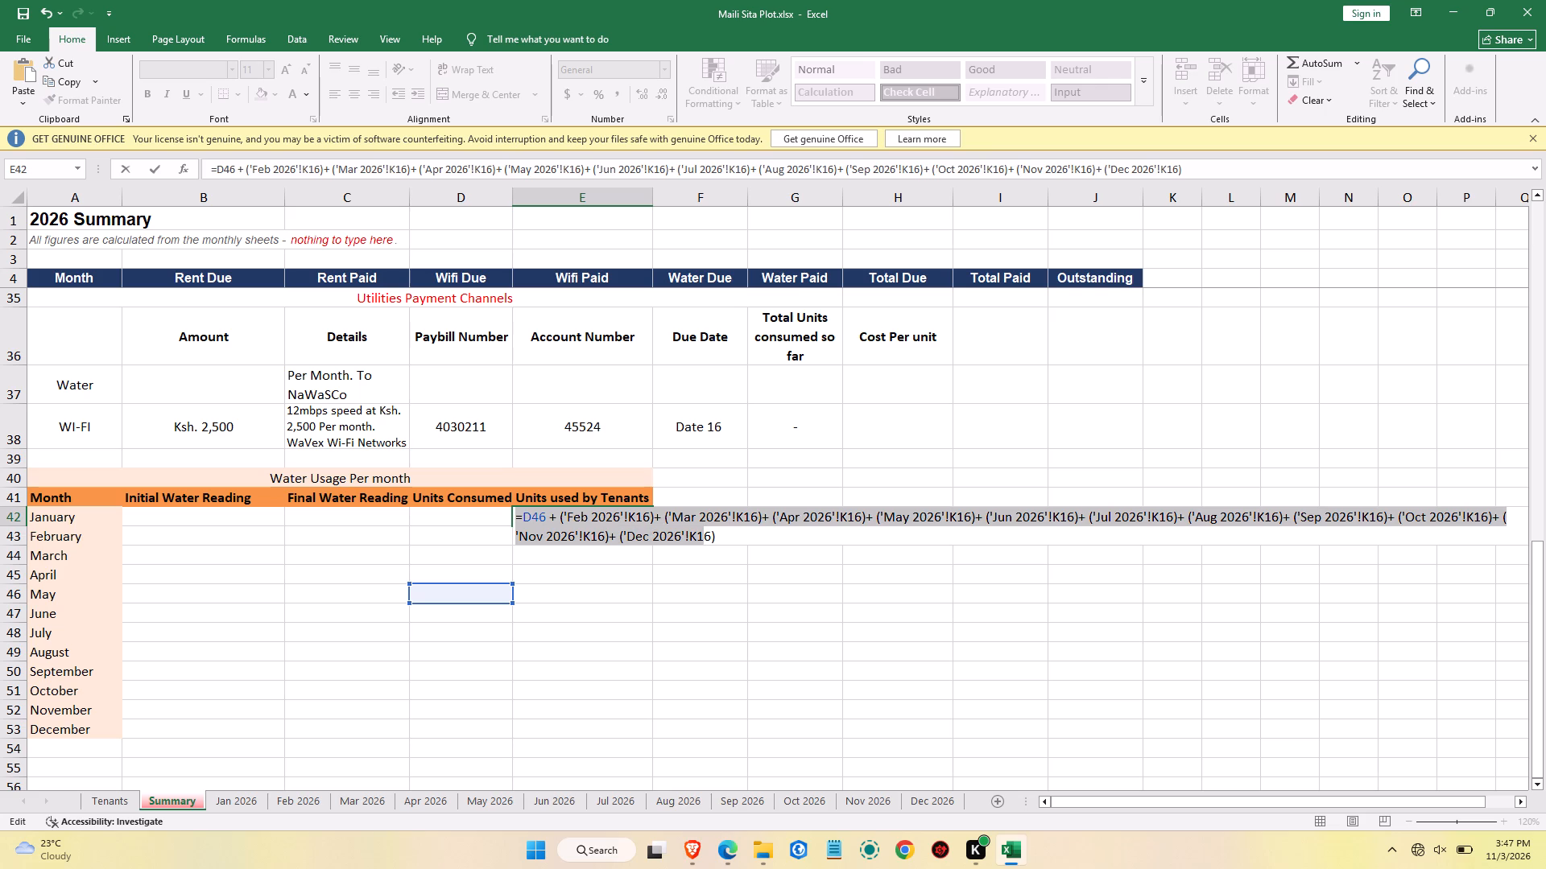
pyautogui.moveTo(711, 540); pyautogui.dragTo(730, 540)
pyautogui.press('BackSpace')
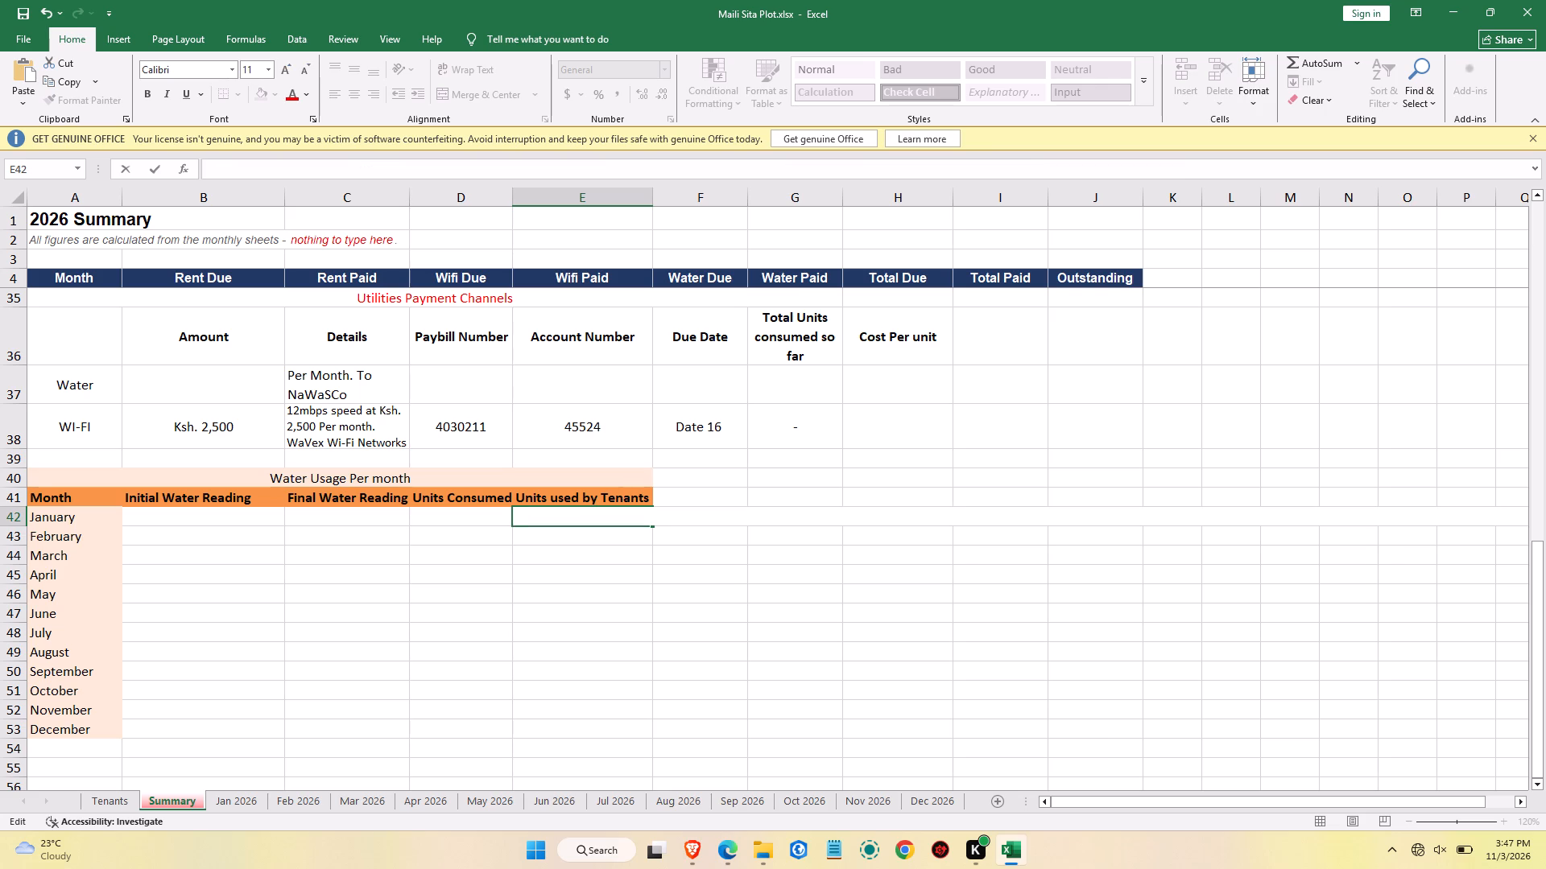
pyautogui.hotkey('ctrl', 'v')
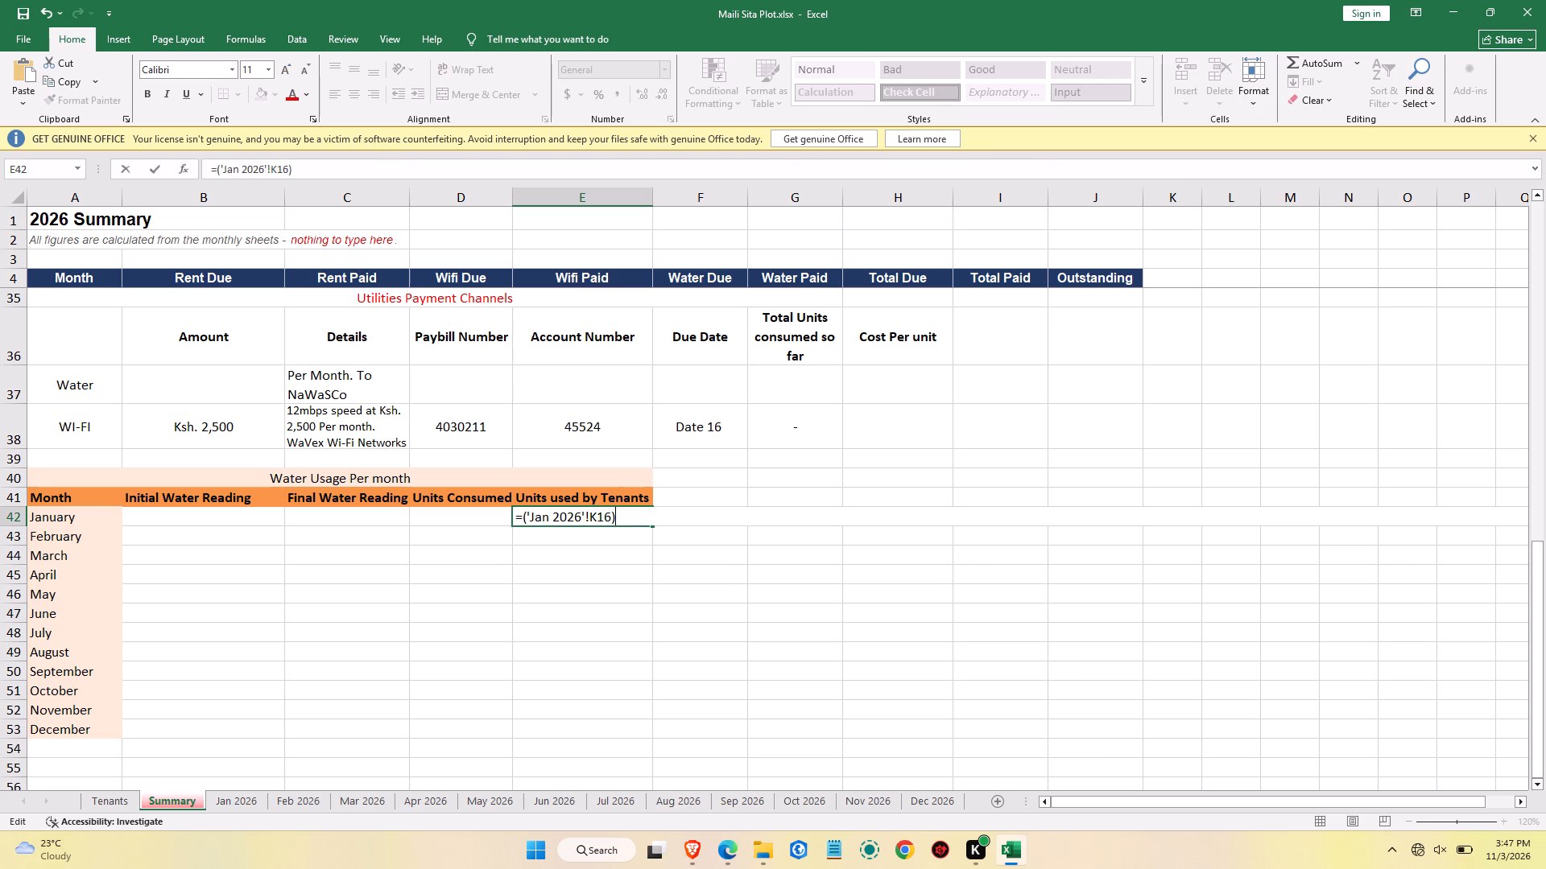
pyautogui.click(632, 533)
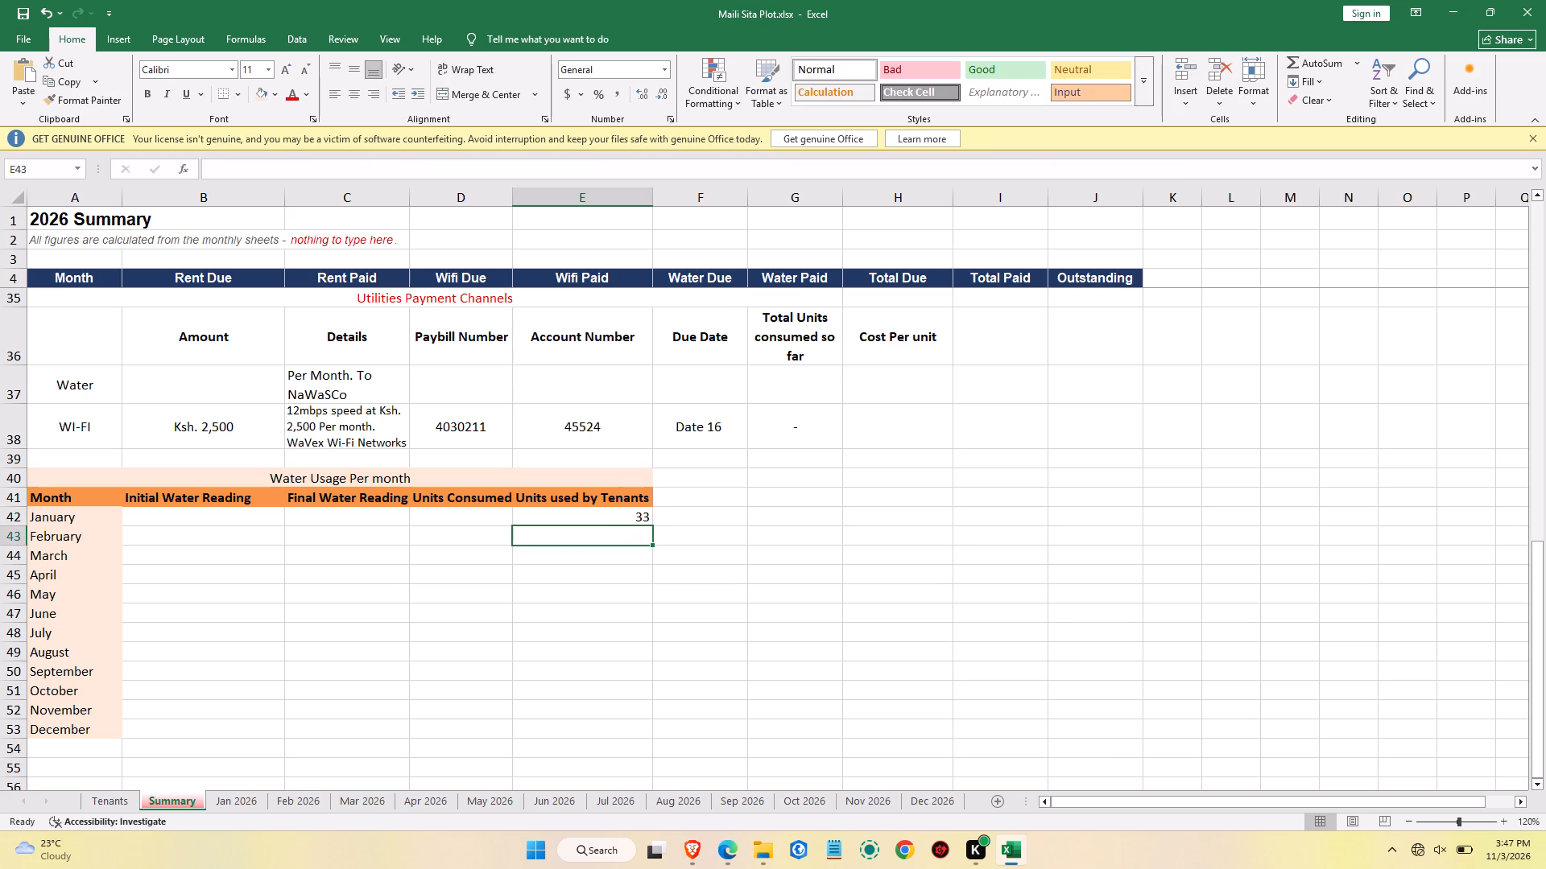
# Fill E42's formula down the Units used by Tenants column through December in E53.
pyautogui.click(634, 519)
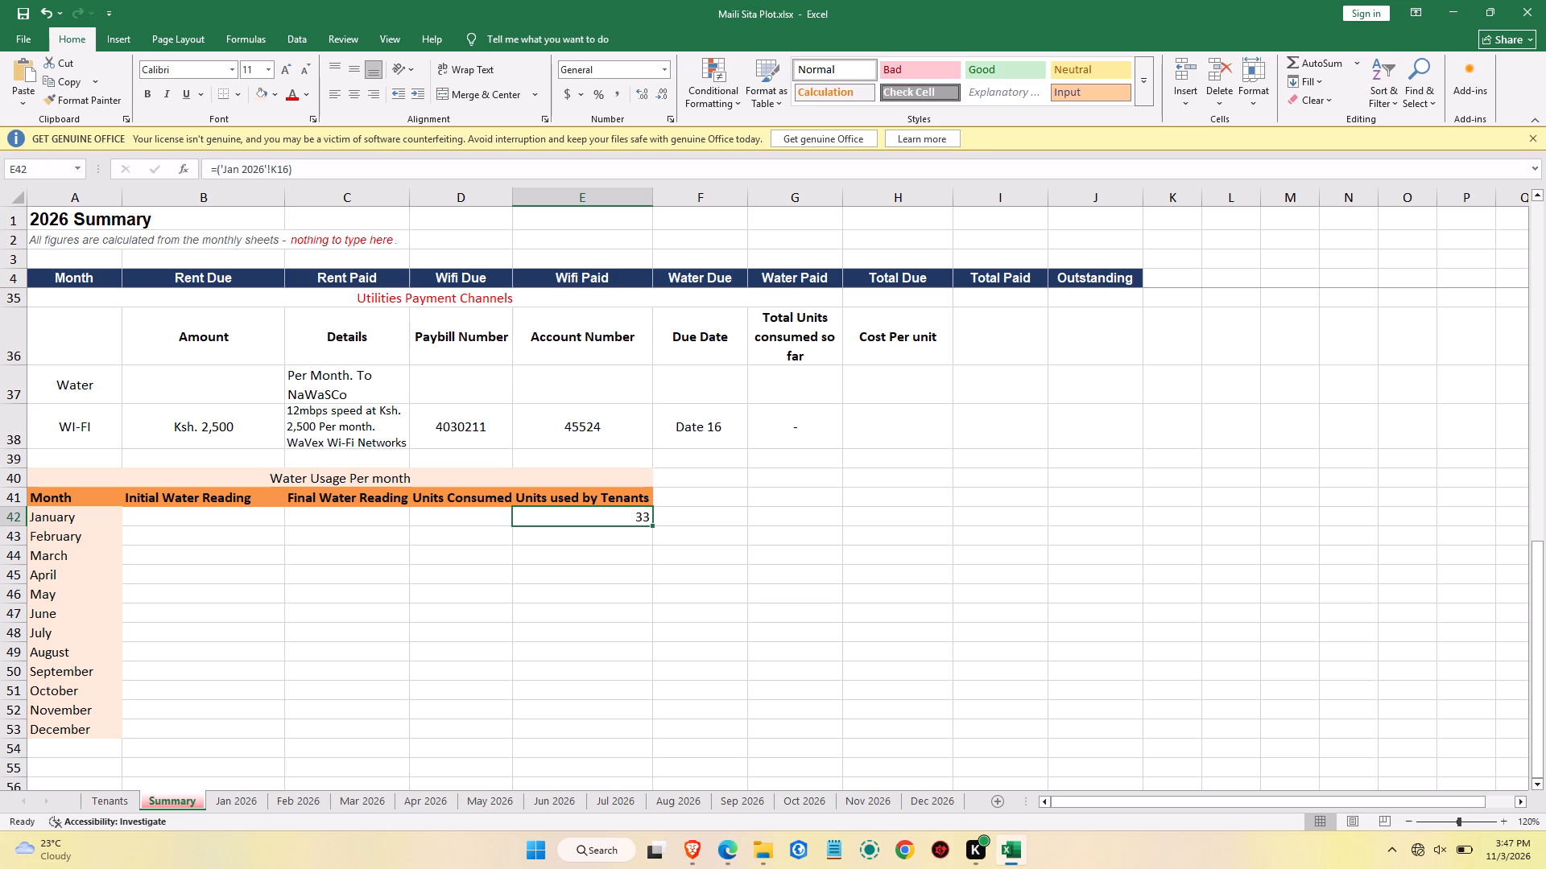
pyautogui.moveTo(651, 525); pyautogui.dragTo(644, 727)
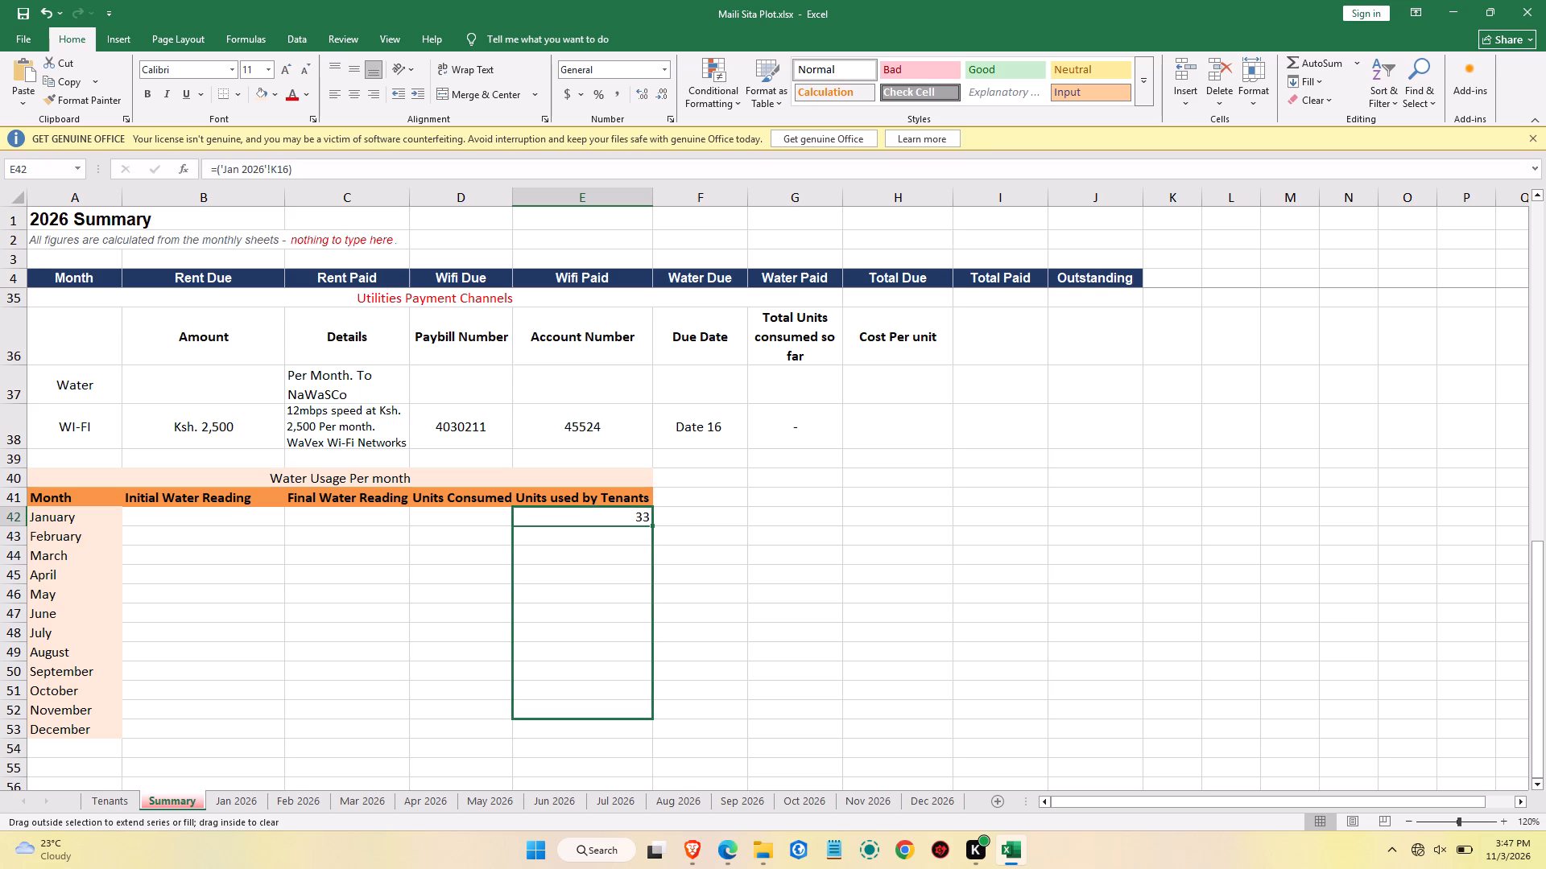
pyautogui.moveTo(644, 727); pyautogui.dragTo(647, 732)
pyautogui.click(603, 605)
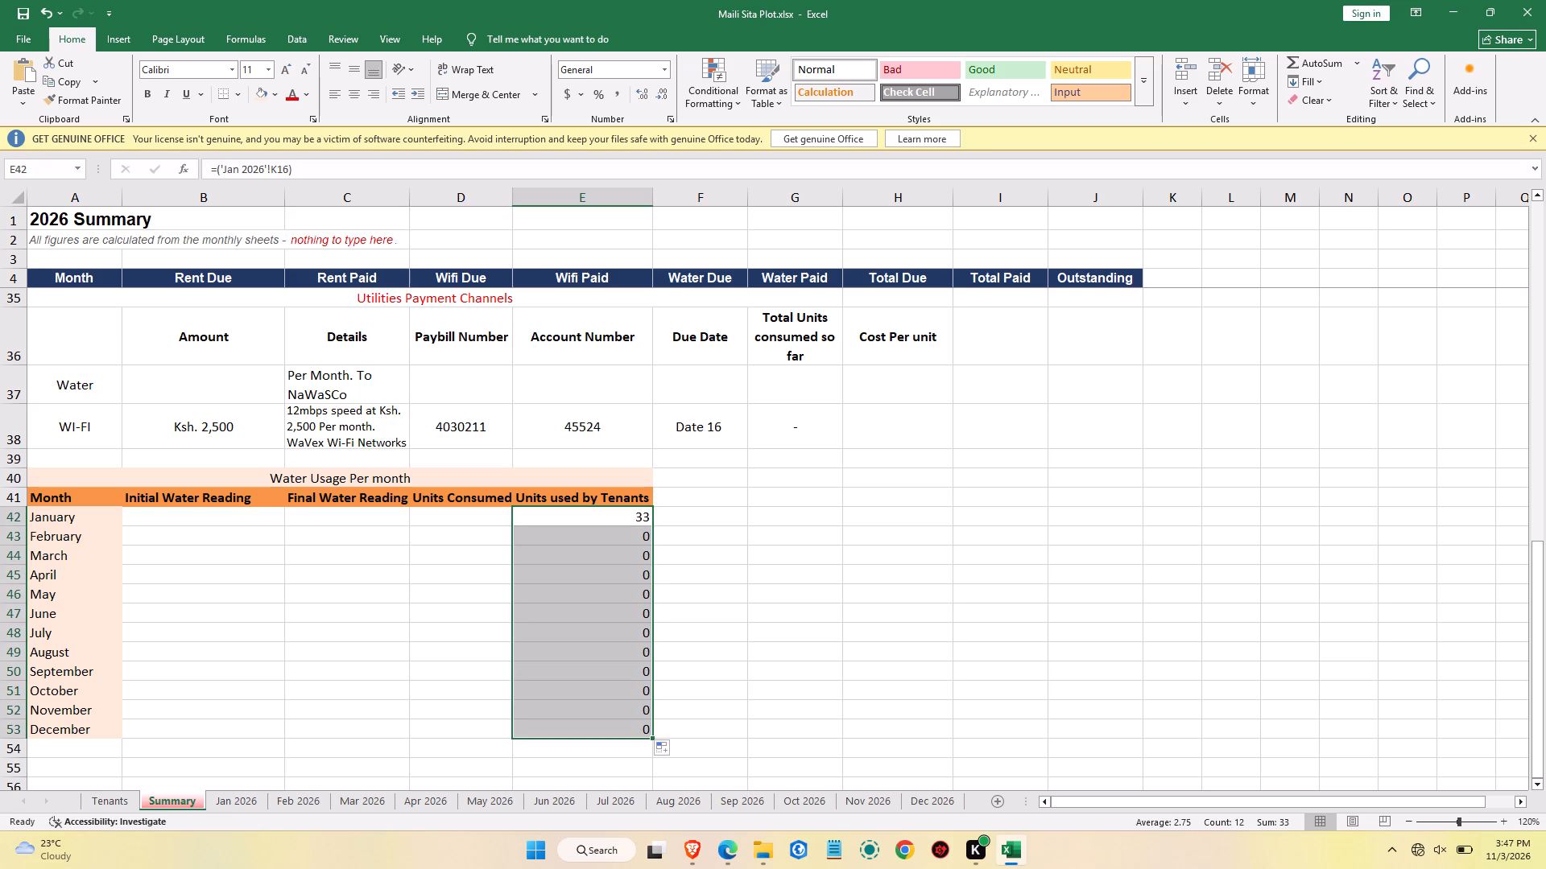
pyautogui.click(593, 546)
pyautogui.click(593, 537)
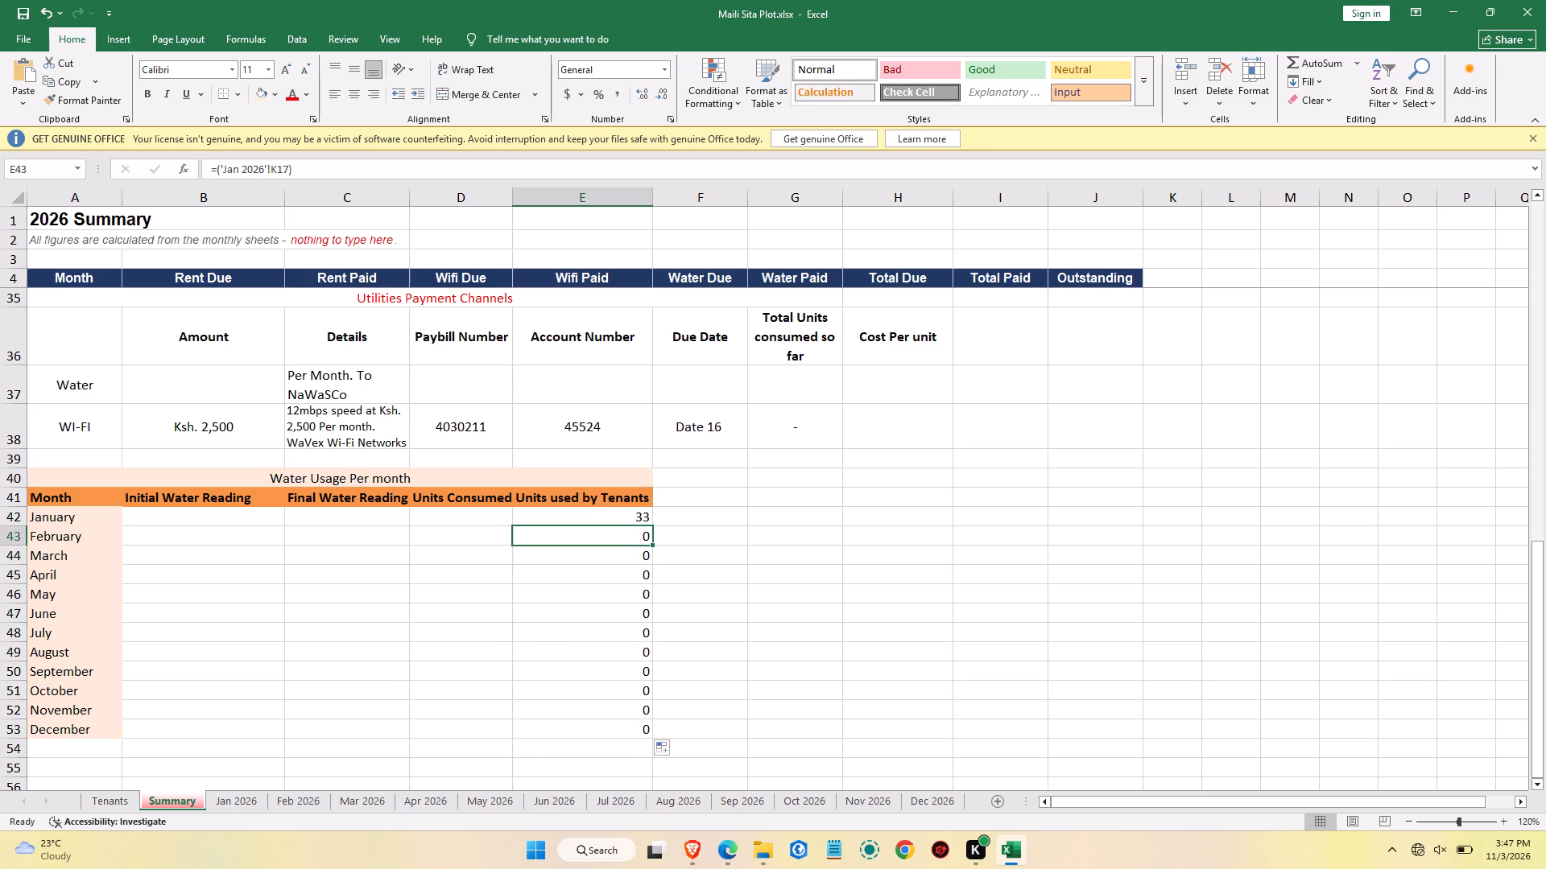
# Change February's Units used by Tenants formula in E43 to =('Feb 2026'!K16).
pyautogui.click(238, 171)
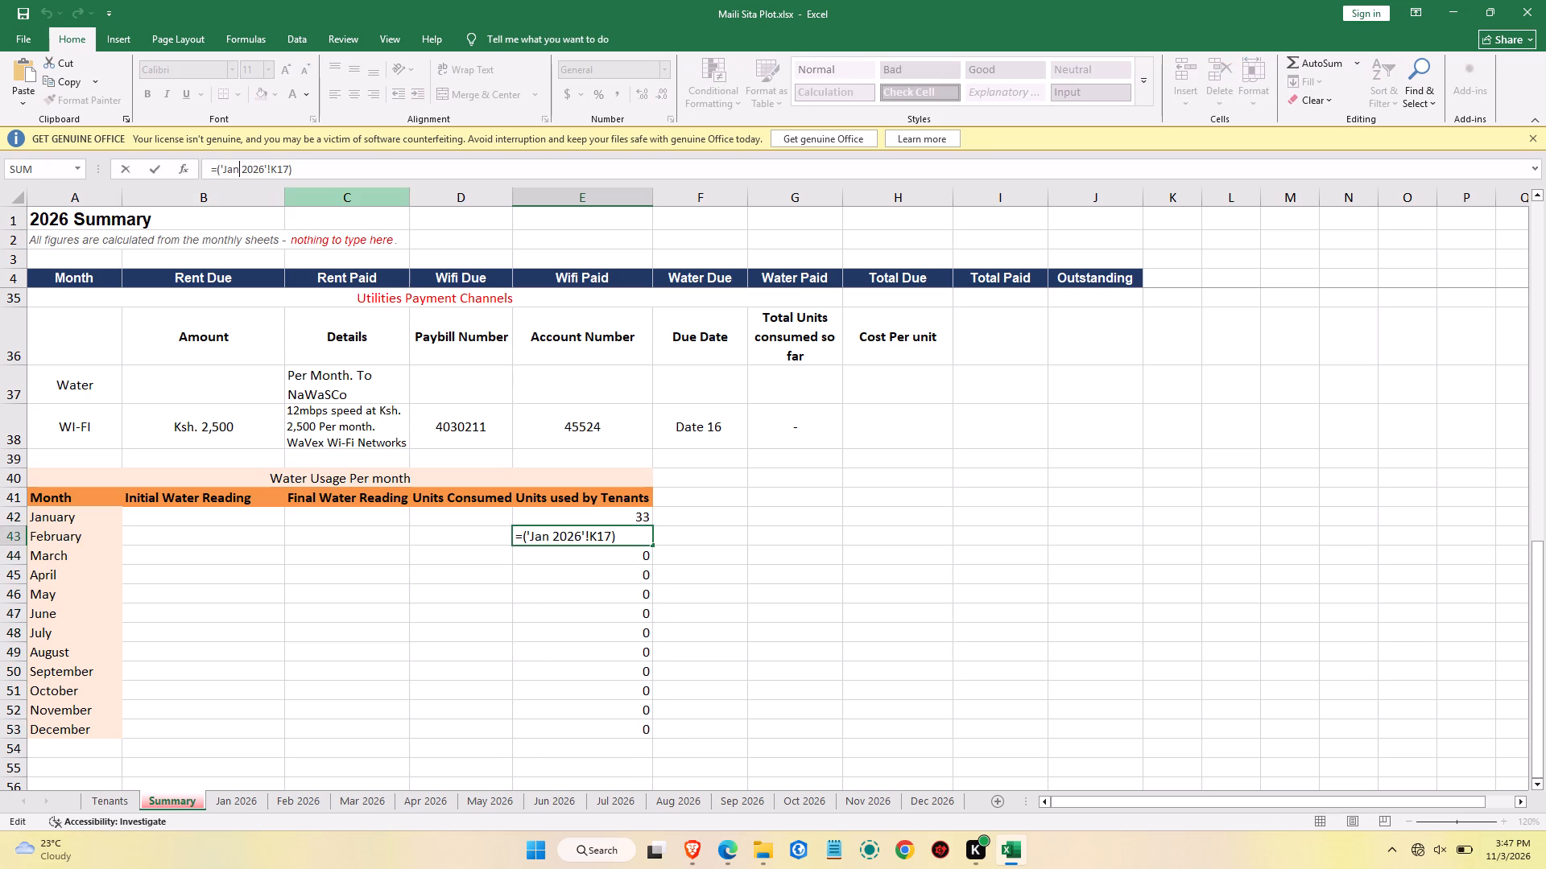
pyautogui.press('BackSpace')
pyautogui.press('BackSpace')
pyautogui.press('BackSpace')
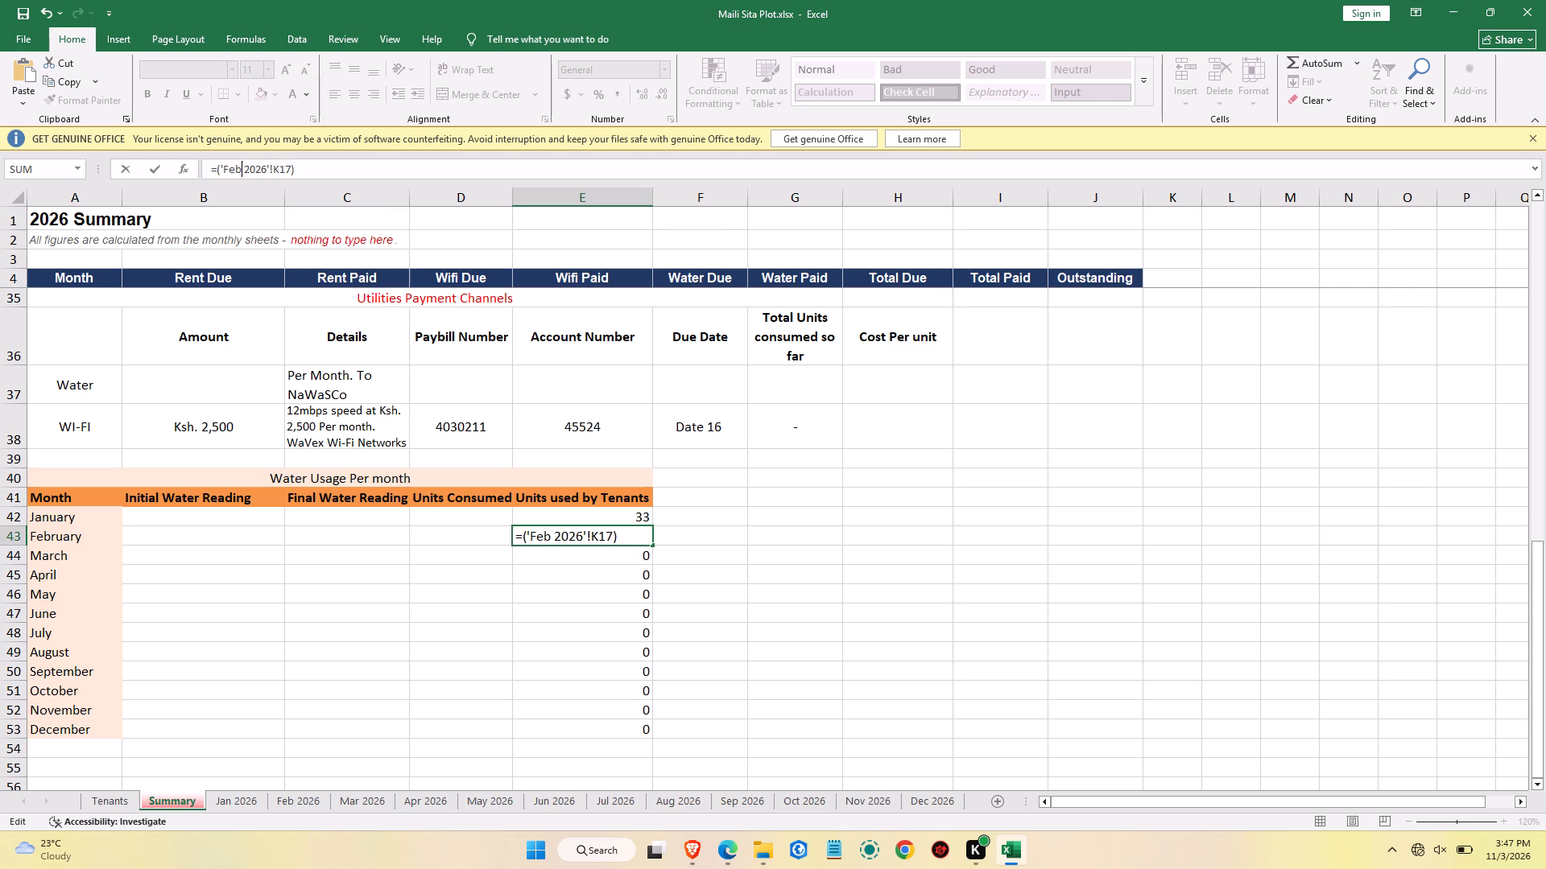
pyautogui.press('Return')
pyautogui.click(600, 533)
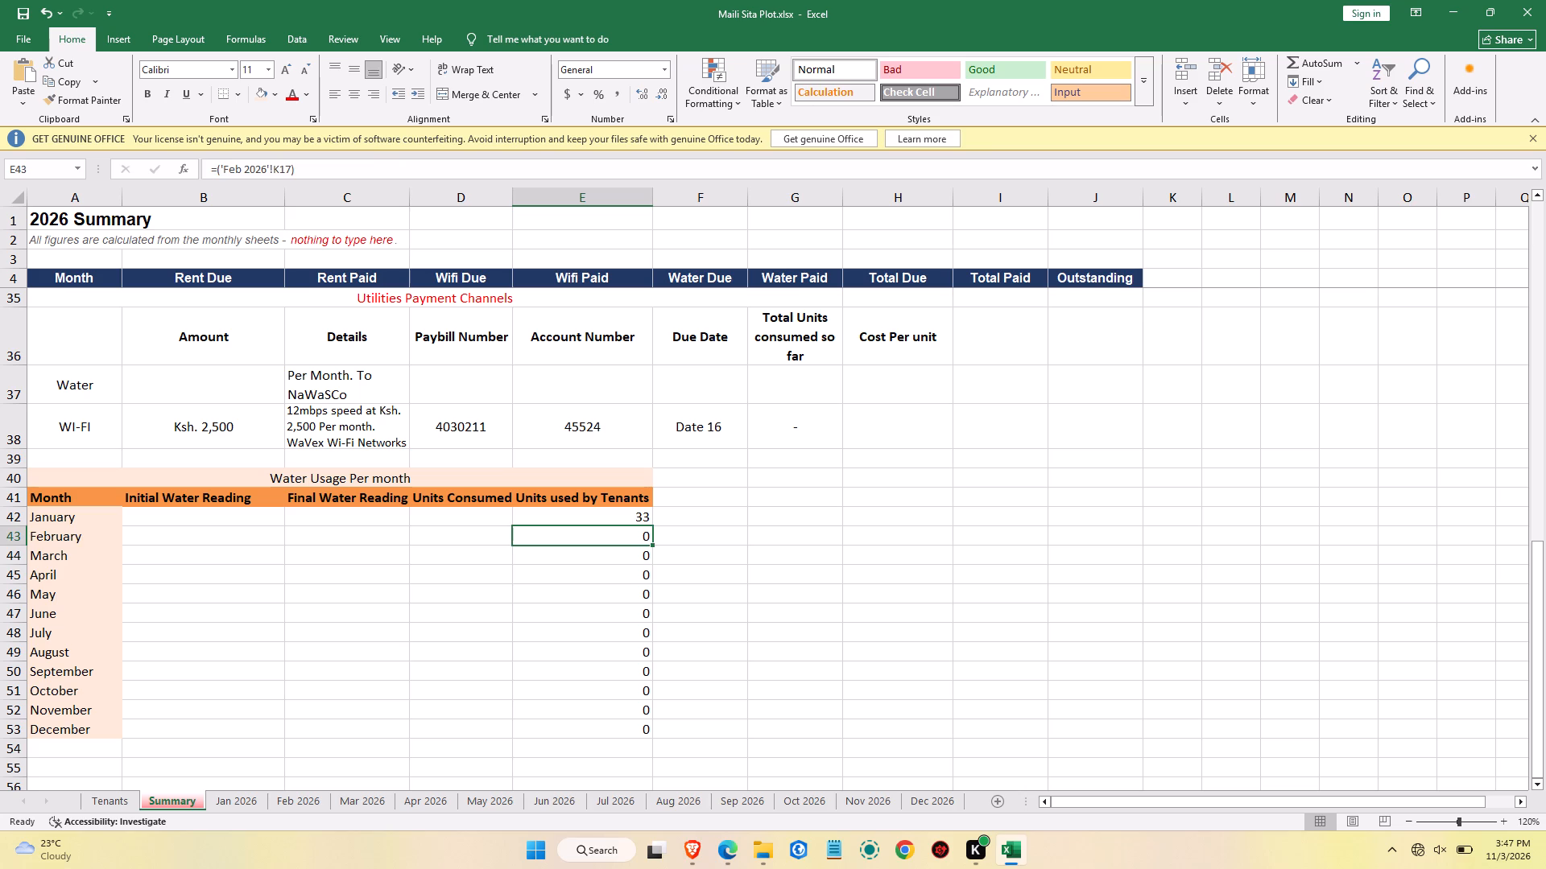
pyautogui.click(292, 167)
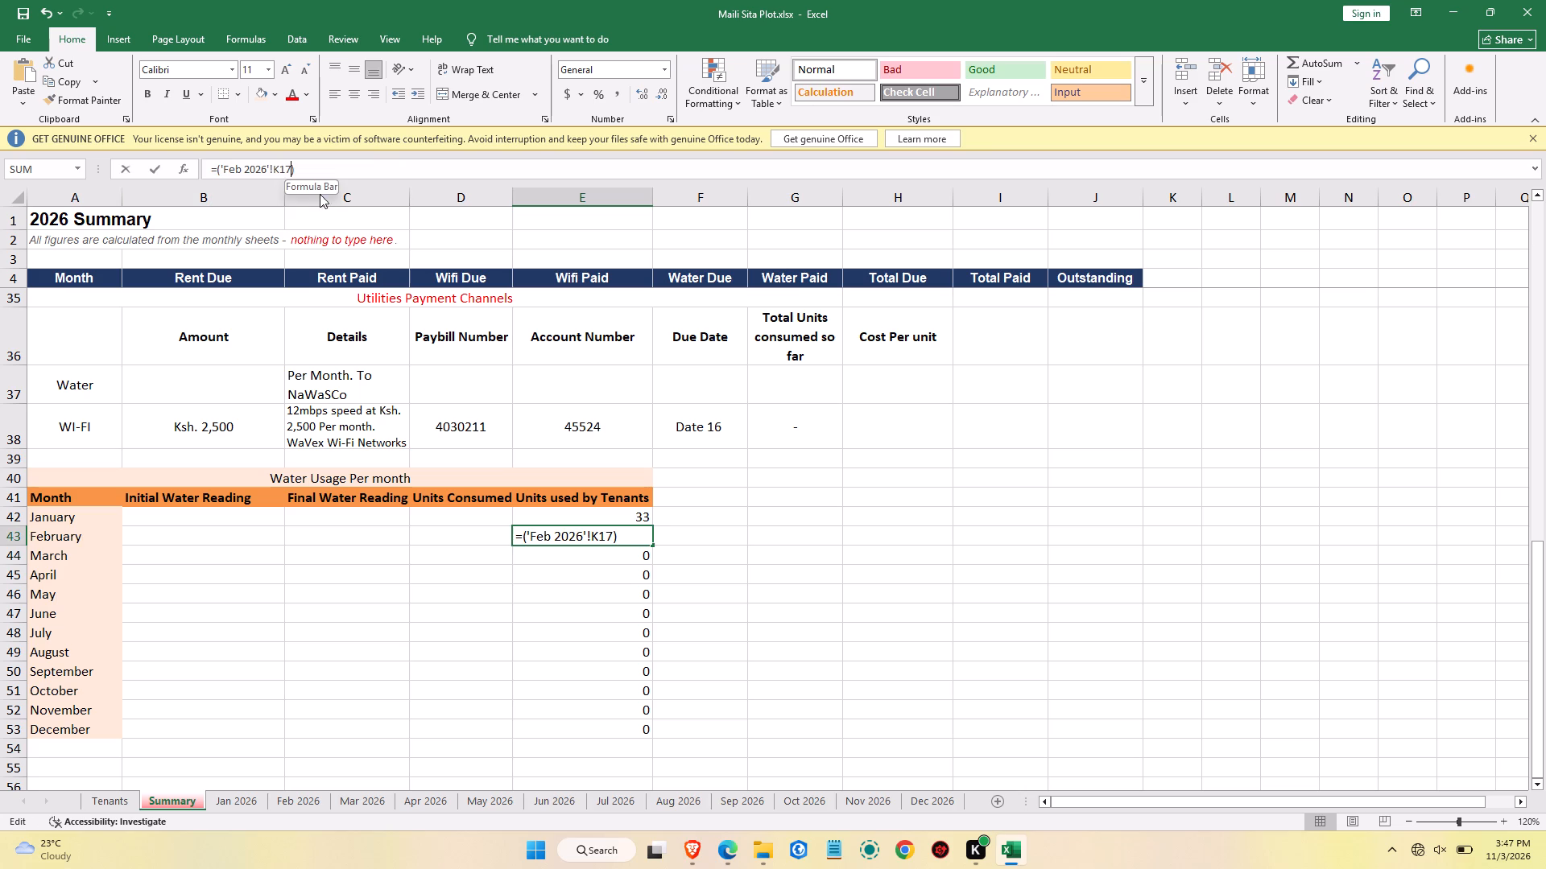
pyautogui.press('BackSpace')
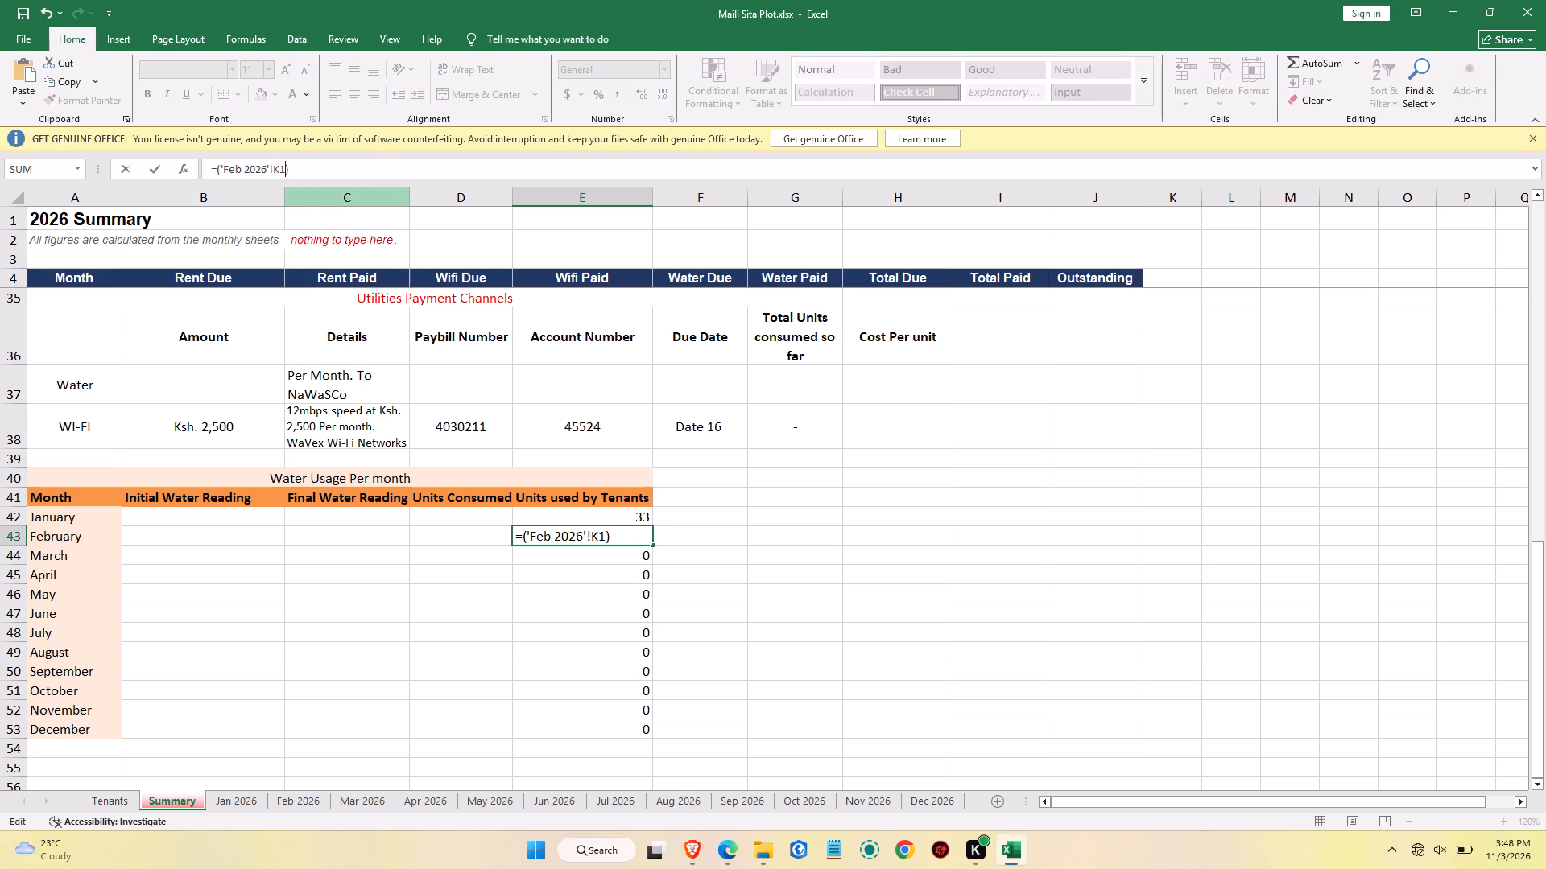
pyautogui.press('6')
pyautogui.press('Return')
# Copy the full formula text from March's Units used by Tenants cell, E44.
pyautogui.moveTo(294, 168); pyautogui.dragTo(200, 172)
pyautogui.rightClick(223, 169)
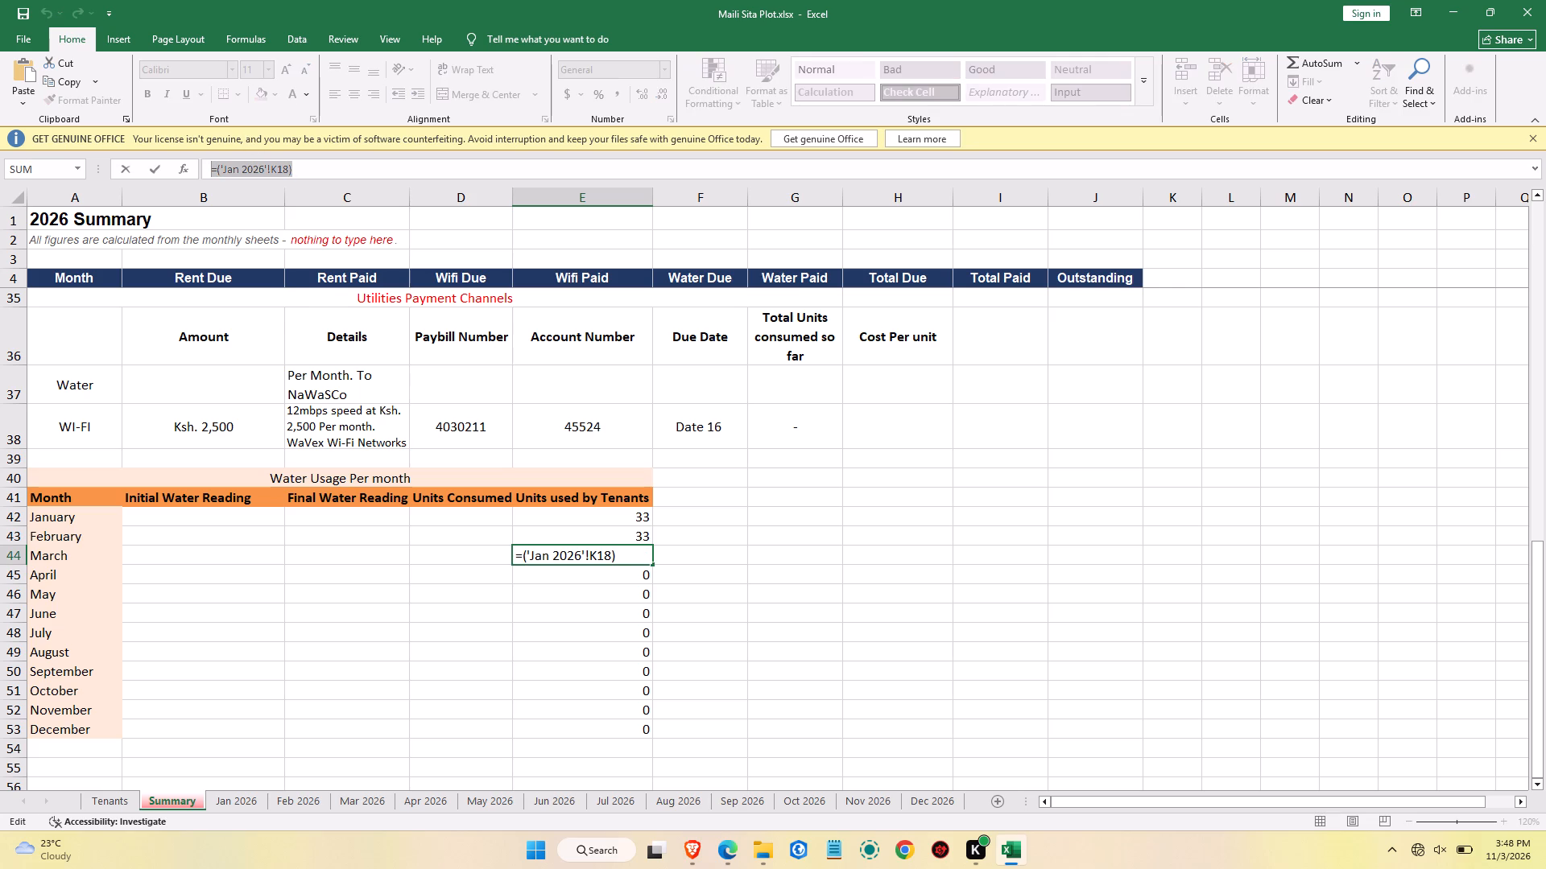
pyautogui.click(250, 198)
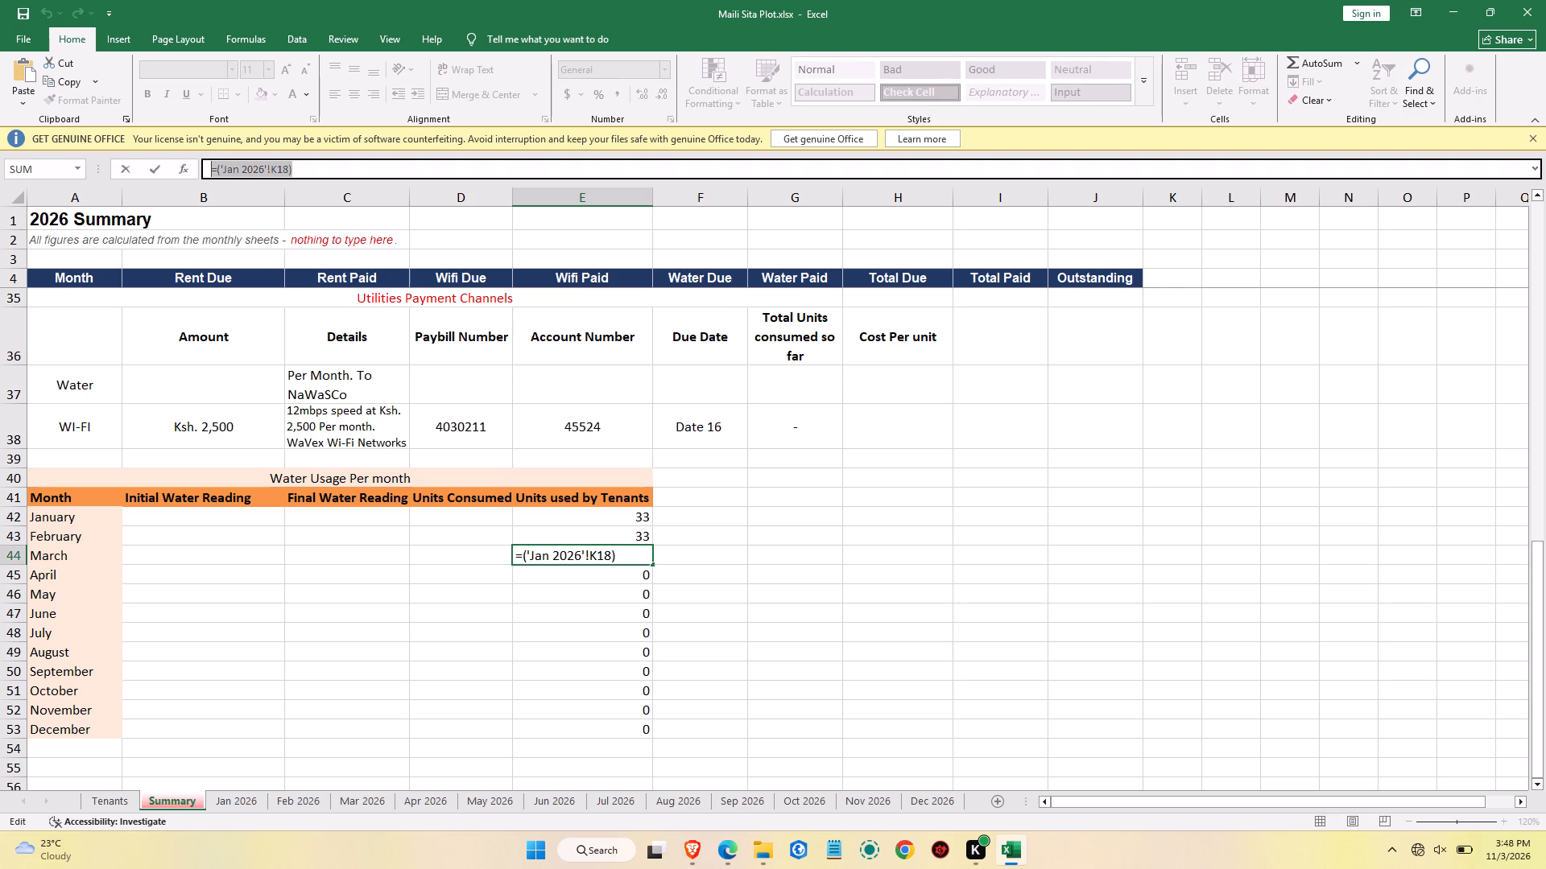
pyautogui.click(593, 571)
pyautogui.click(593, 559)
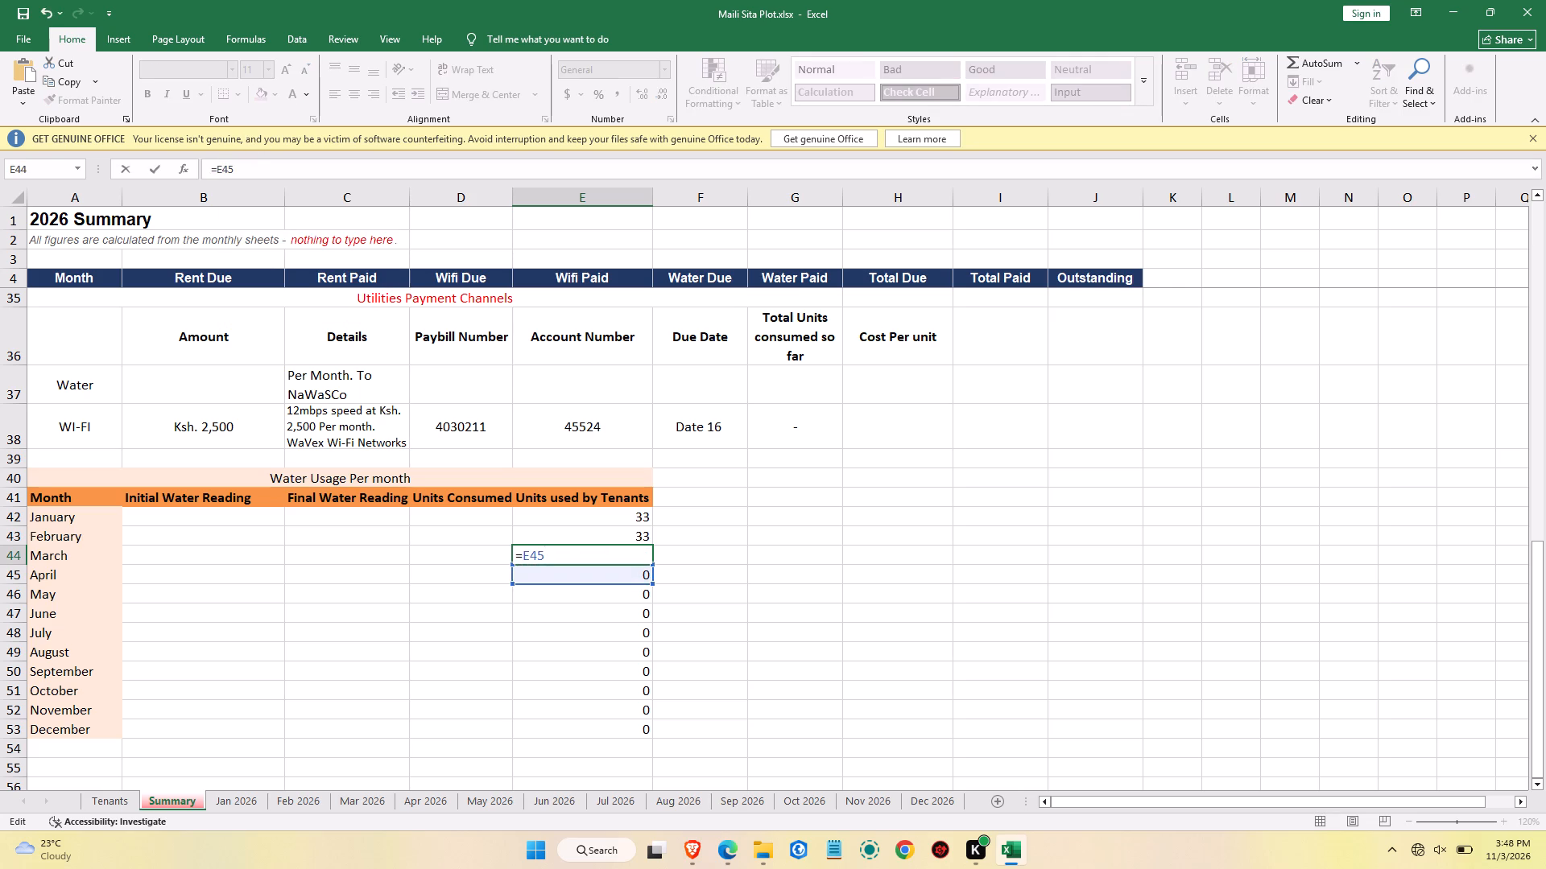
pyautogui.click(601, 603)
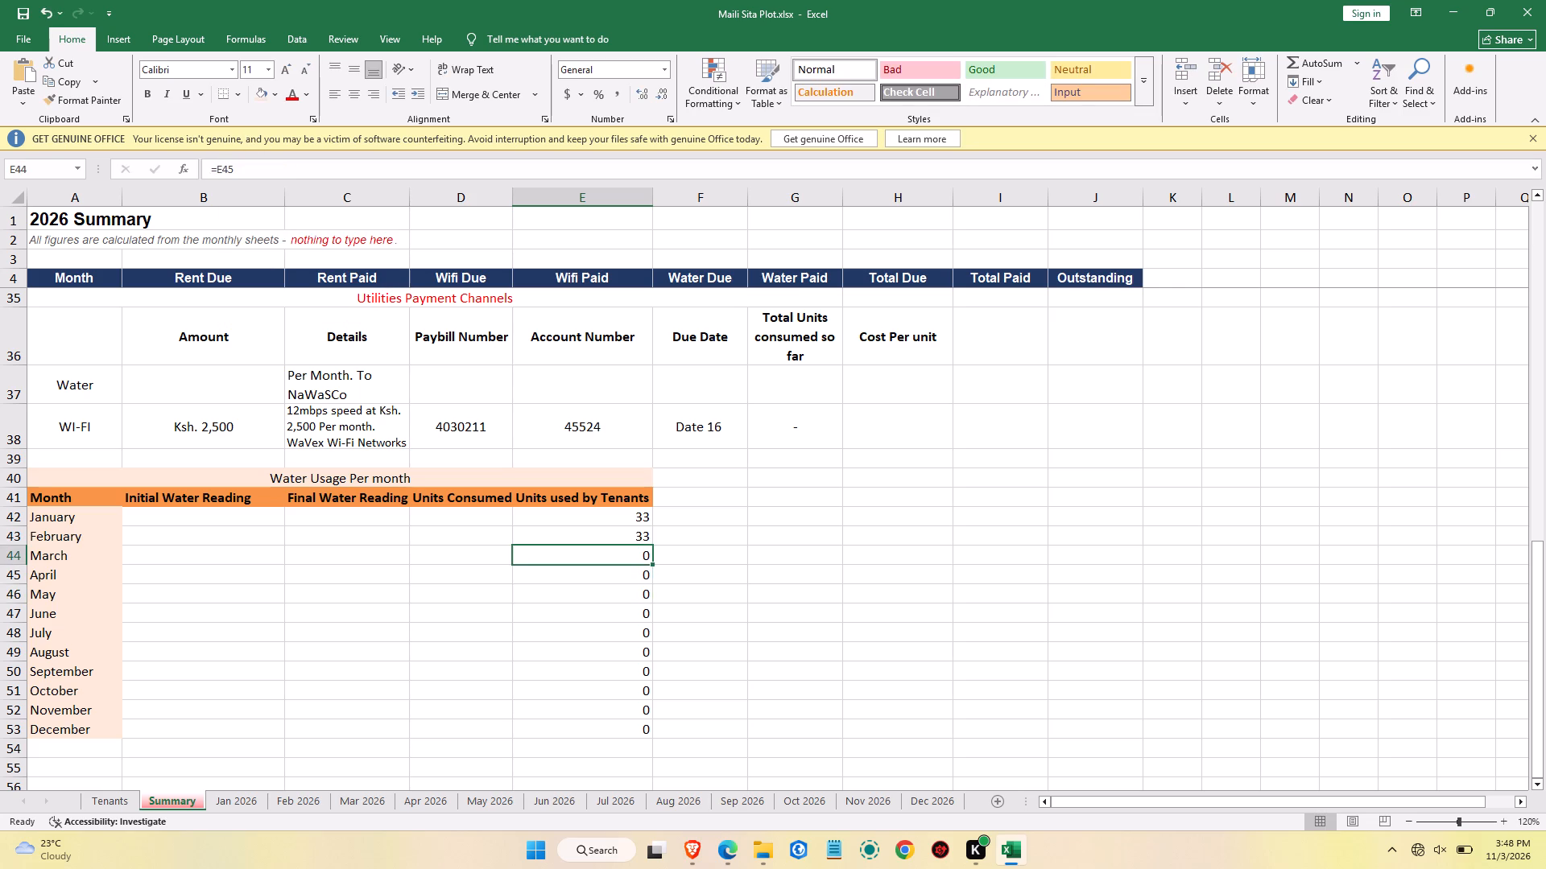
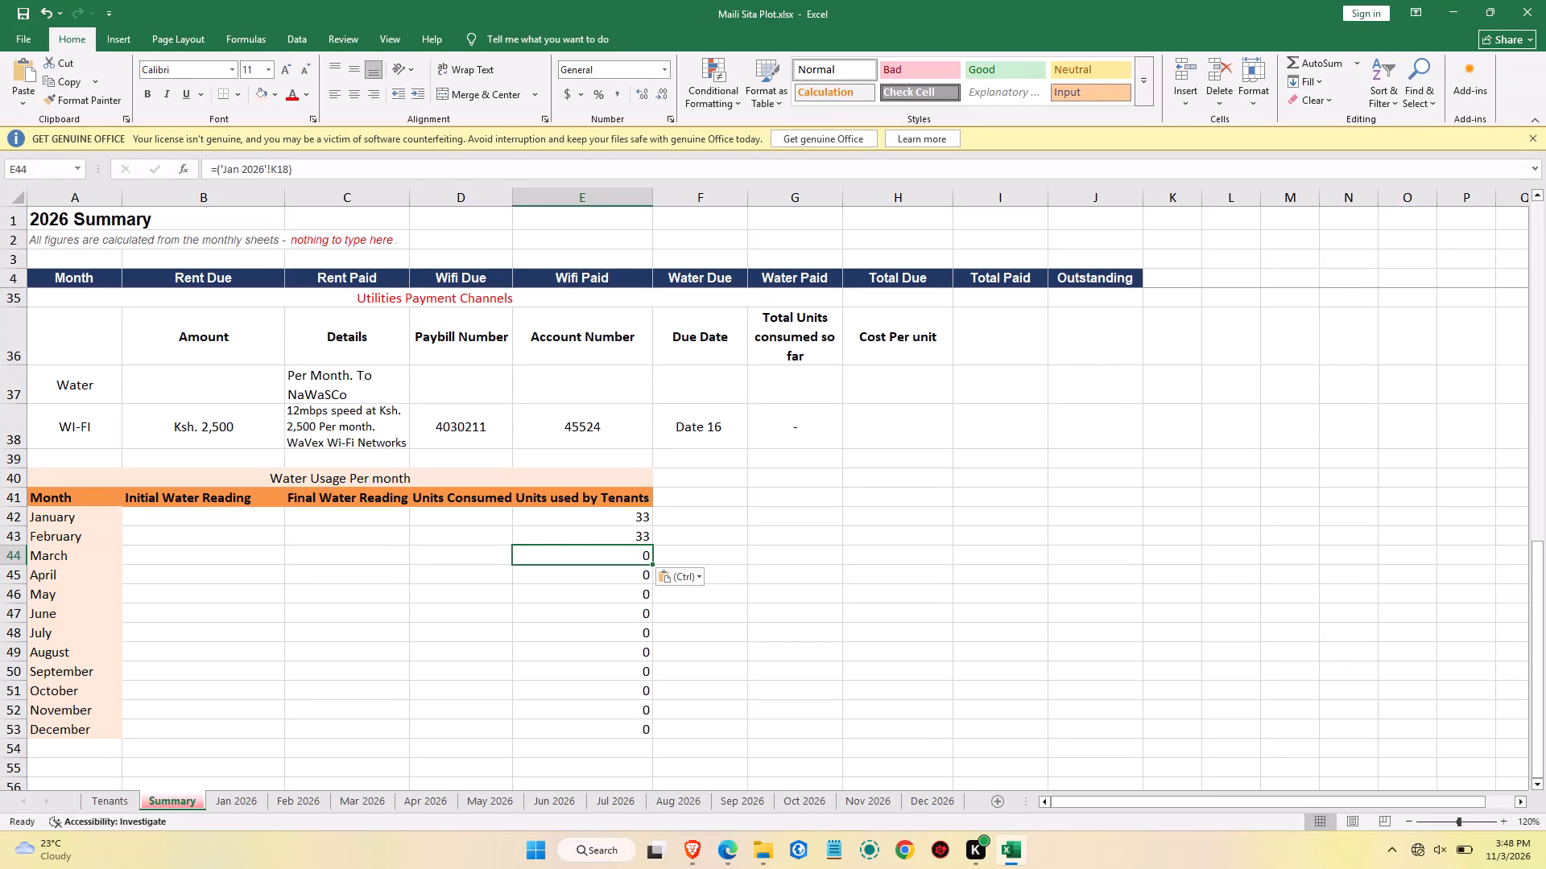
# Change the sheet name in March's Units used by Tenants formula in E44 to March 2026, keeping the K18 reference.
pyautogui.click(602, 550)
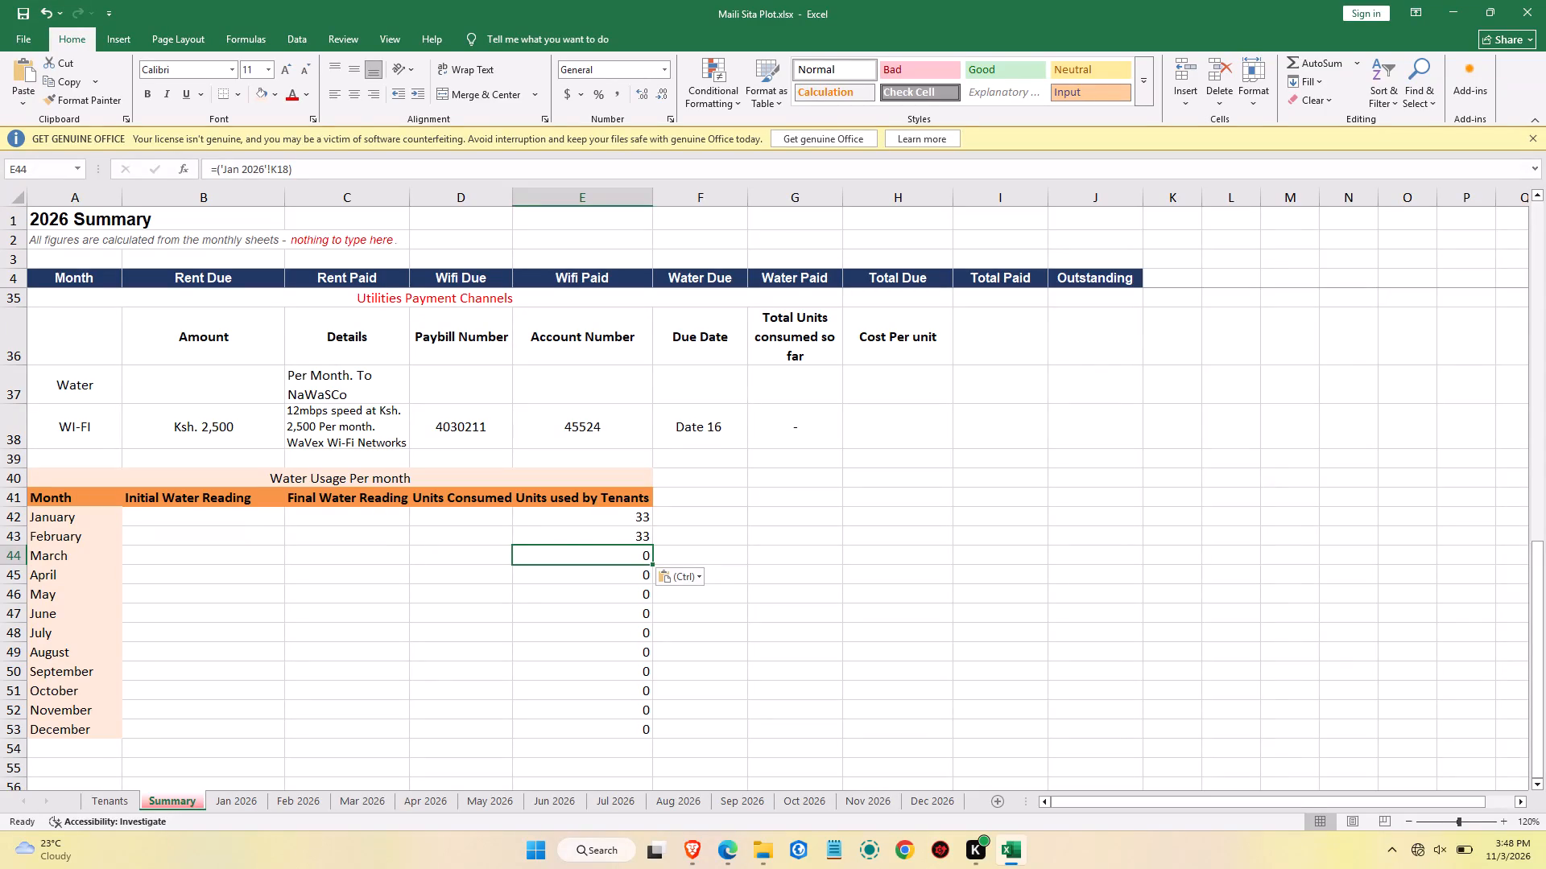
pyautogui.doubleClick(602, 550)
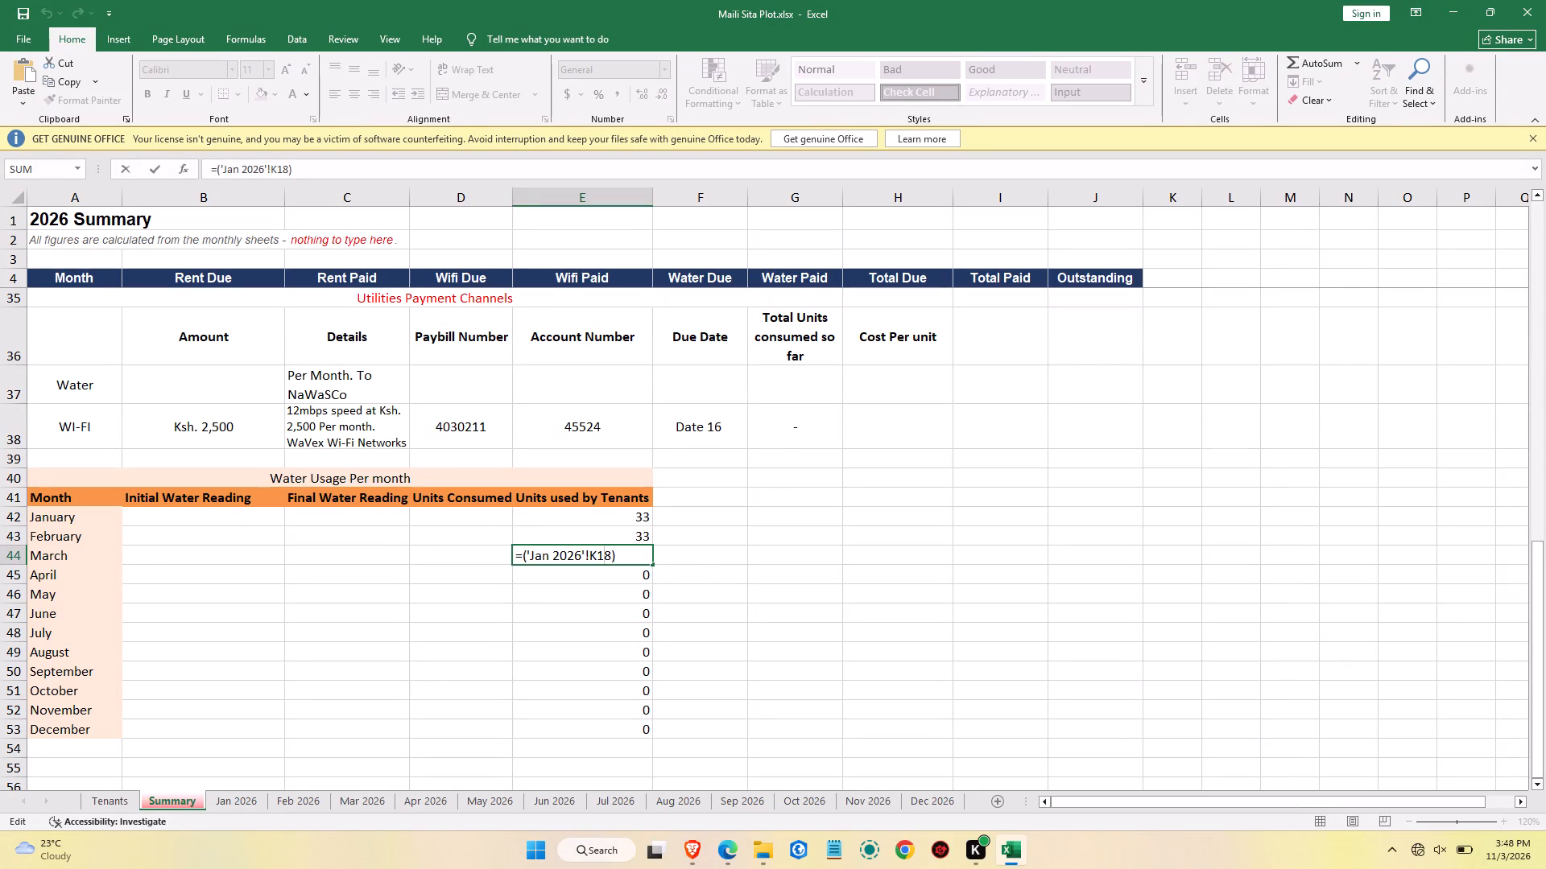
pyautogui.click(552, 559)
pyautogui.press('Left')
pyautogui.press('Left')
pyautogui.press('Right')
pyautogui.press('BackSpace')
pyautogui.press('BackSpace')
pyautogui.press('BackSpace')
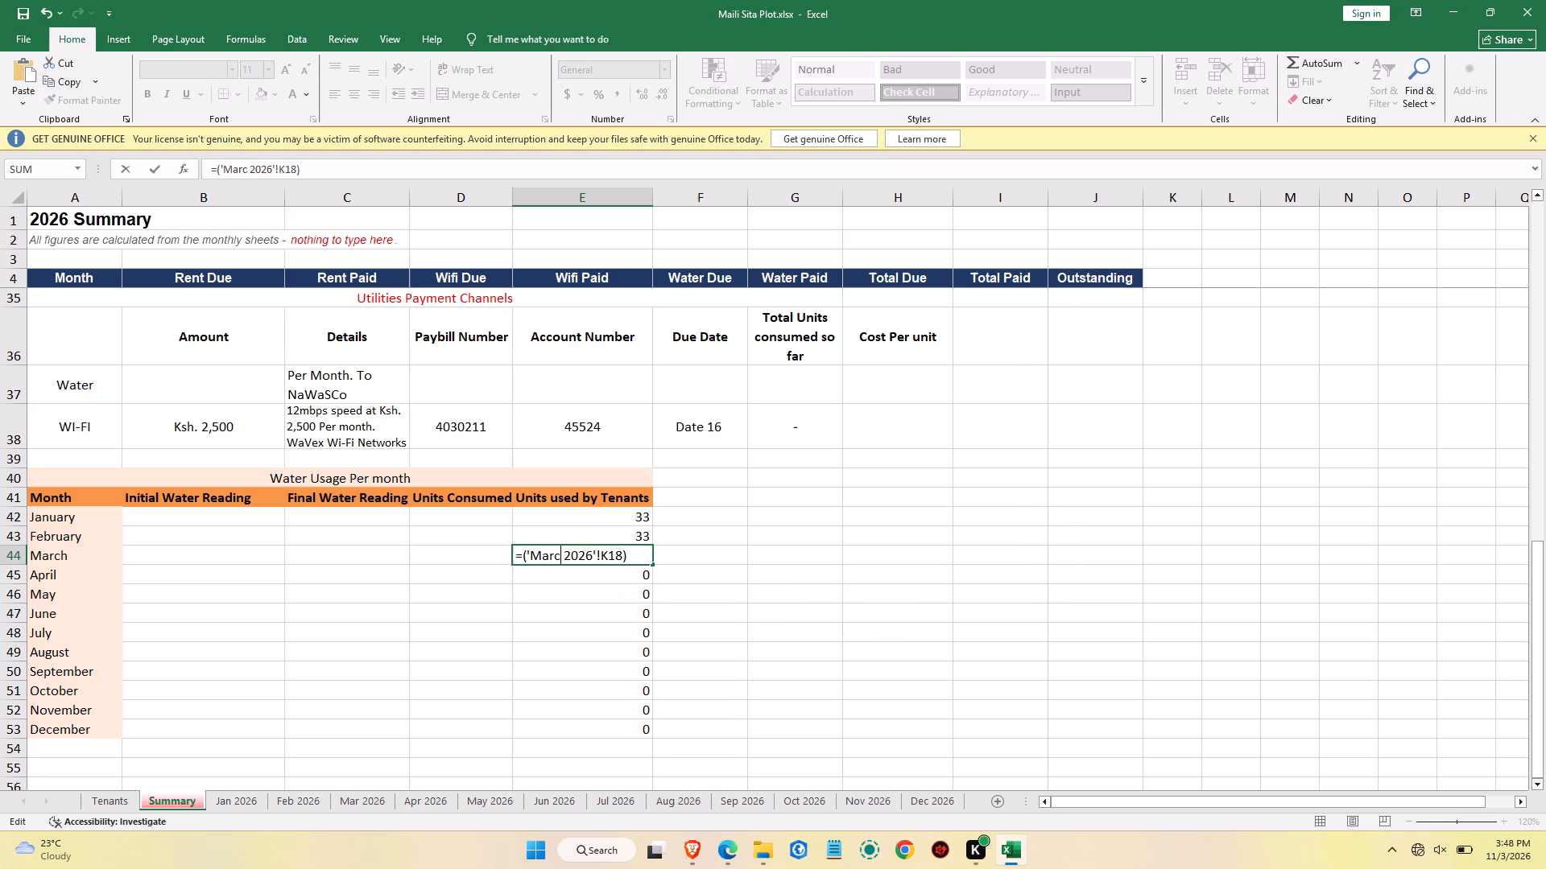
pyautogui.click(622, 575)
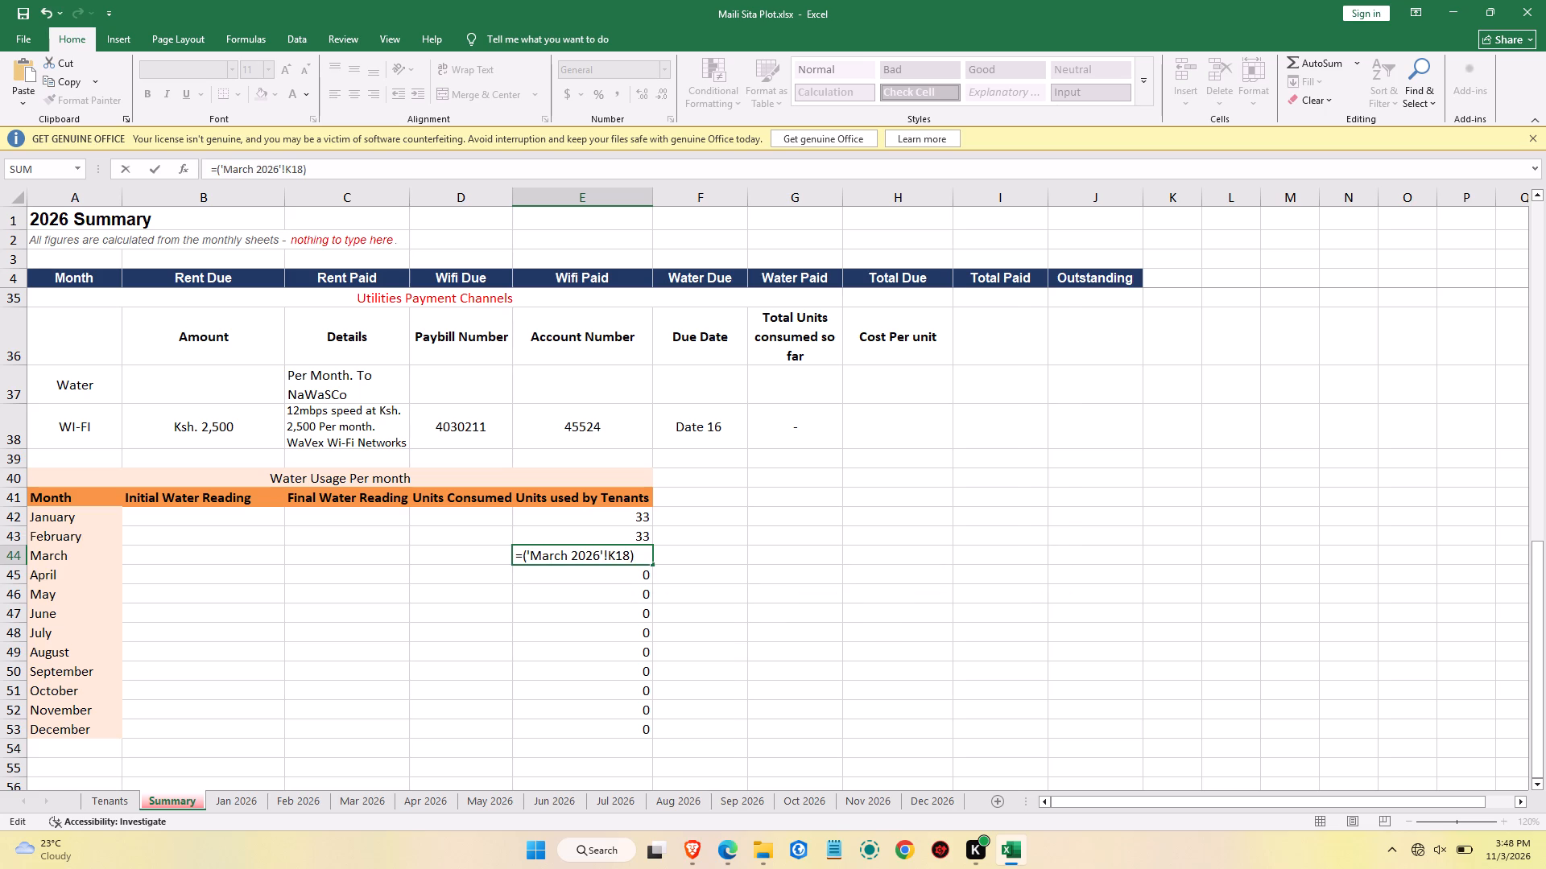
pyautogui.click(626, 552)
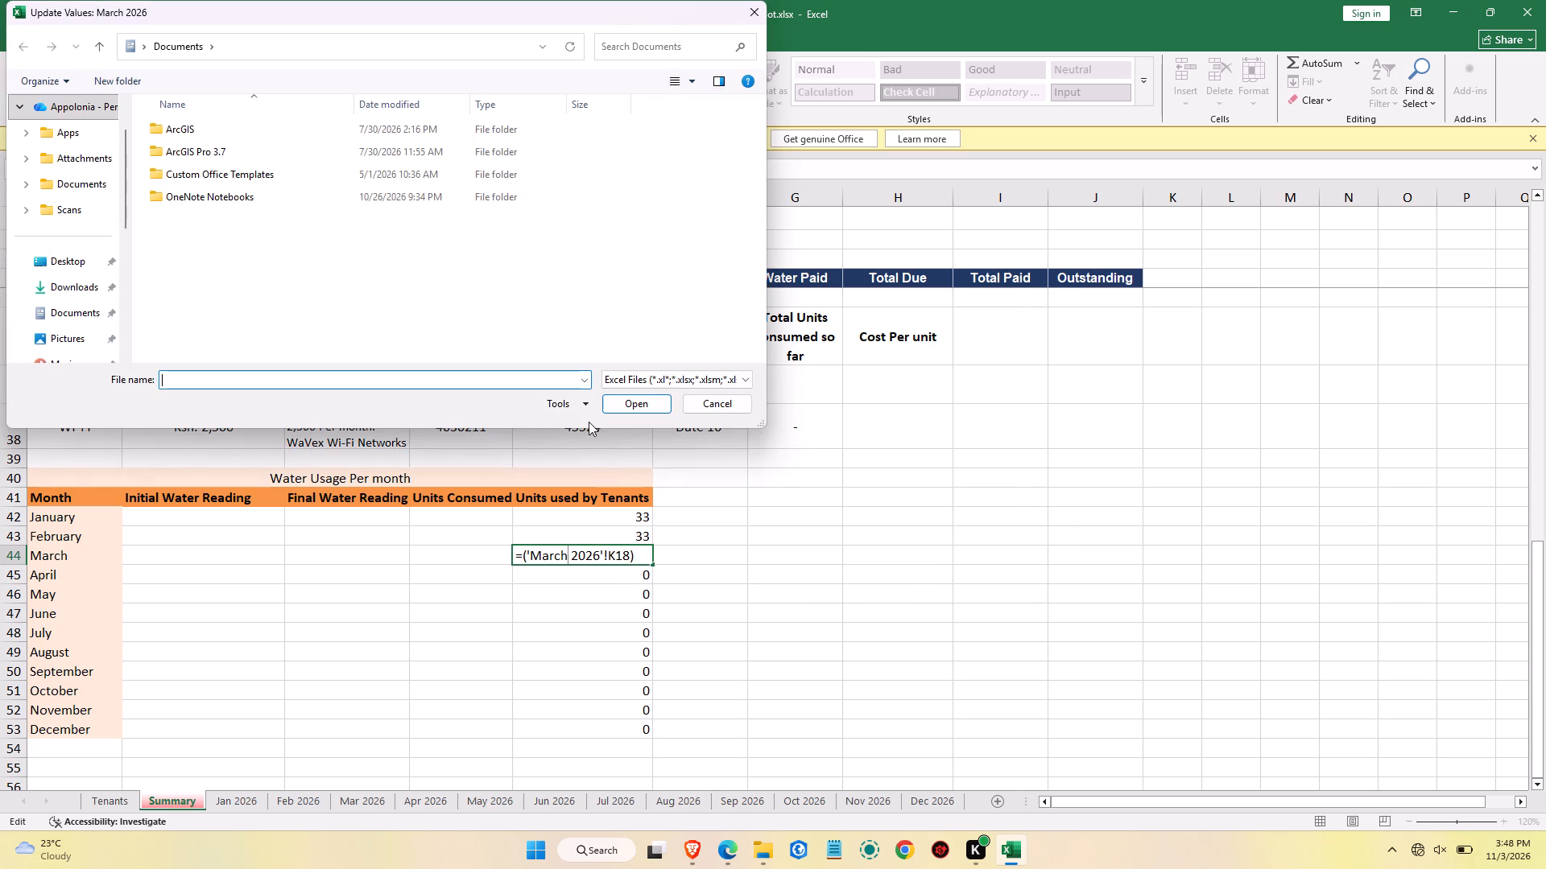
pyautogui.click(714, 397)
pyautogui.click(625, 555)
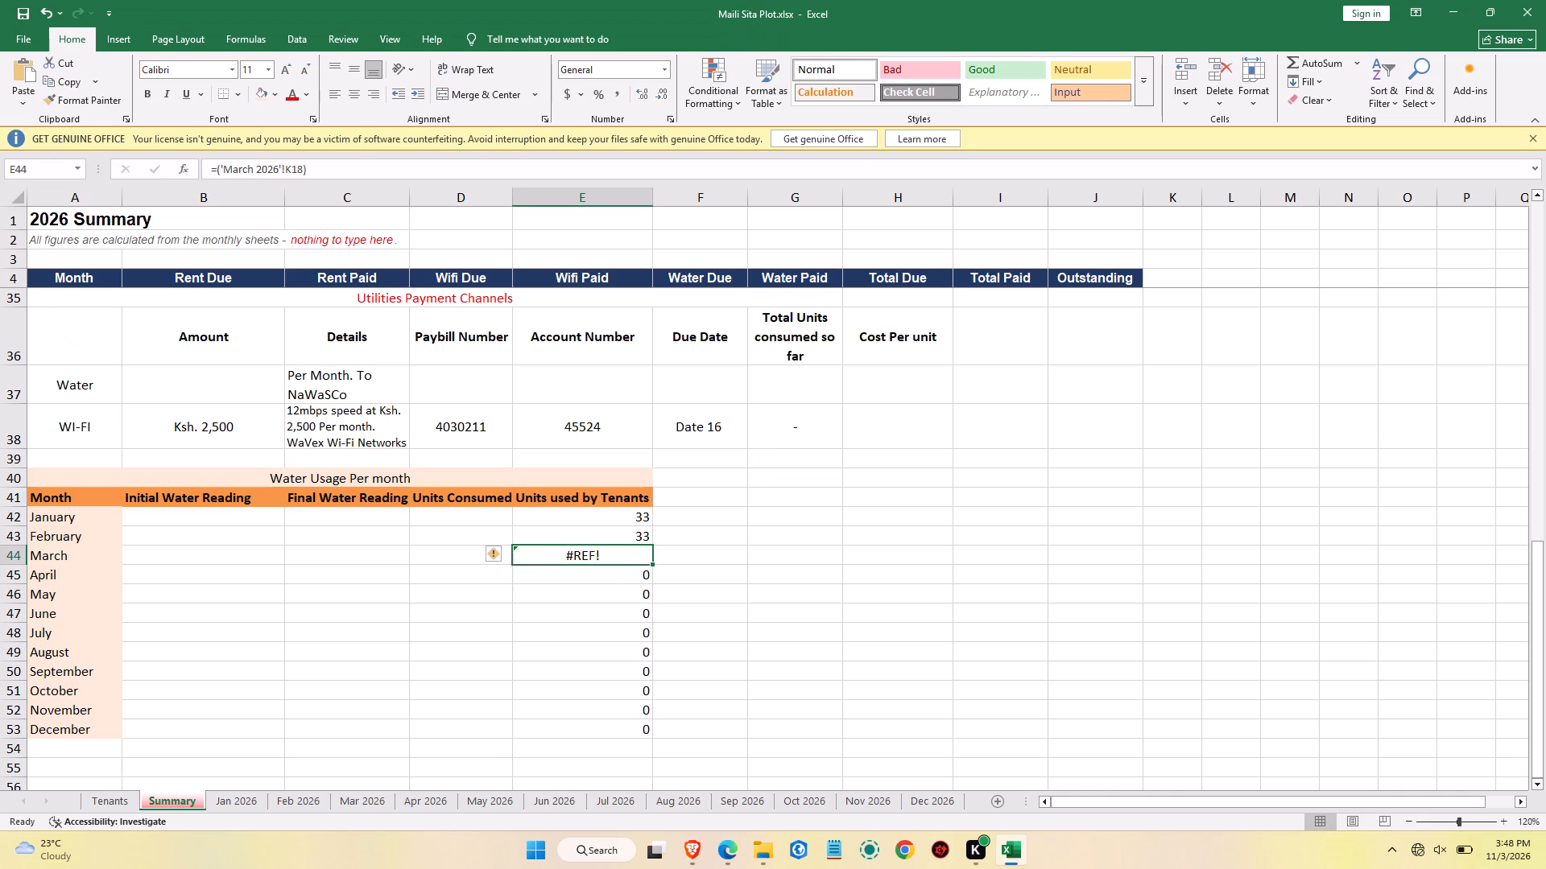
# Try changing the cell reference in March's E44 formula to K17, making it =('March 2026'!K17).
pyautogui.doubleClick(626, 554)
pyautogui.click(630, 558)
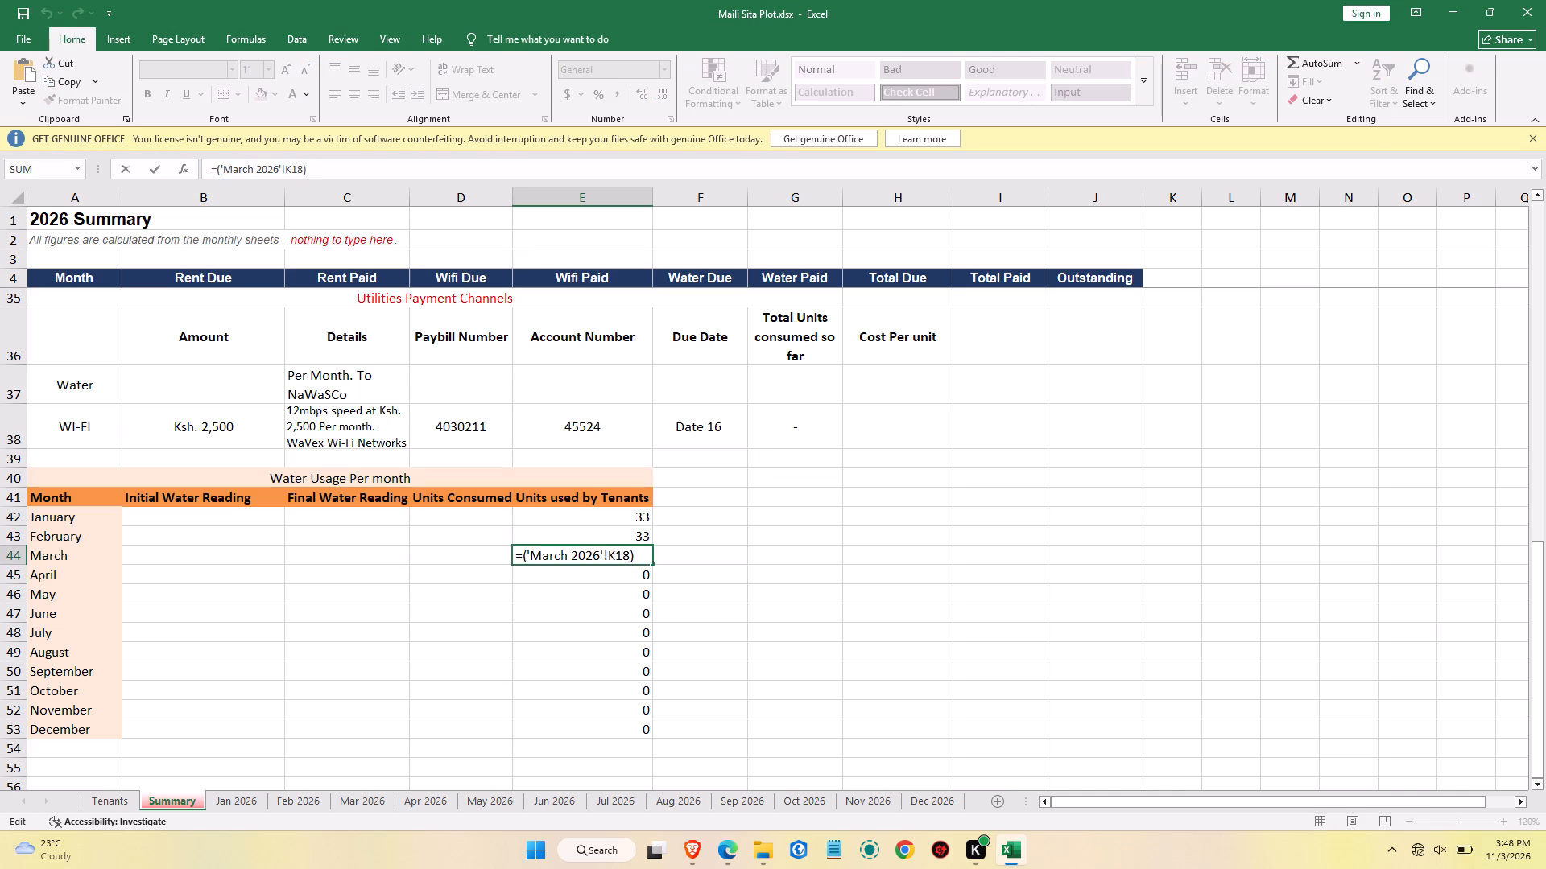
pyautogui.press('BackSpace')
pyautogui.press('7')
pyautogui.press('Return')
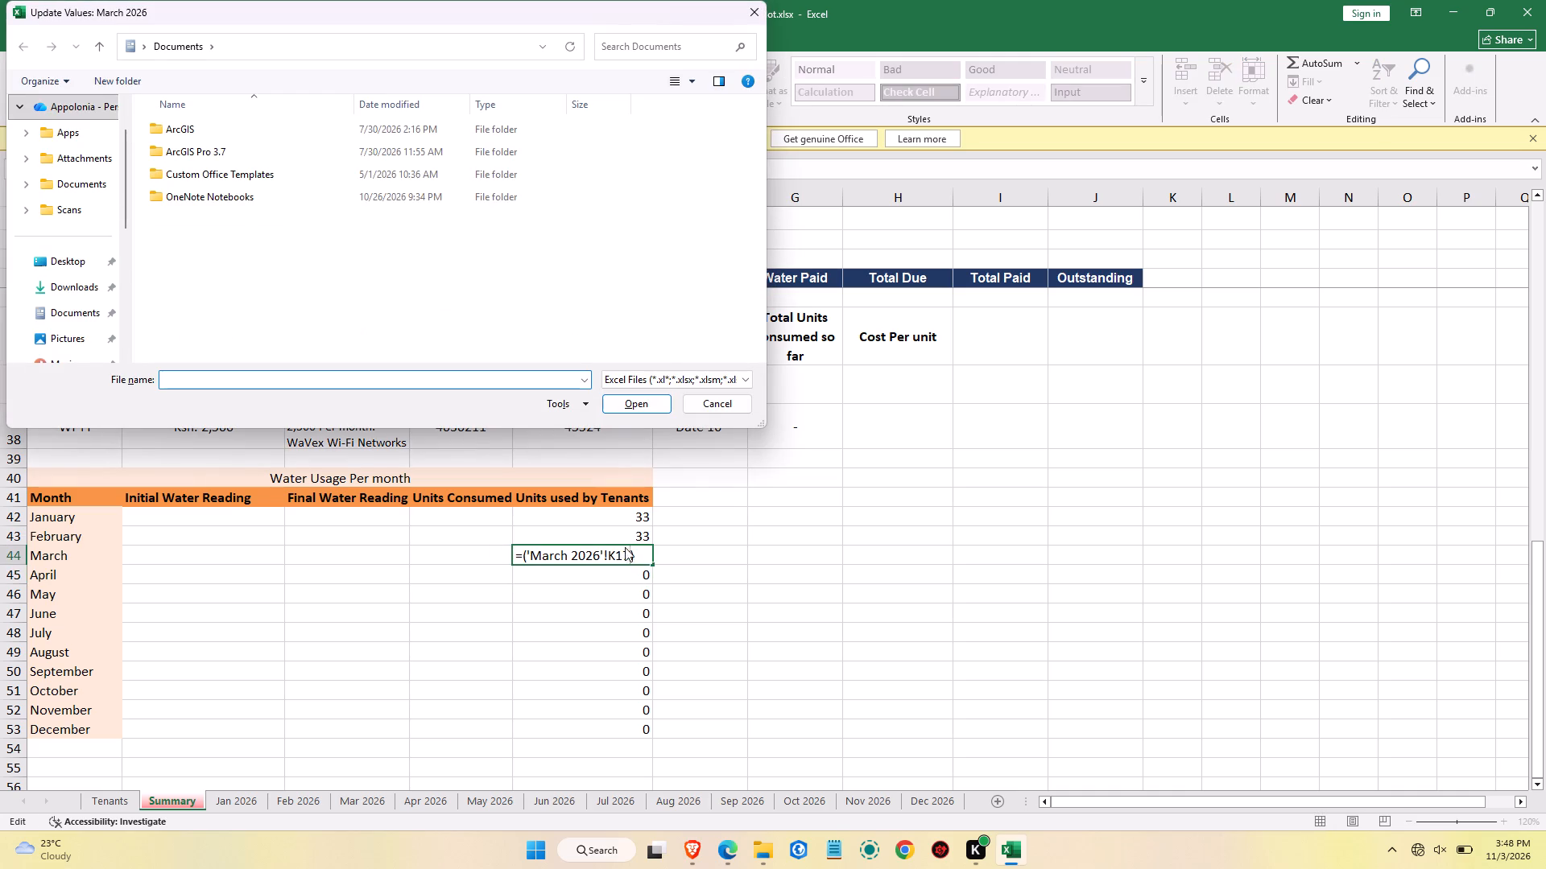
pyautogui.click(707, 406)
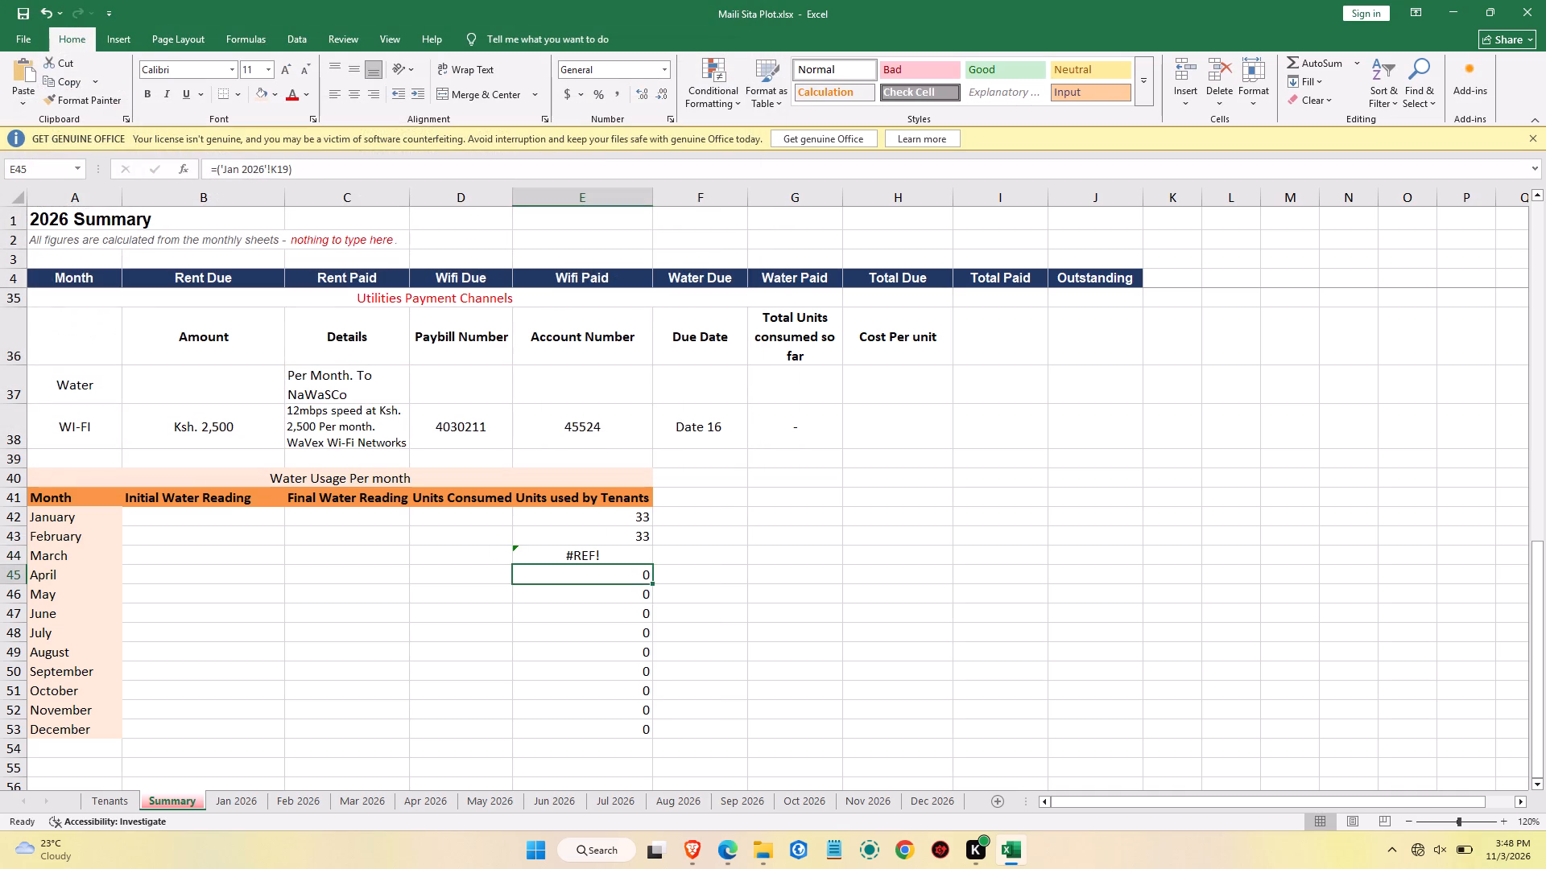
# Shorten the sheet name in March's Units used by Tenants formula in E44 to Mar 2026.
pyautogui.doubleClick(581, 553)
pyautogui.click(567, 554)
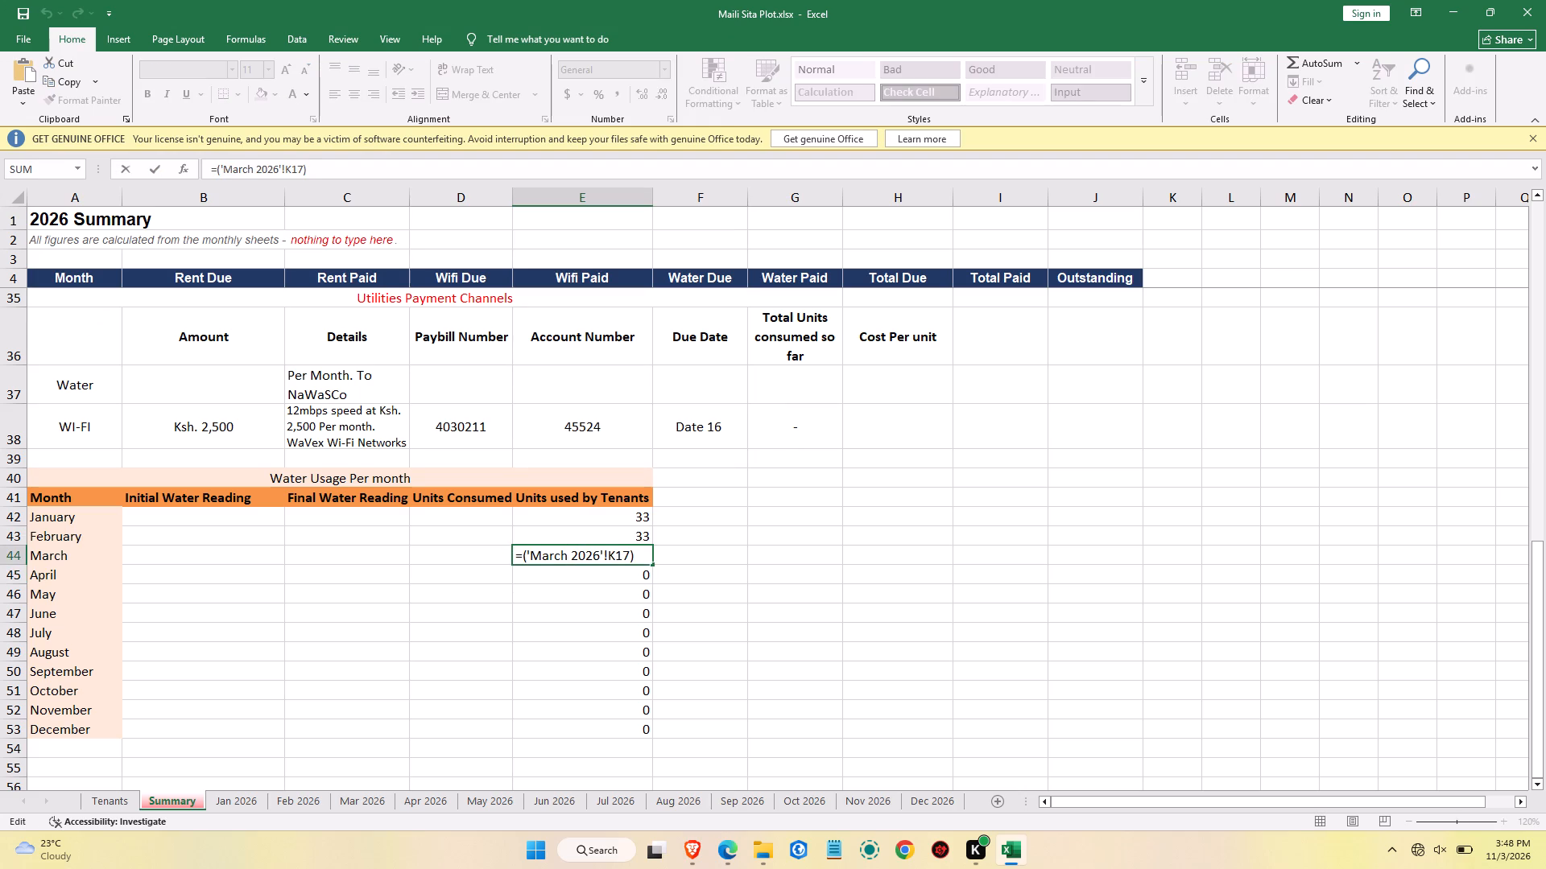
pyautogui.press('BackSpace')
pyautogui.press('BackSpace')
pyautogui.press('Return')
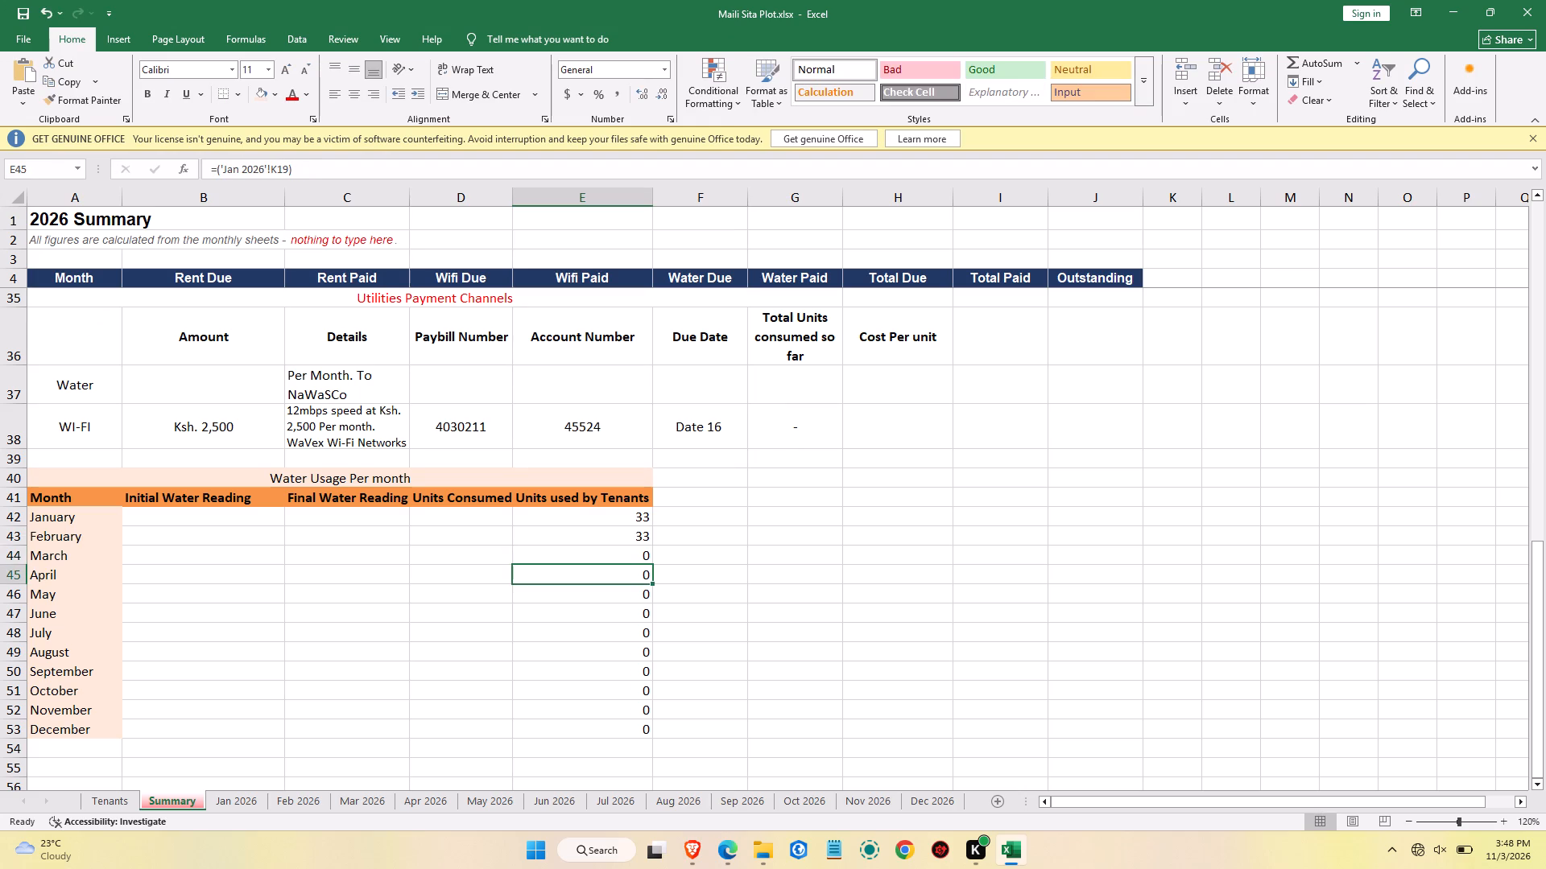
# Set the cell reference in March's E44 formula to K16, making it =('Mar 2026'!K16).
pyautogui.click(630, 556)
pyautogui.doubleClick(630, 556)
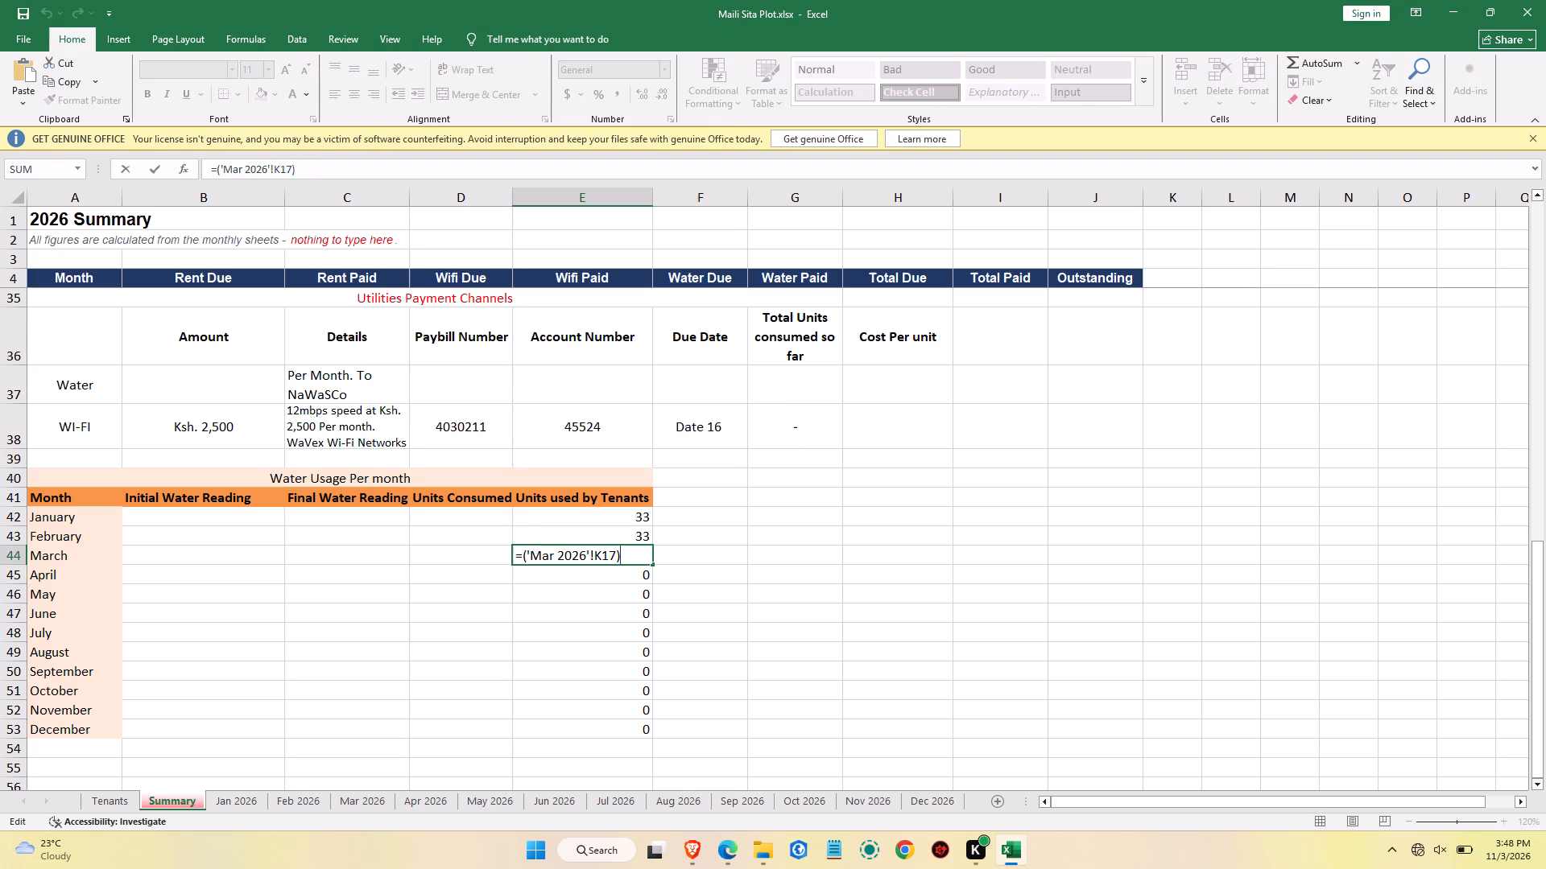
pyautogui.click(617, 554)
pyautogui.press('BackSpace')
pyautogui.press('6')
pyautogui.press('Return')
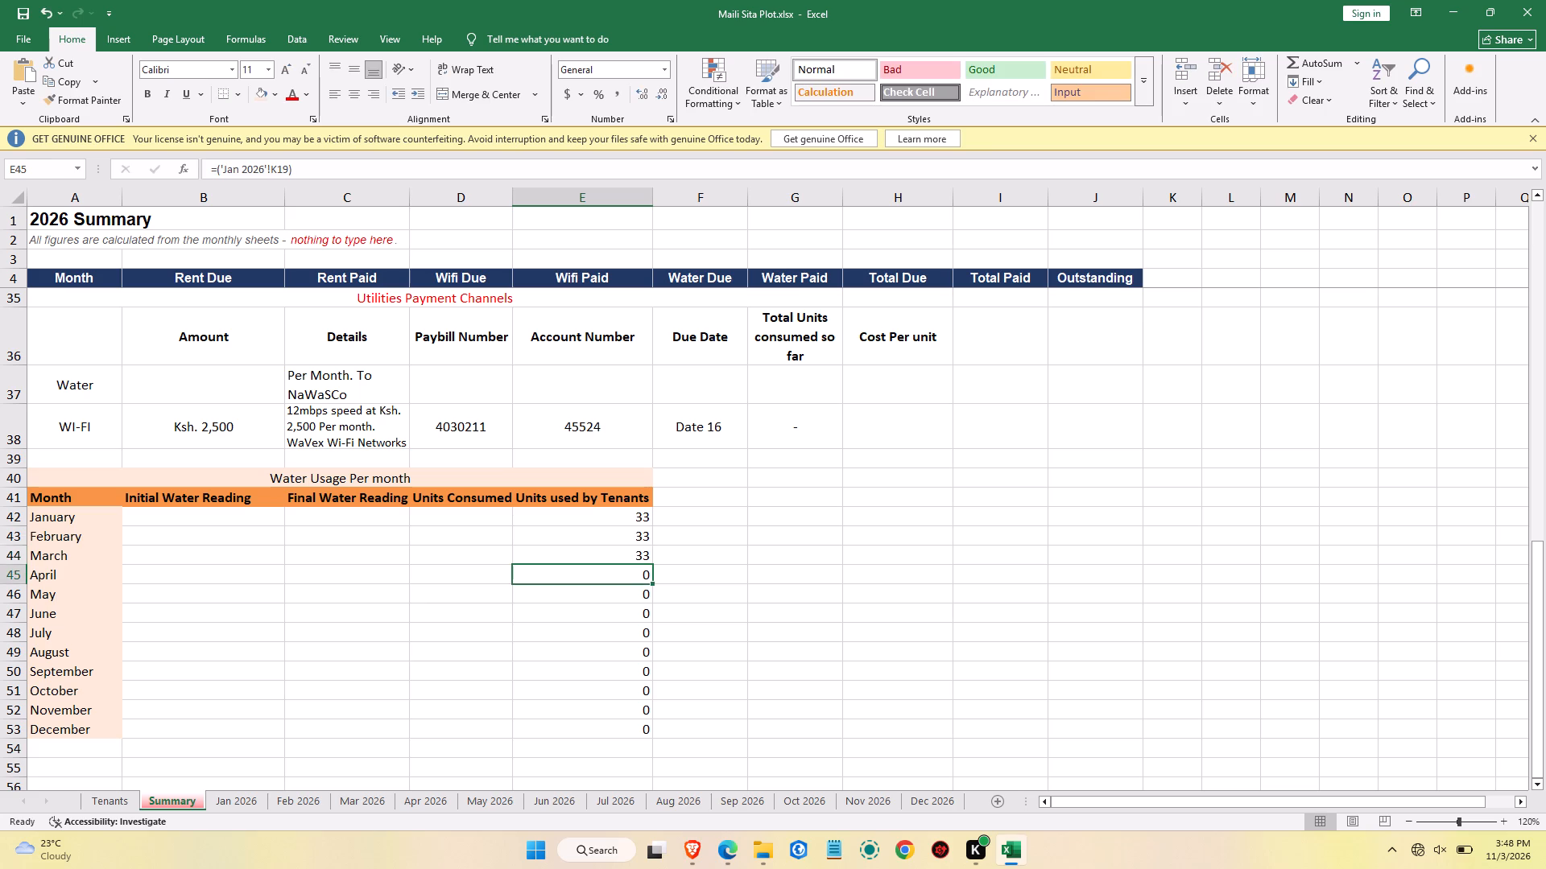
# Copy the full formula text =('Mar 2026'!K16) from March's Units used by Tenants cell, E44.
pyautogui.click(626, 559)
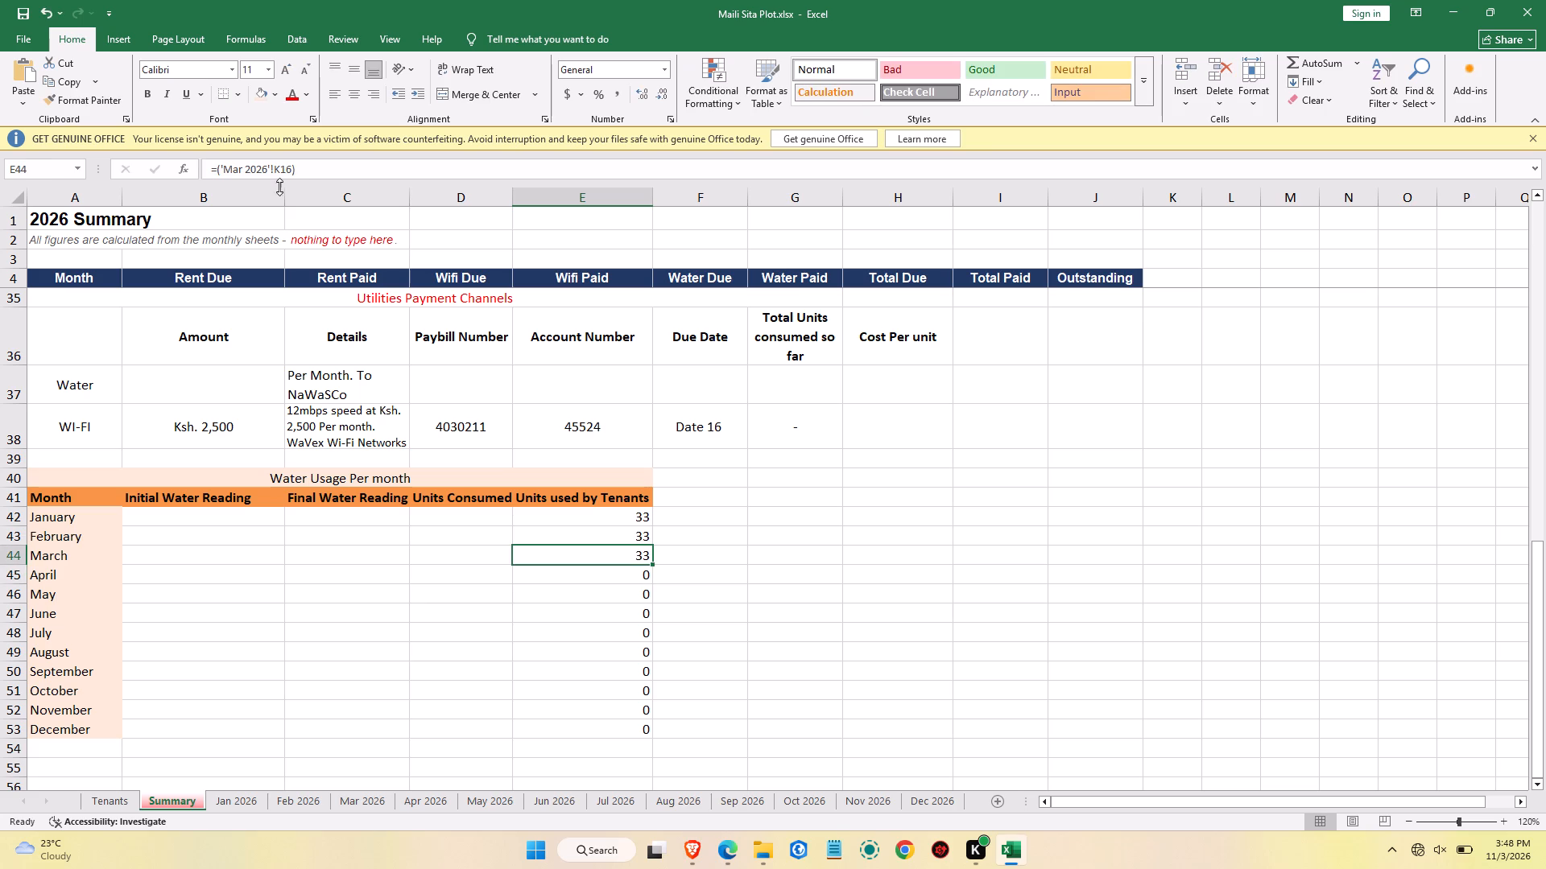
pyautogui.moveTo(295, 169); pyautogui.dragTo(212, 163)
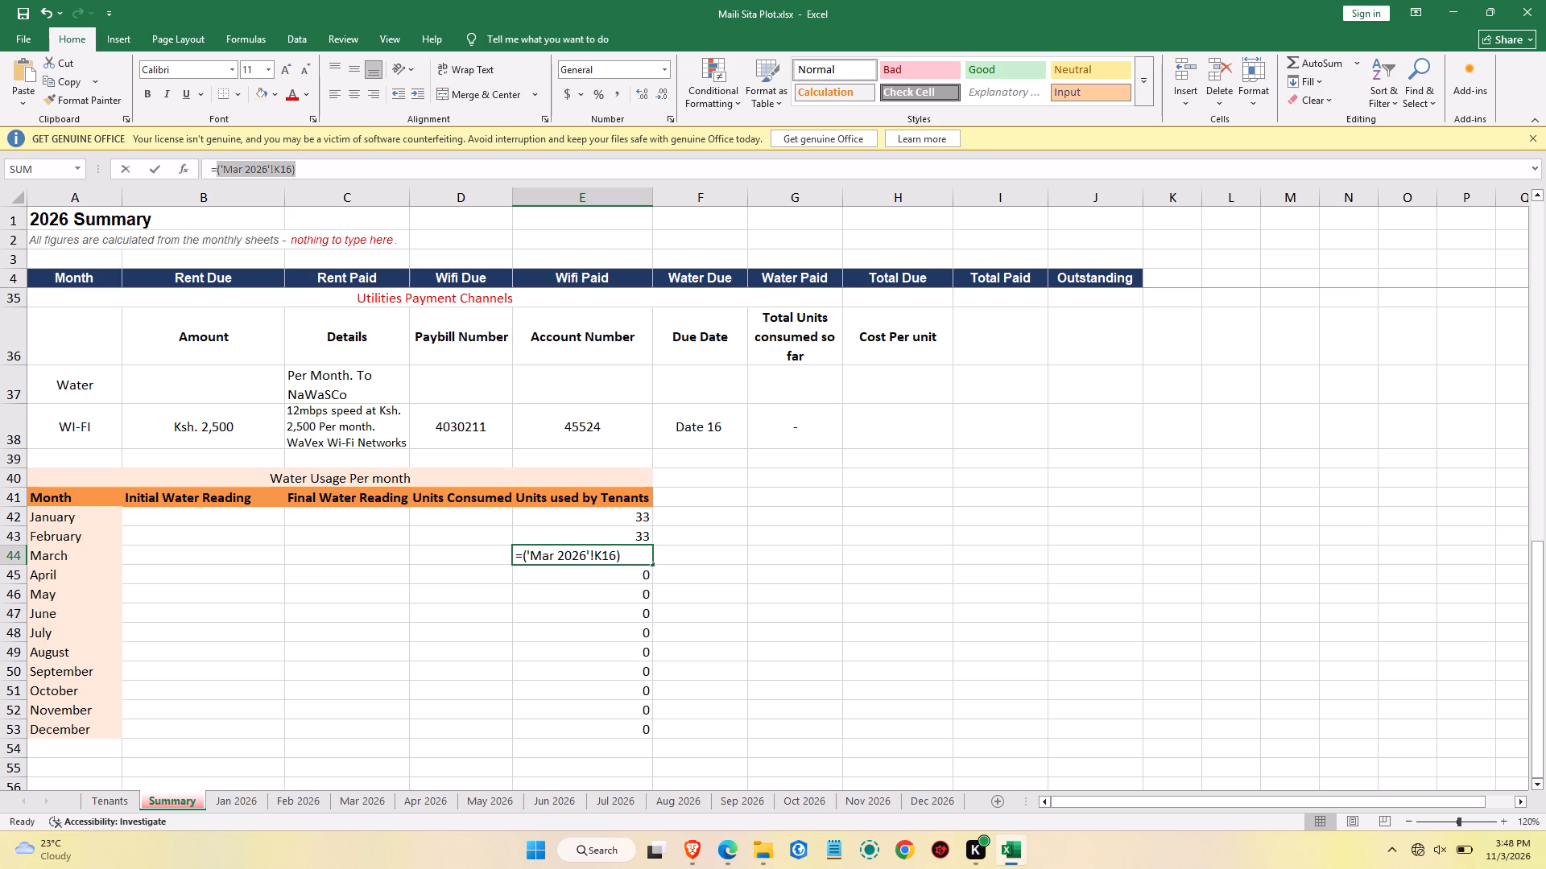
pyautogui.moveTo(212, 163); pyautogui.dragTo(210, 164)
pyautogui.rightClick(225, 167)
pyautogui.click(266, 197)
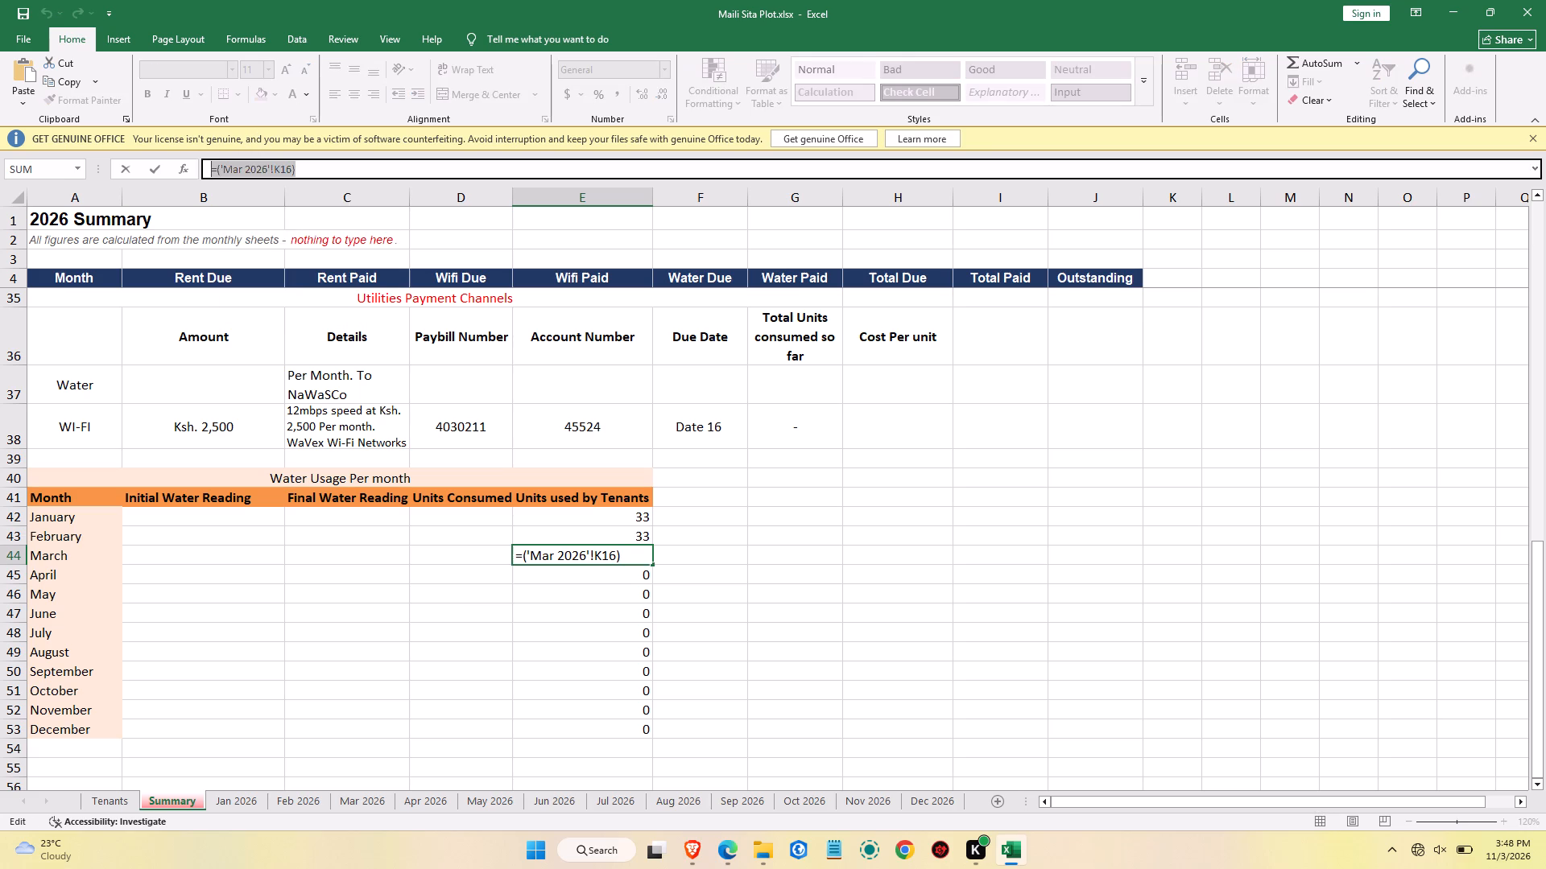
pyautogui.click(328, 173)
pyautogui.press('Return')
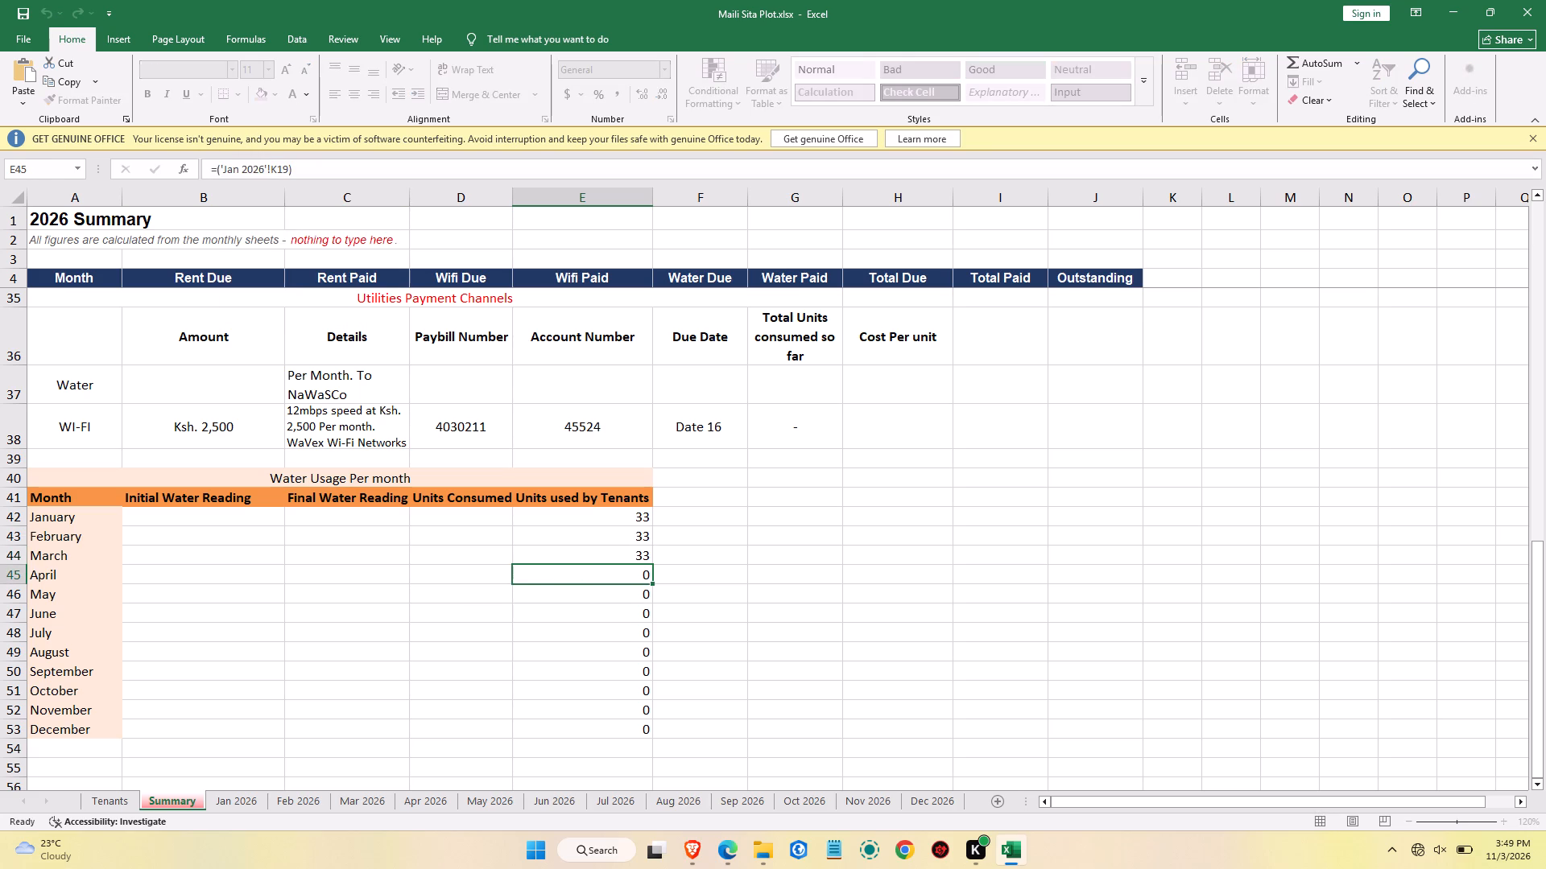
# Replace April's formula in E45 with the copied March formula and change its month, making it =('Apr 2026'!K16).
pyautogui.doubleClick(582, 570)
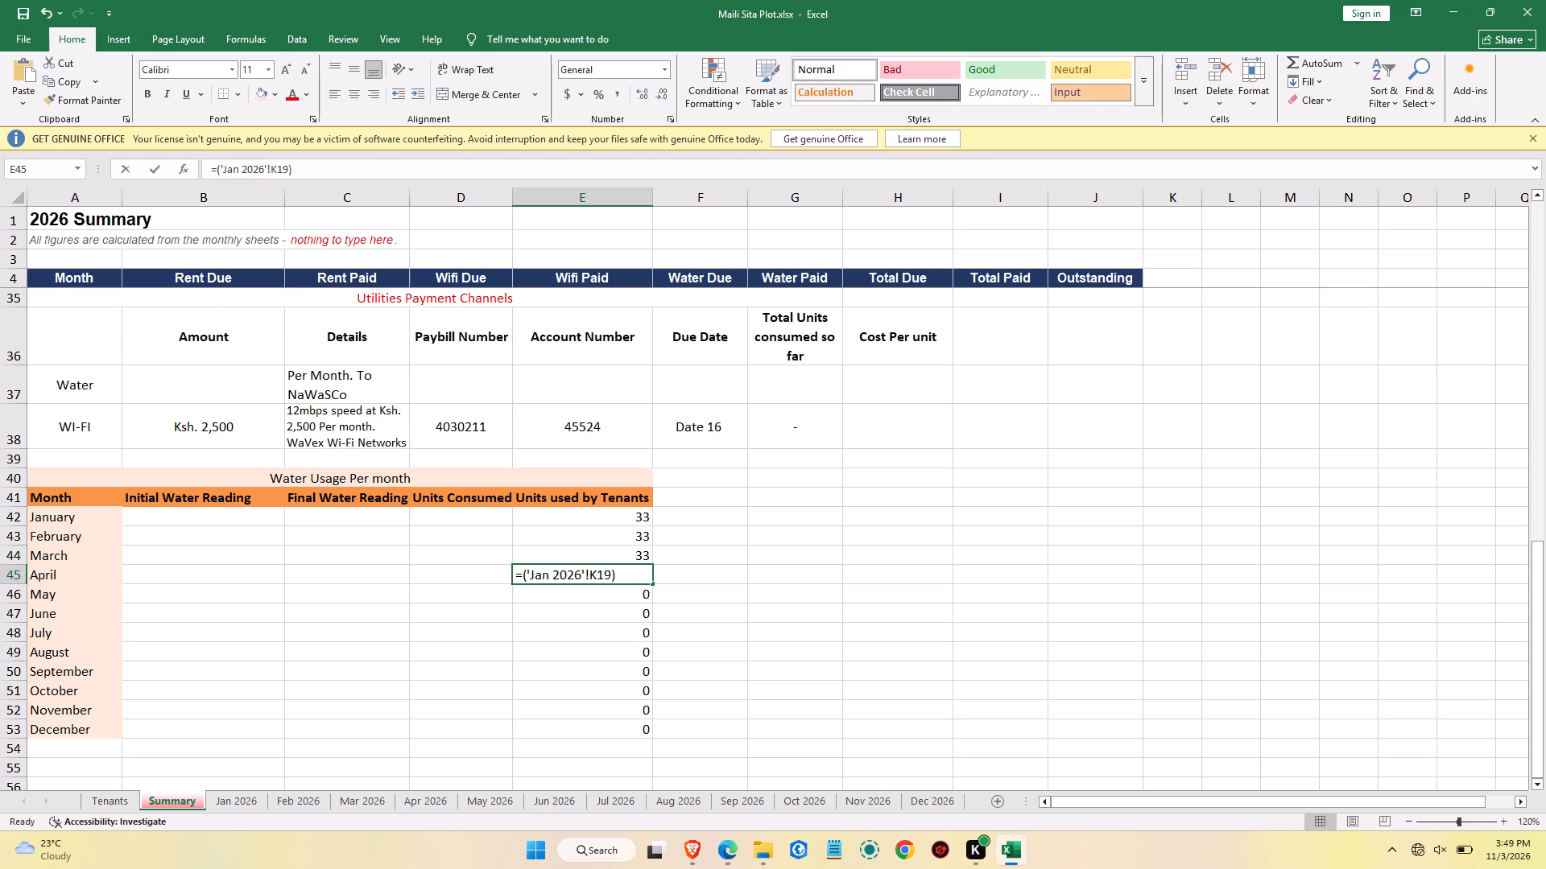
pyautogui.moveTo(618, 577); pyautogui.dragTo(531, 570)
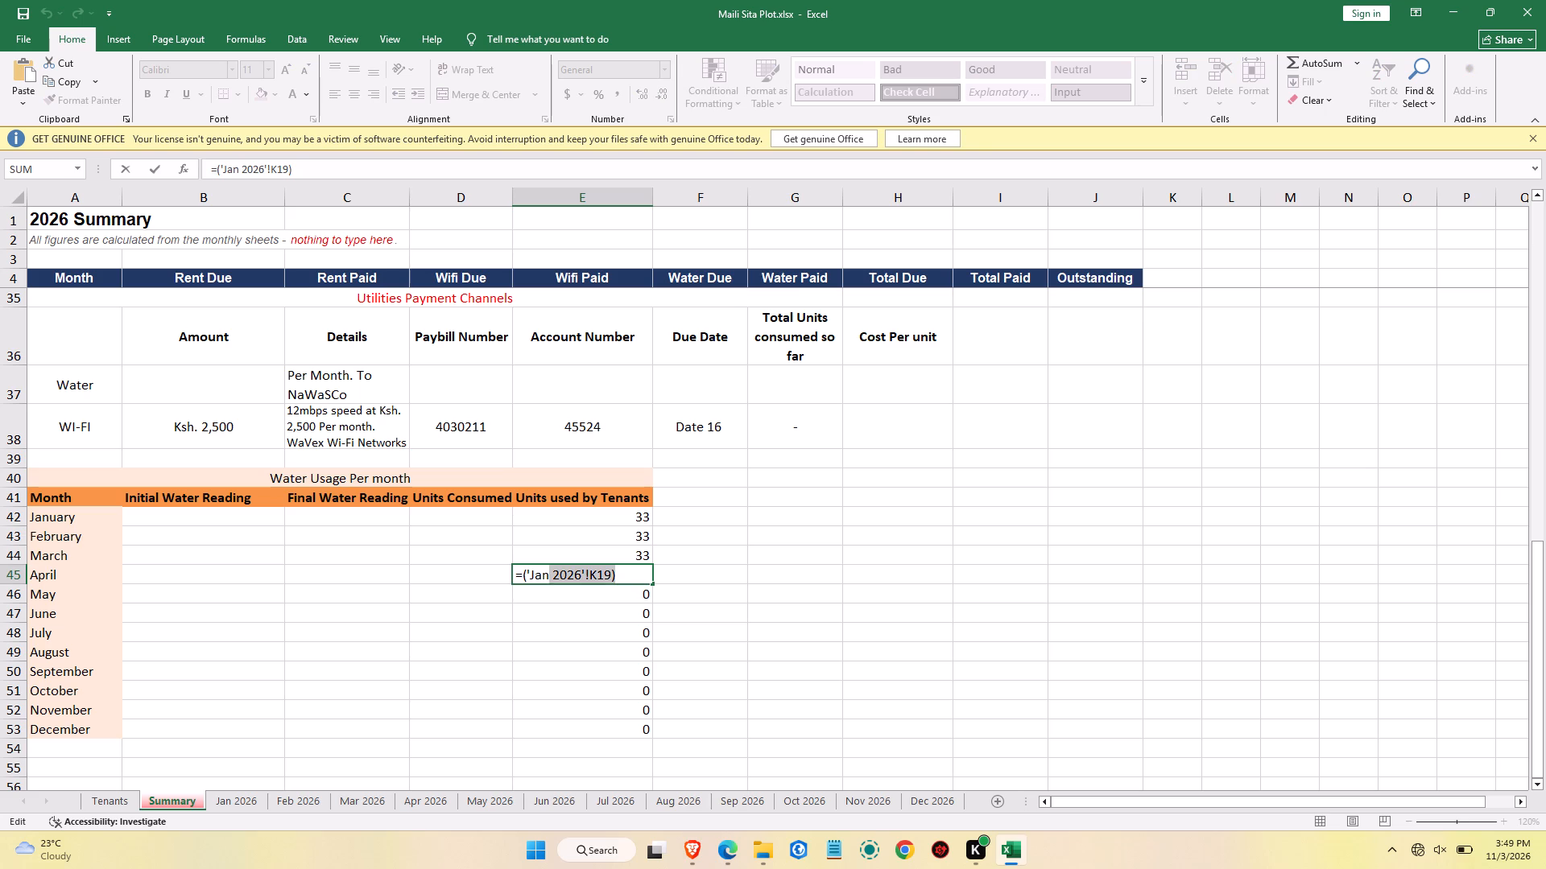
pyautogui.moveTo(531, 570); pyautogui.dragTo(492, 570)
pyautogui.hotkey('ctrl', 'v')
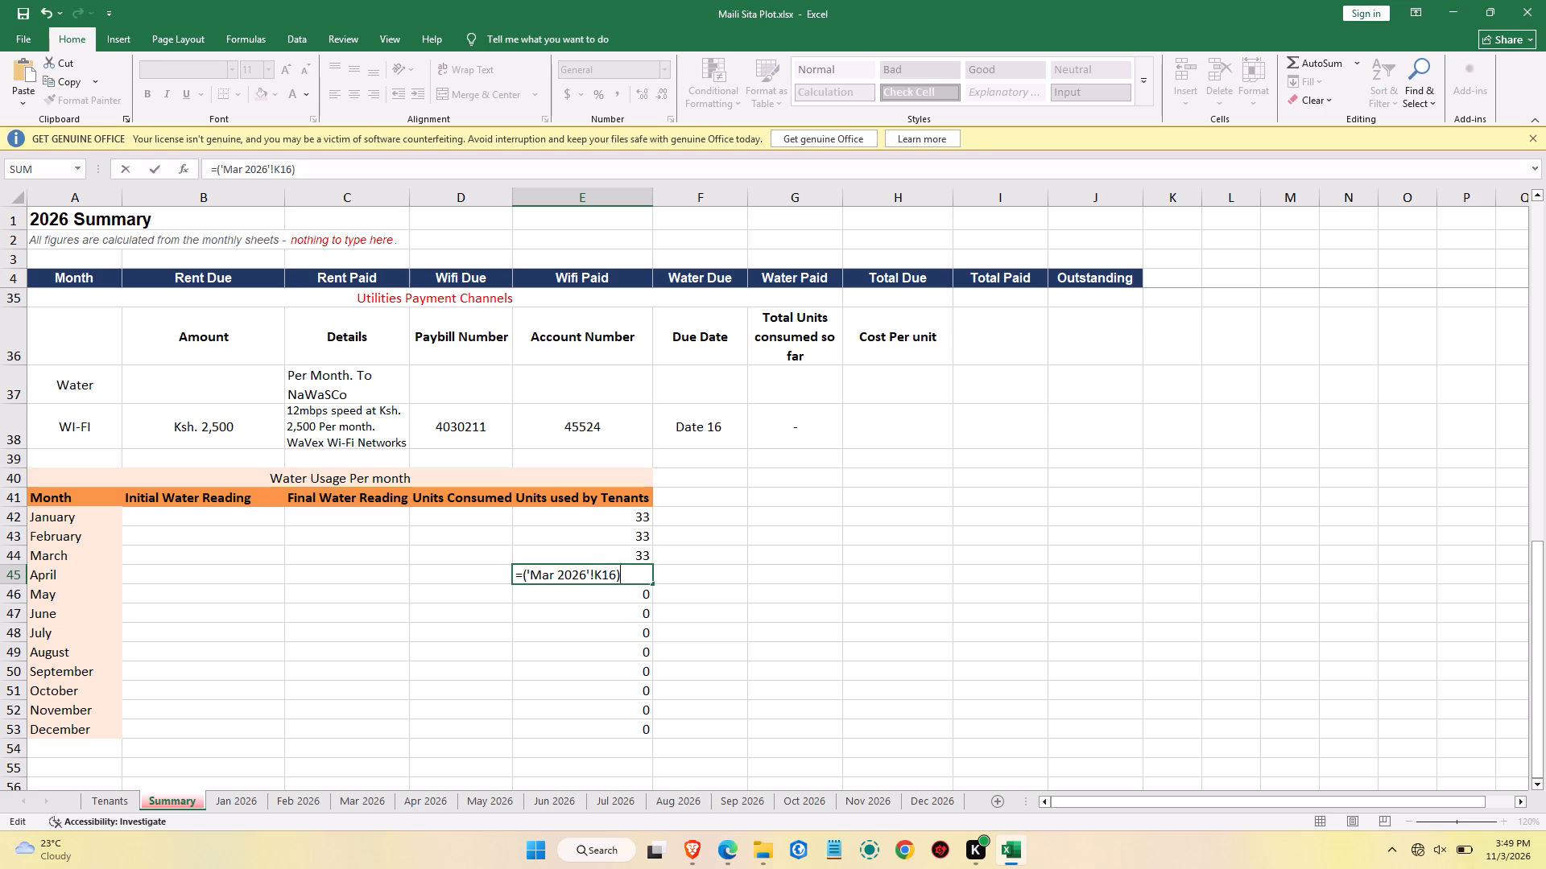
pyautogui.click(556, 574)
pyautogui.press('Left')
pyautogui.press('BackSpace')
pyautogui.press('BackSpace')
pyautogui.press('BackSpace')
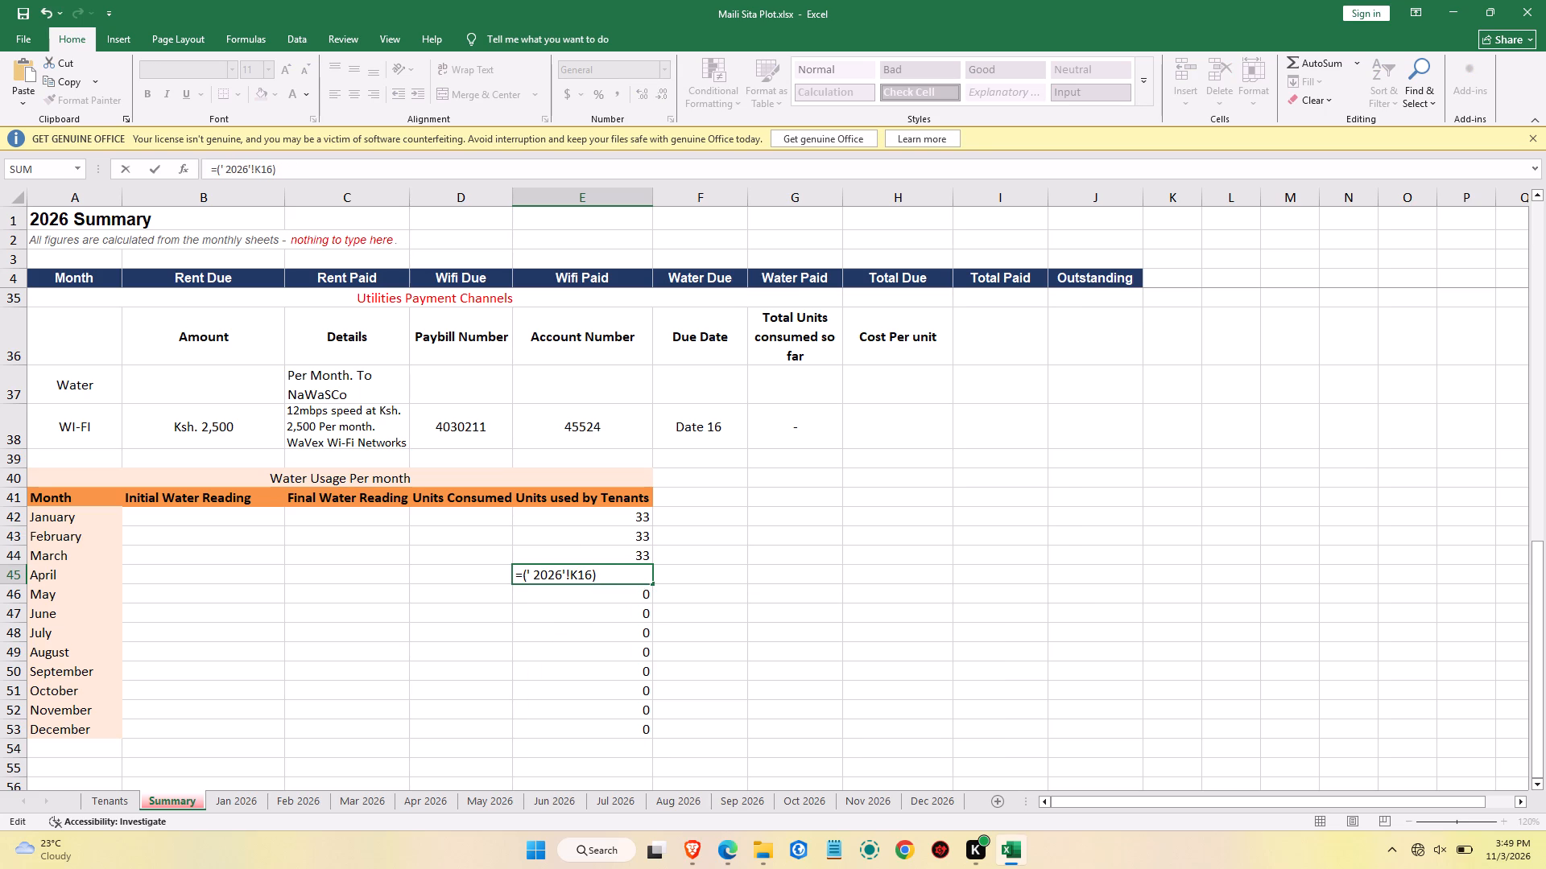
pyautogui.write('pr')
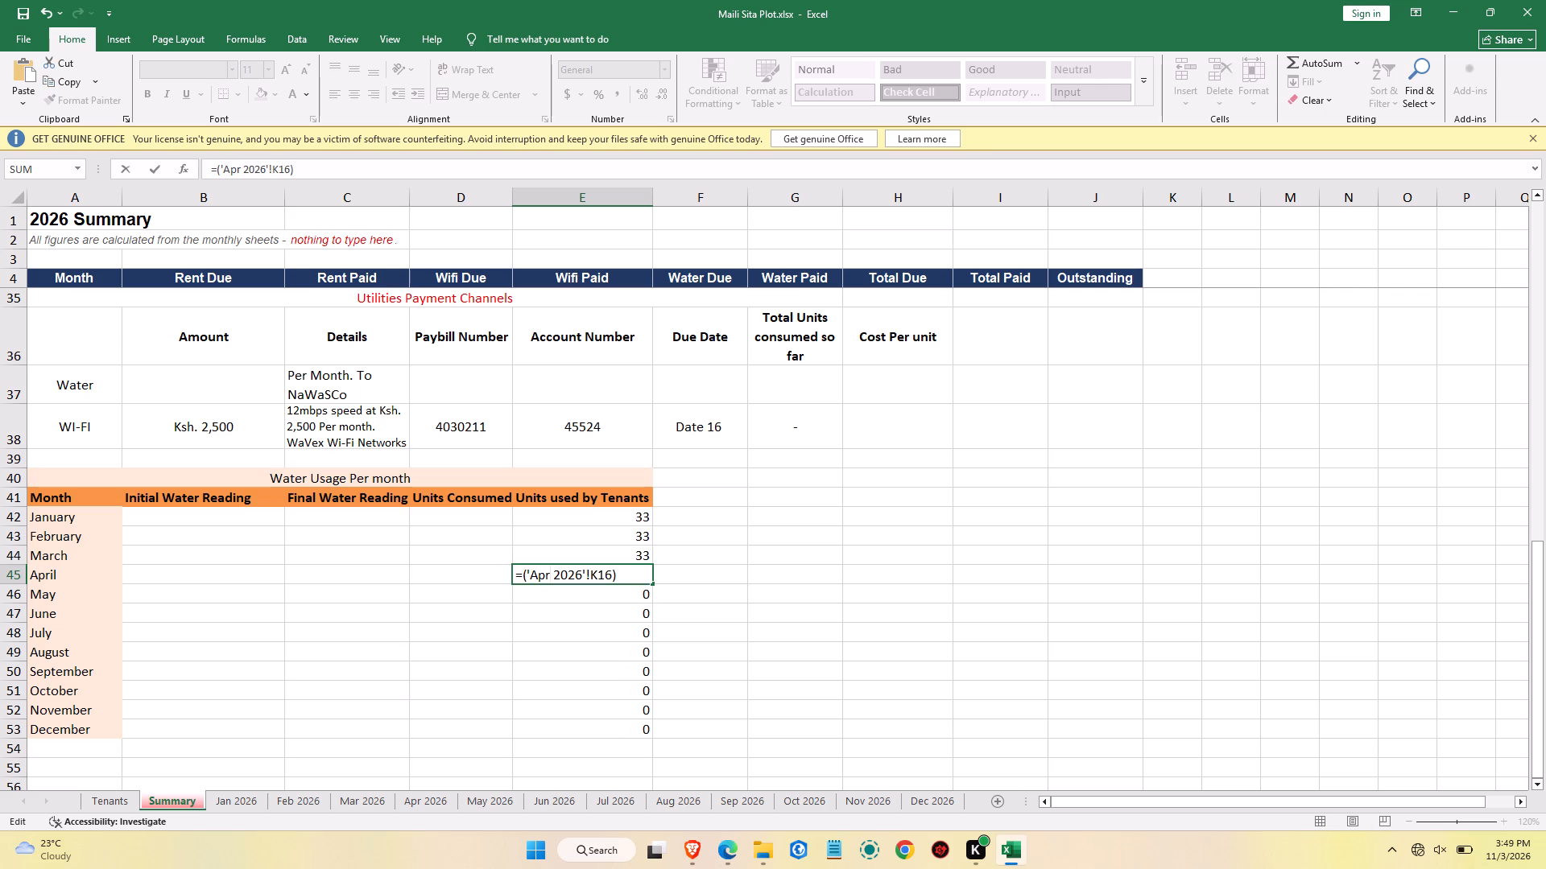
pyautogui.press('Return')
# Replace May's formula in E46 with the copied March formula and change its month, making it =('May 2026'!K16).
pyautogui.doubleClick(620, 592)
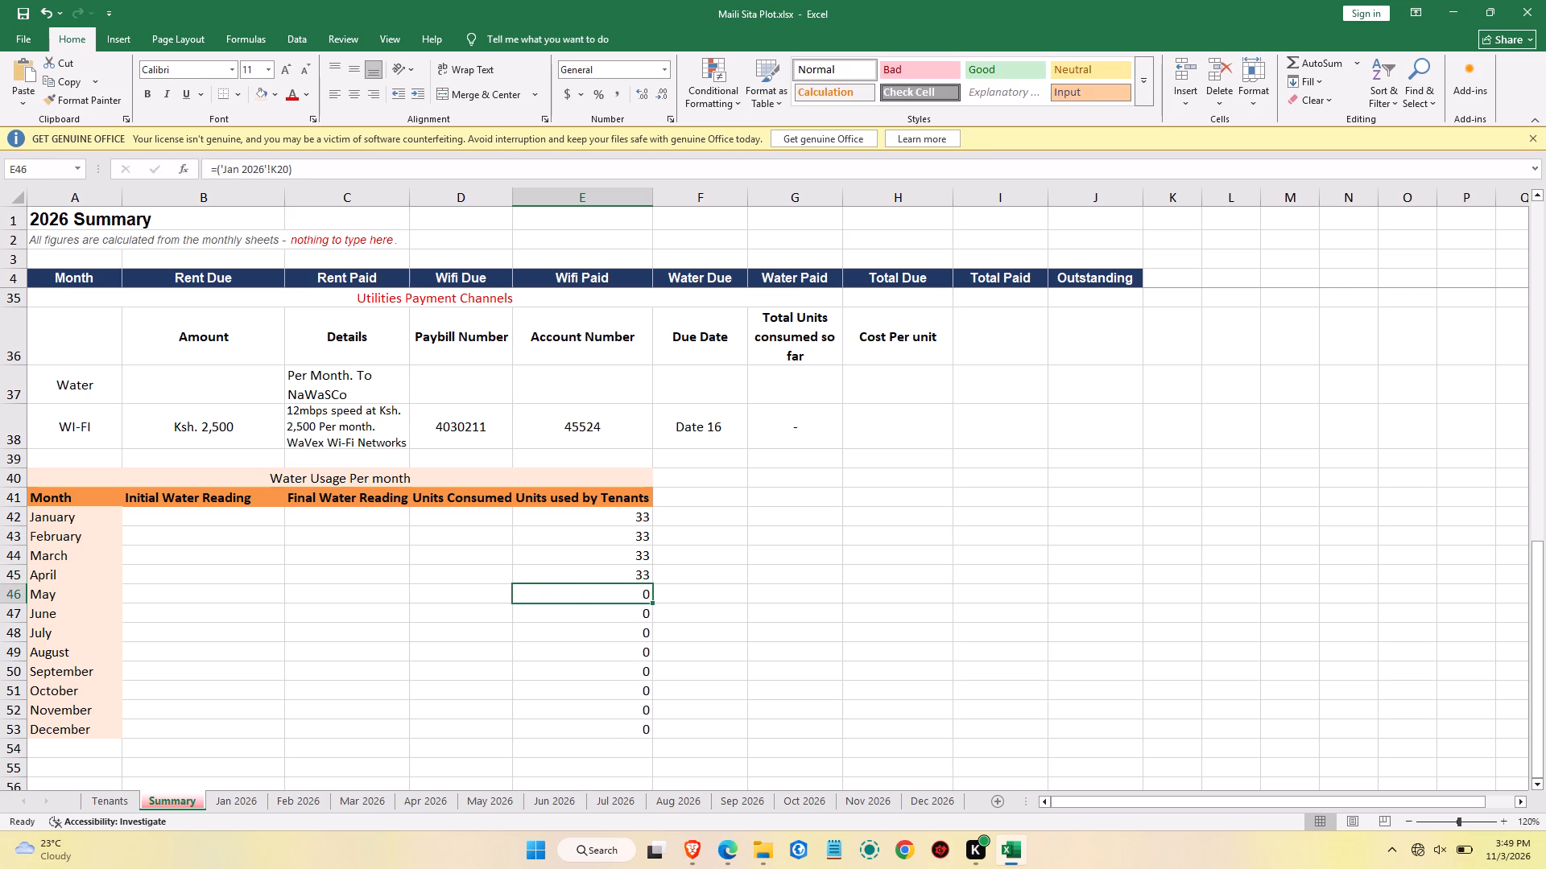
pyautogui.moveTo(621, 594); pyautogui.dragTo(459, 592)
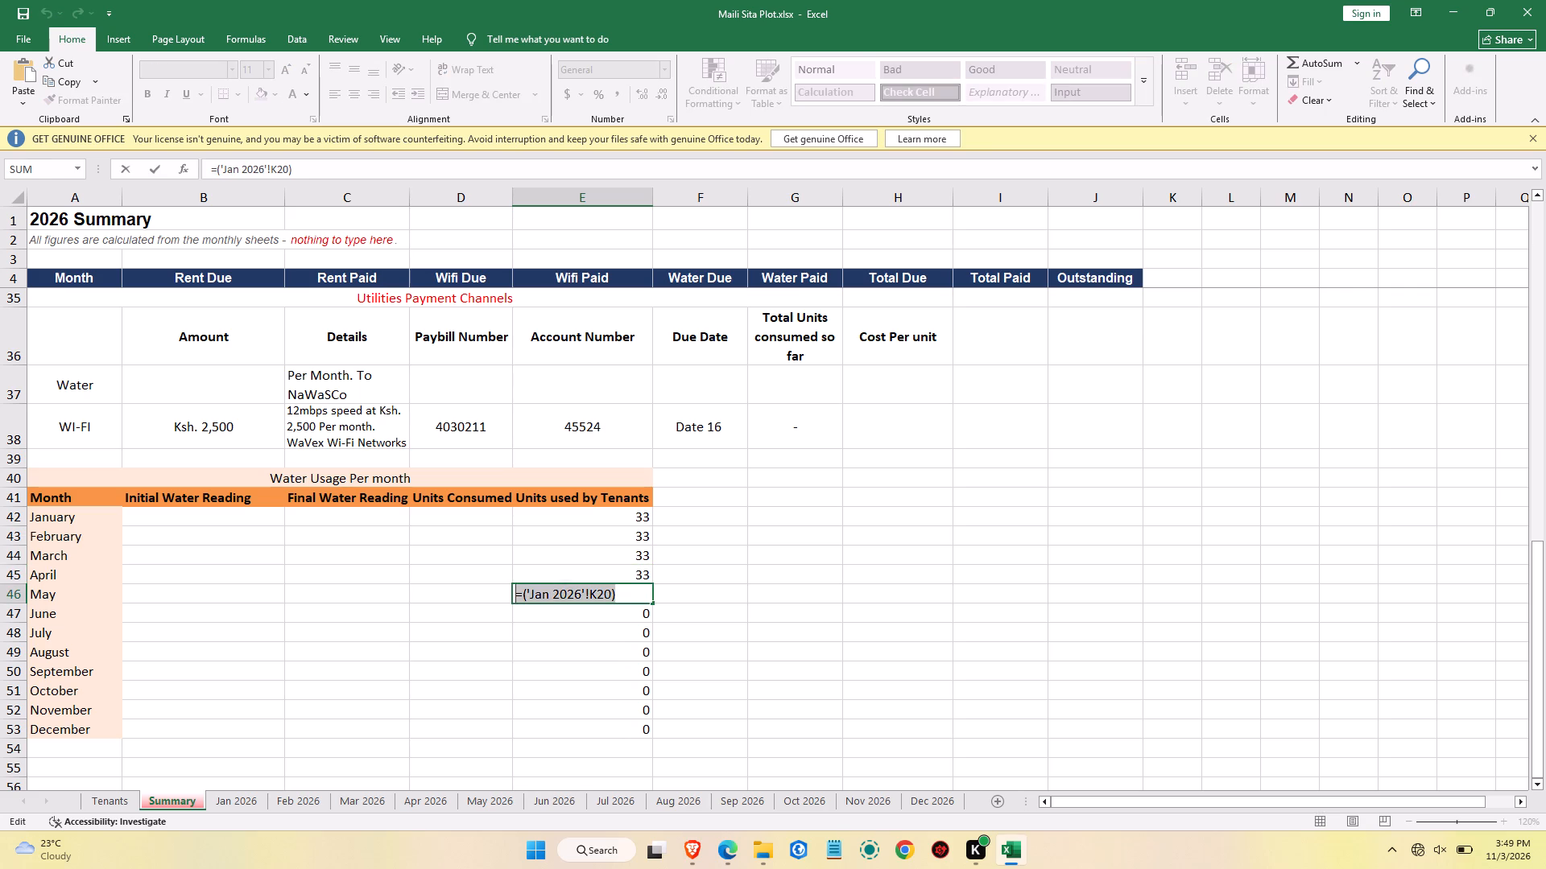
pyautogui.hotkey('ctrl', 'v')
pyautogui.click(554, 593)
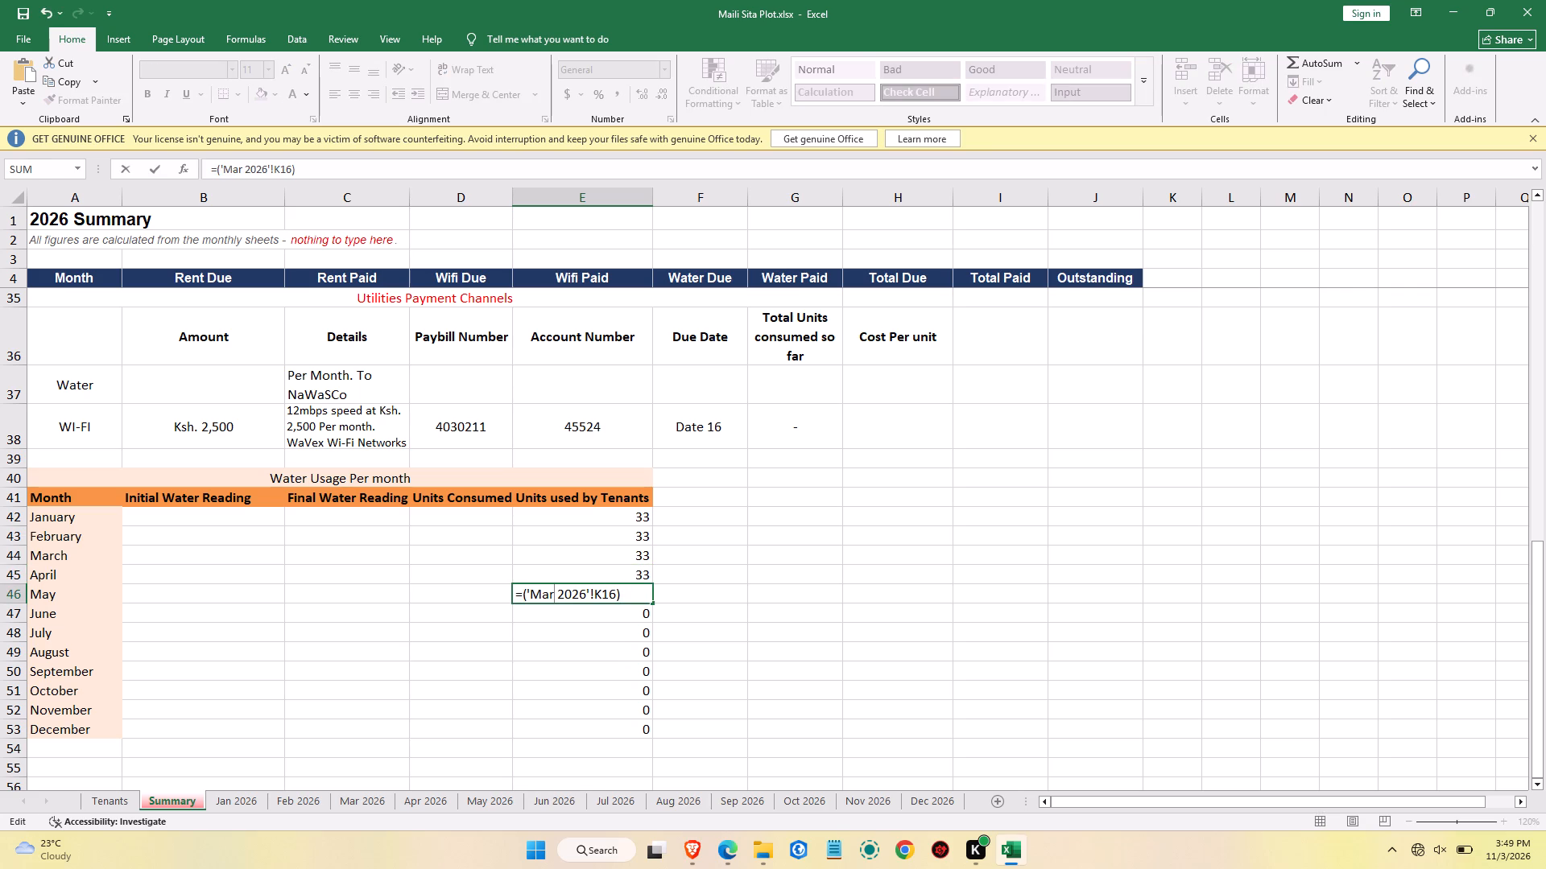
pyautogui.press('BackSpace')
pyautogui.press('BackSpace')
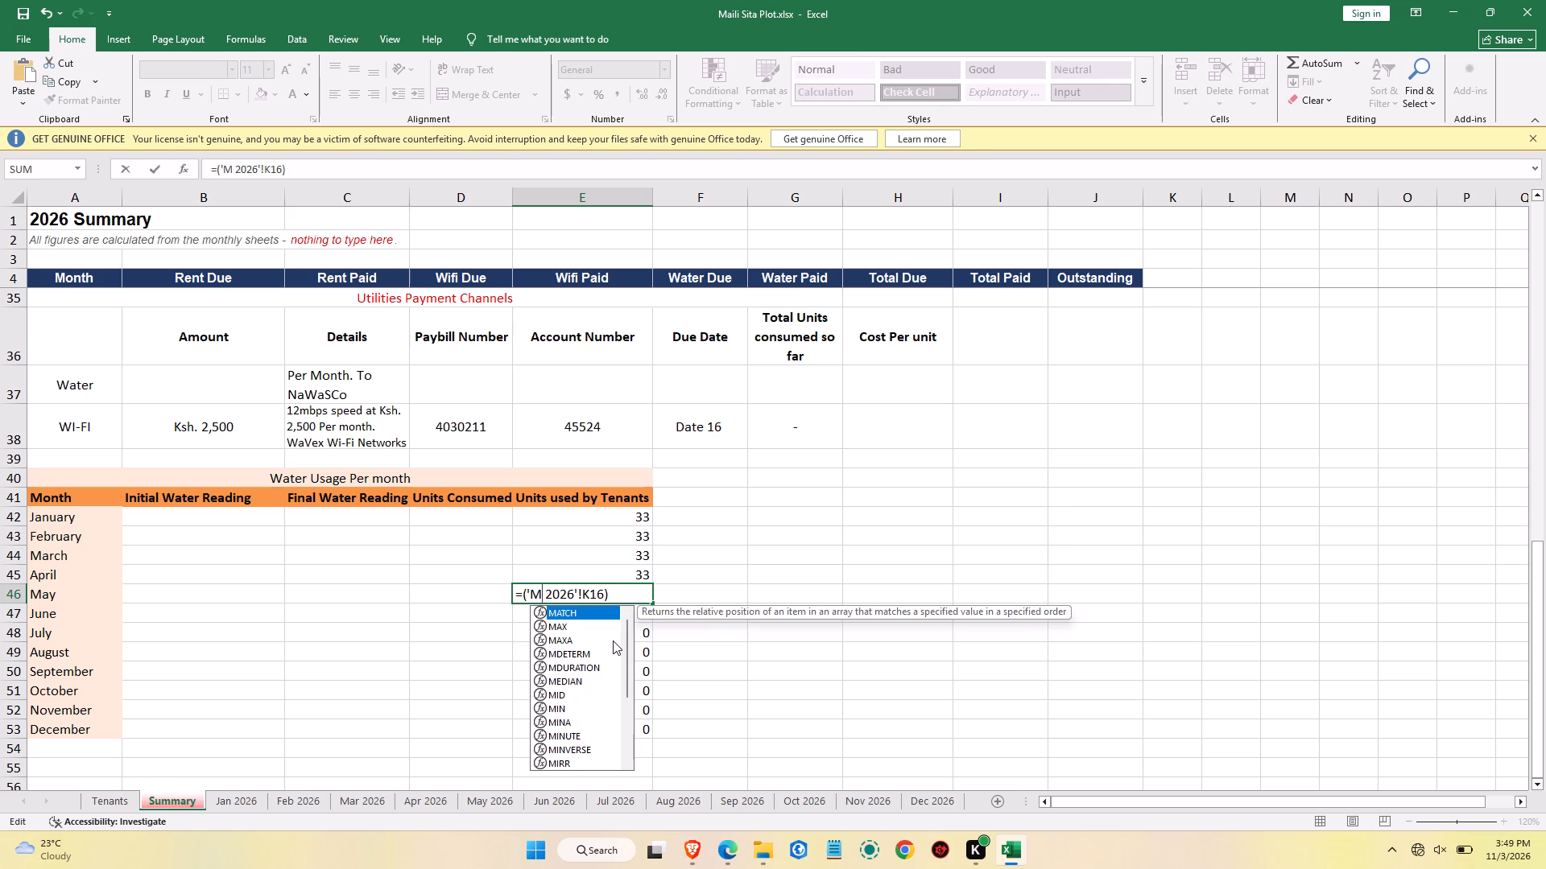
pyautogui.press('BackSpace')
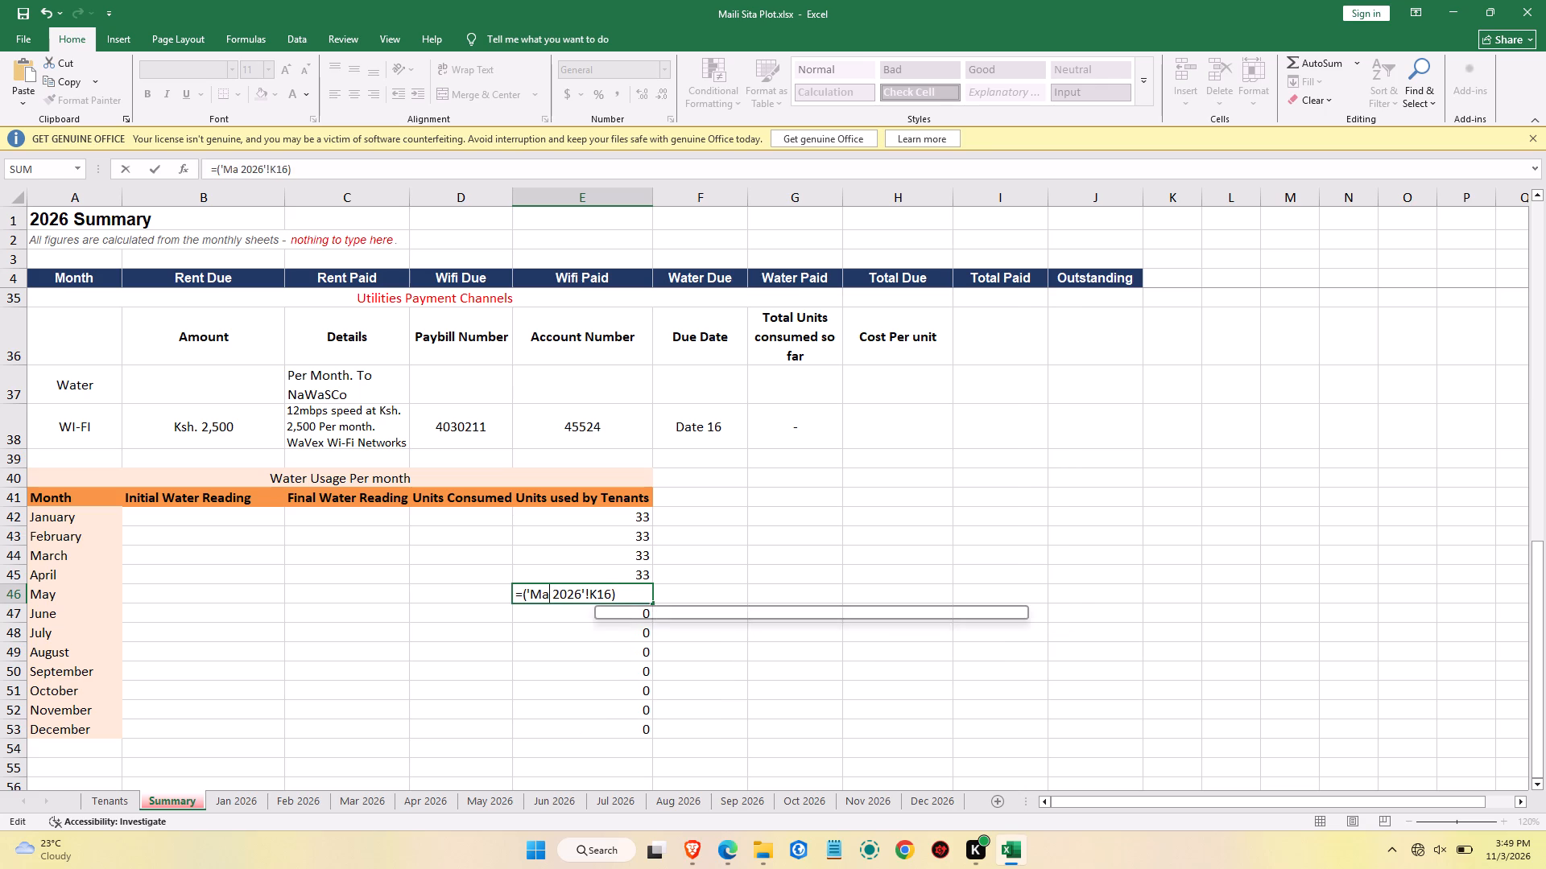
pyautogui.press('Return')
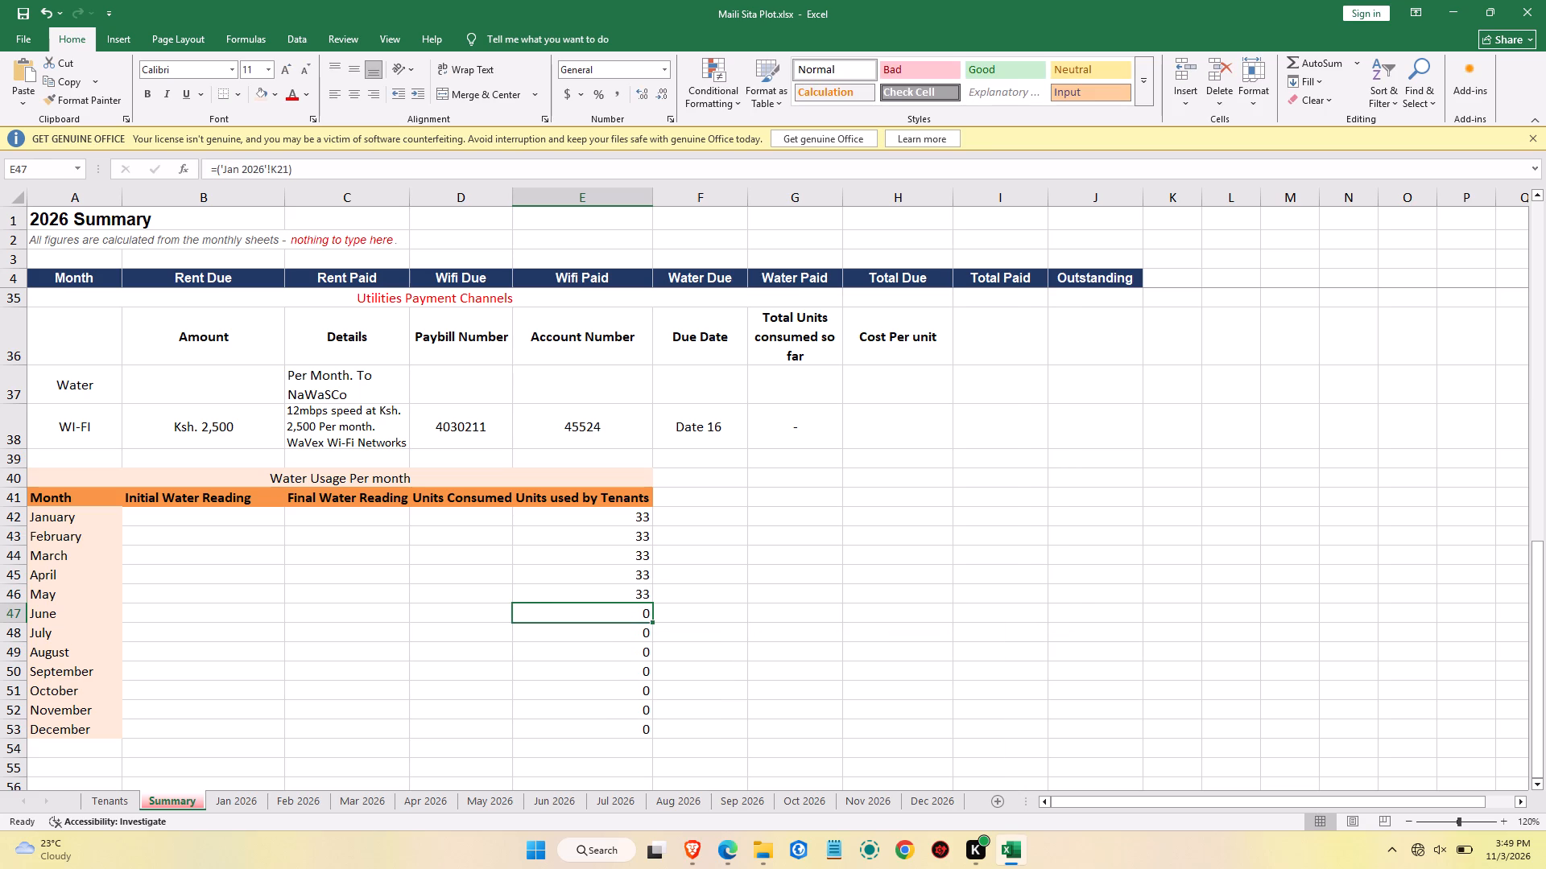
# Replace June's formula in E47 with the copied March formula and change its month, making it =('Jun 2026'!K16).
pyautogui.doubleClick(618, 613)
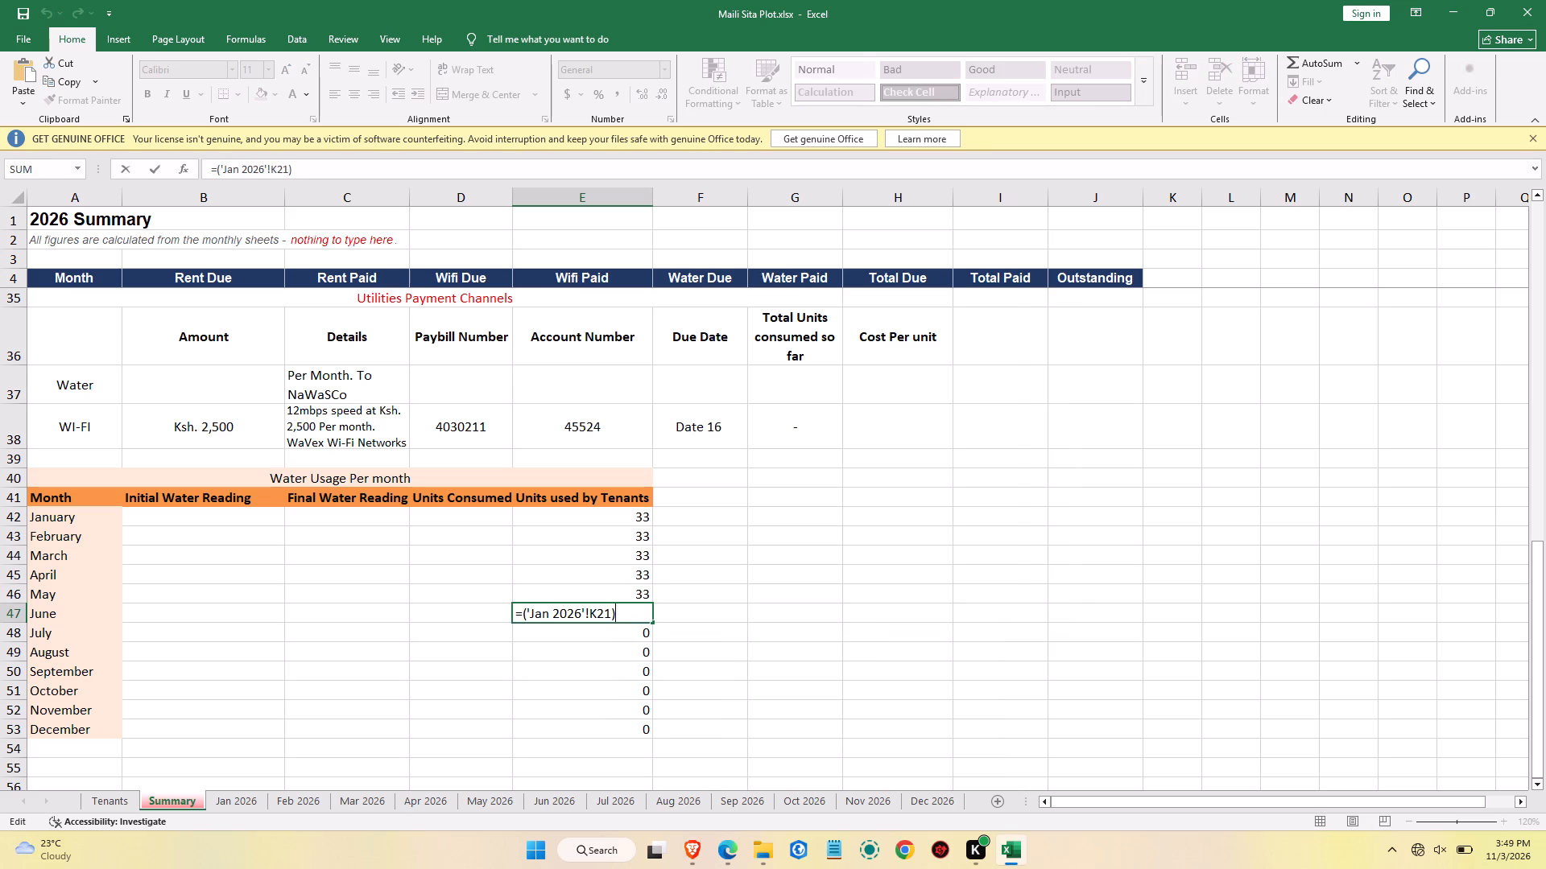
pyautogui.click(613, 613)
pyautogui.moveTo(622, 615); pyautogui.dragTo(415, 608)
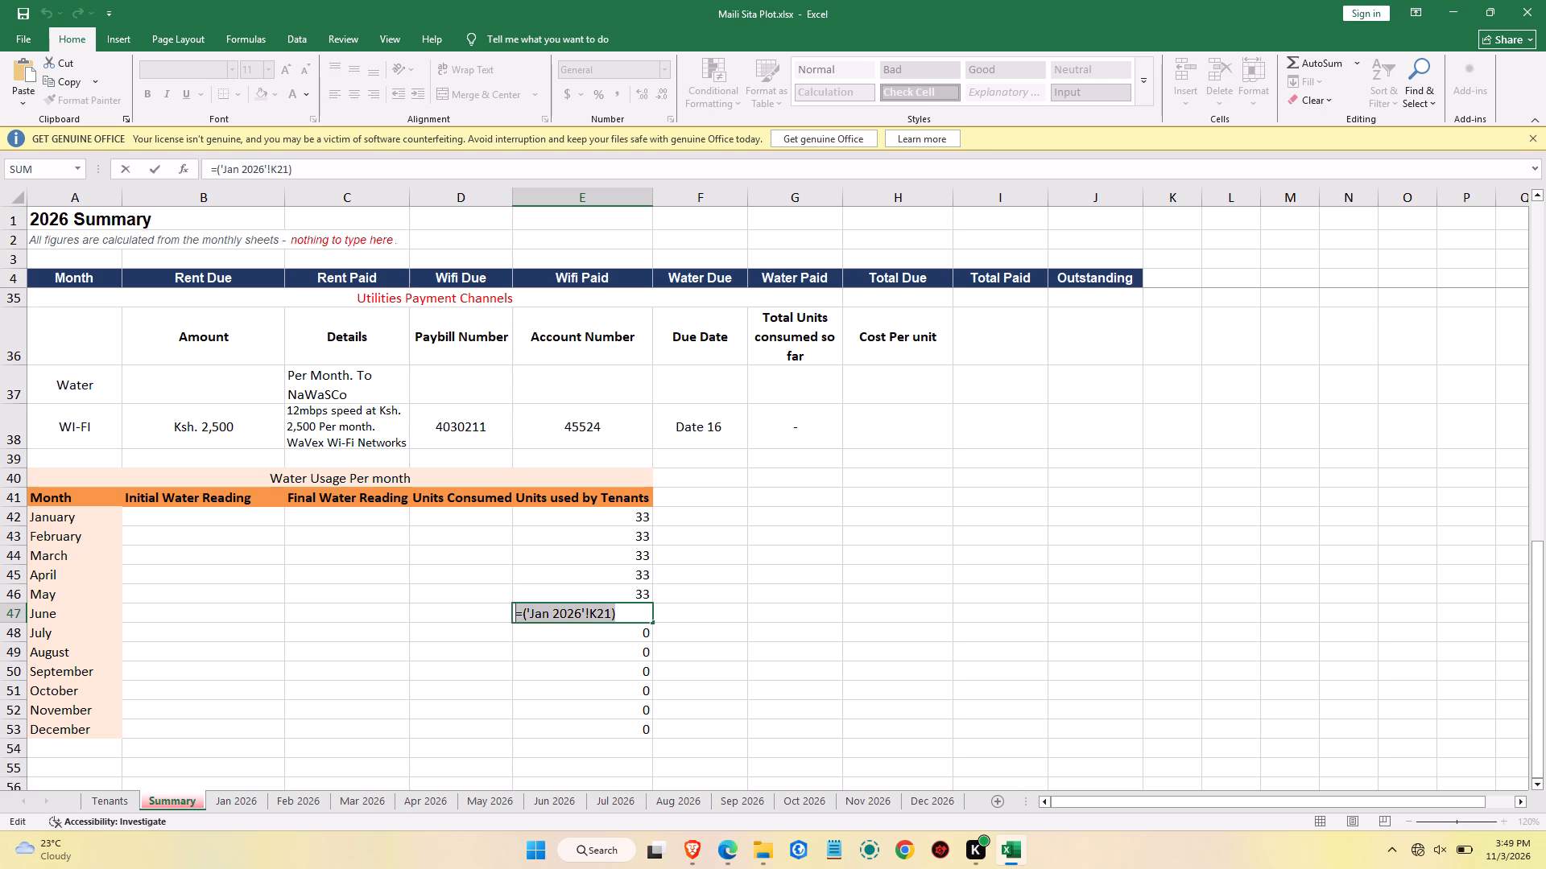
pyautogui.hotkey('ctrl', 'v')
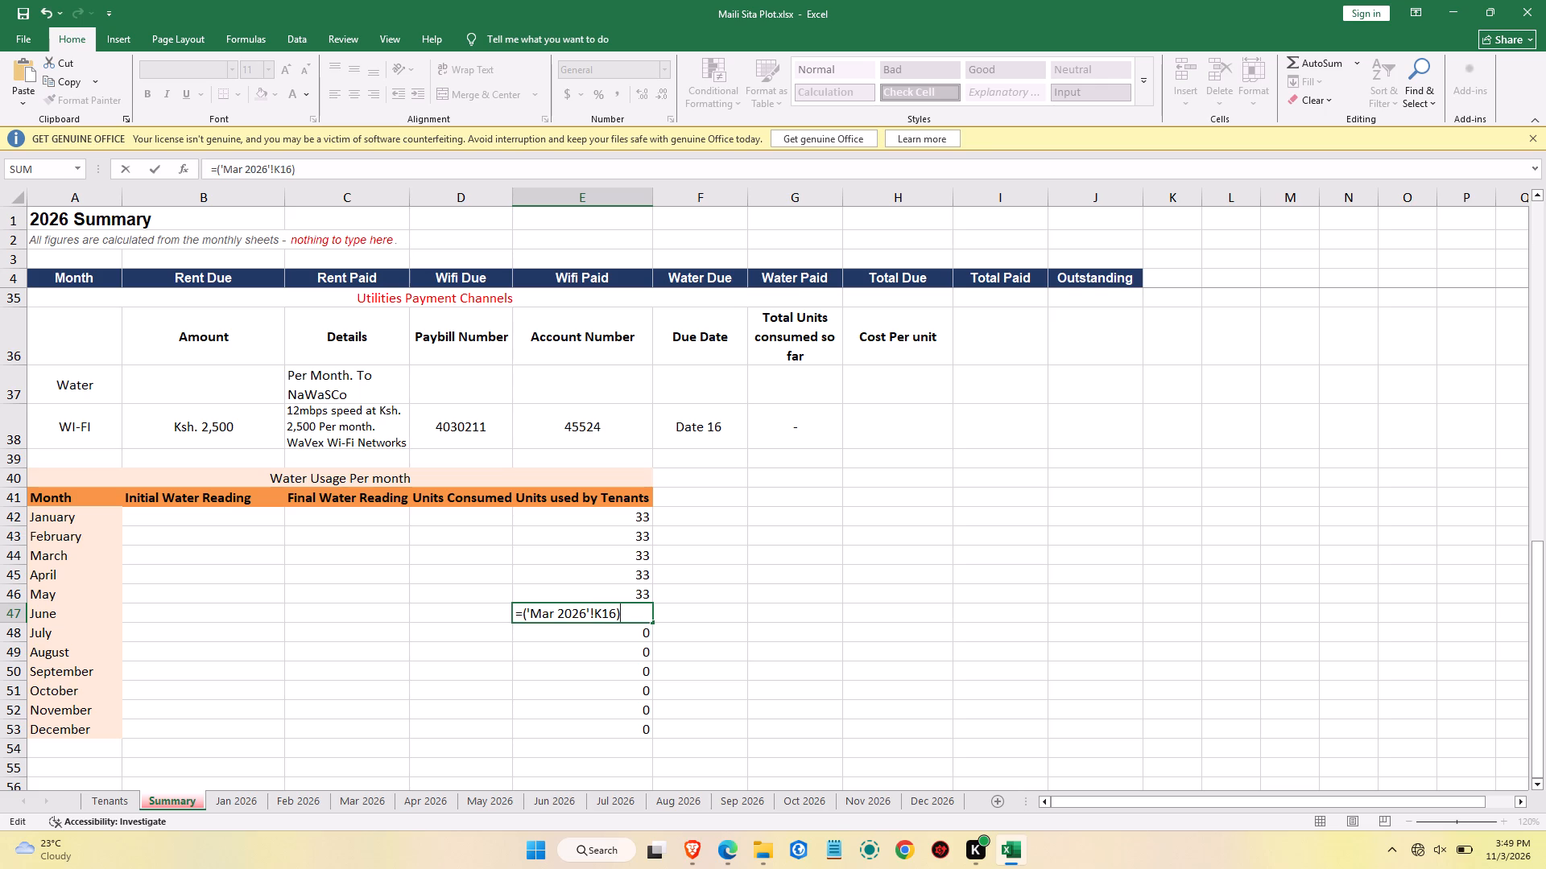
pyautogui.doubleClick(547, 612)
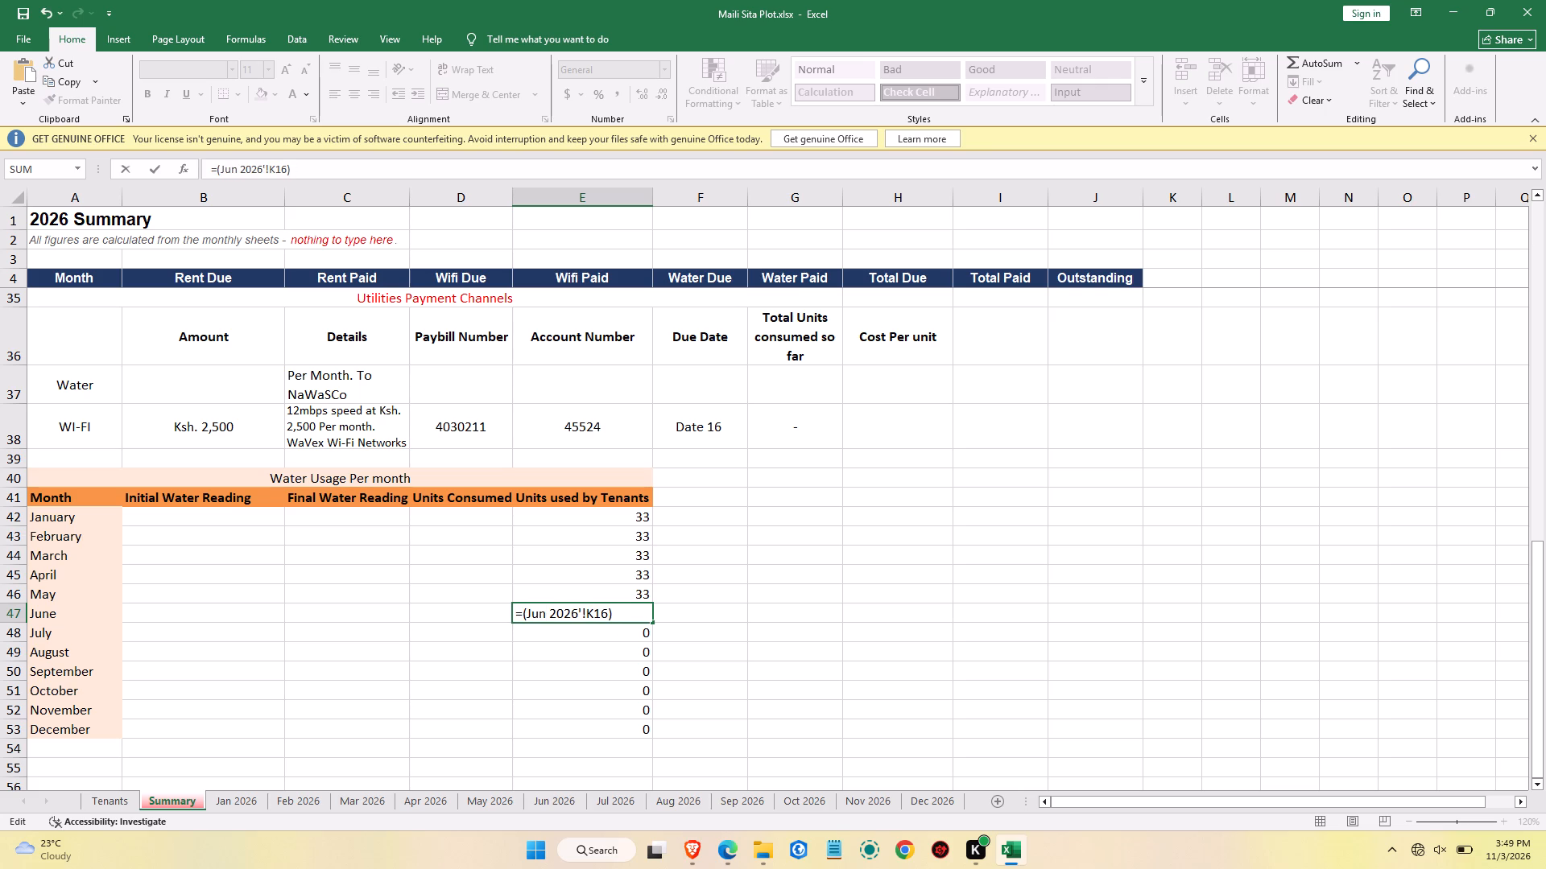
pyautogui.press('Return')
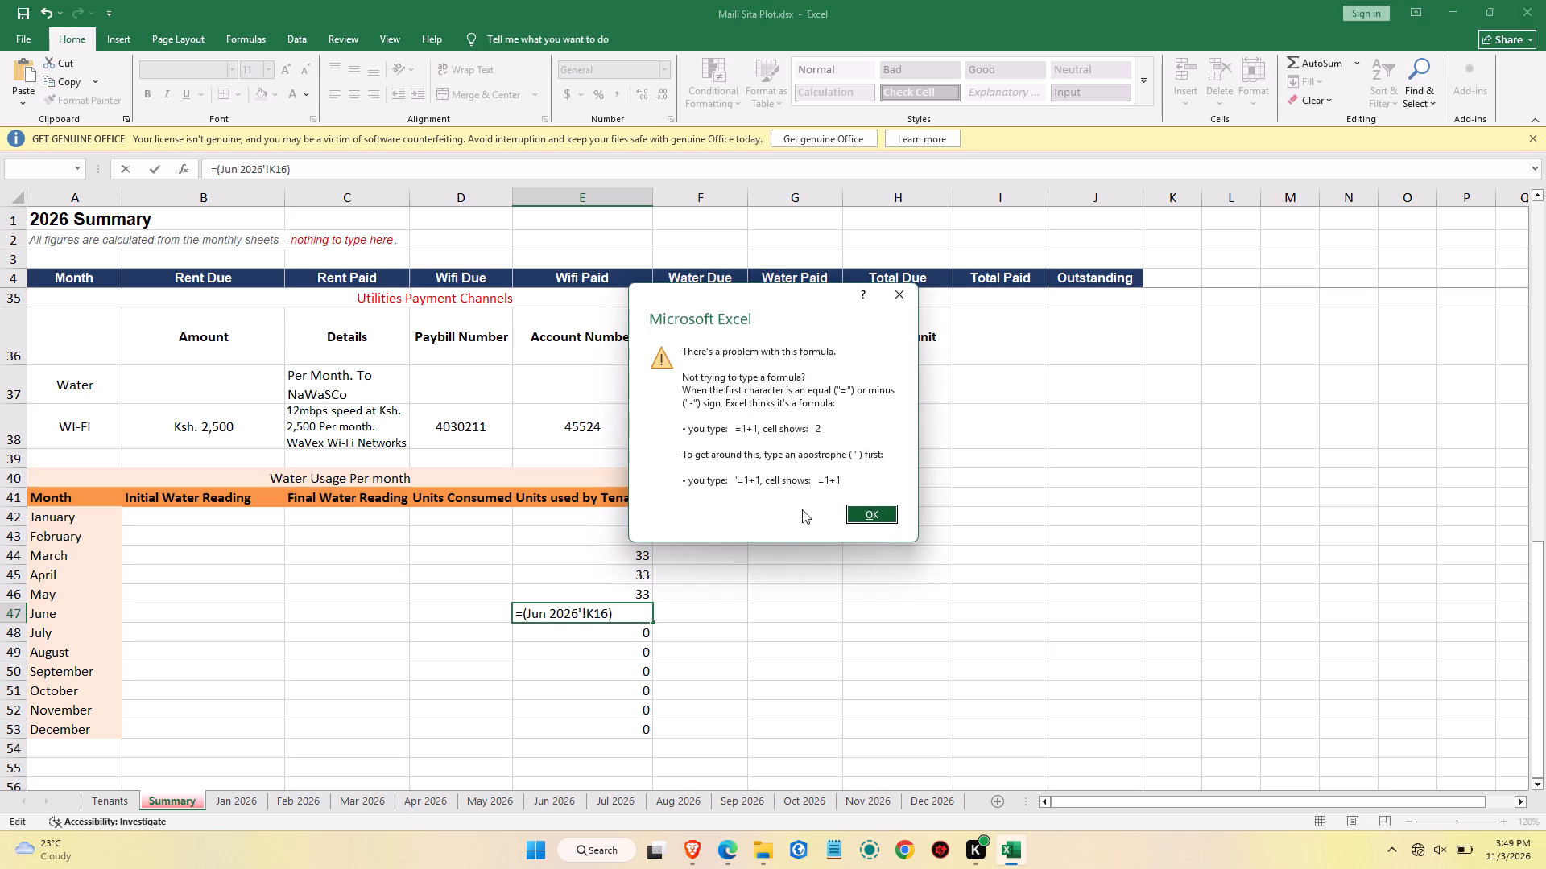
pyautogui.click(870, 518)
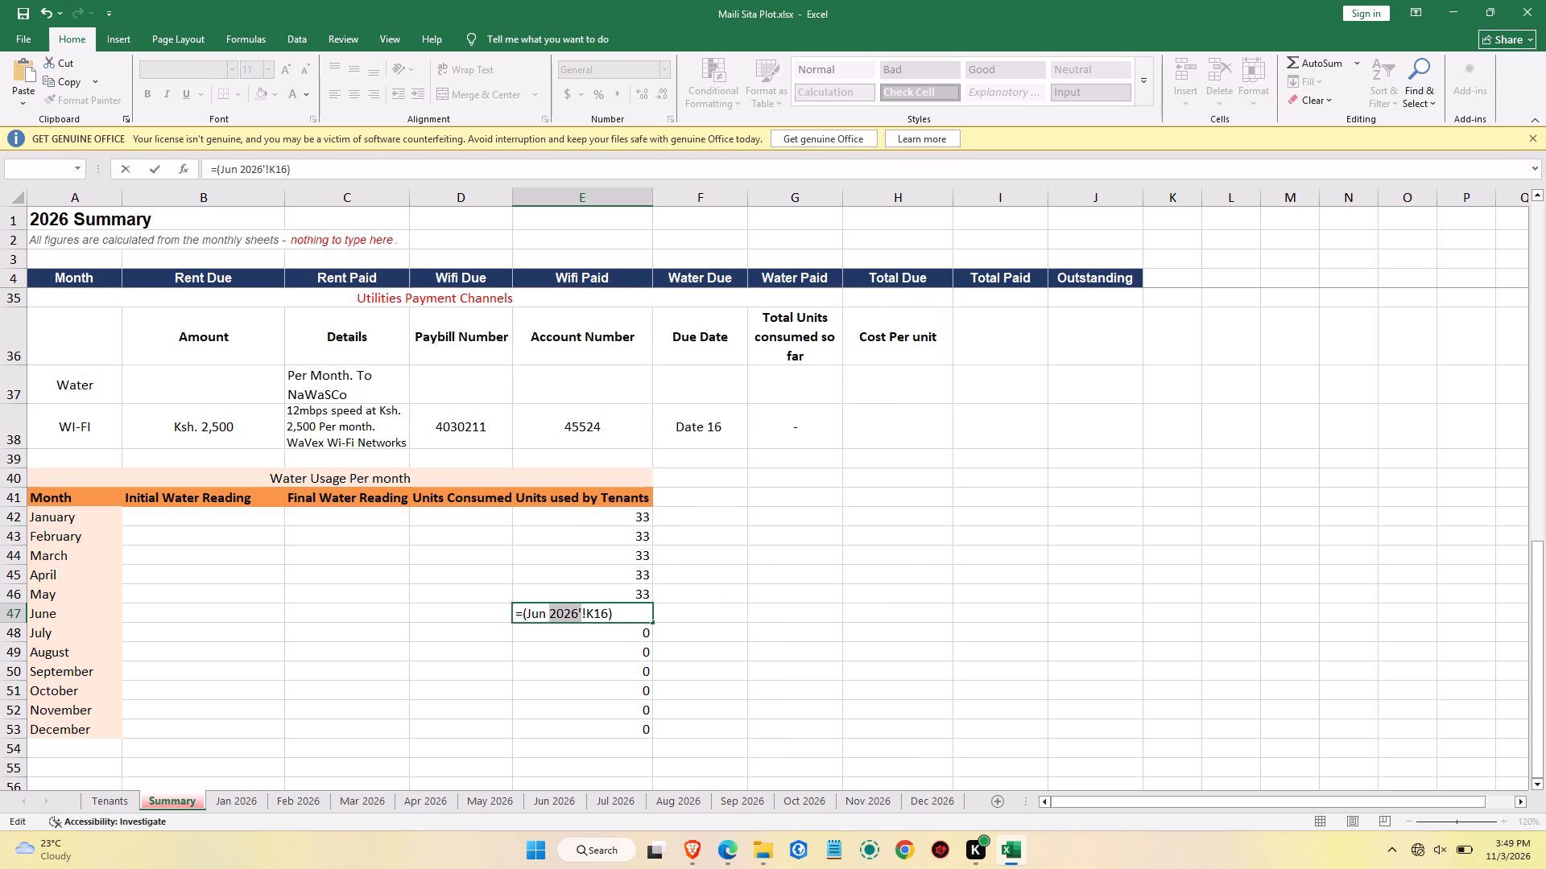
pyautogui.click(614, 616)
pyautogui.click(527, 616)
pyautogui.press("'")
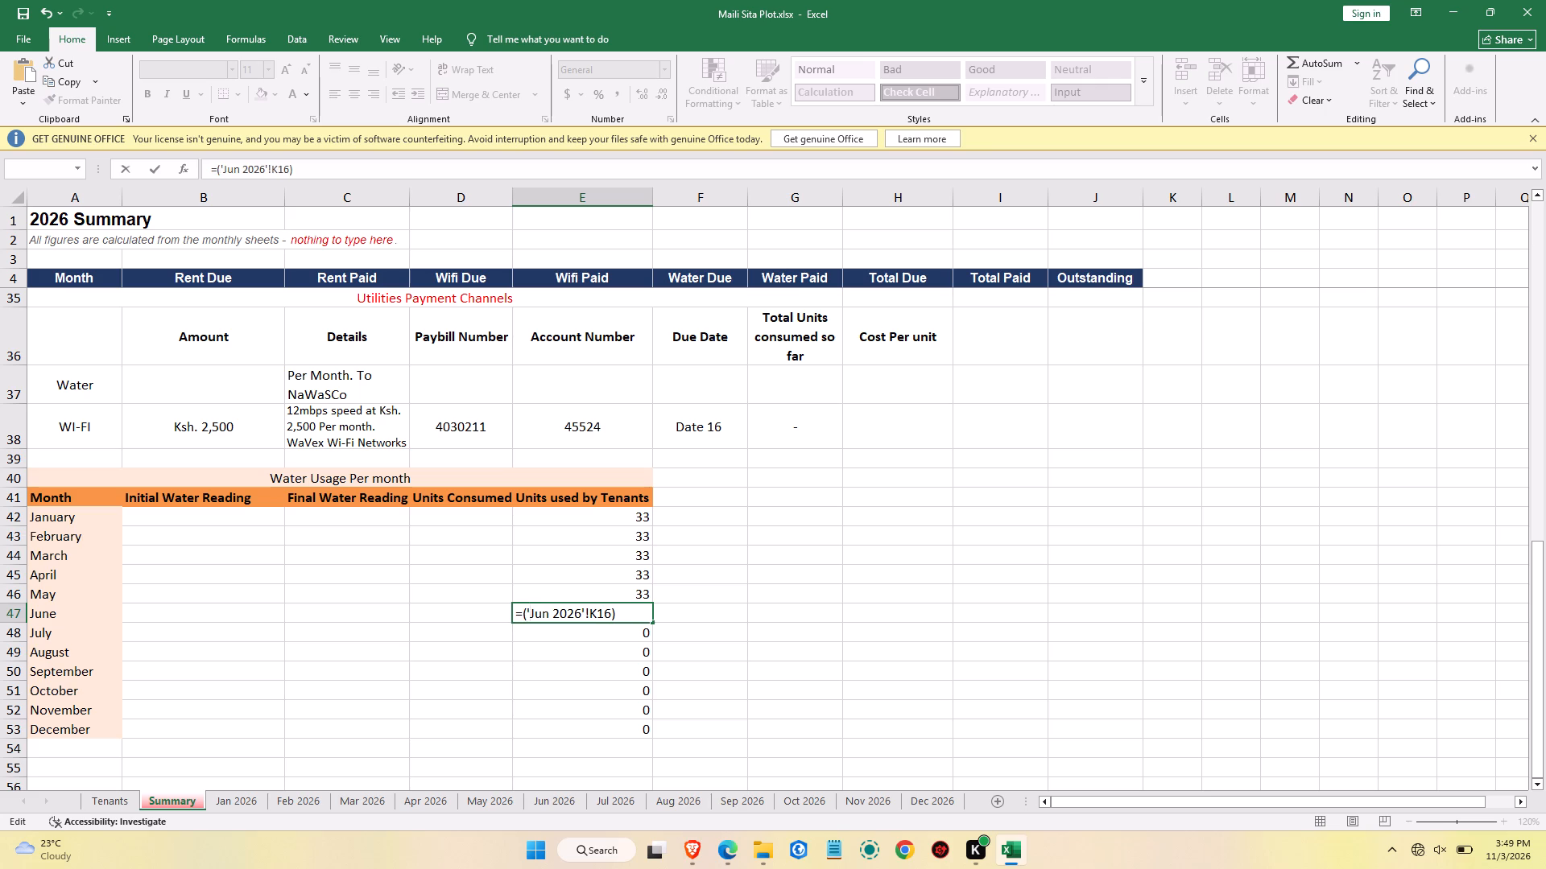
pyautogui.press('Return')
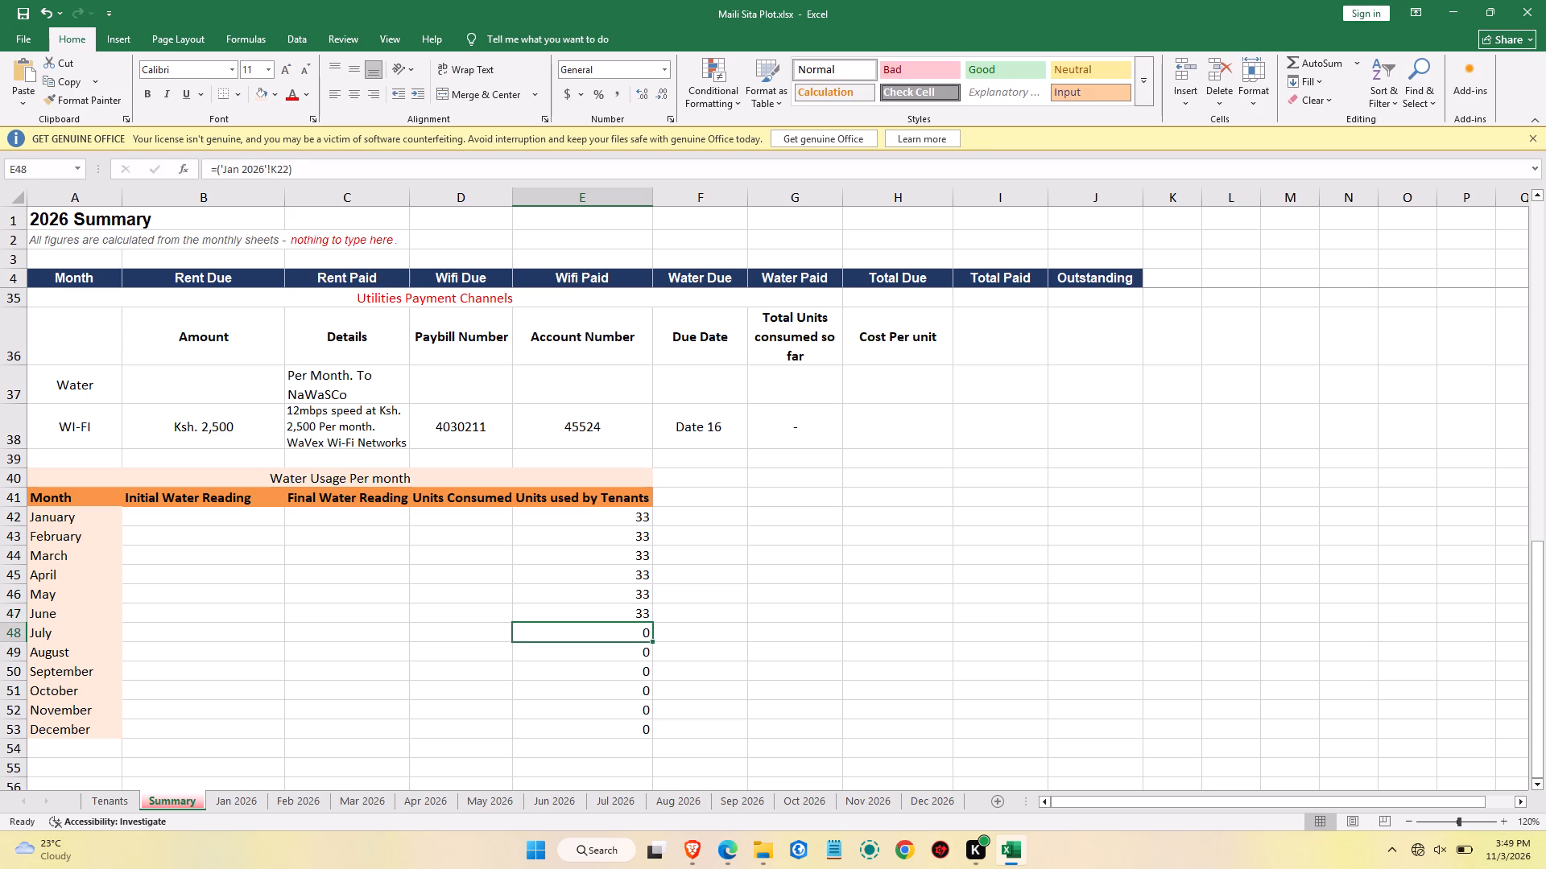
# Replace July's formula in E48 with the copied March formula and change its month, making it =('Jul 2026'!K16).
pyautogui.doubleClick(568, 633)
pyautogui.moveTo(618, 634); pyautogui.dragTo(598, 636)
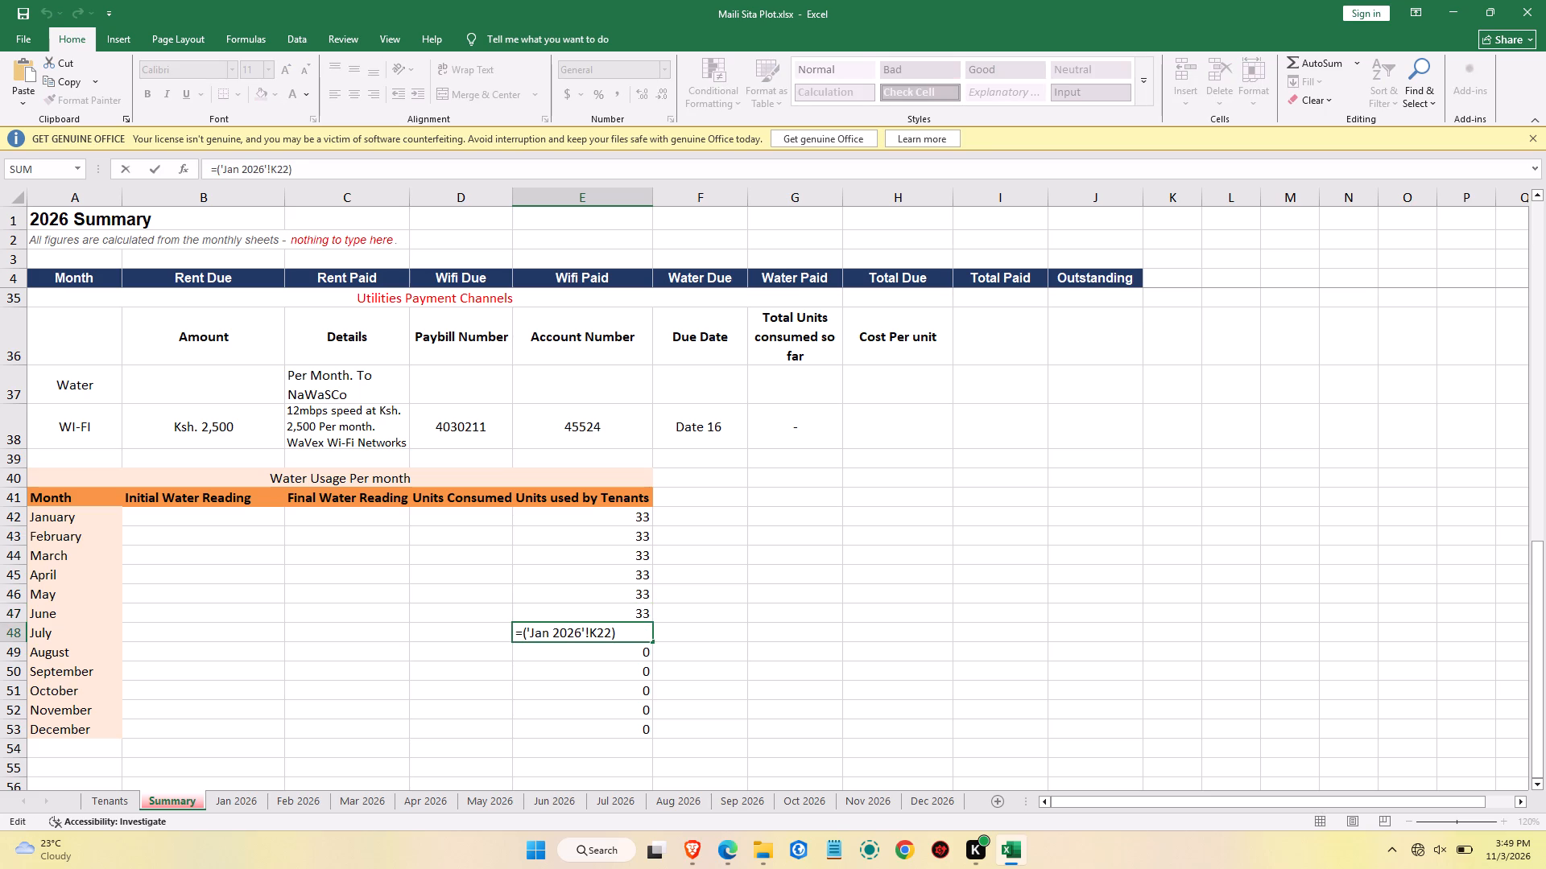
pyautogui.moveTo(598, 636); pyautogui.dragTo(492, 634)
pyautogui.hotkey('ctrl', 'v')
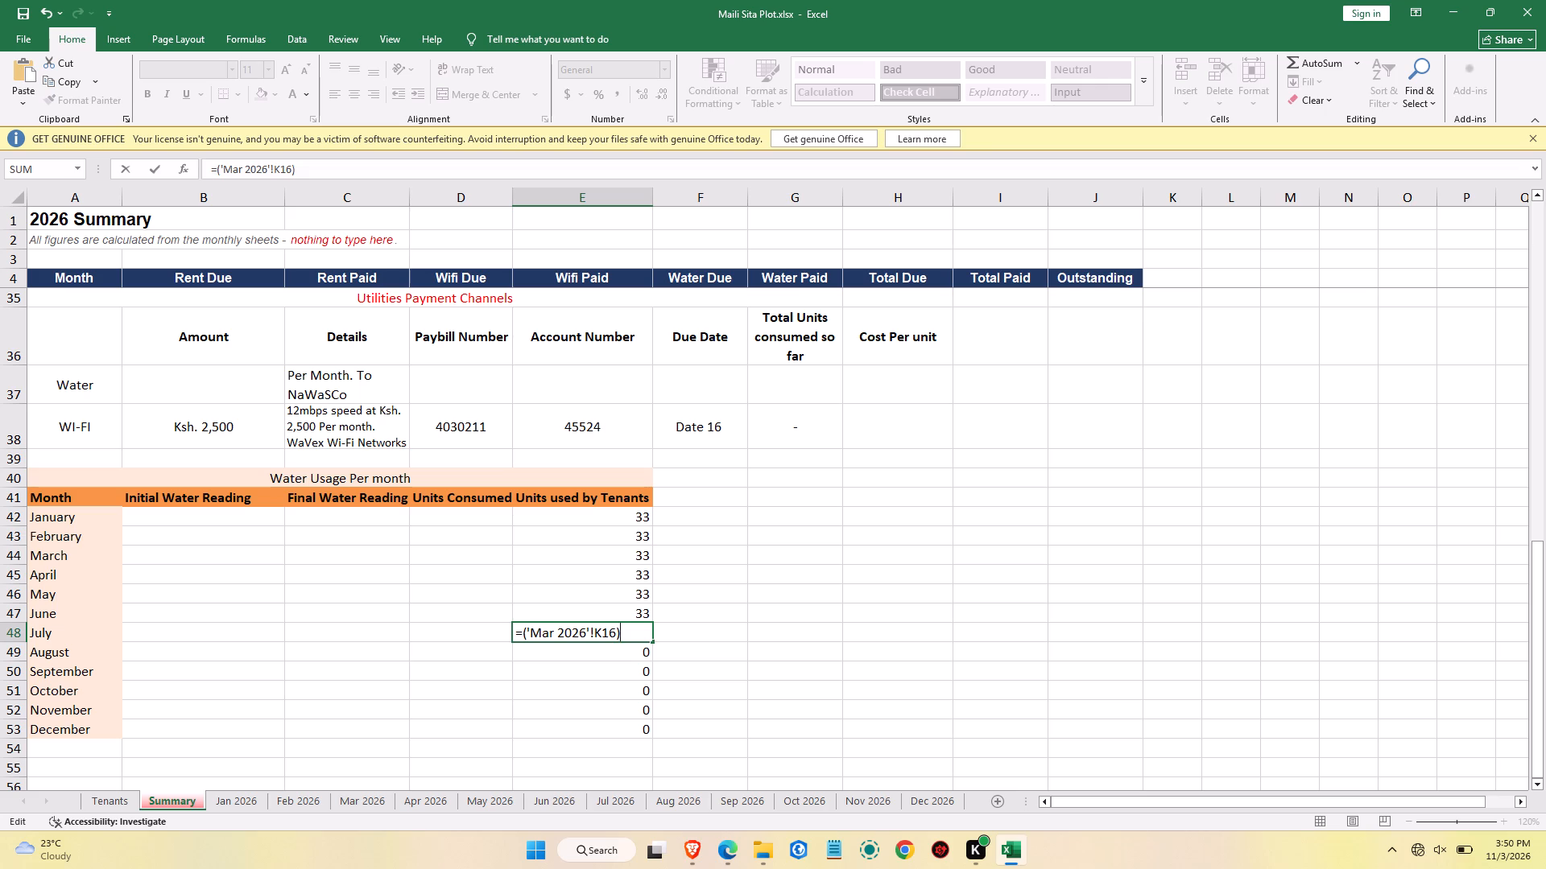
pyautogui.moveTo(555, 636); pyautogui.dragTo(527, 632)
pyautogui.moveTo(527, 632); pyautogui.dragTo(531, 632)
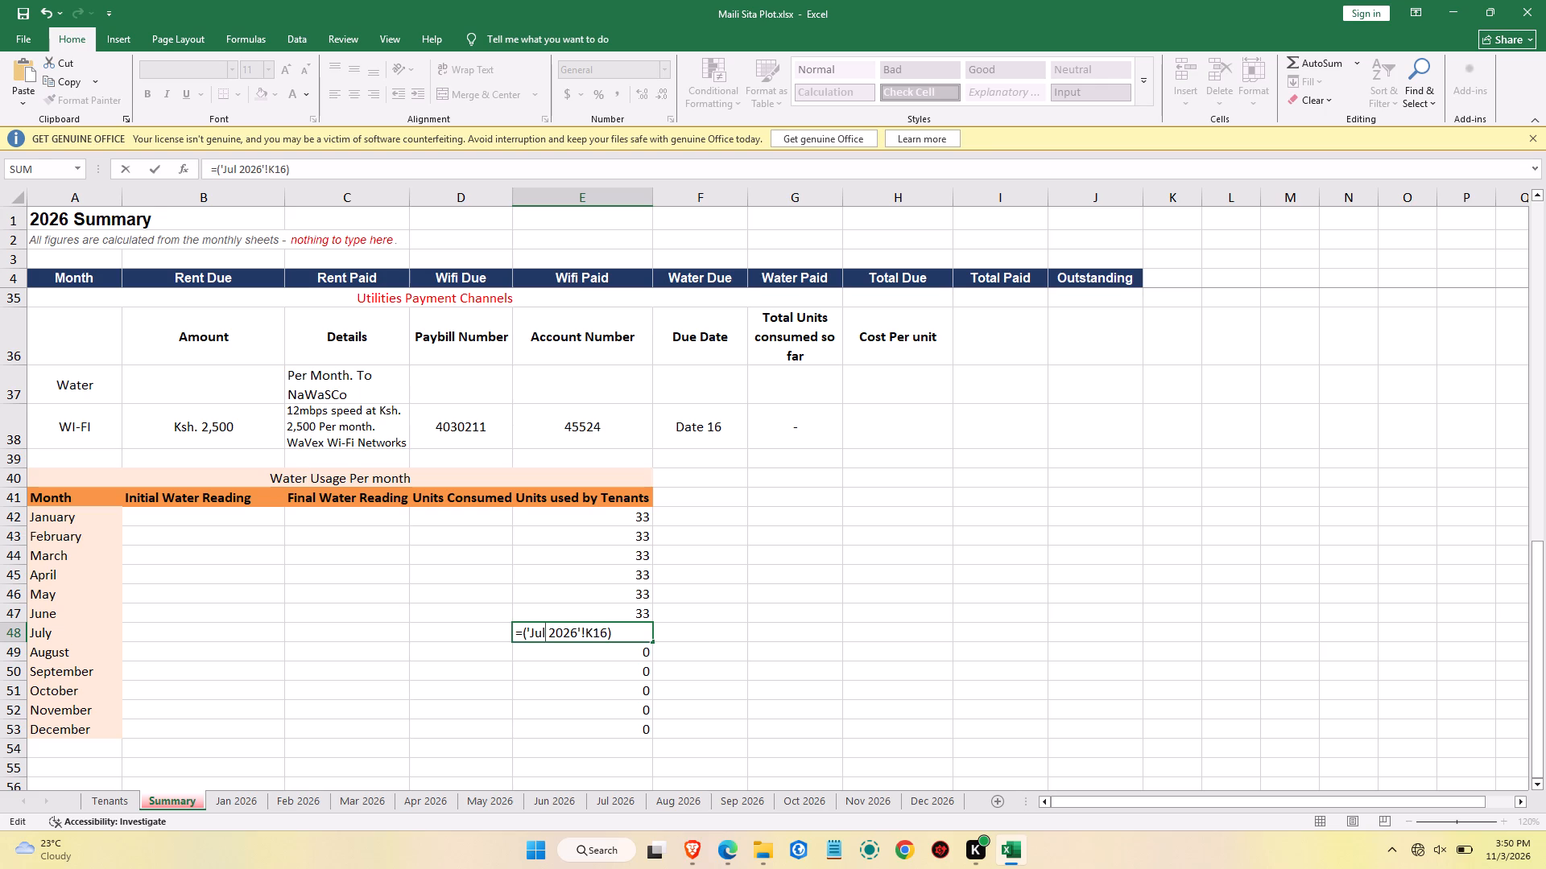
pyautogui.press('Return')
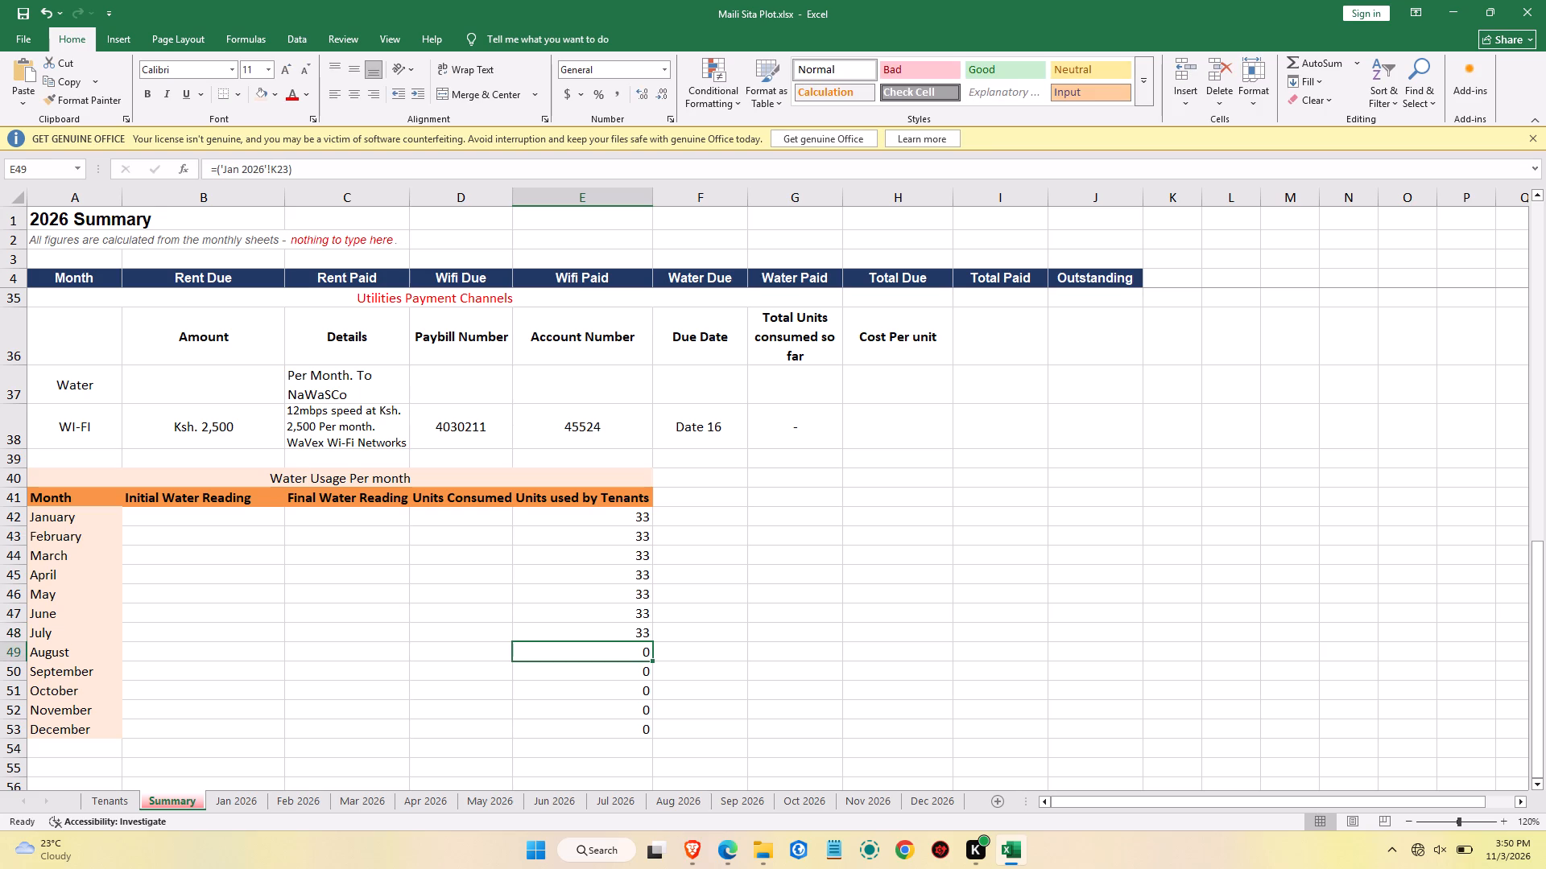
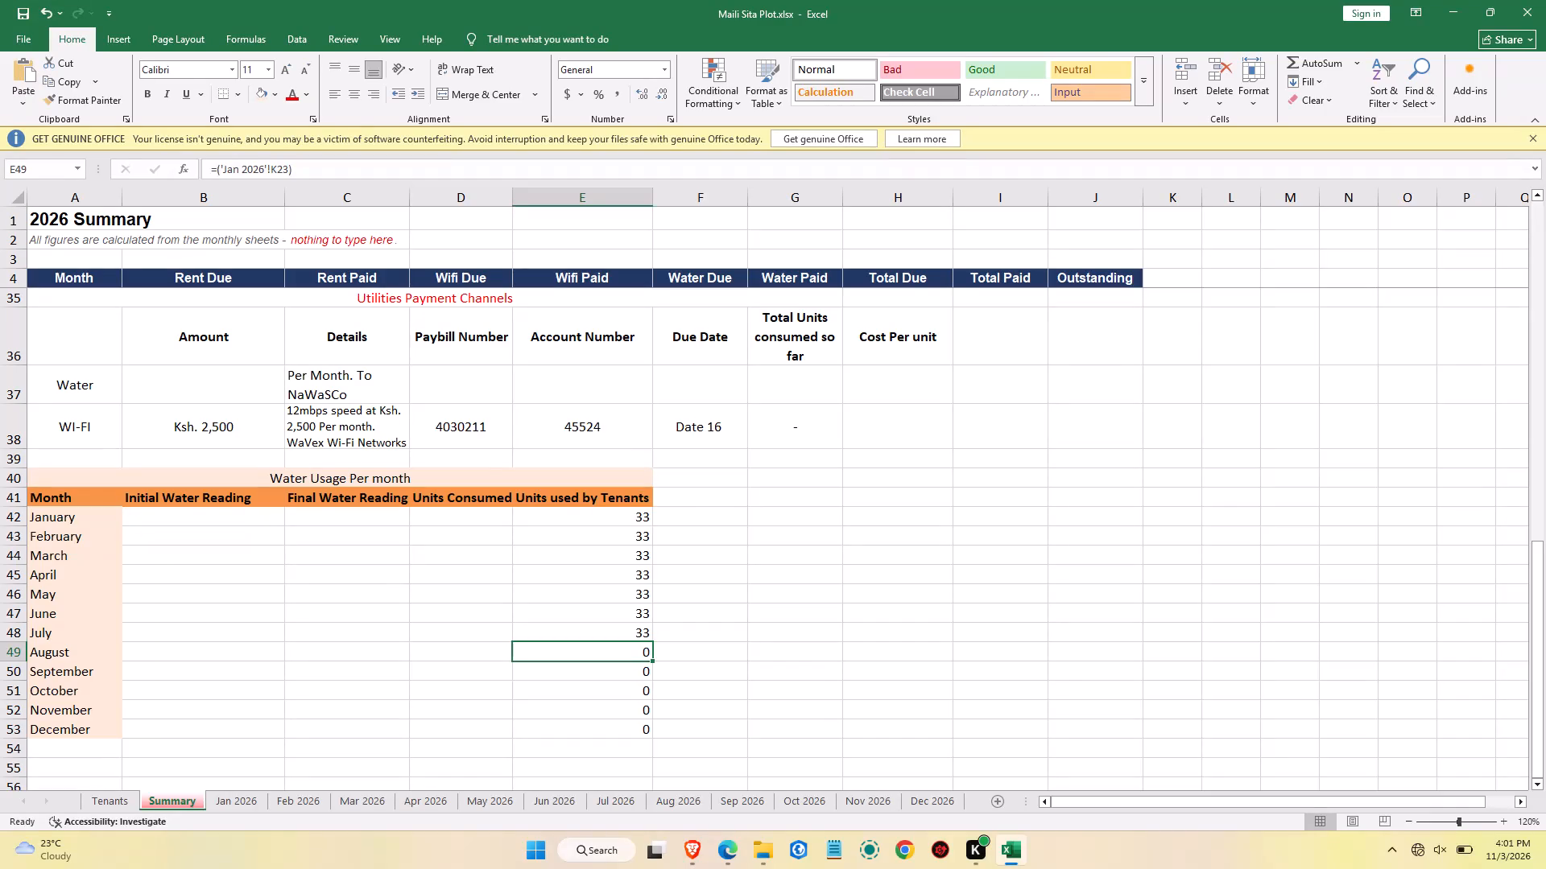
# Edit August's formula in E49 to reference cell K16 of the August sheet, making it =('Aug 2026'!K16).
pyautogui.doubleClick(589, 652)
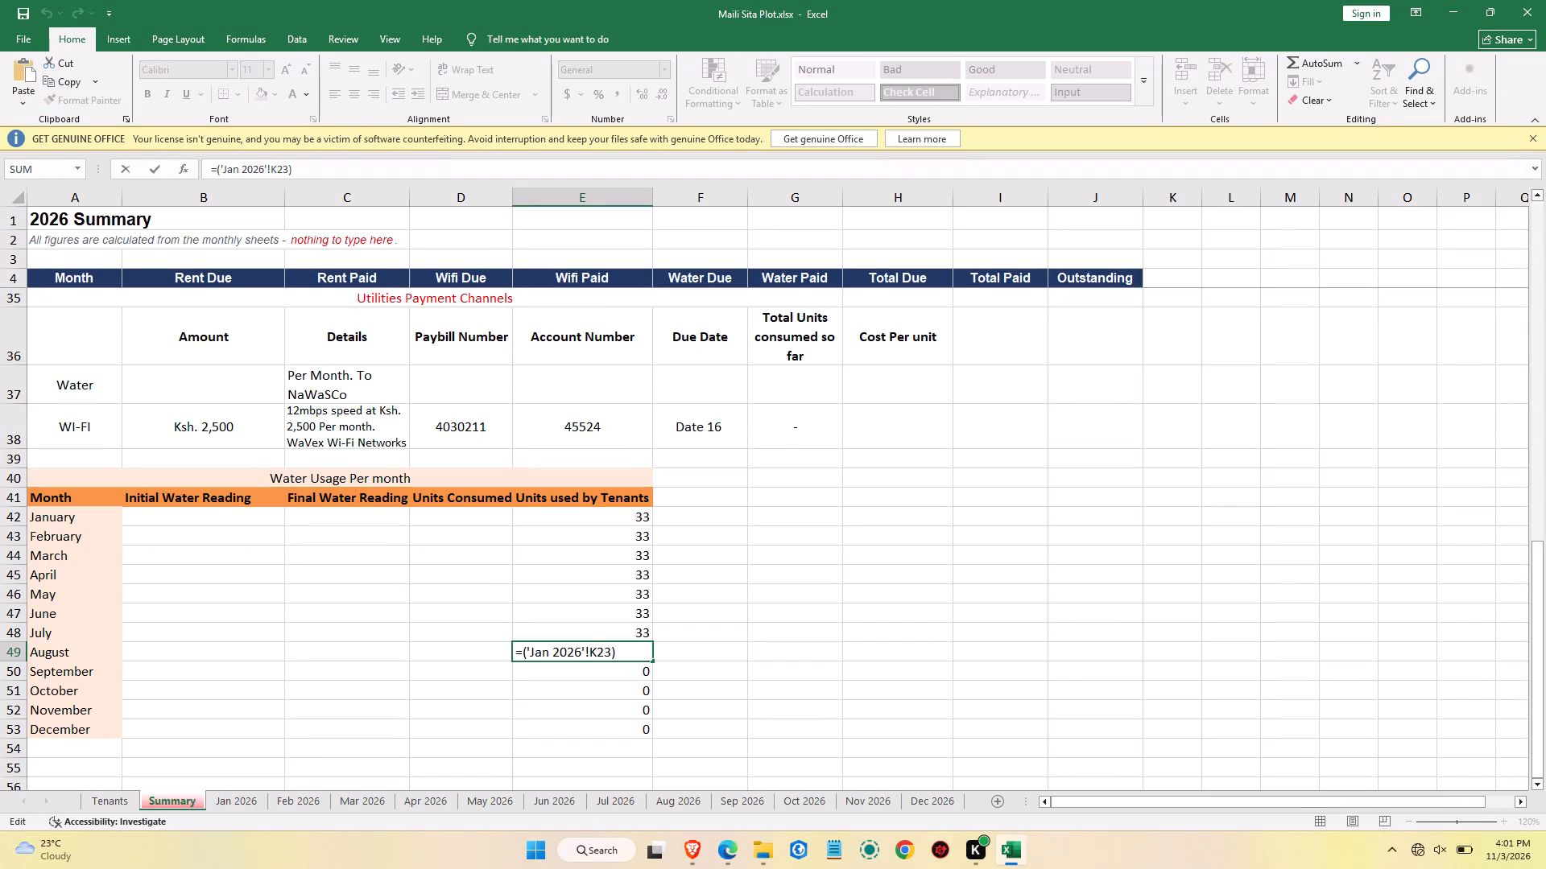
pyautogui.click(553, 653)
pyautogui.press('Left')
pyautogui.press('BackSpace')
pyautogui.press('BackSpace')
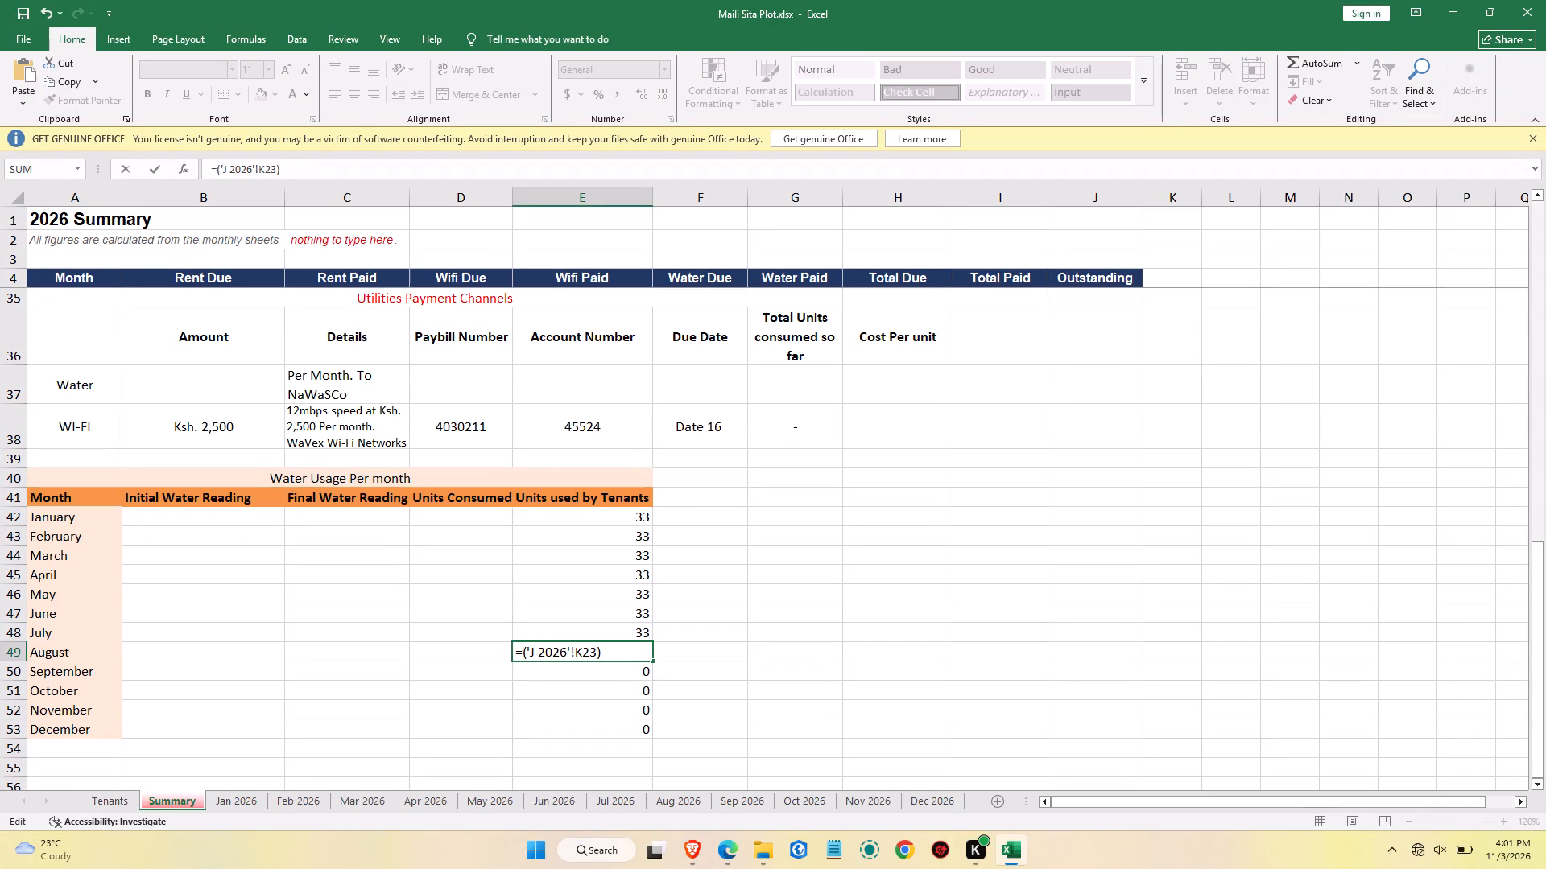
pyautogui.press('BackSpace')
pyautogui.write('ug')
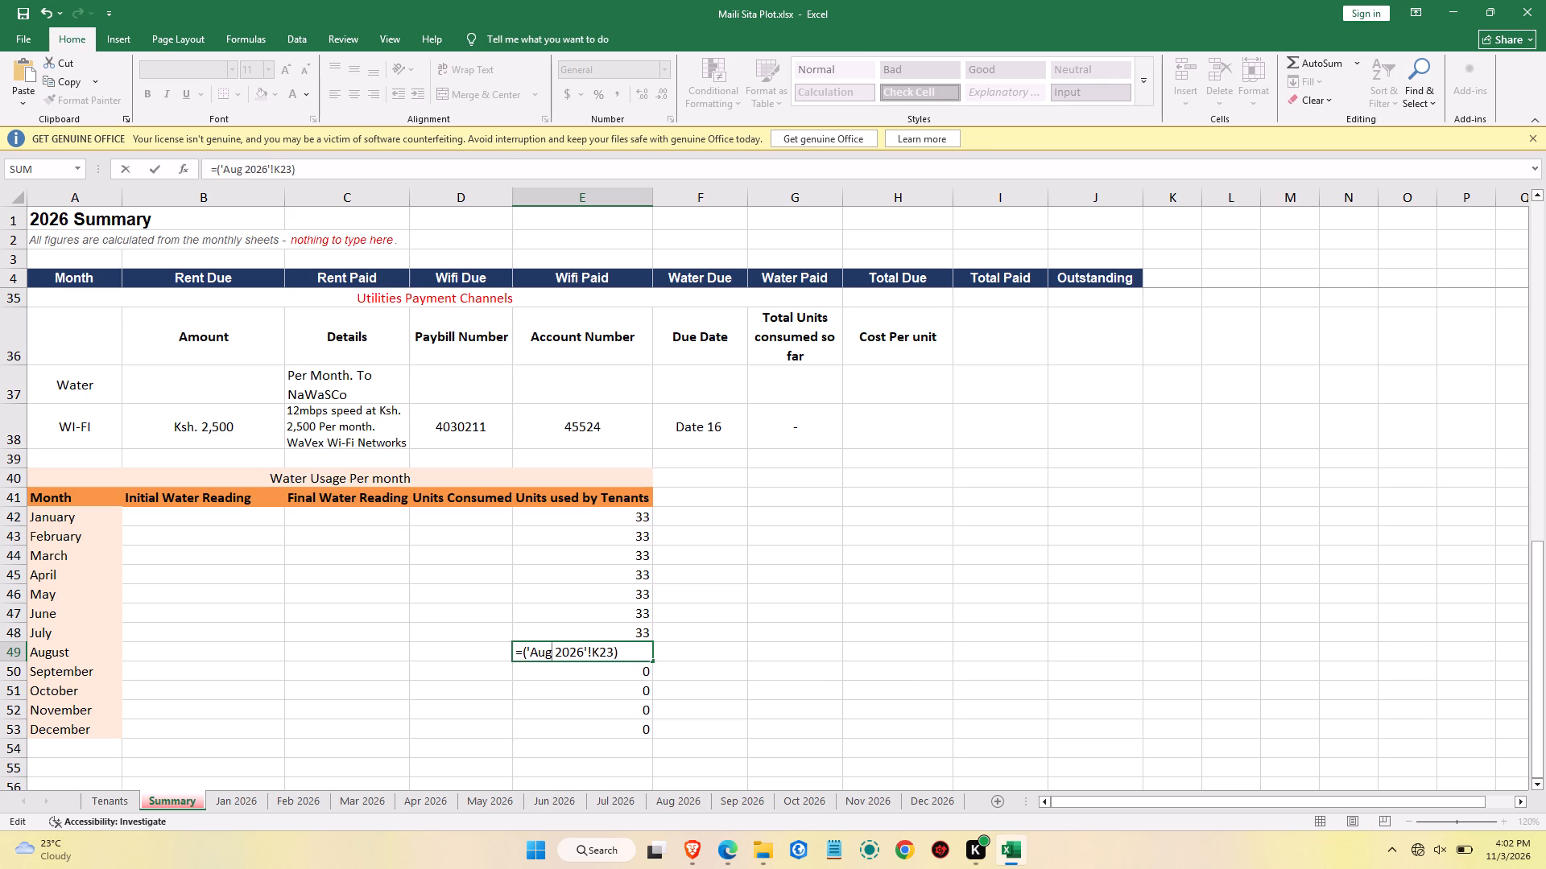
pyautogui.click(611, 653)
pyautogui.press('BackSpace')
pyautogui.press('BackSpace')
pyautogui.write('16')
pyautogui.press('Return')
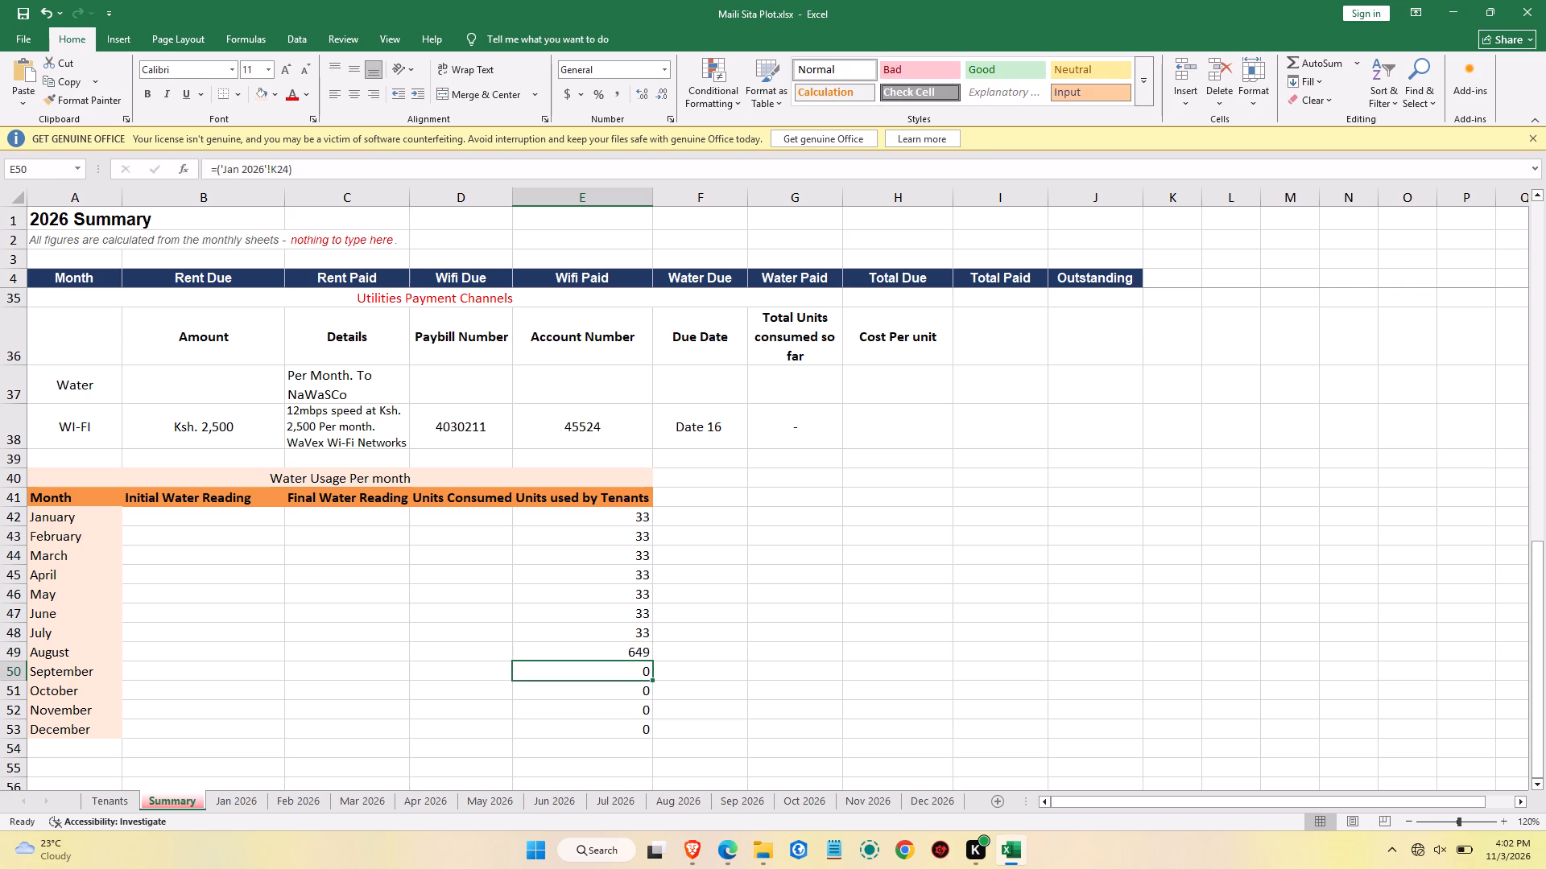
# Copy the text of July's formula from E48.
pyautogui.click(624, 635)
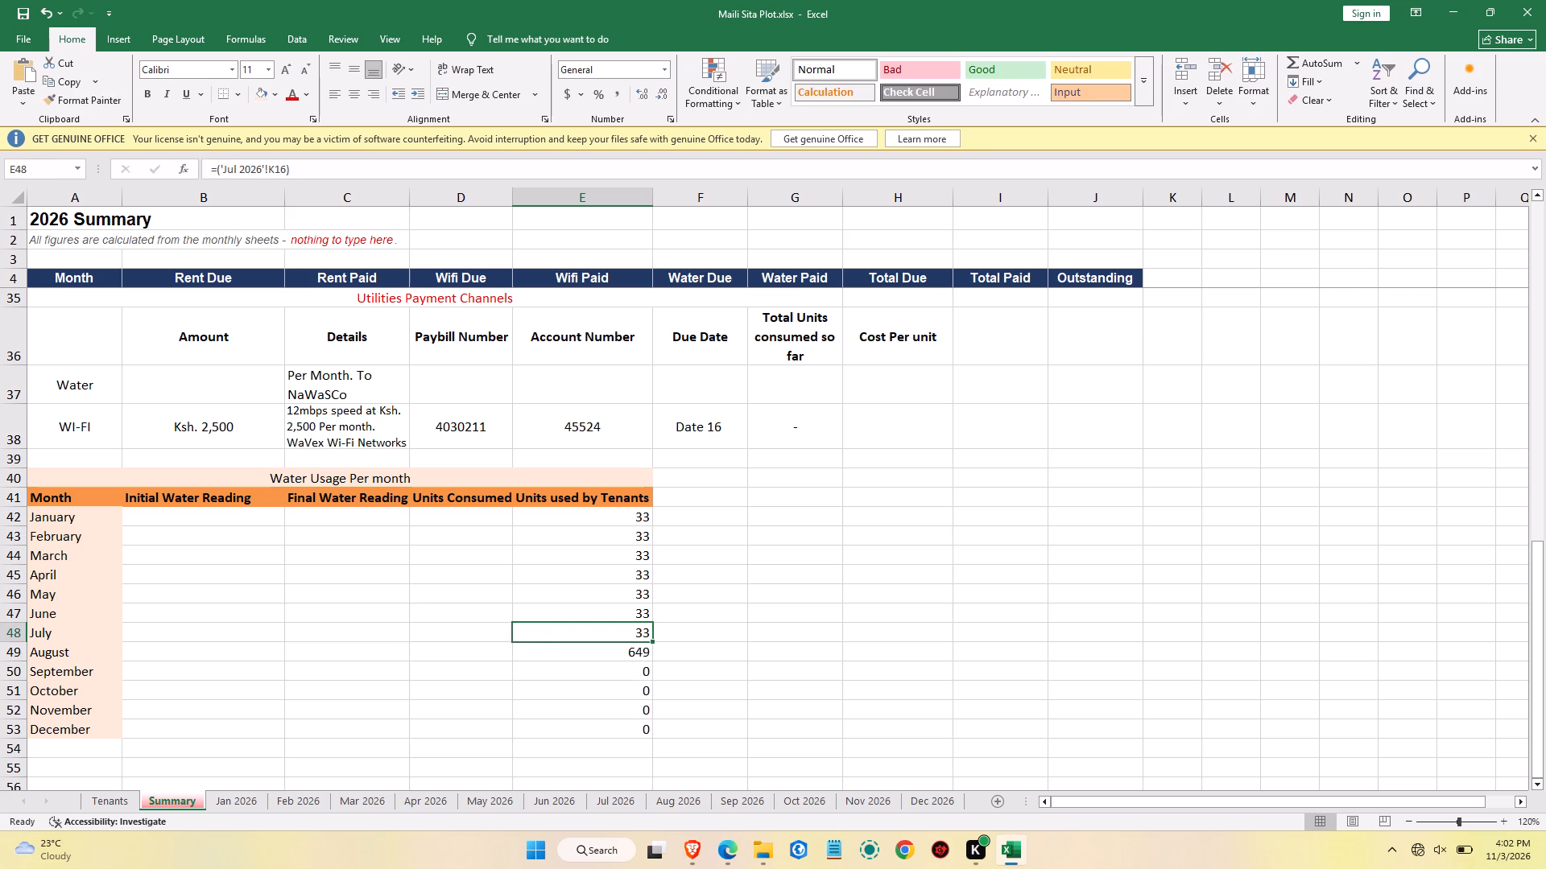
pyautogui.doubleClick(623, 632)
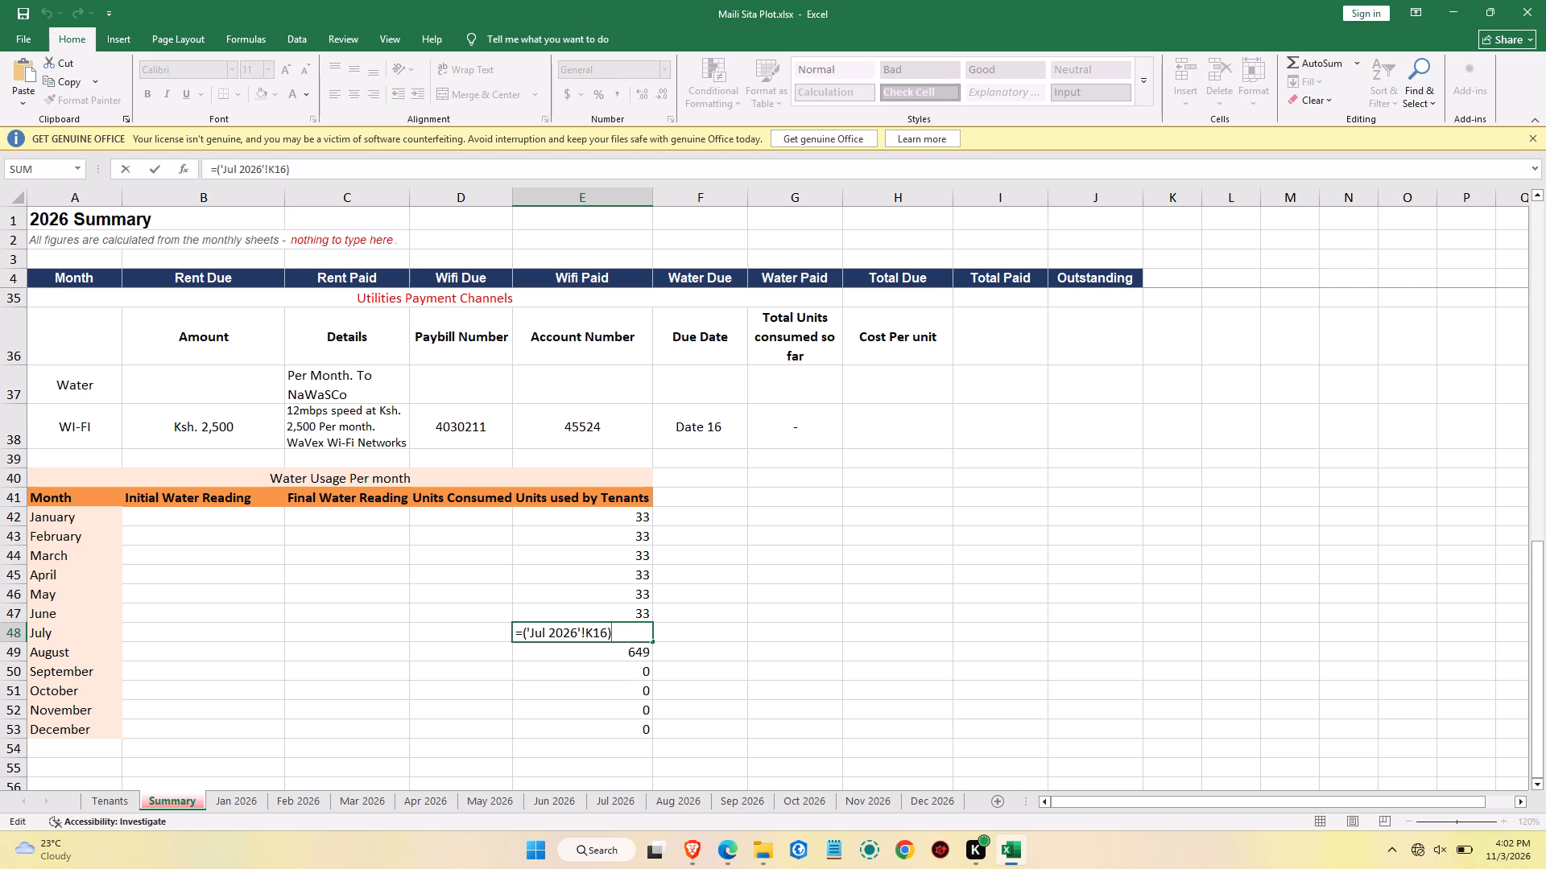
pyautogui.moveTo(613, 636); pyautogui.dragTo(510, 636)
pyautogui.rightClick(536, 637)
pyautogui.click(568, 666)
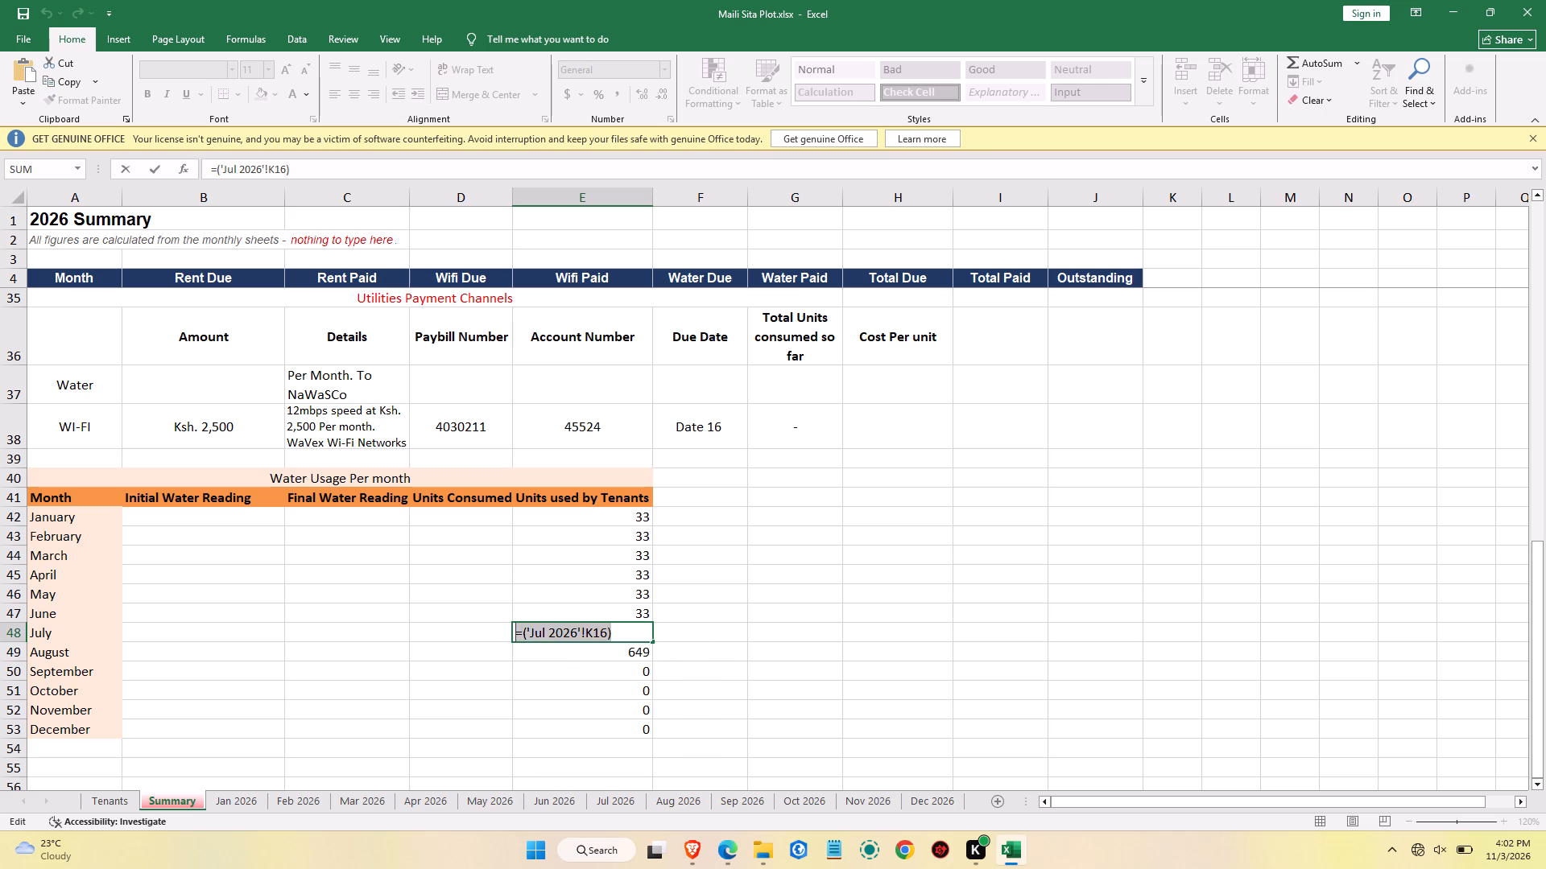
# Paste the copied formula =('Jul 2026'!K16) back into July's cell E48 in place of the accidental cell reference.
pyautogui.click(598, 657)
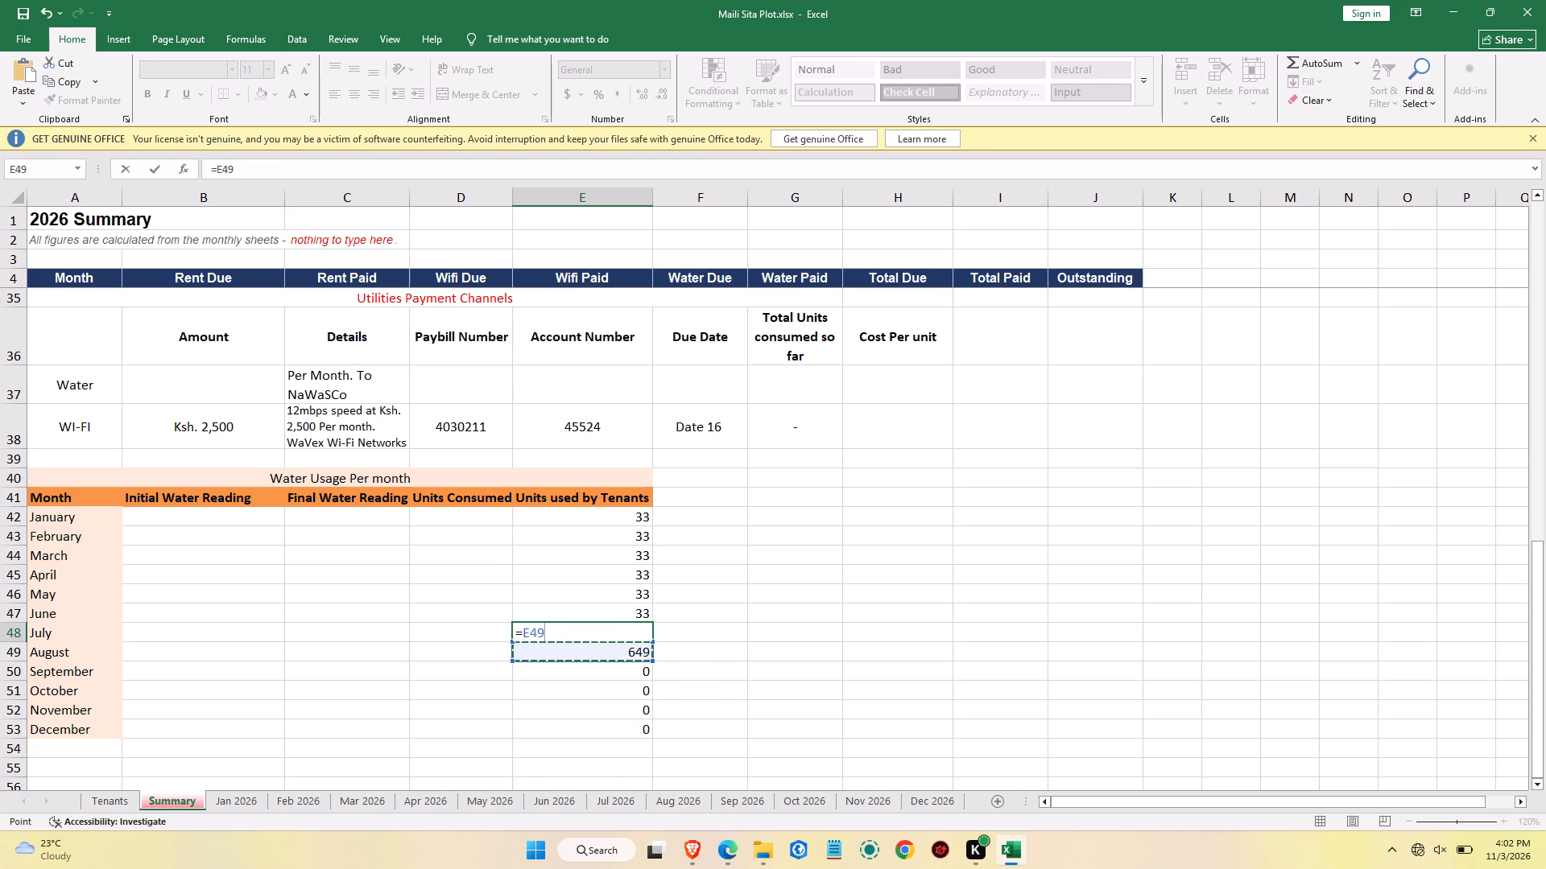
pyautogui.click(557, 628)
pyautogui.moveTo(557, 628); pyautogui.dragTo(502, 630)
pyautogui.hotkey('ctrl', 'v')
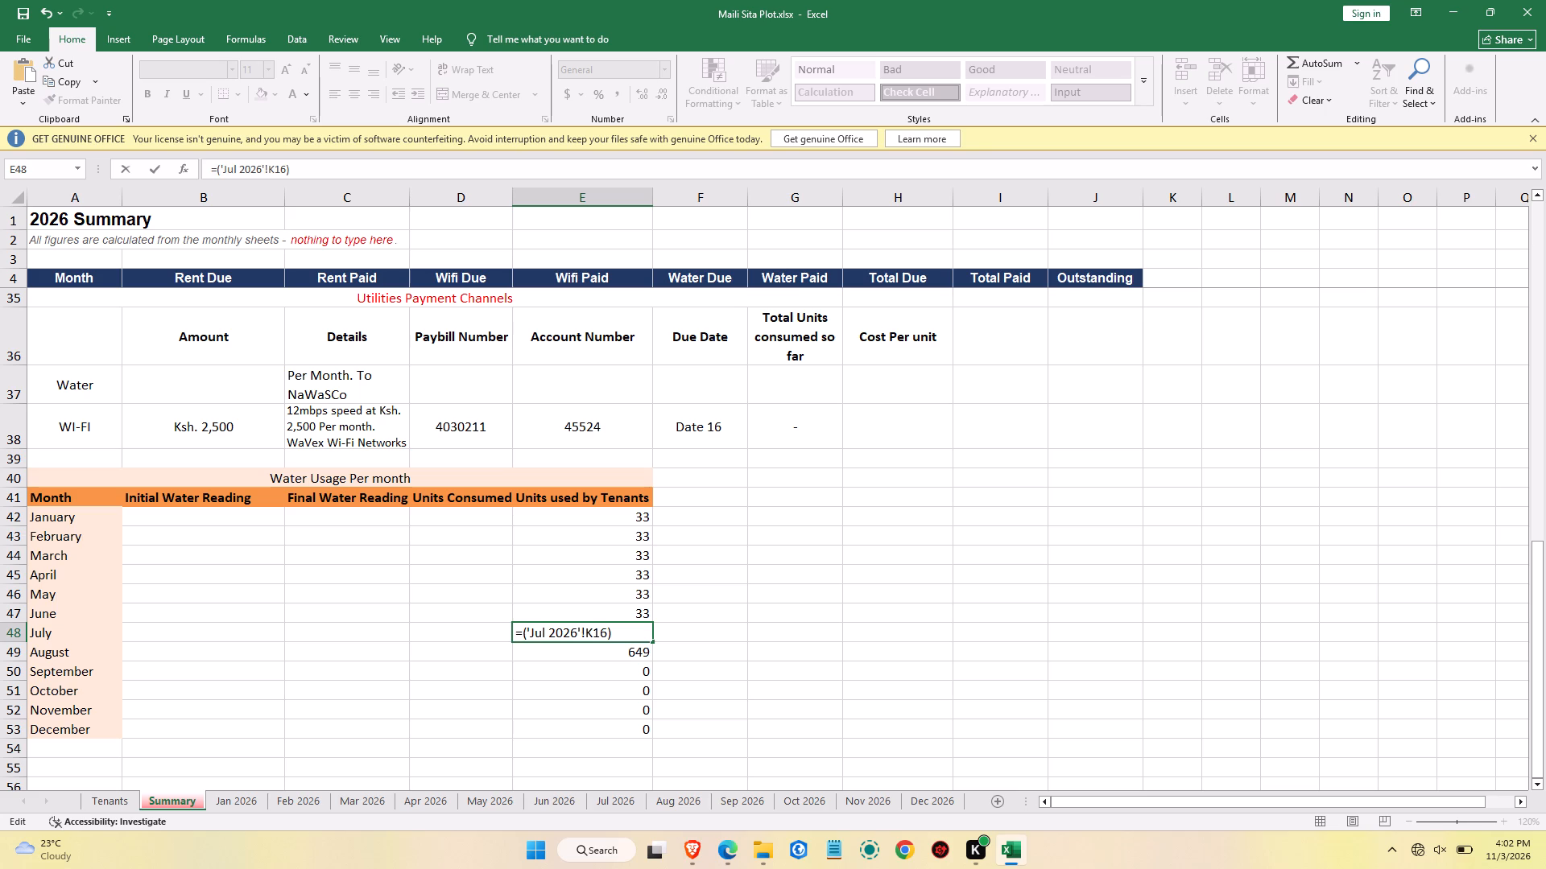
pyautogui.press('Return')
# Check August's formula in E49 against the units used total on the Aug 2026 sheet, and return to the Summary sheet.
pyautogui.doubleClick(583, 653)
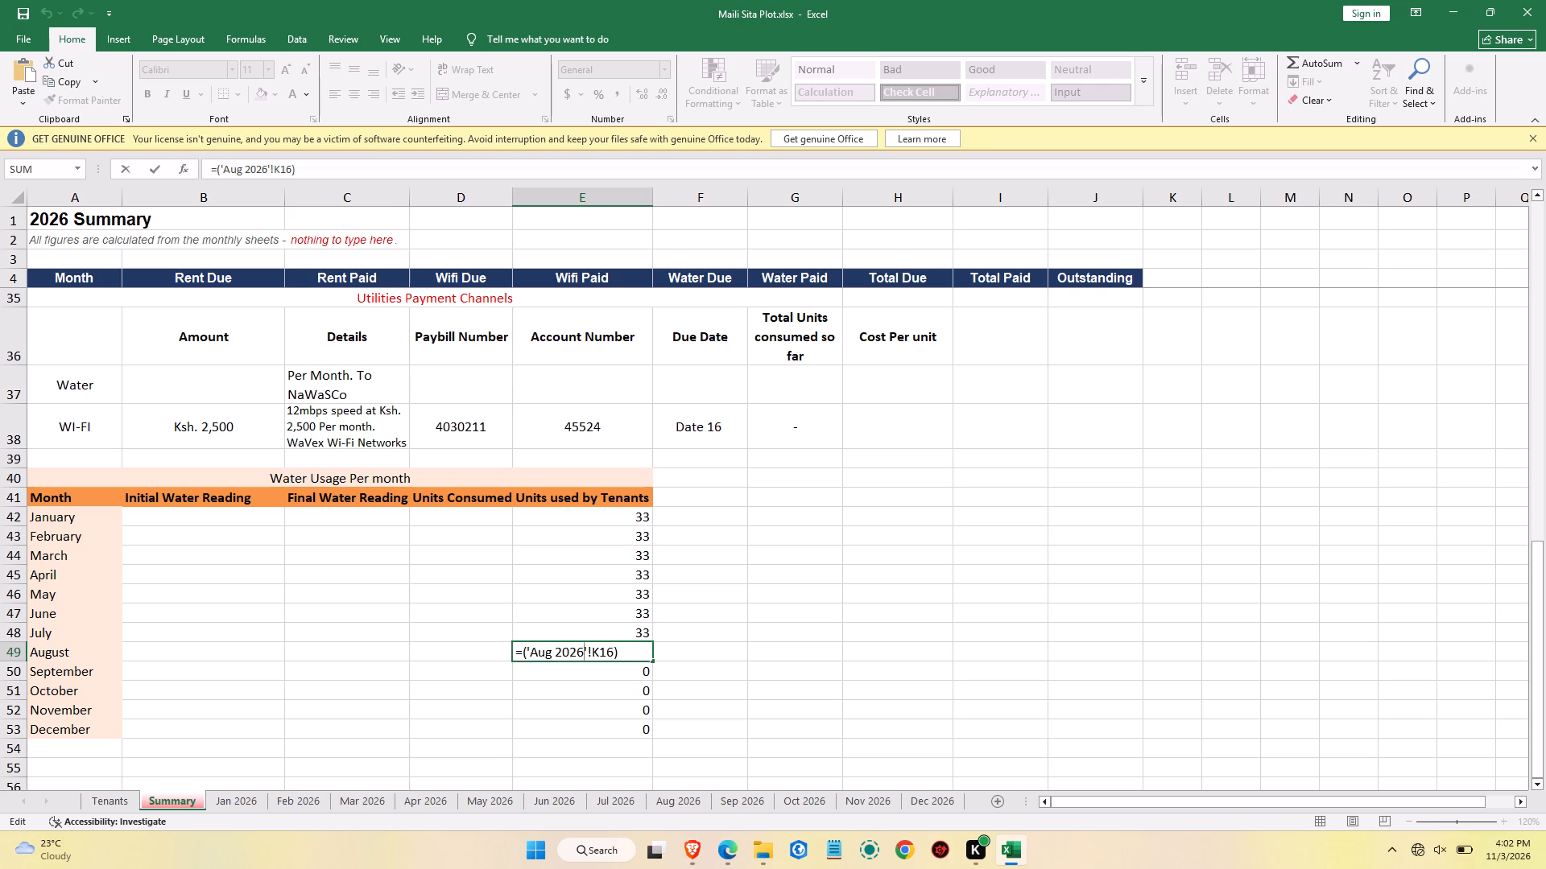
pyautogui.press('Return')
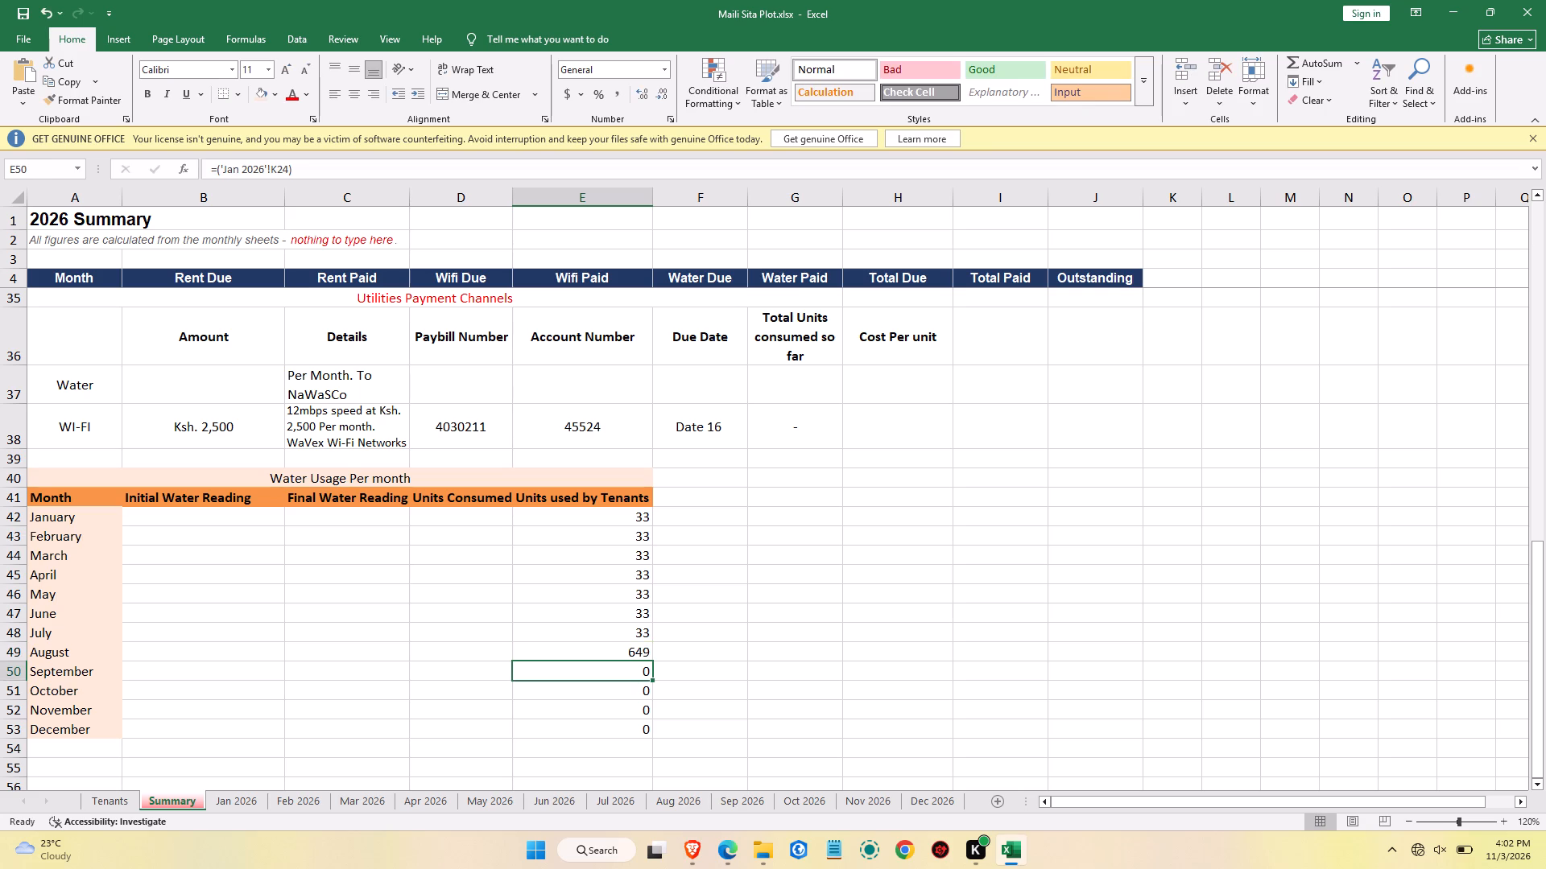
pyautogui.click(676, 801)
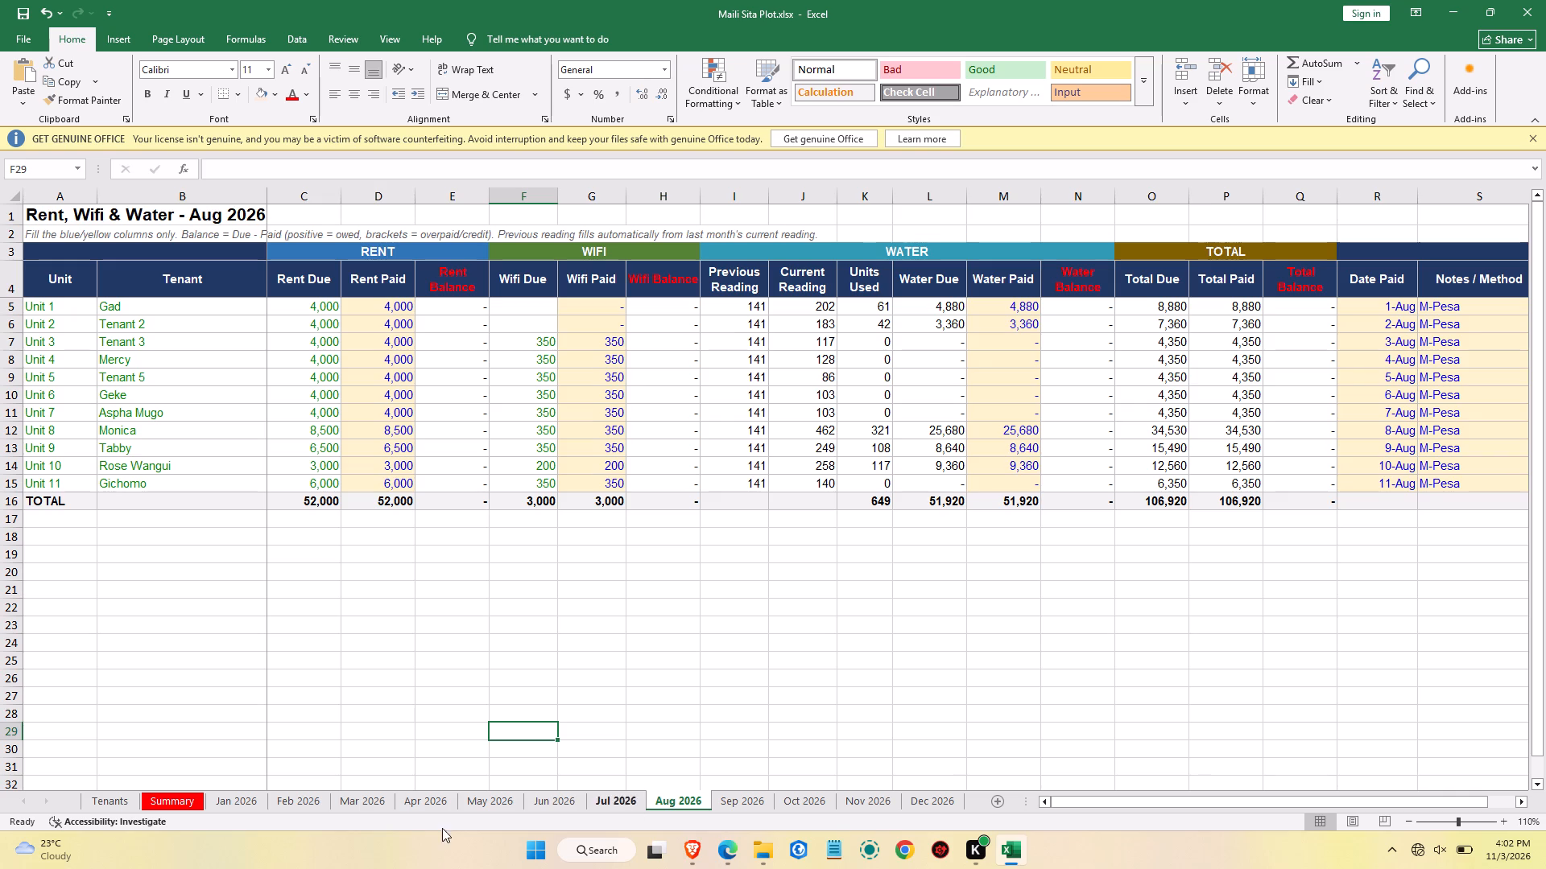
pyautogui.click(159, 802)
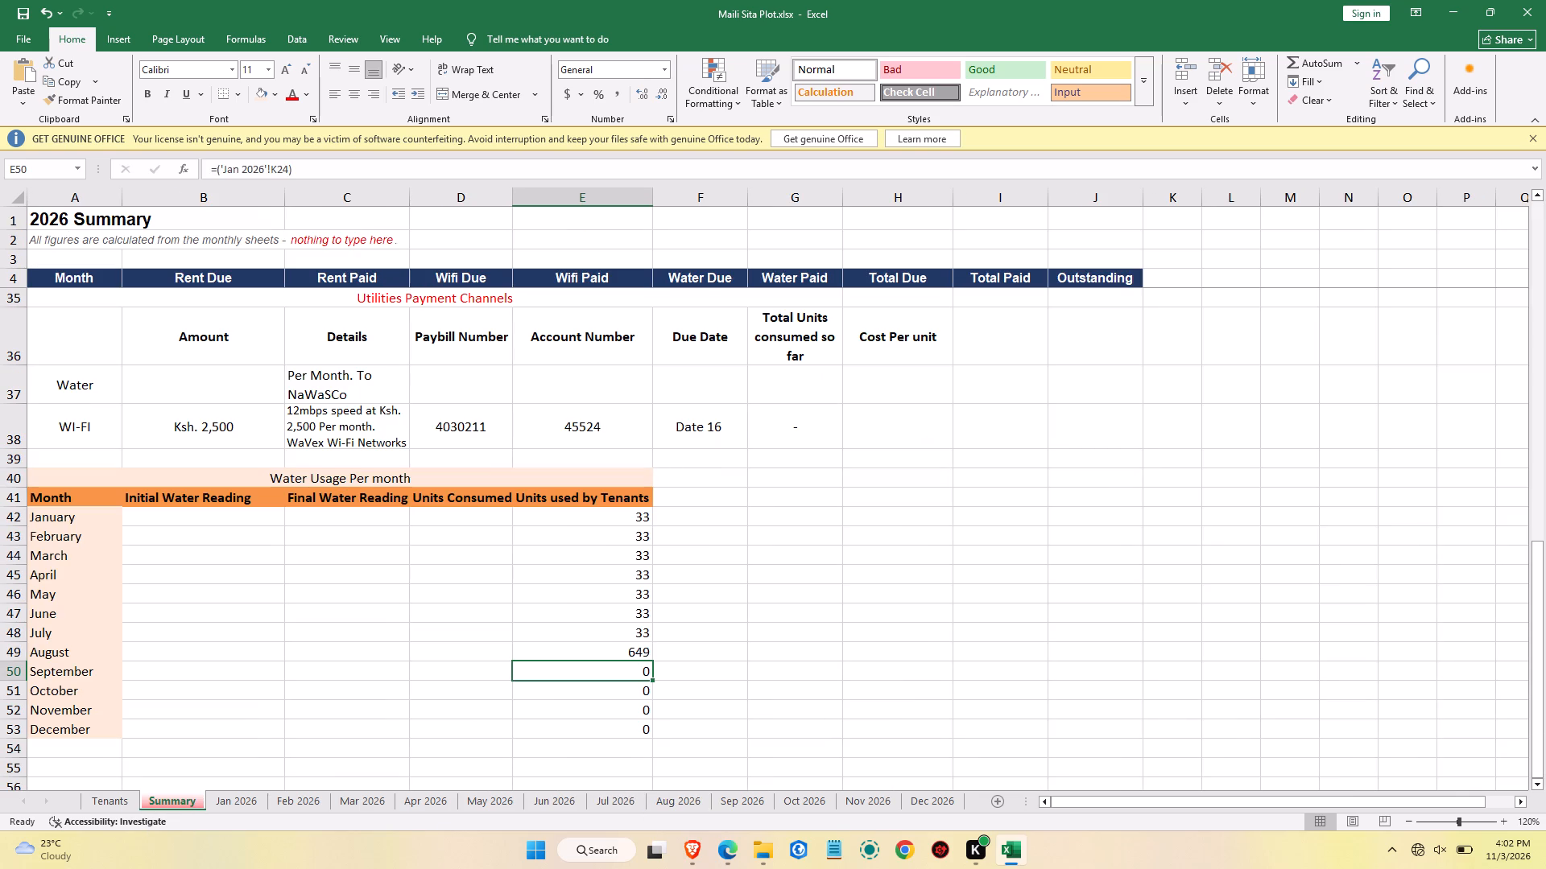
# Open September's formula in E50 for editing.
pyautogui.doubleClick(577, 671)
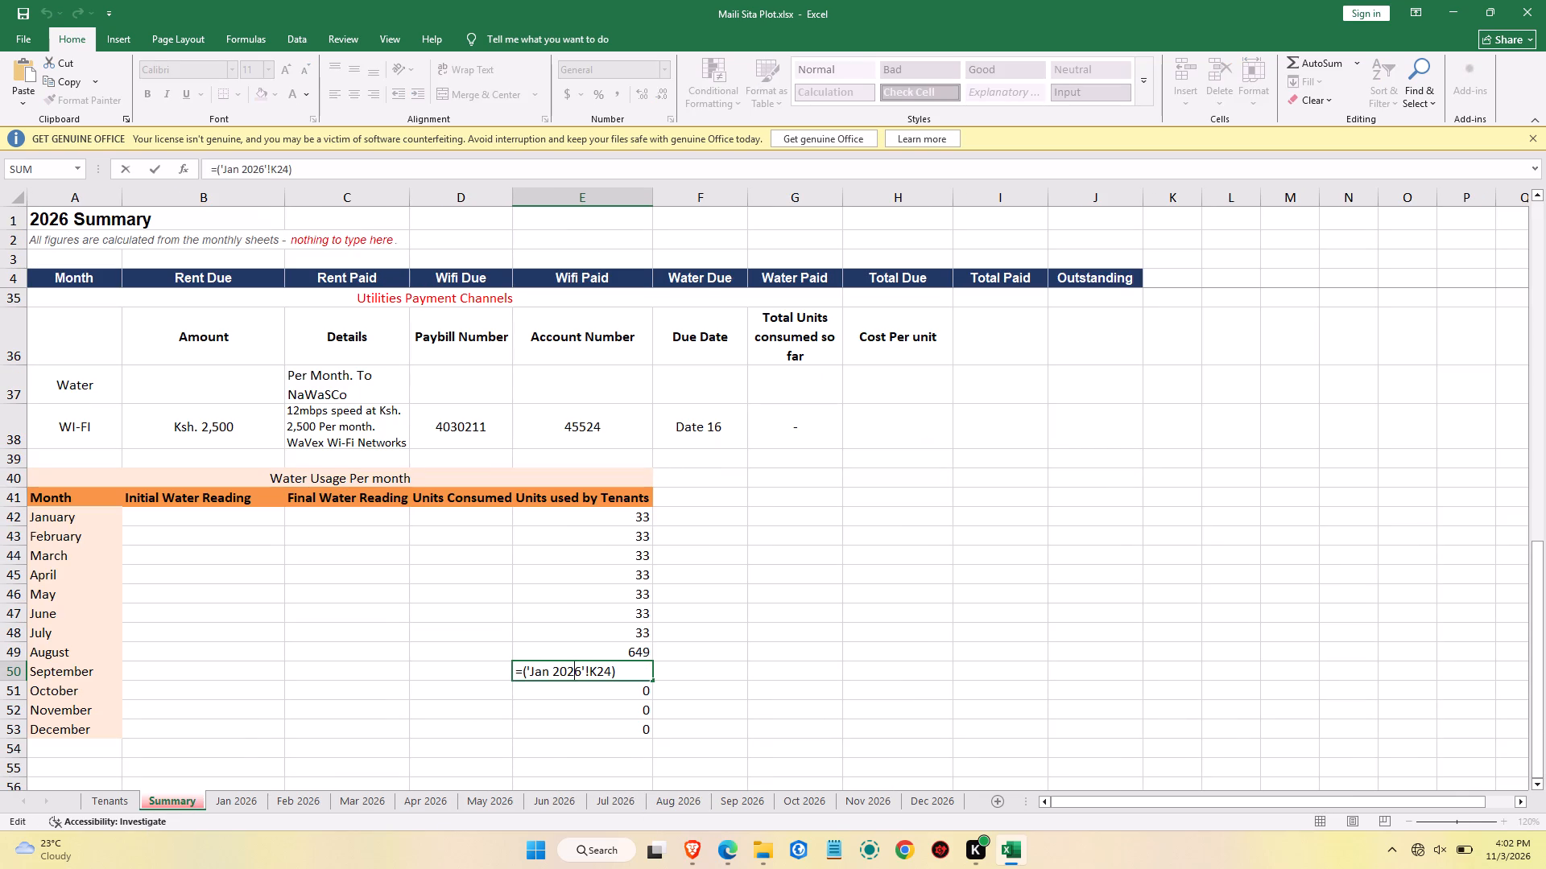
# Edit September's formula in E50 to reference cell K16 of the September sheet, making it =('Sep 2026'!K16).
pyautogui.click(549, 673)
pyautogui.press('BackSpace')
pyautogui.press('BackSpace')
pyautogui.press('BackSpace')
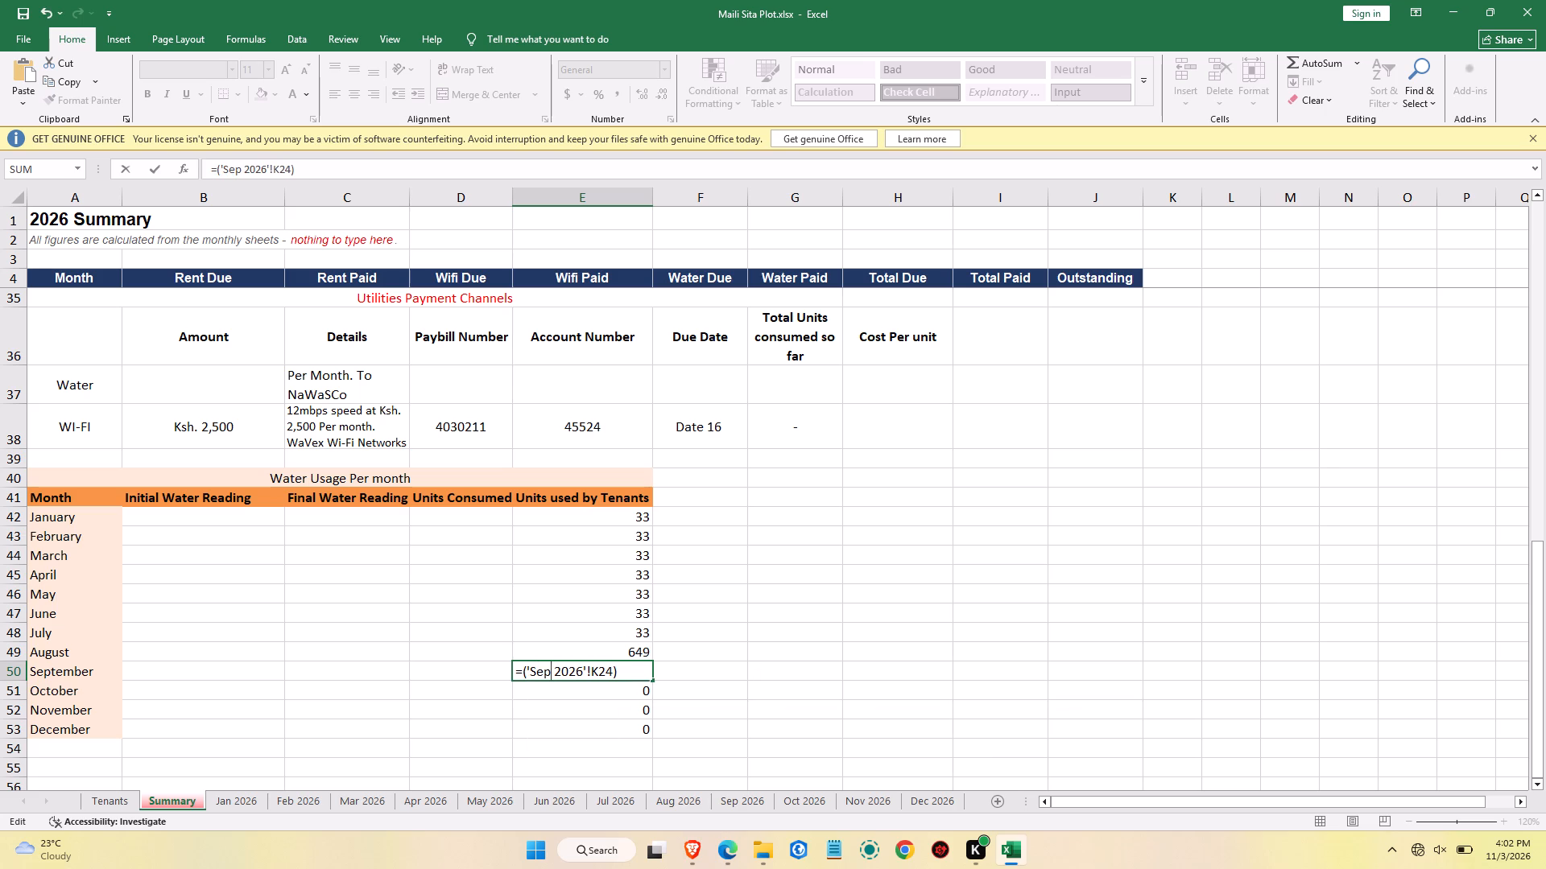
pyautogui.press('Right')
pyautogui.press('Right')
pyautogui.press('Right')
pyautogui.press('Right')
pyautogui.press('Right')
pyautogui.press('Right')
pyautogui.press('Right')
pyautogui.press('Right')
pyautogui.press('Right')
pyautogui.press('Right')
pyautogui.press('BackSpace')
pyautogui.press('BackSpace')
pyautogui.write('16')
pyautogui.press('Return')
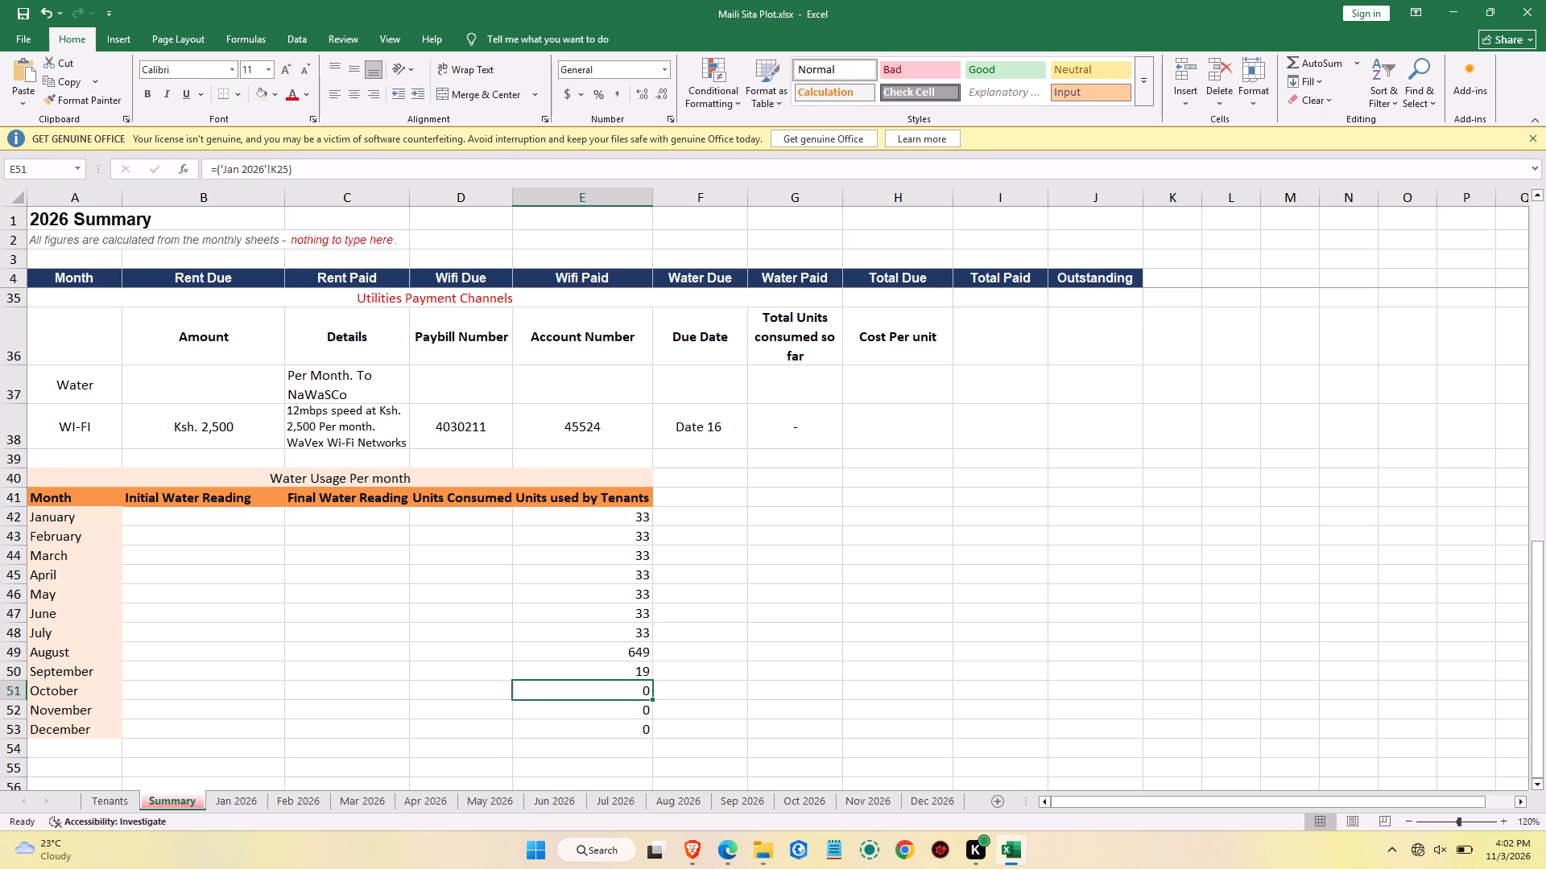
# Edit October's formula in E51 to reference cell K16 of the October sheet, making it =('Oct 2026'!K16).
pyautogui.doubleClick(556, 690)
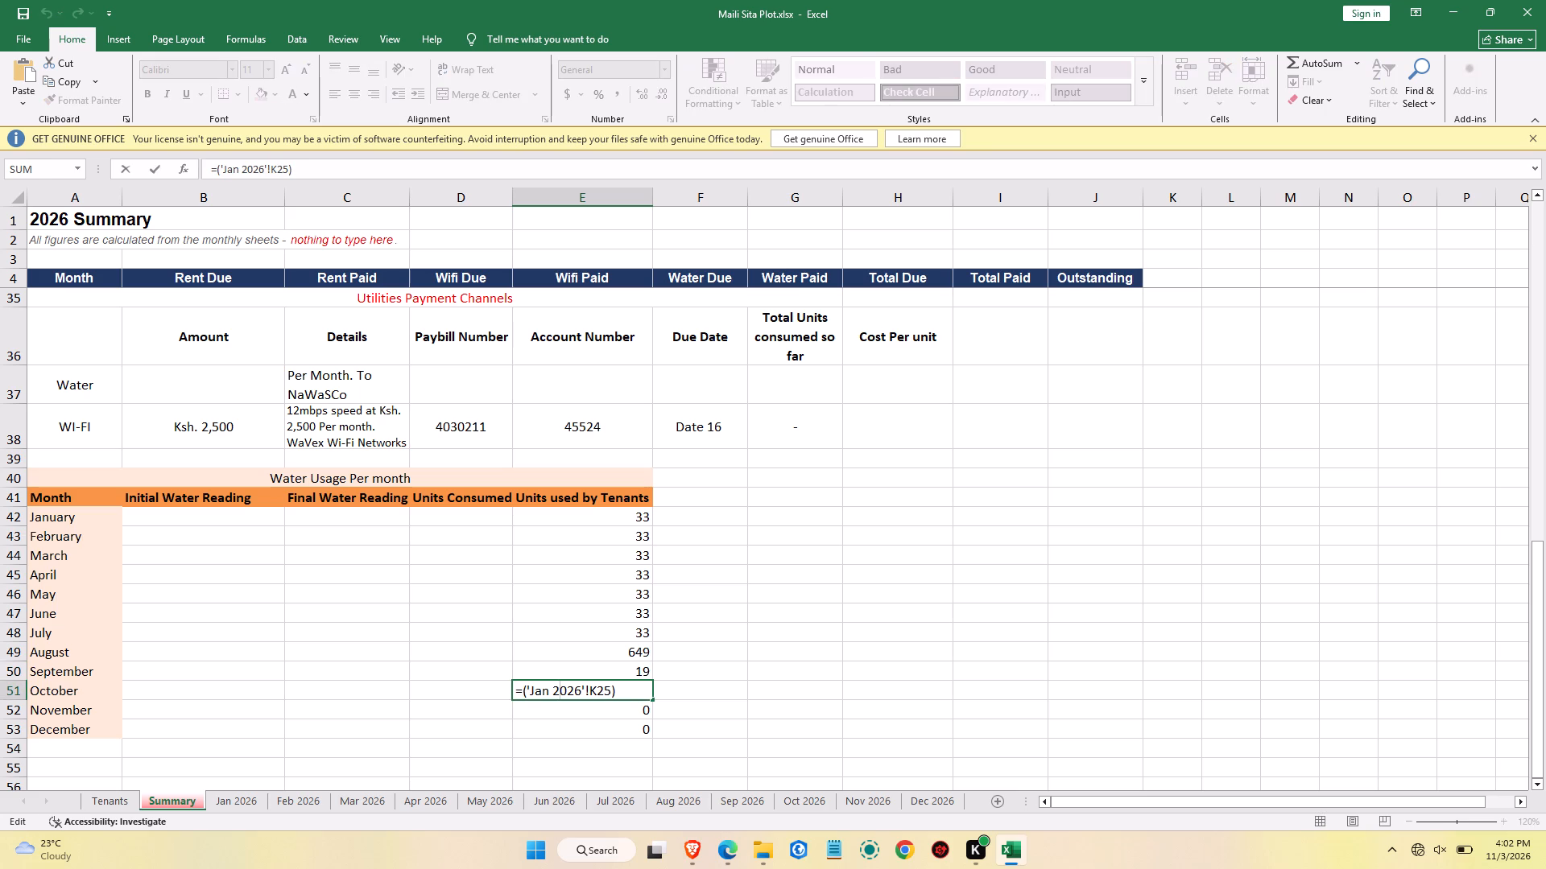
pyautogui.moveTo(631, 693); pyautogui.dragTo(555, 692)
pyautogui.click(577, 691)
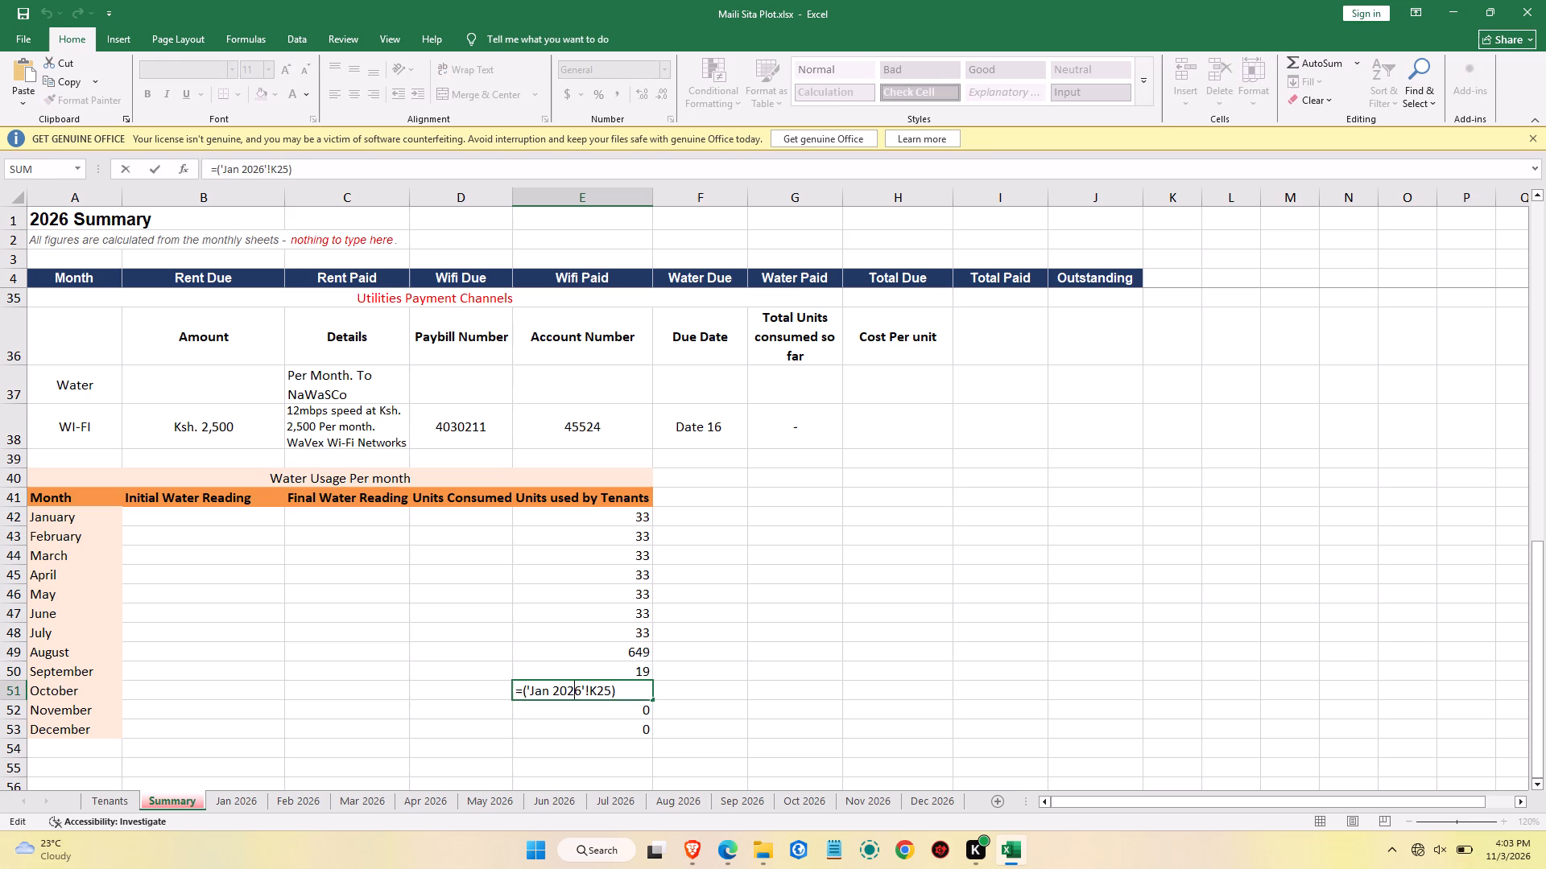
pyautogui.click(610, 691)
pyautogui.press('BackSpace')
pyautogui.press('BackSpace')
pyautogui.write('16')
pyautogui.press('Left')
pyautogui.press('Left')
pyautogui.press('Left')
pyautogui.press('Left')
pyautogui.press('Left')
pyautogui.press('Left')
pyautogui.press('Left')
pyautogui.press('Left')
pyautogui.press('Left')
pyautogui.press('Left')
pyautogui.press('BackSpace')
pyautogui.press('BackSpace')
pyautogui.press('BackSpace')
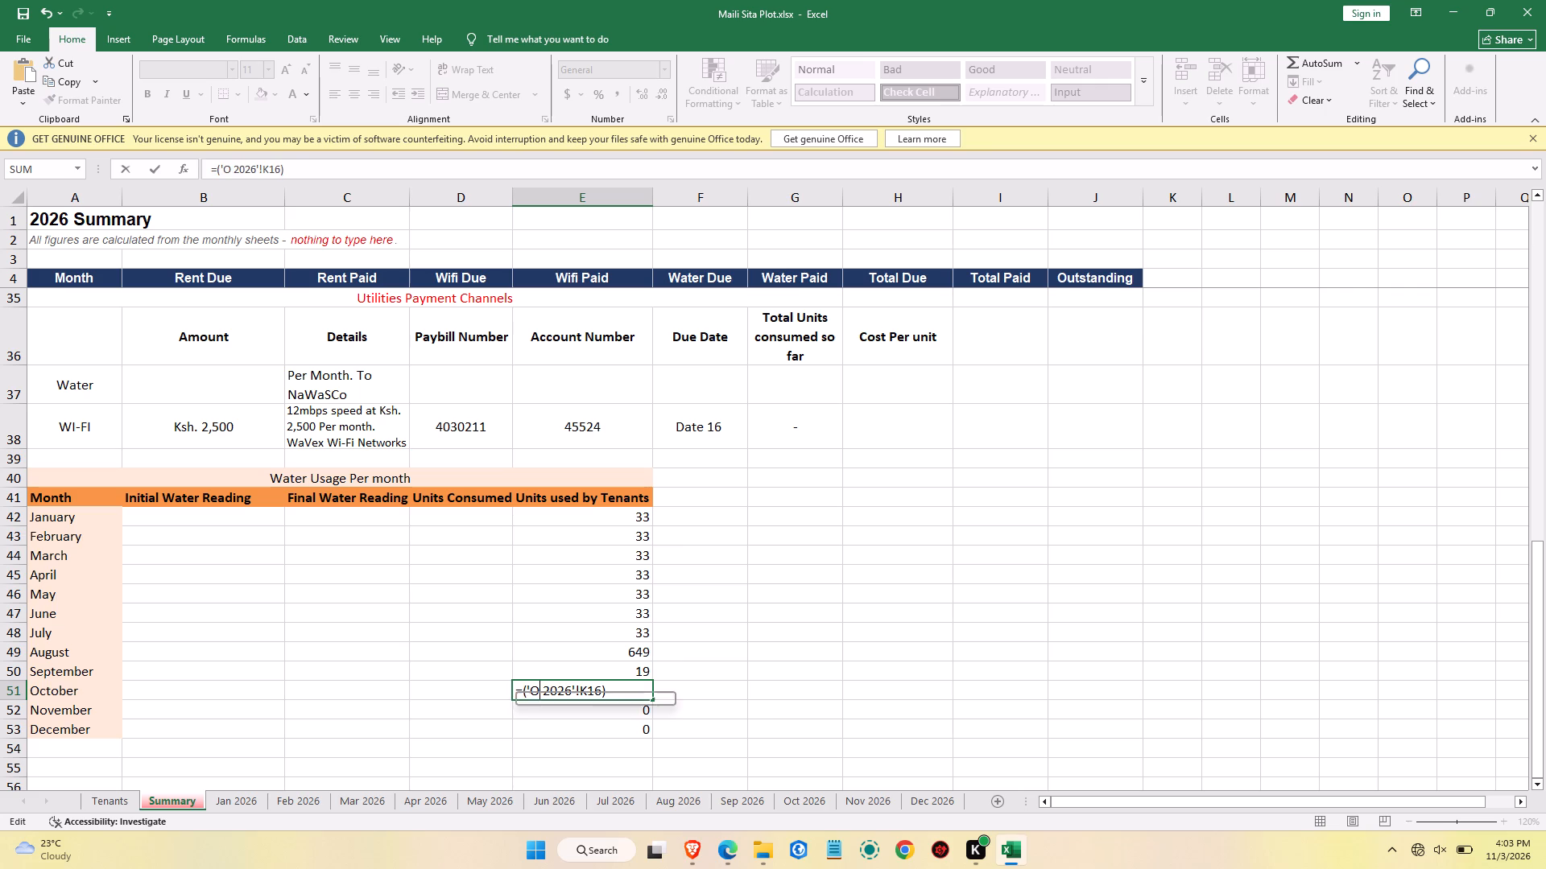
pyautogui.write('ct')
pyautogui.press('Return')
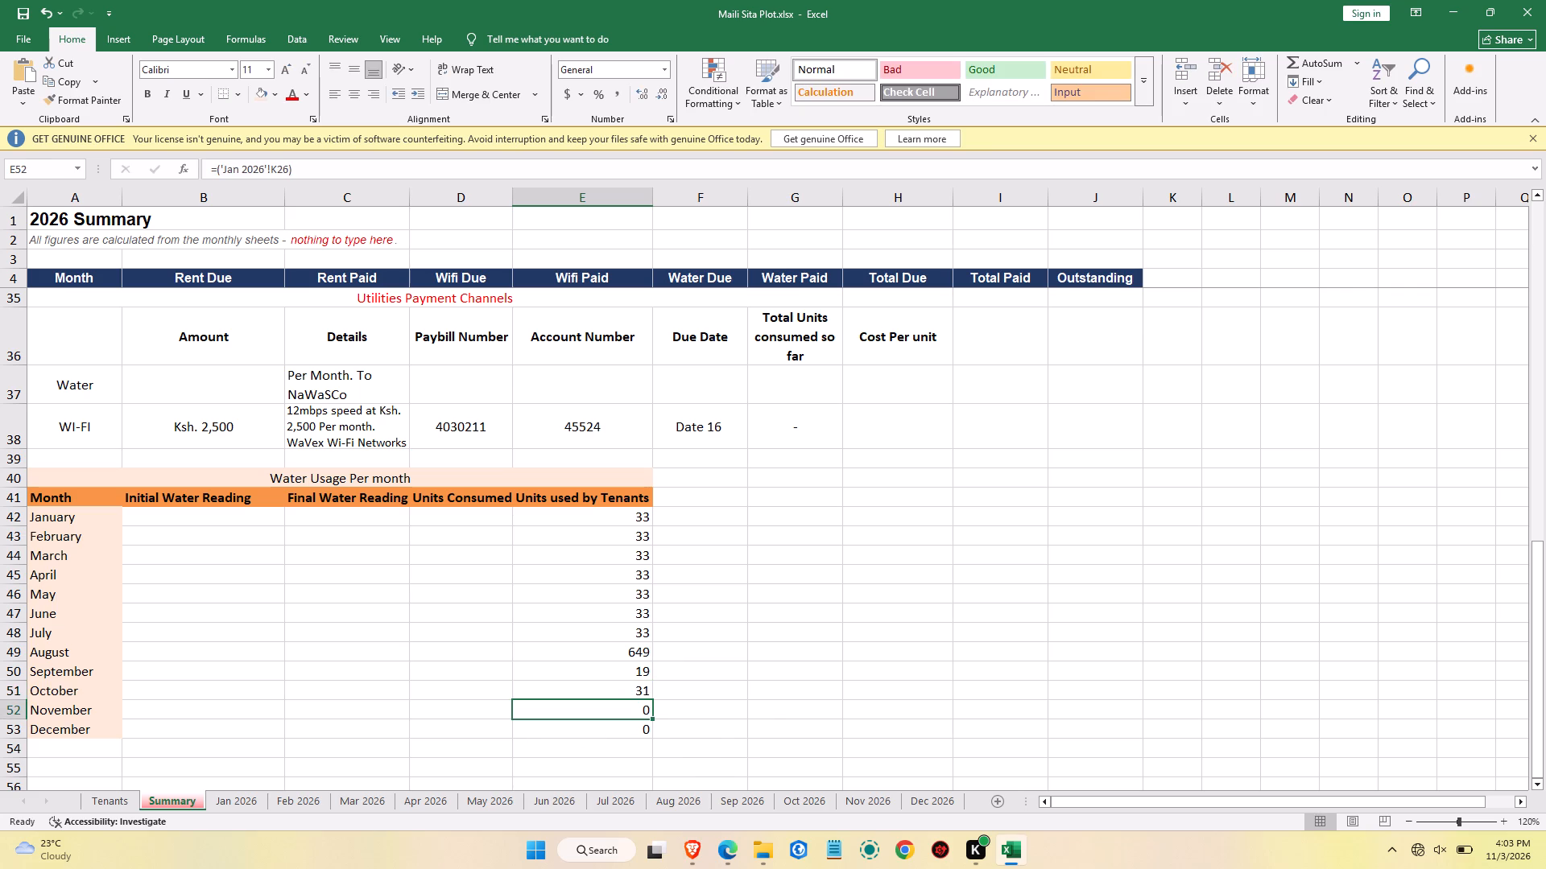
pyautogui.doubleClick(636, 686)
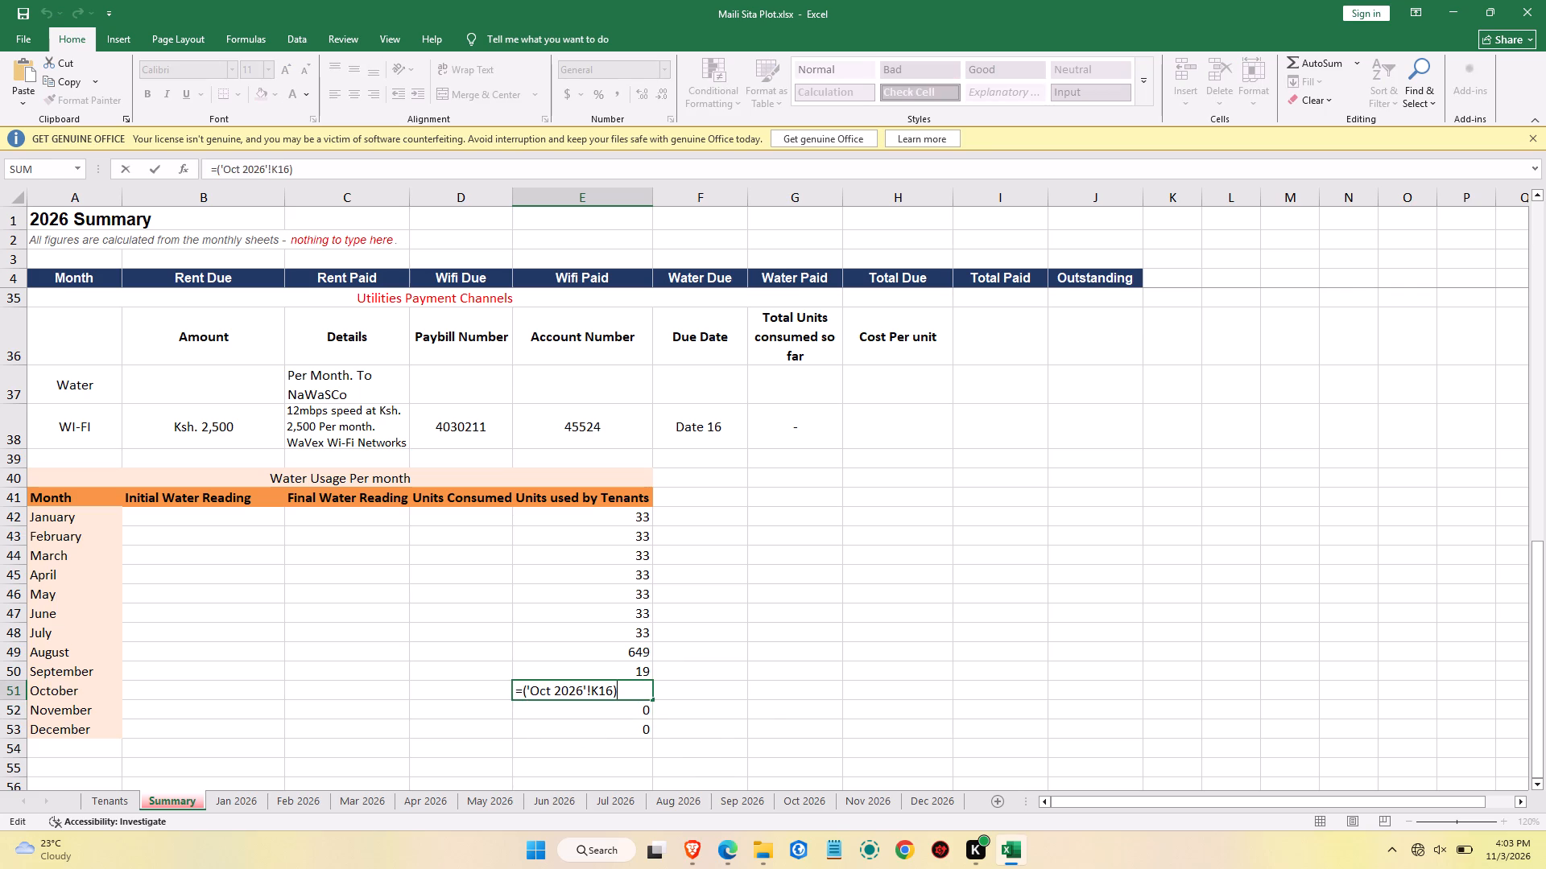
pyautogui.press('Return')
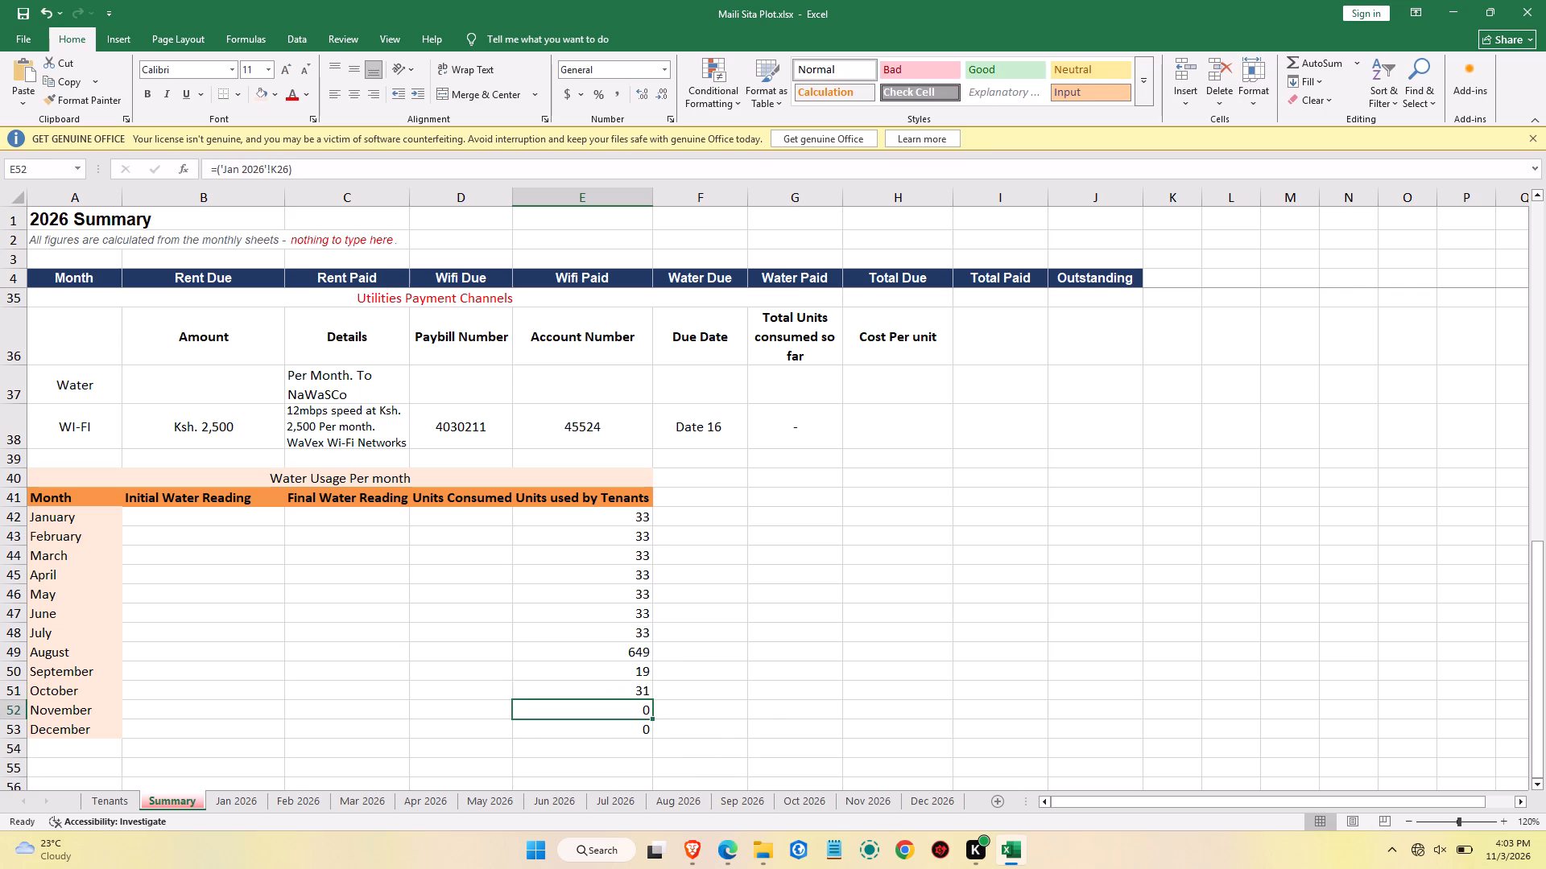
# Edit November's formula in E52 to reference cell K16 of the November sheet, making it =('Nov 2026'!K16).
pyautogui.click(611, 700)
pyautogui.doubleClick(606, 706)
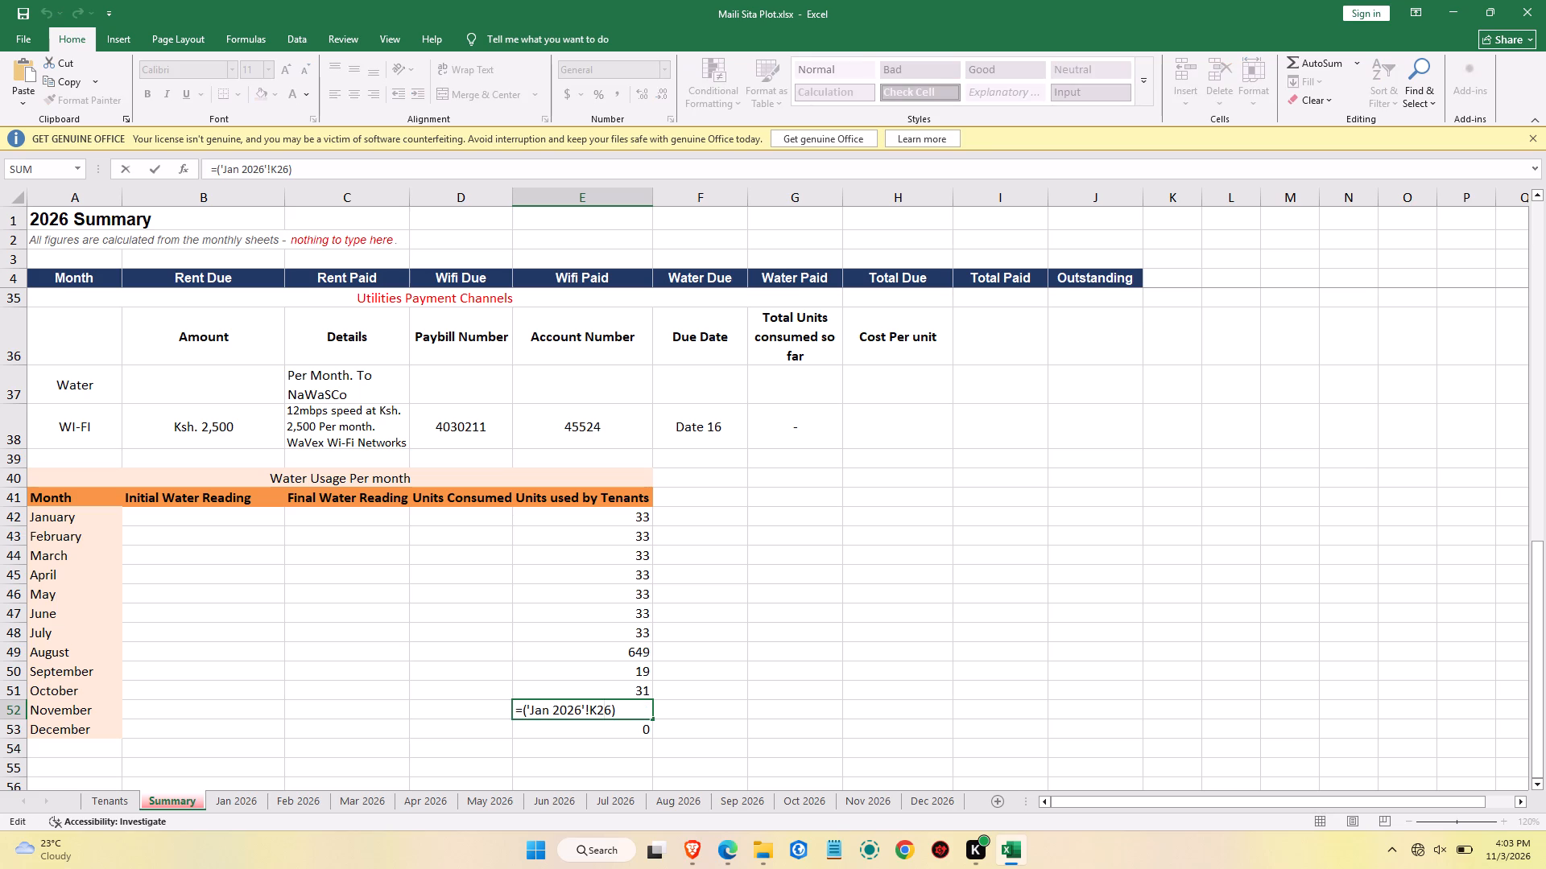
pyautogui.click(546, 711)
pyautogui.press('BackSpace')
pyautogui.press('BackSpace')
pyautogui.press('BackSpace')
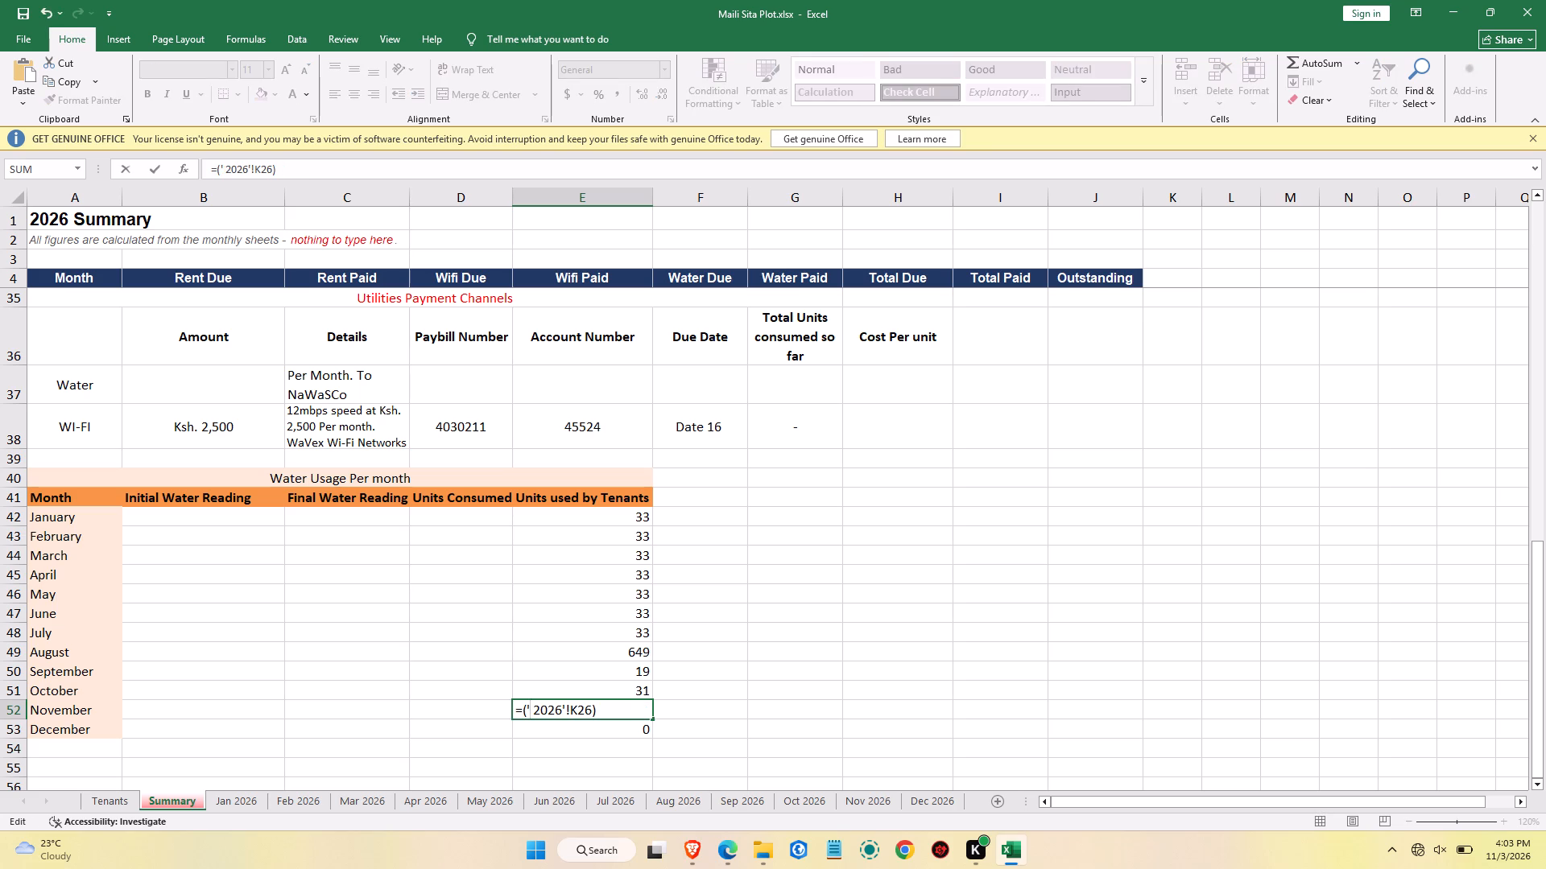
pyautogui.write('ov')
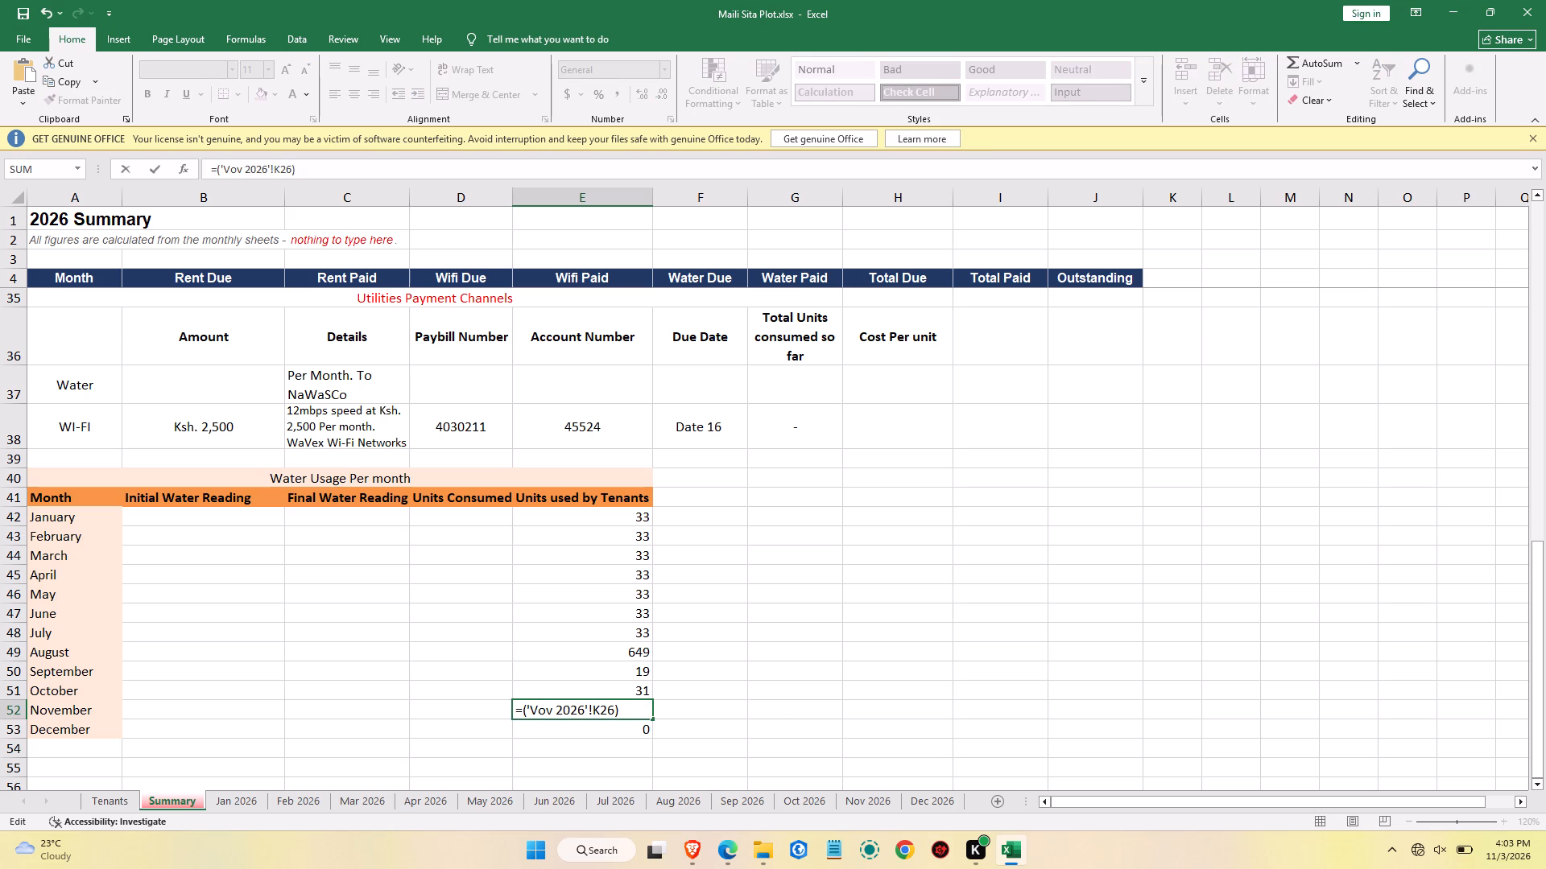
pyautogui.press('BackSpace')
pyautogui.press('BackSpace')
pyautogui.press('BackSpace')
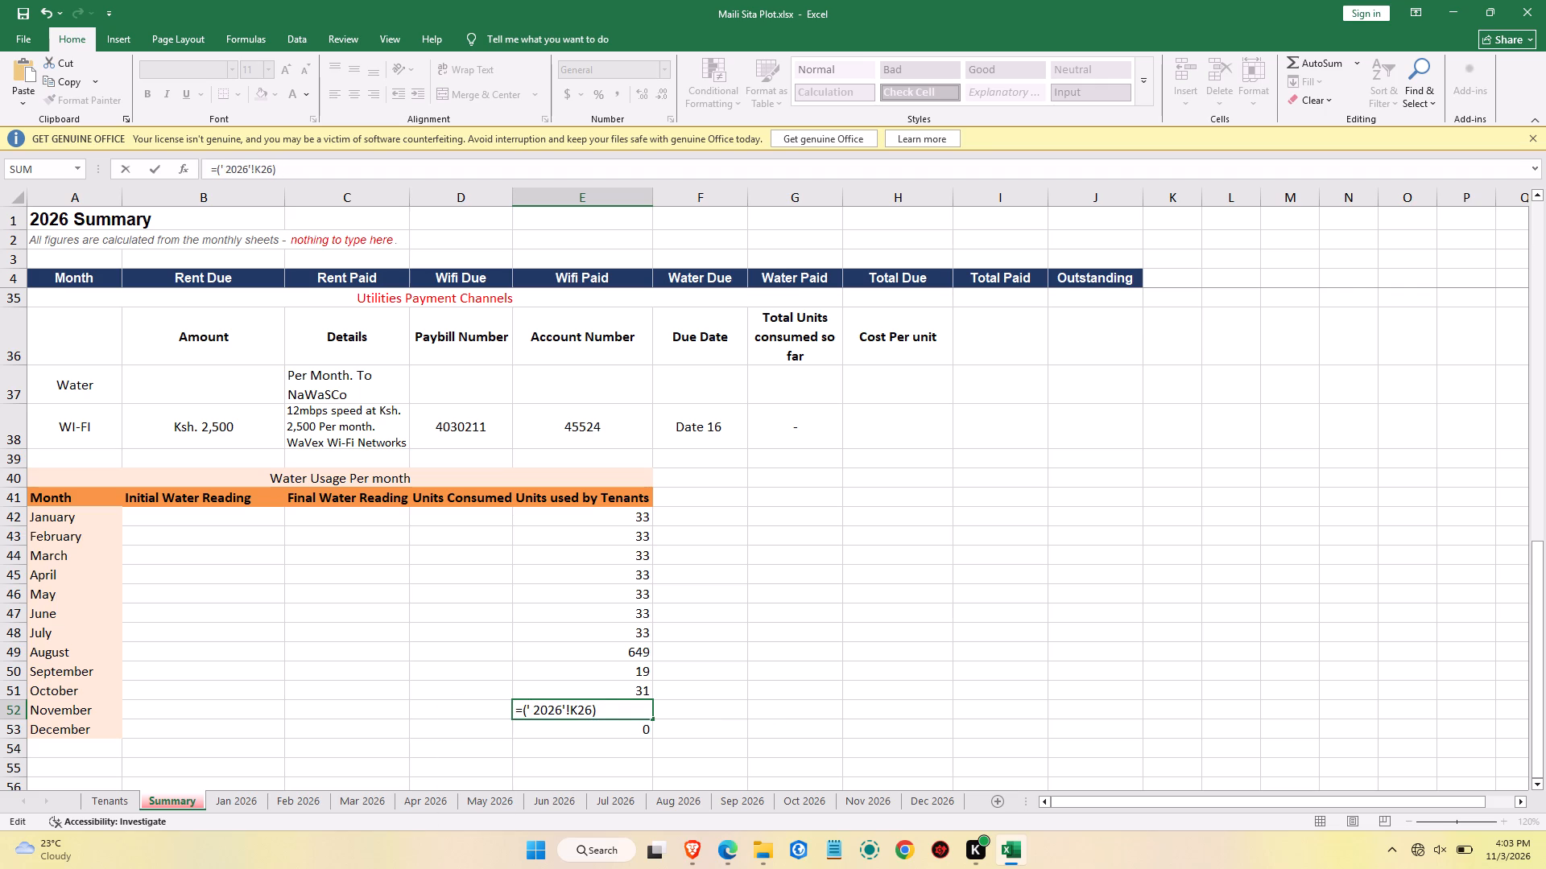
pyautogui.write('ov')
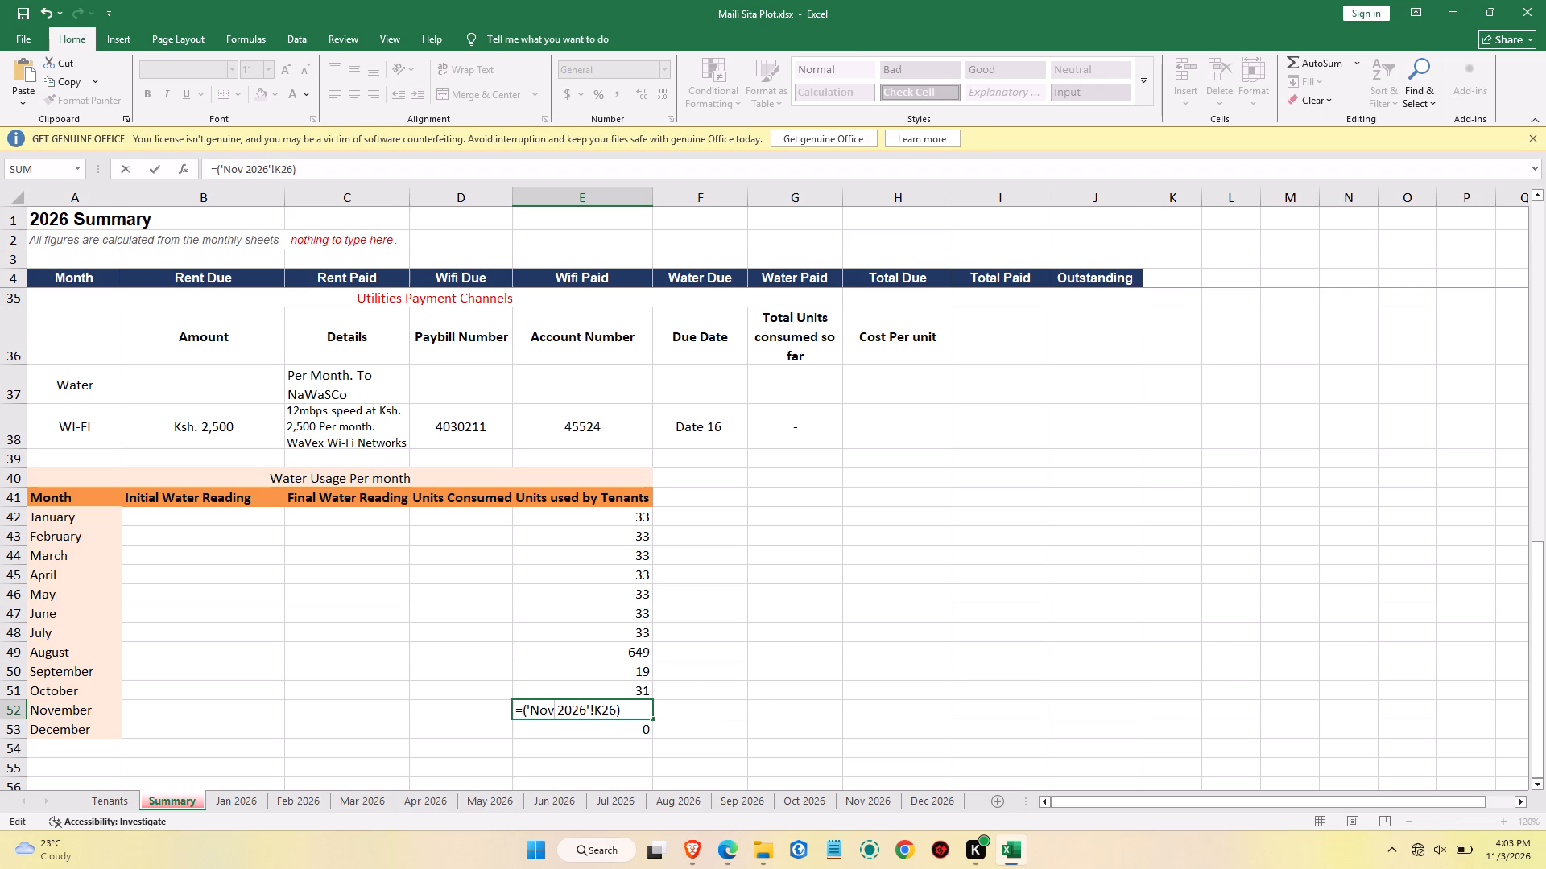
pyautogui.press('Right')
pyautogui.press('Right')
pyautogui.press('Right')
pyautogui.press('Right')
pyautogui.press('Right')
pyautogui.press('Right')
pyautogui.press('Right')
pyautogui.press('Right')
pyautogui.press('Right')
pyautogui.press('BackSpace')
pyautogui.press('1')
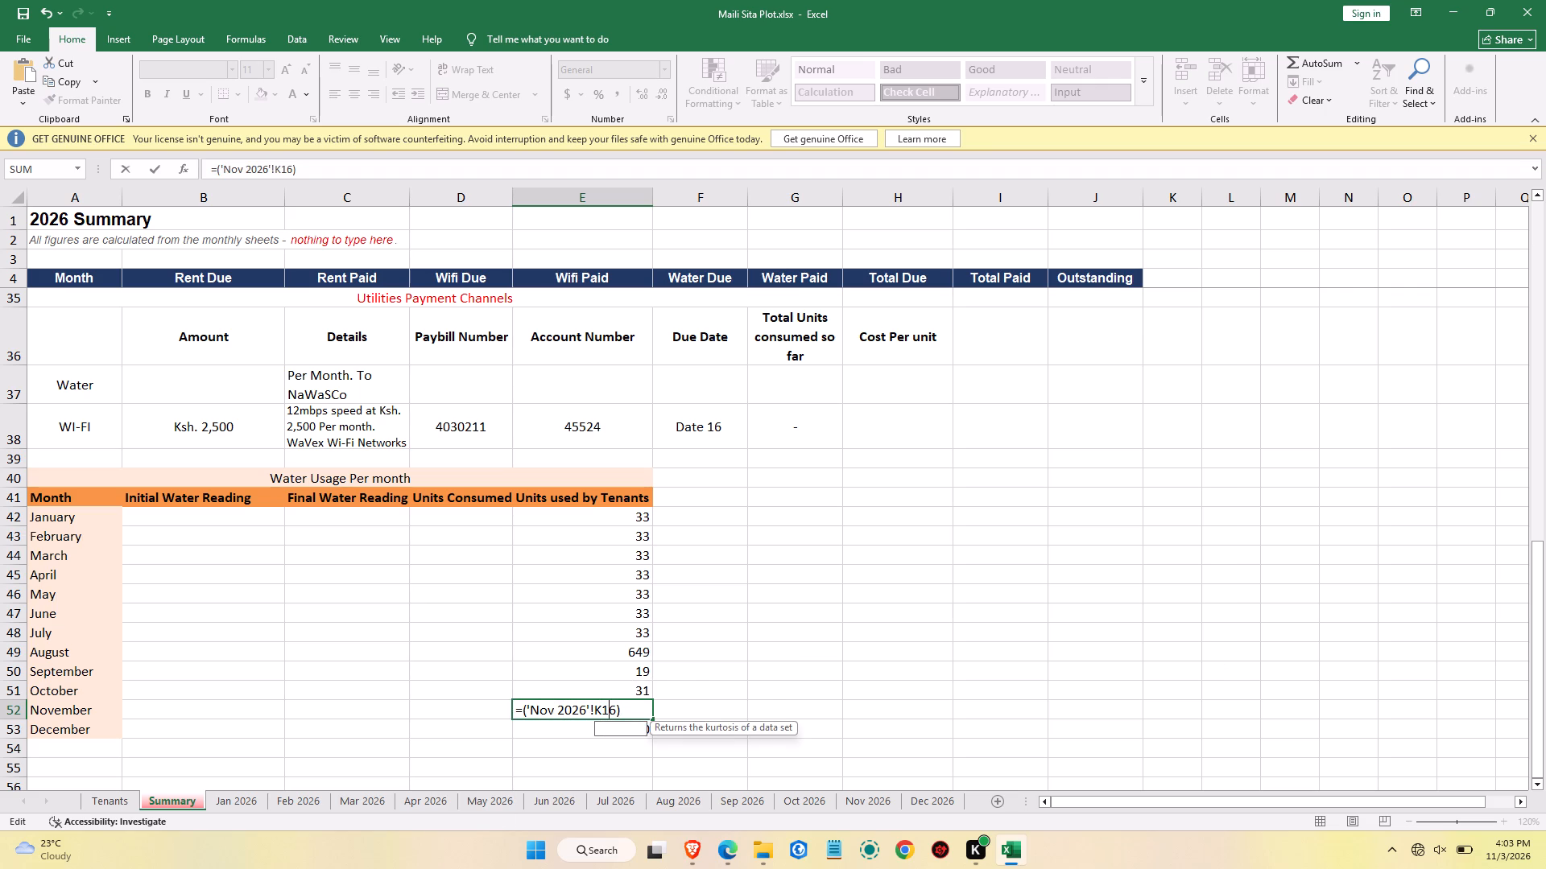
pyautogui.press('Return')
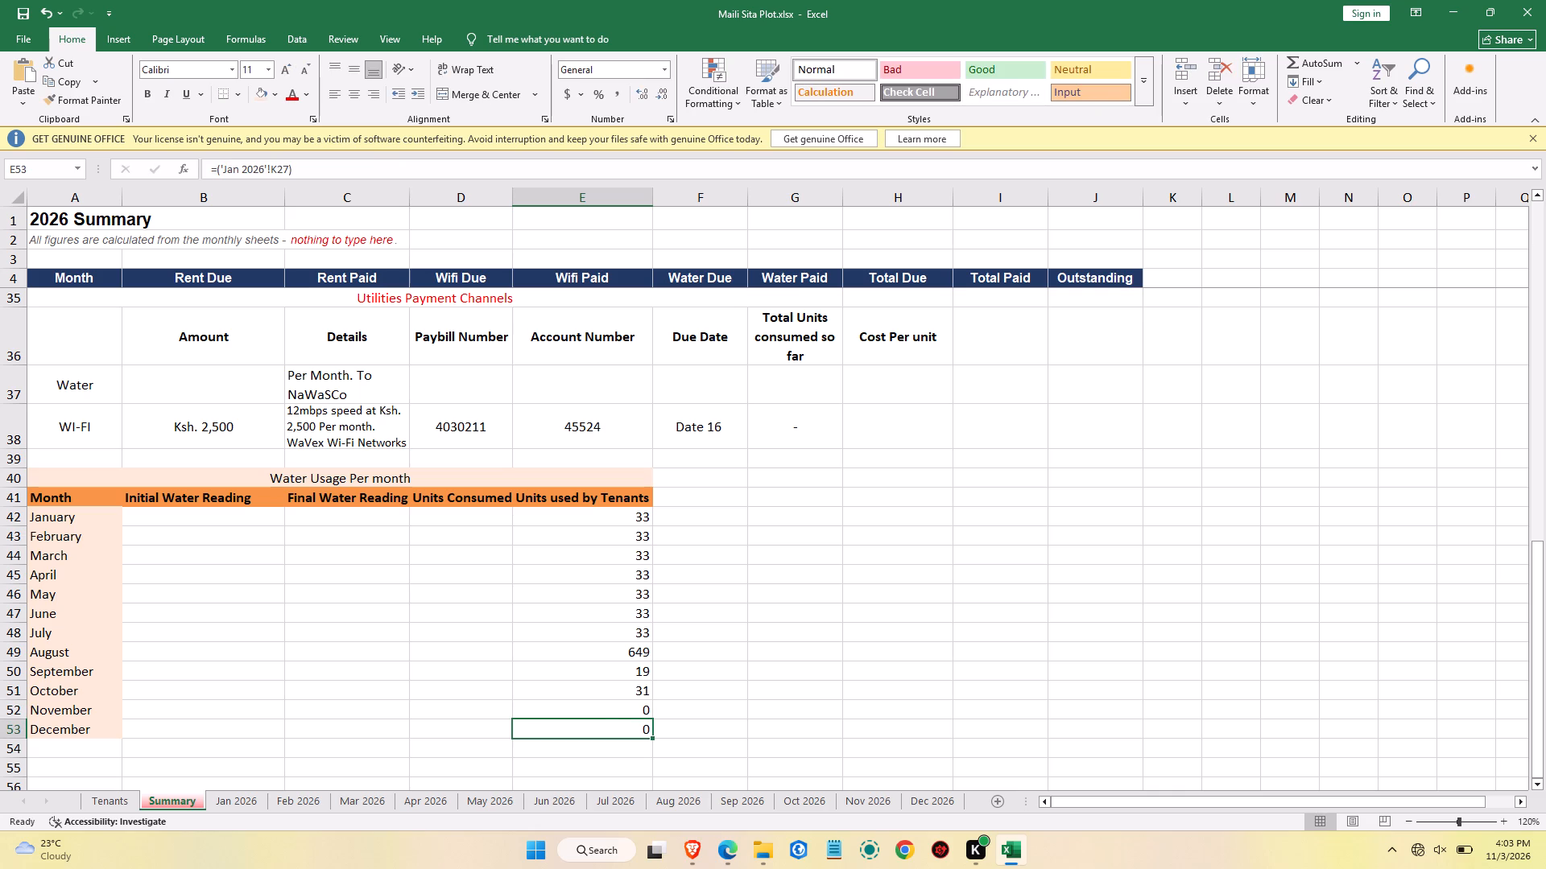
# Edit December's formula in E53 to reference cell K16 of the December sheet, making it =('Dec 2026'!K16).
pyautogui.doubleClick(602, 730)
pyautogui.click(547, 731)
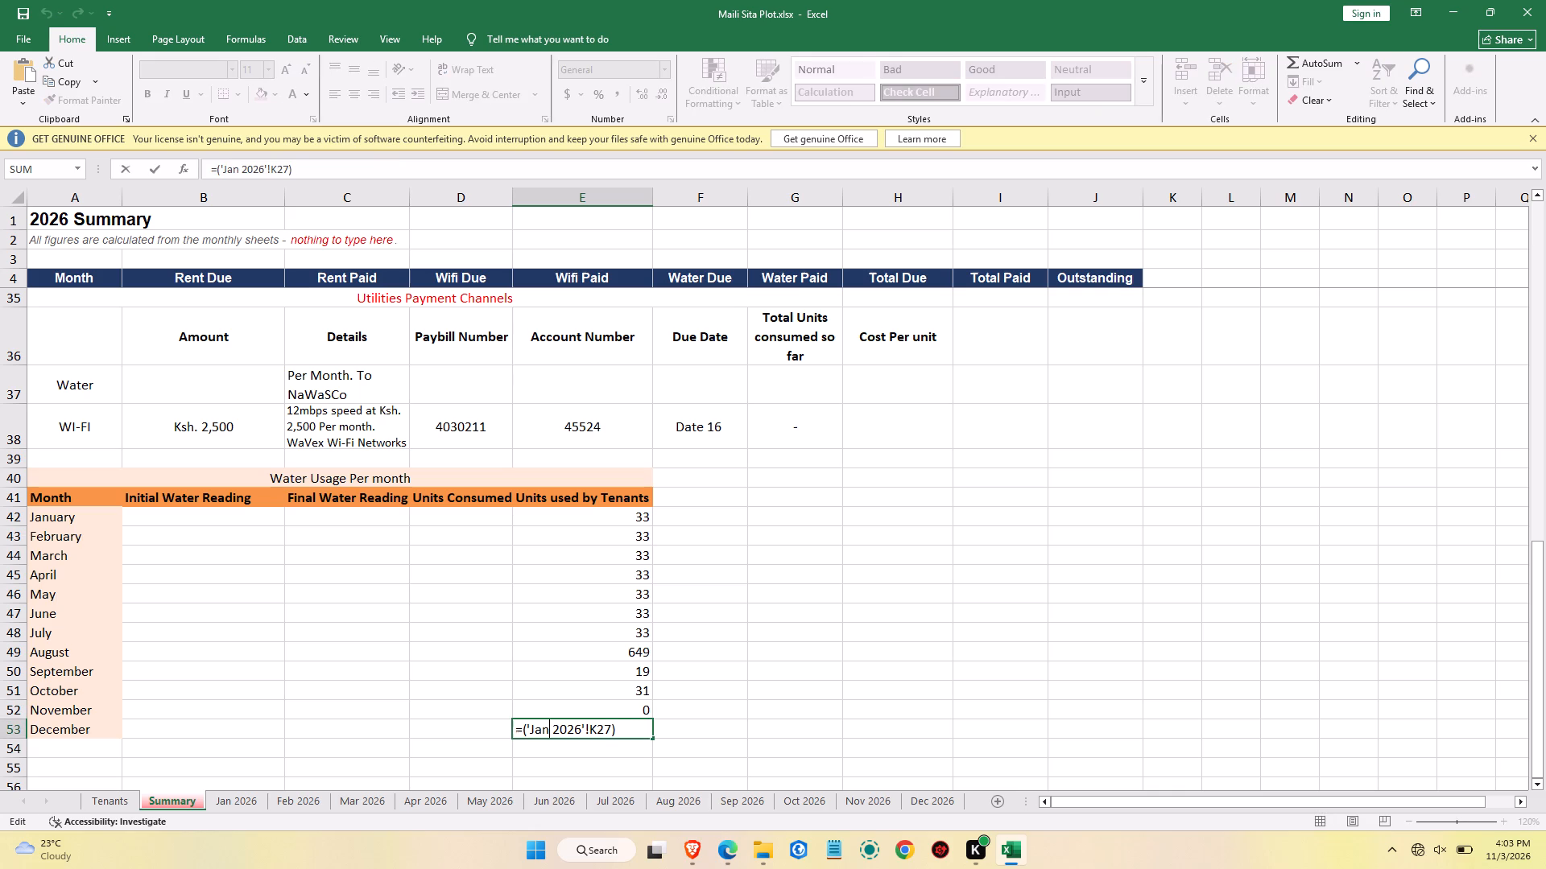
pyautogui.press('BackSpace')
pyautogui.press('BackSpace')
pyautogui.press('BackSpace')
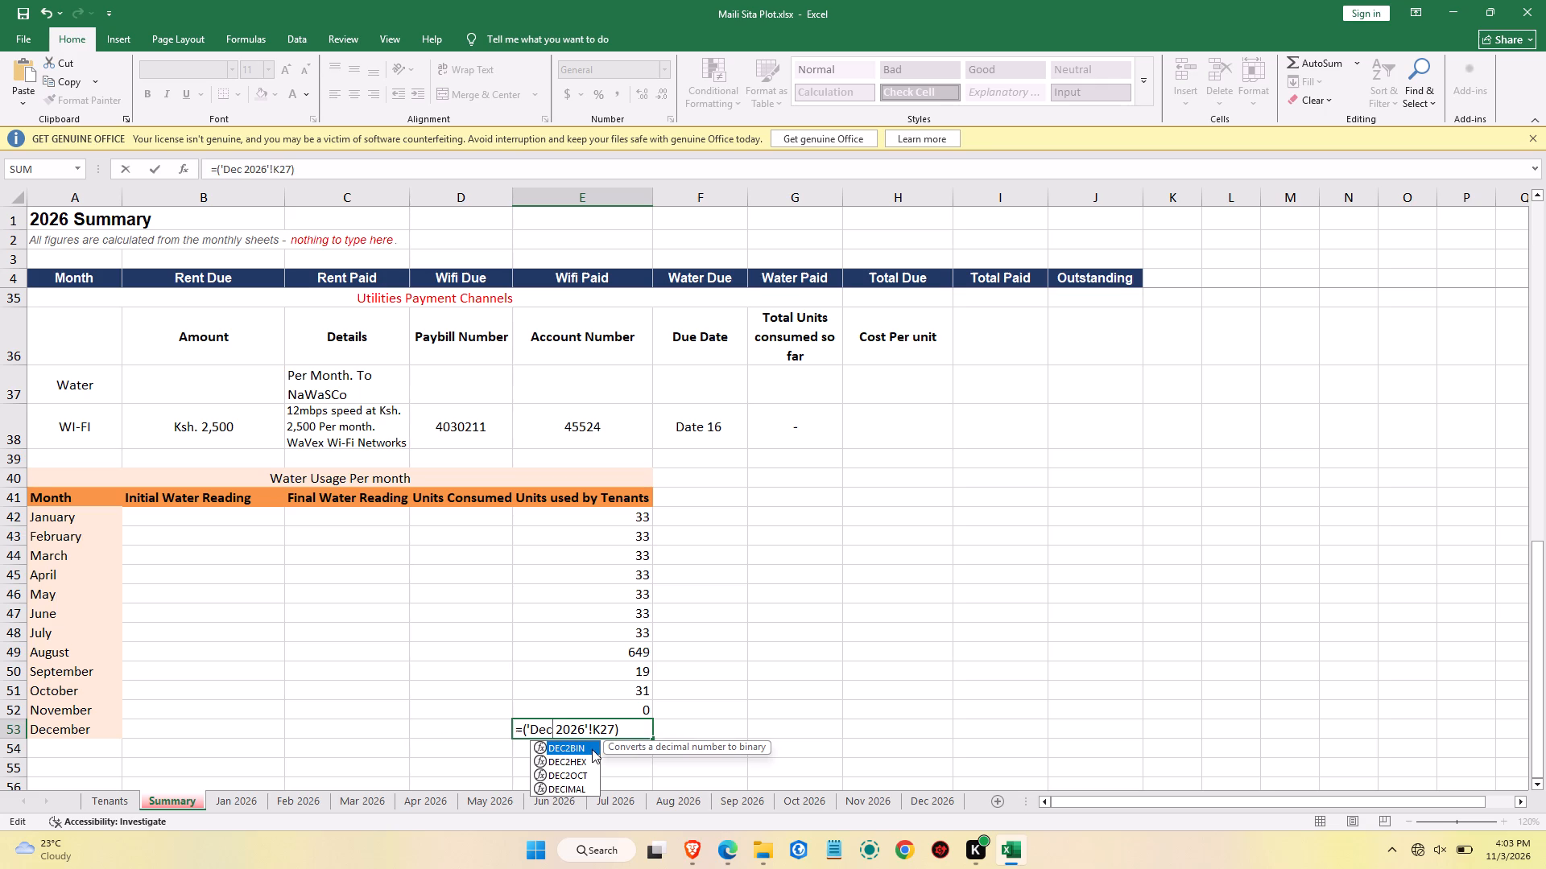
pyautogui.press('Right')
pyautogui.press('Right')
pyautogui.press('Right')
pyautogui.press('Right')
pyautogui.press('Right')
pyautogui.press('Right')
pyautogui.press('Right')
pyautogui.press('Right')
pyautogui.press('Right')
pyautogui.press('Right')
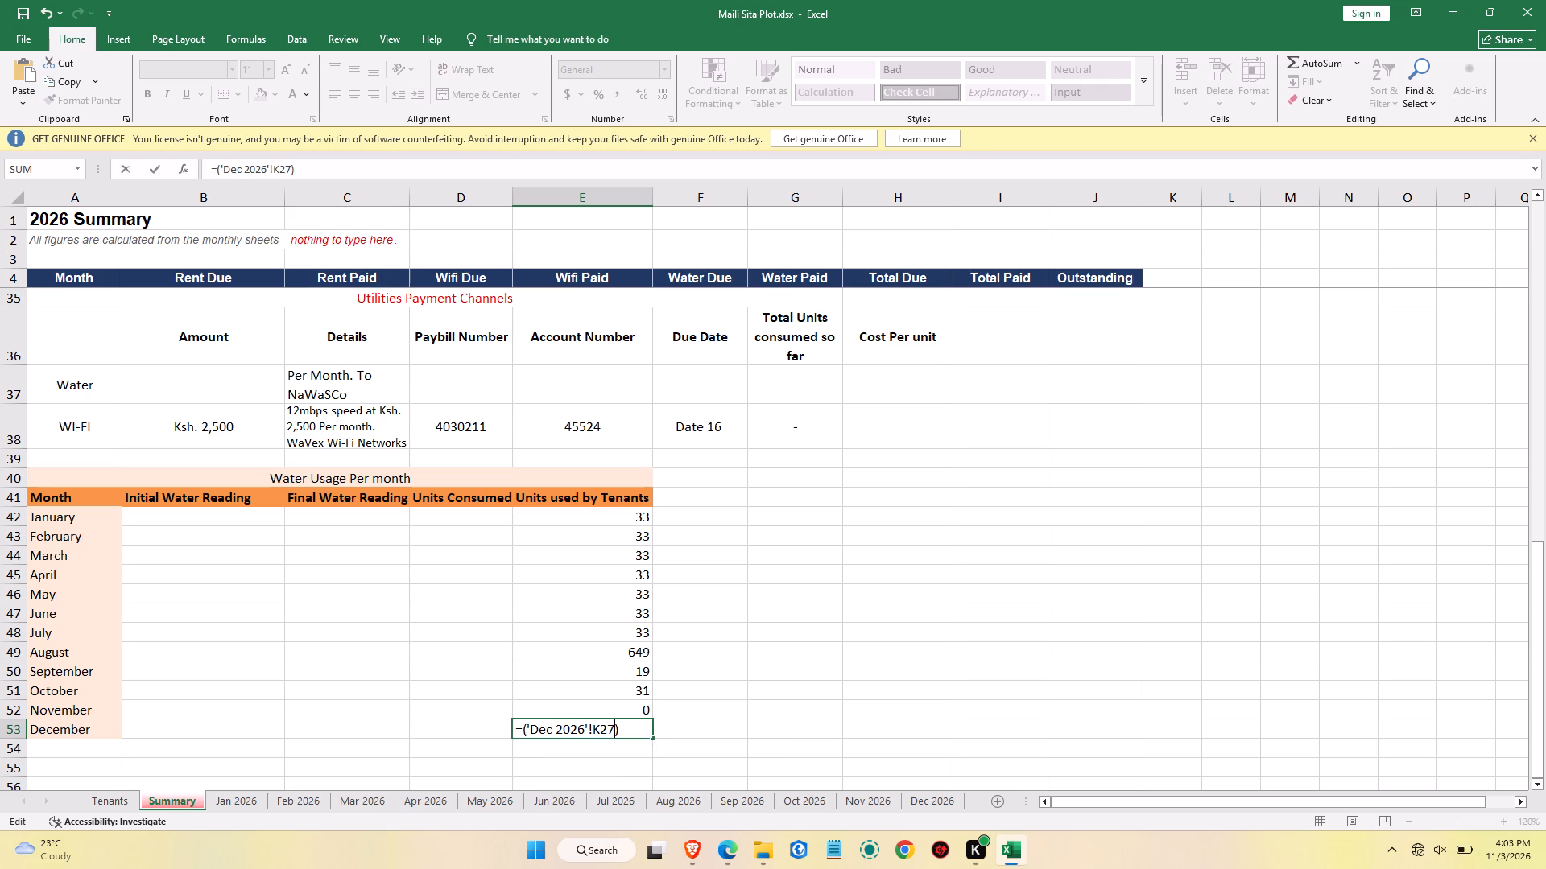
pyautogui.press('BackSpace')
pyautogui.press('BackSpace')
pyautogui.write('16')
pyautogui.press('Return')
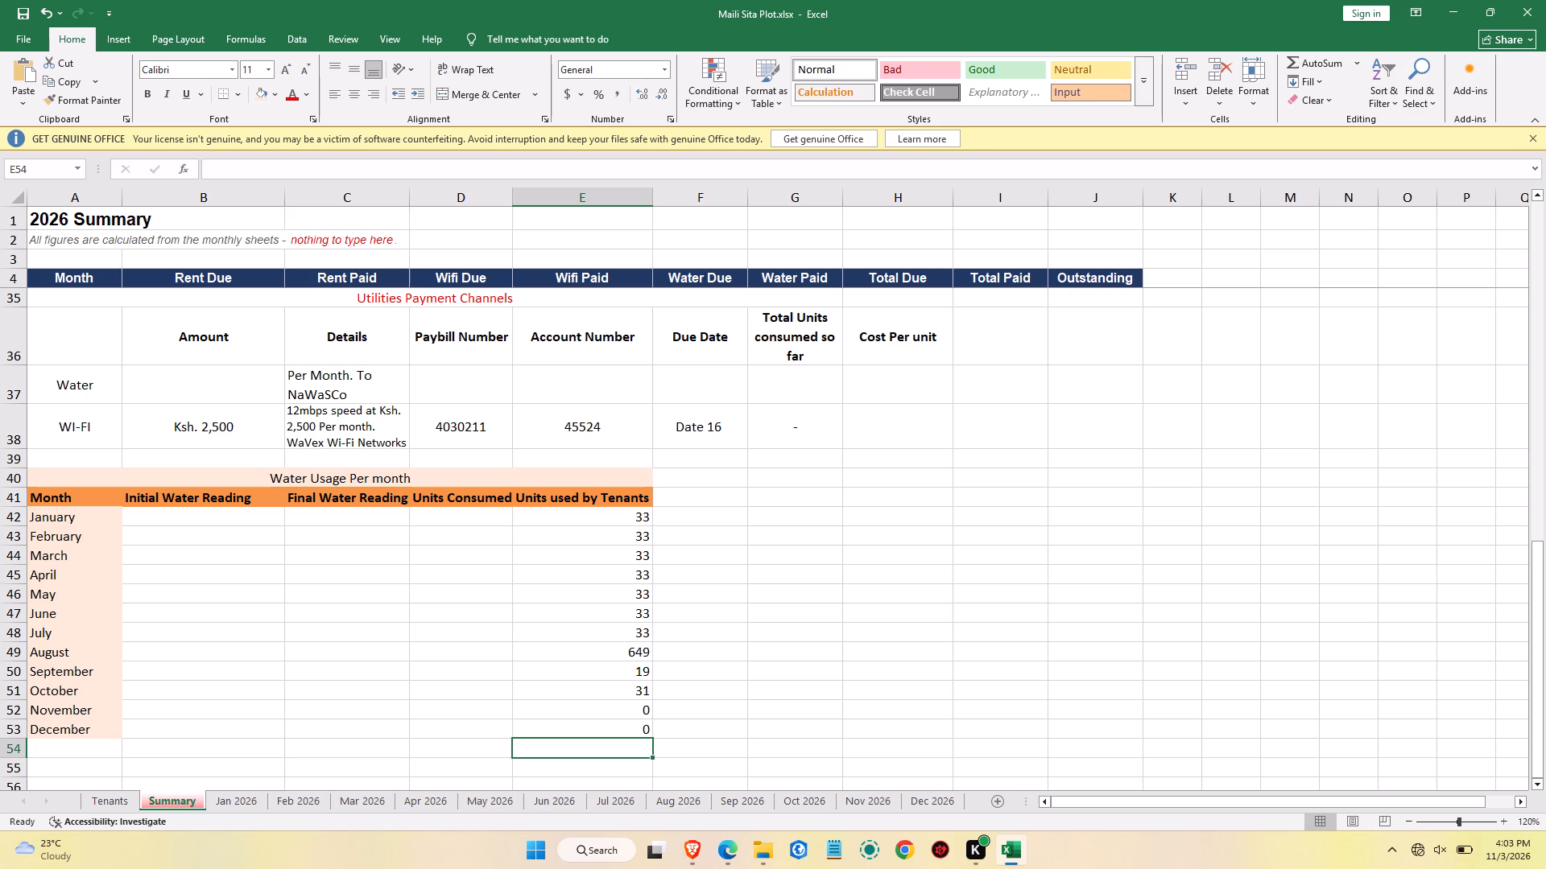
# Enter the label "Total Units Consumed" in A54, directly below December.
pyautogui.click(75, 751)
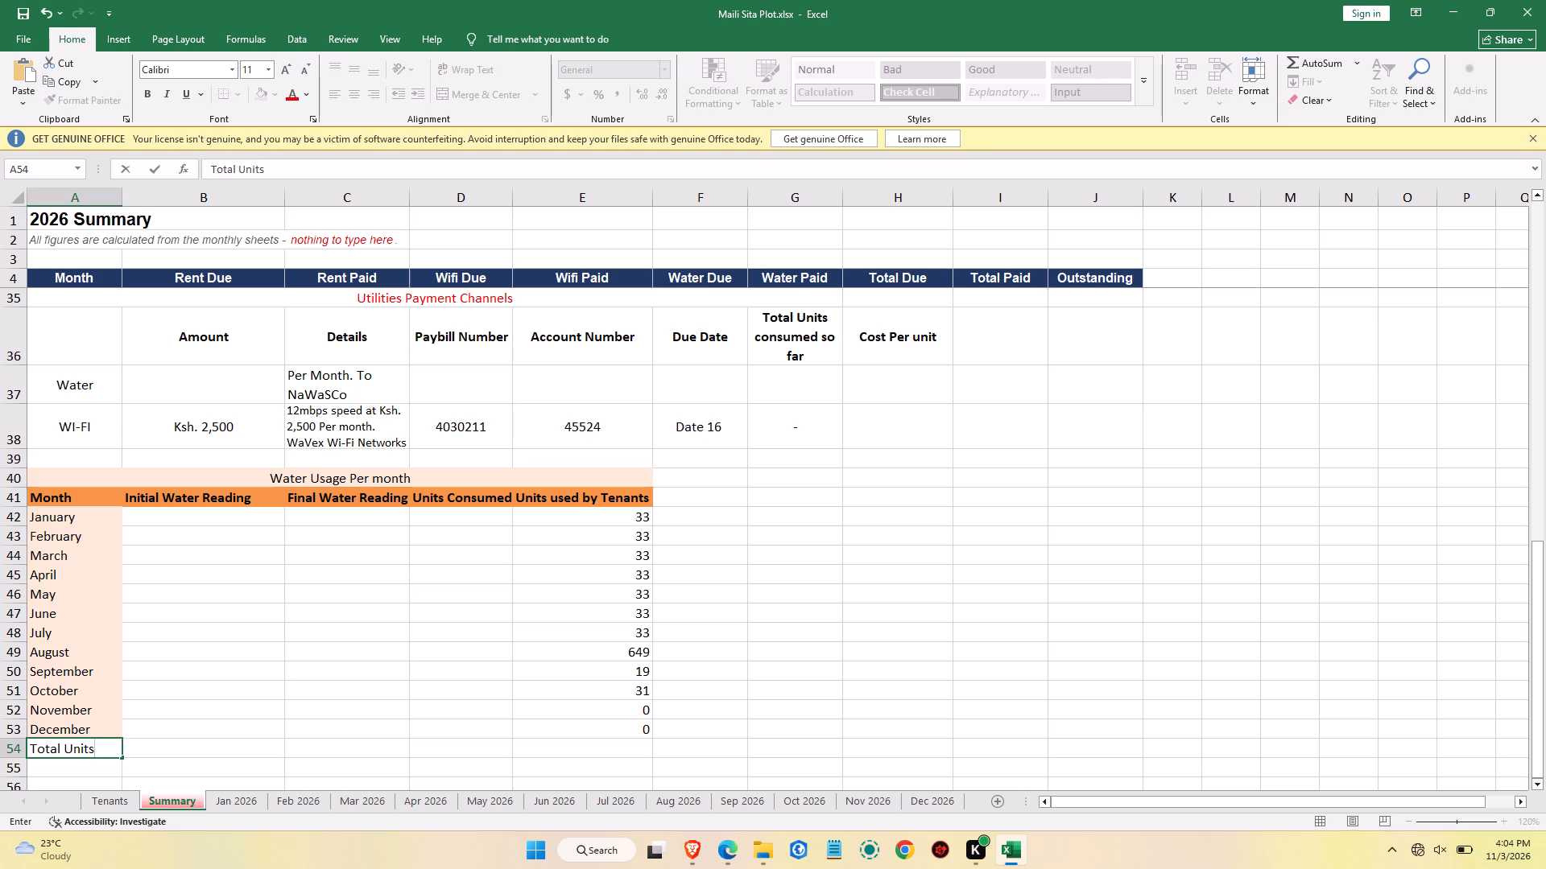
pyautogui.press('space')
pyautogui.write('onsumed')
pyautogui.click(84, 776)
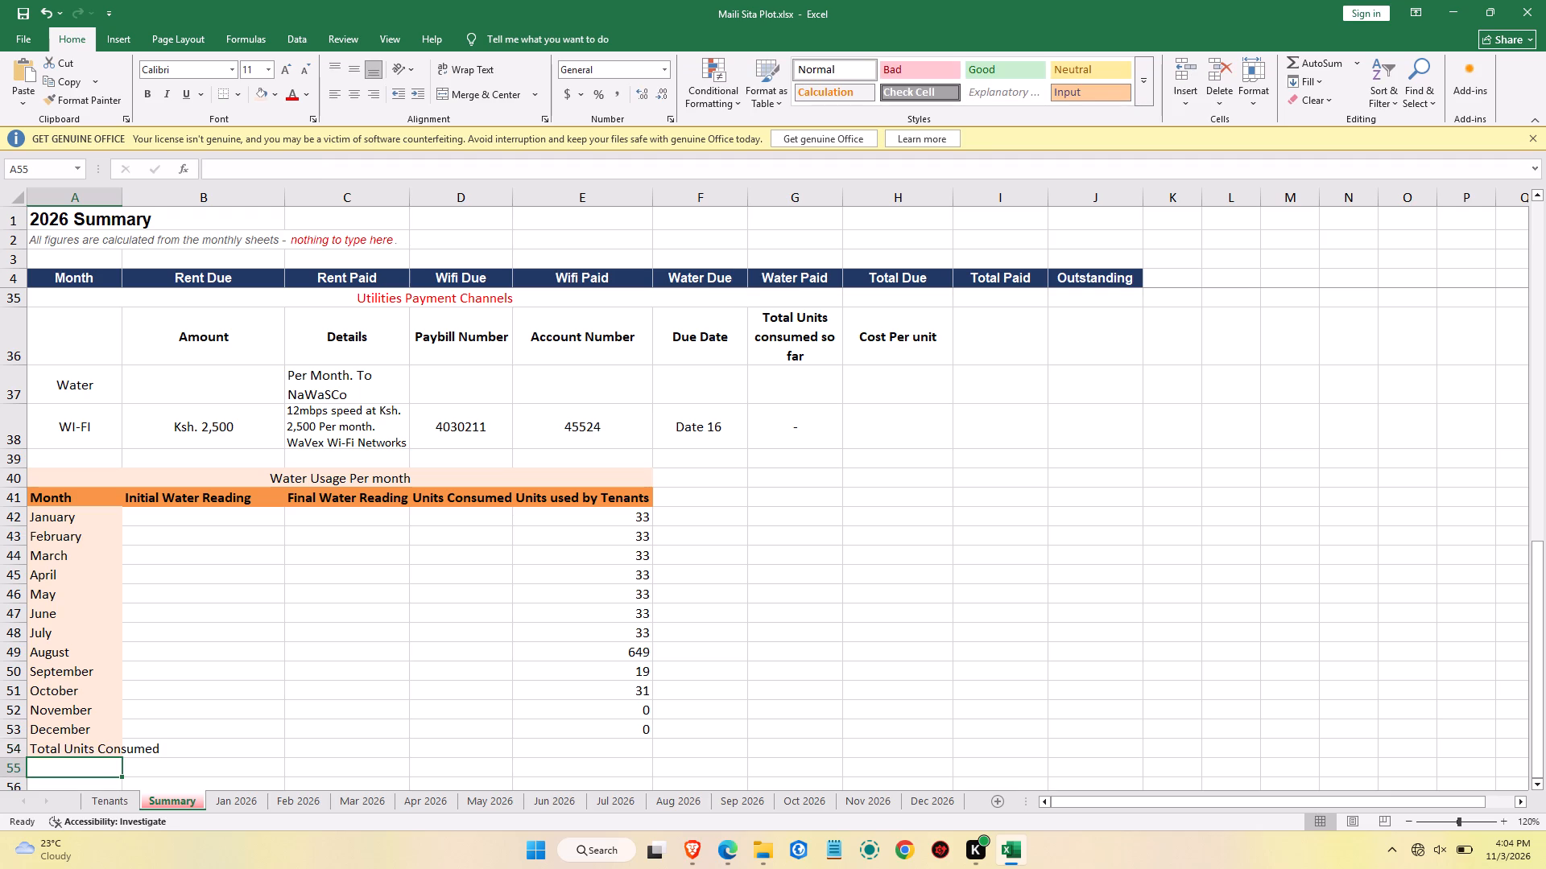
# Format the Total Units Consumed label in A54 with wrapped text, bold and a dark orange fill.
pyautogui.click(89, 748)
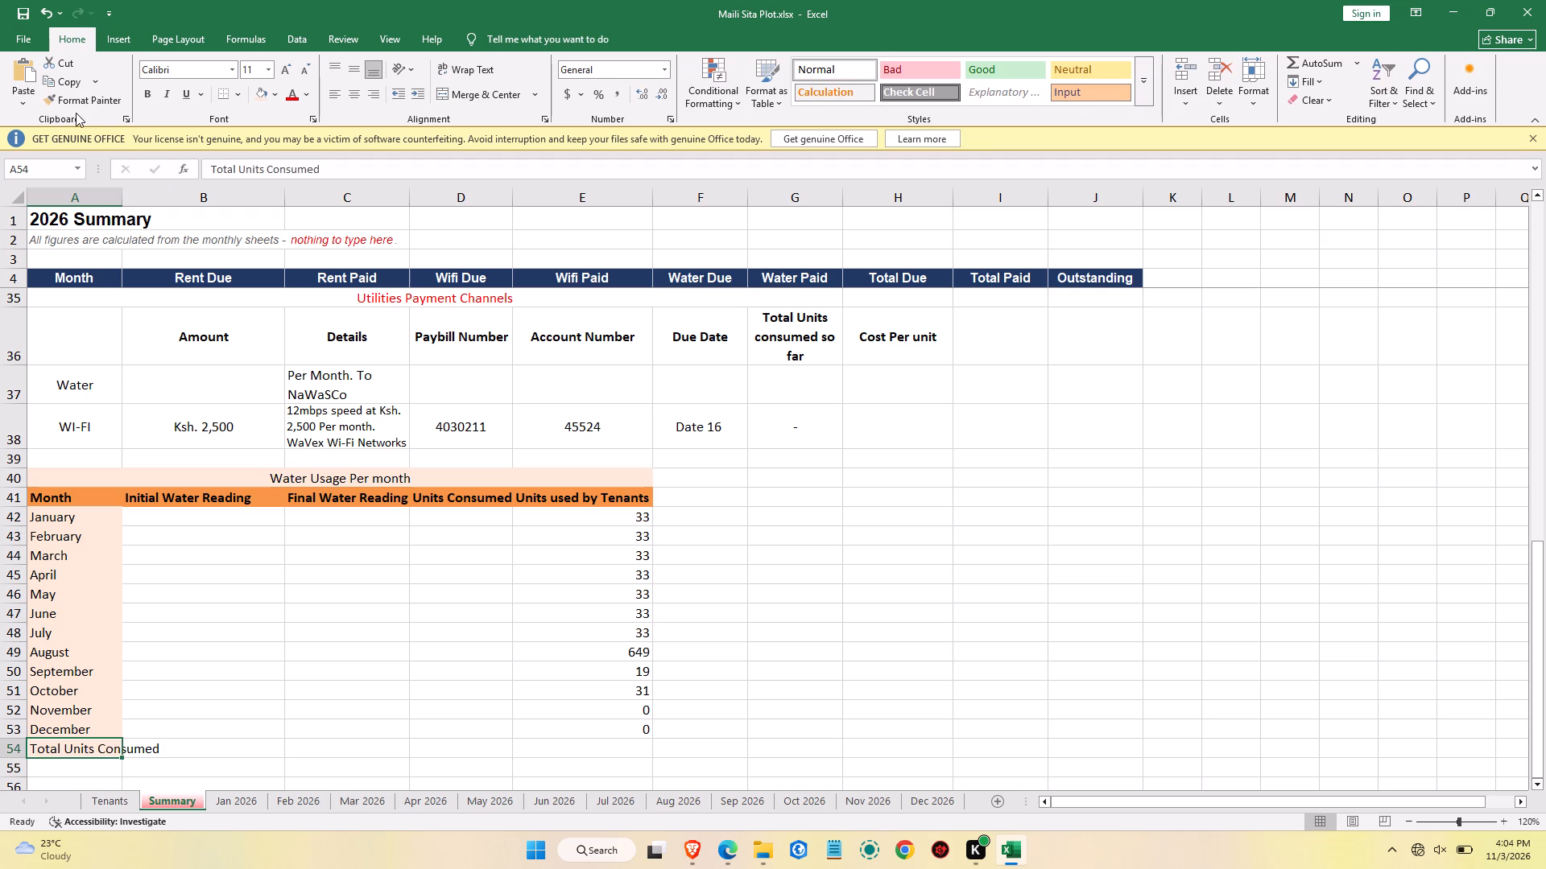
pyautogui.click(467, 70)
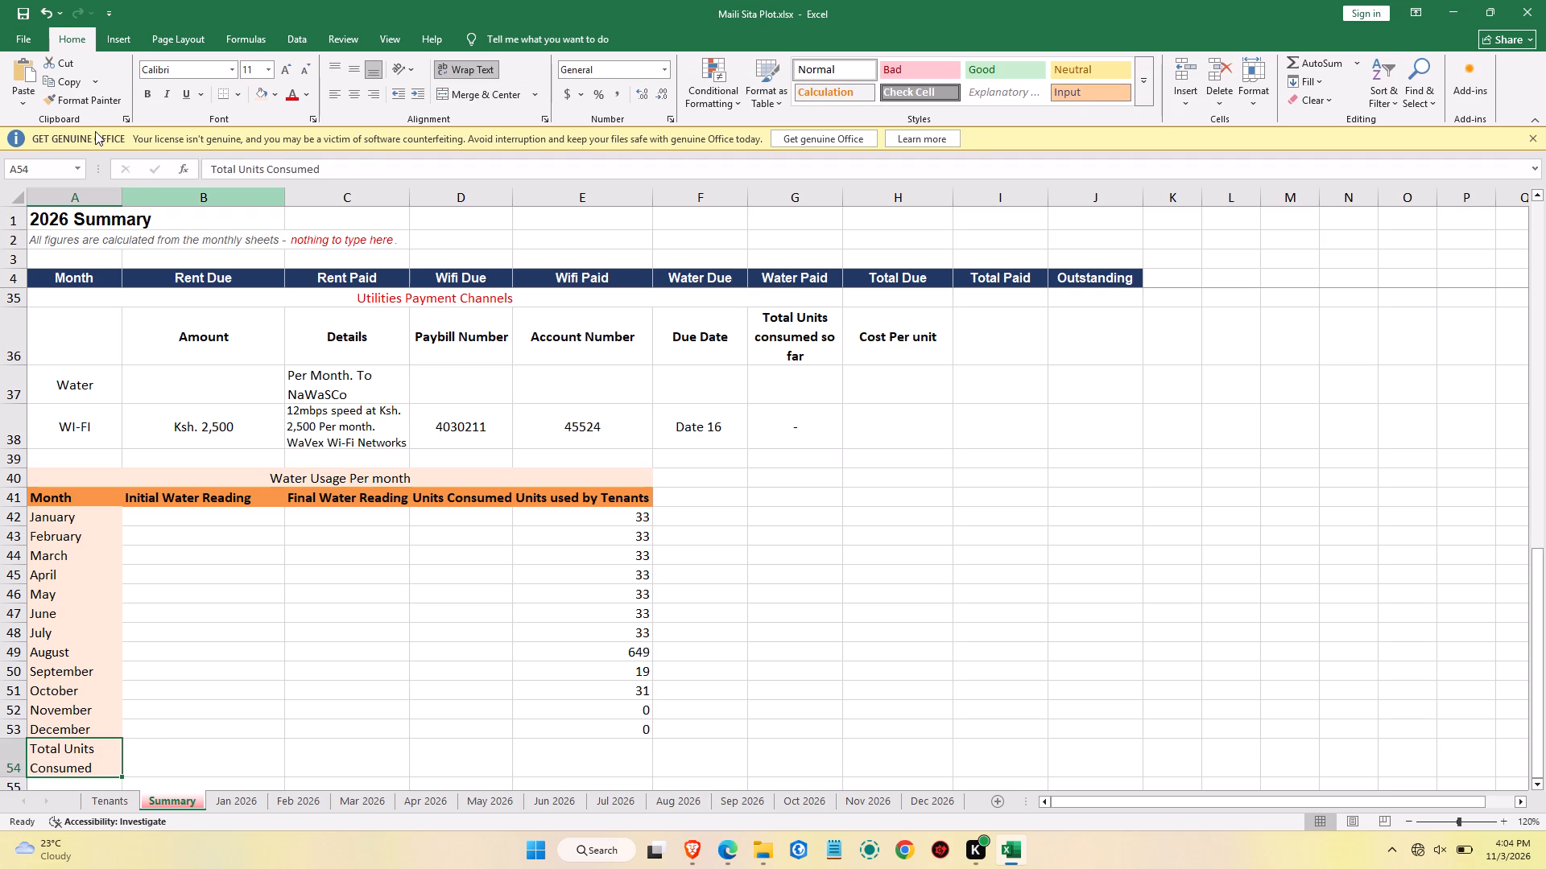
pyautogui.click(146, 98)
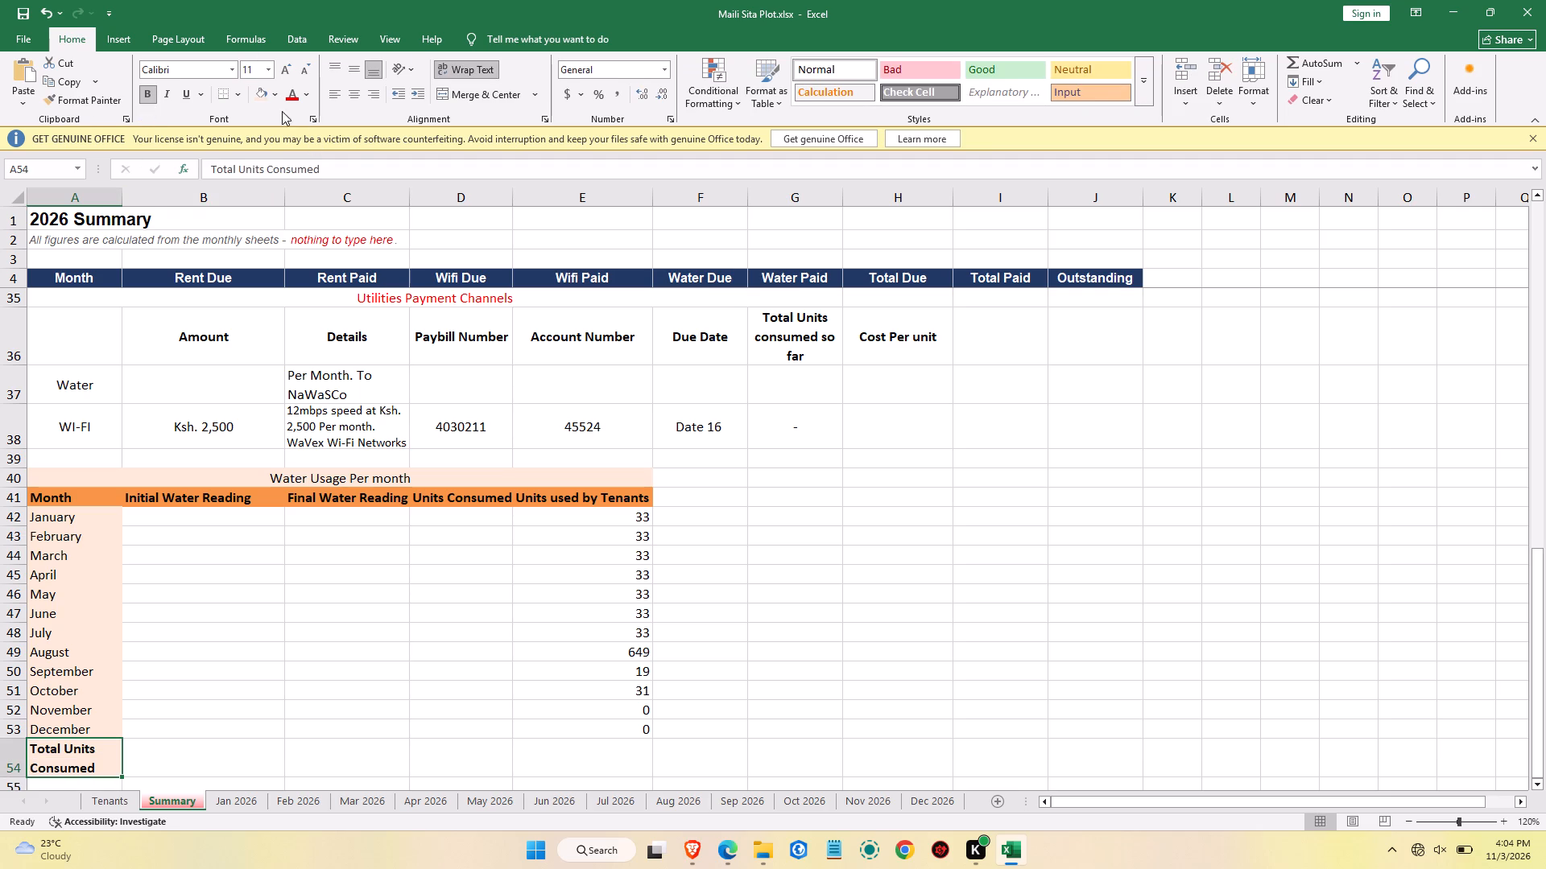
pyautogui.click(275, 97)
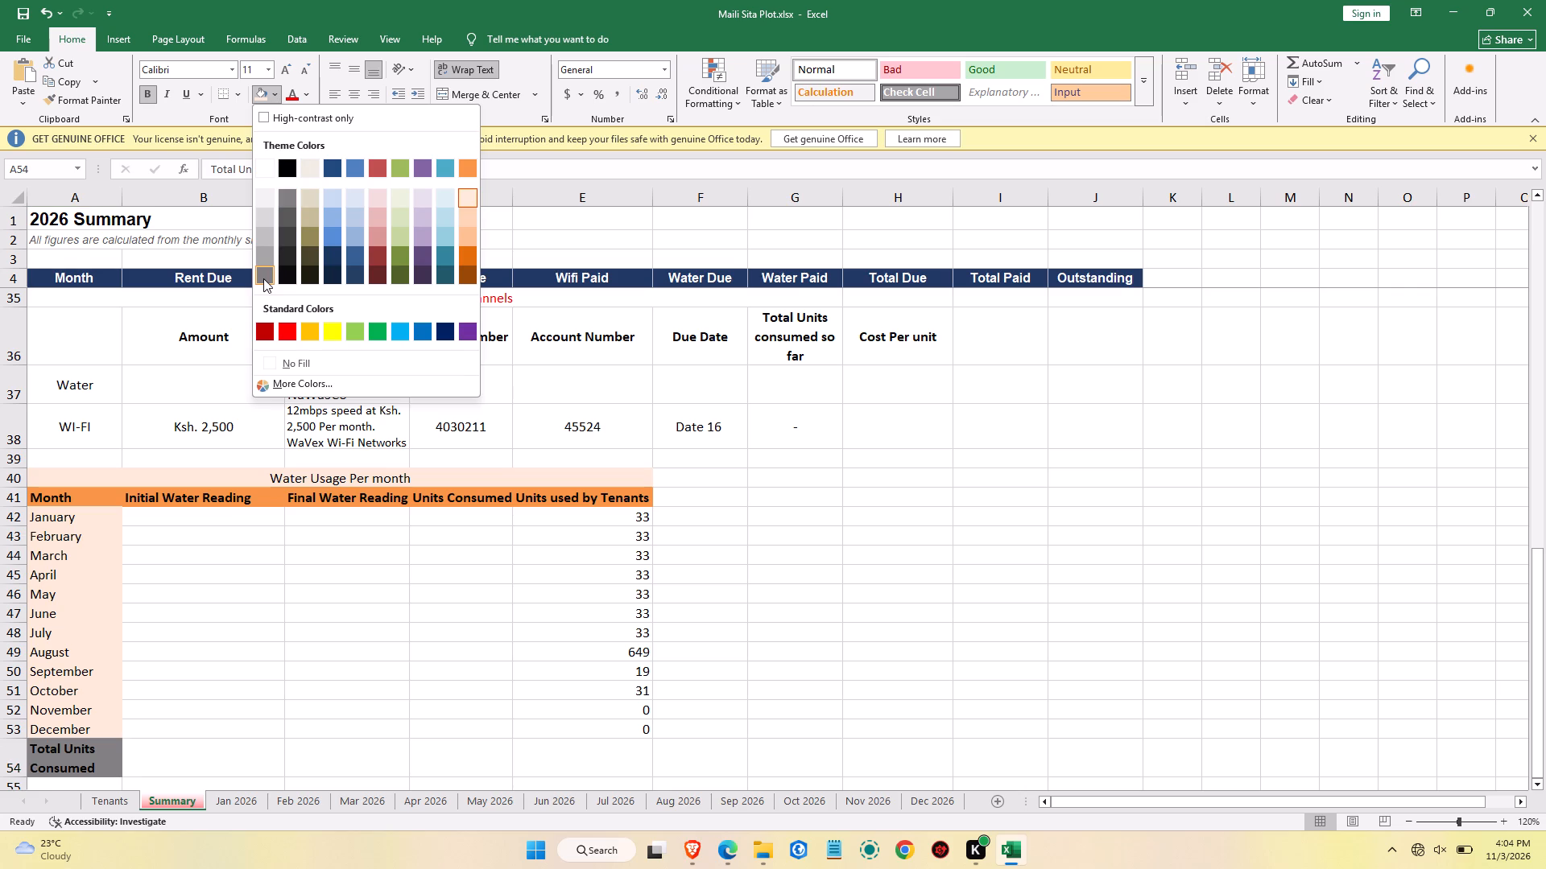
pyautogui.click(470, 250)
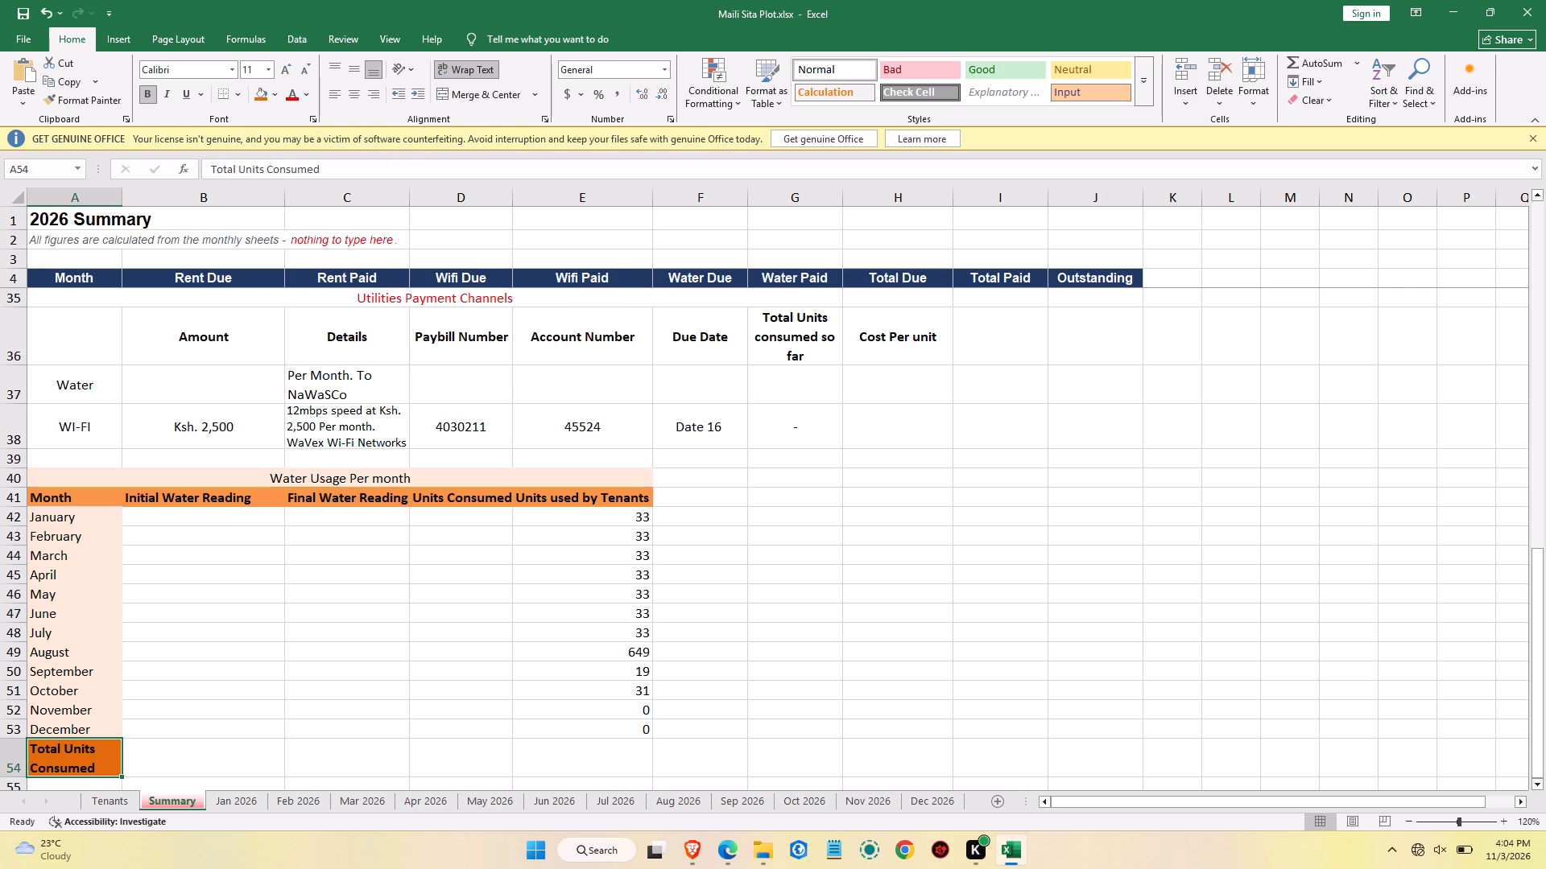
pyautogui.click(176, 748)
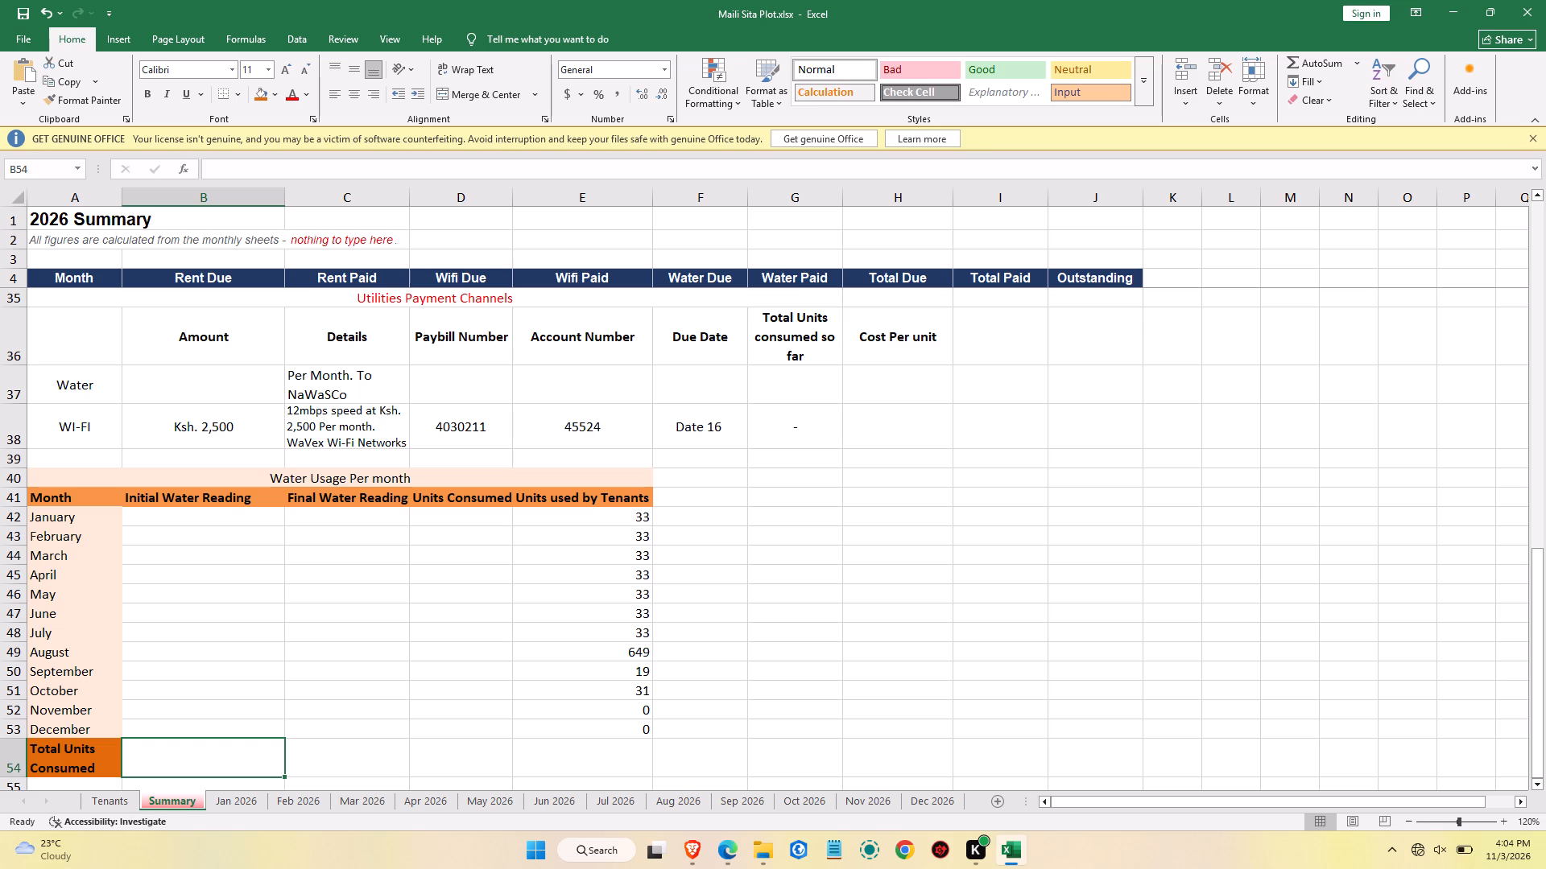
# Change the header in E41 to "Units Actually Used by Tenants" and wrap its text.
pyautogui.doubleClick(613, 498)
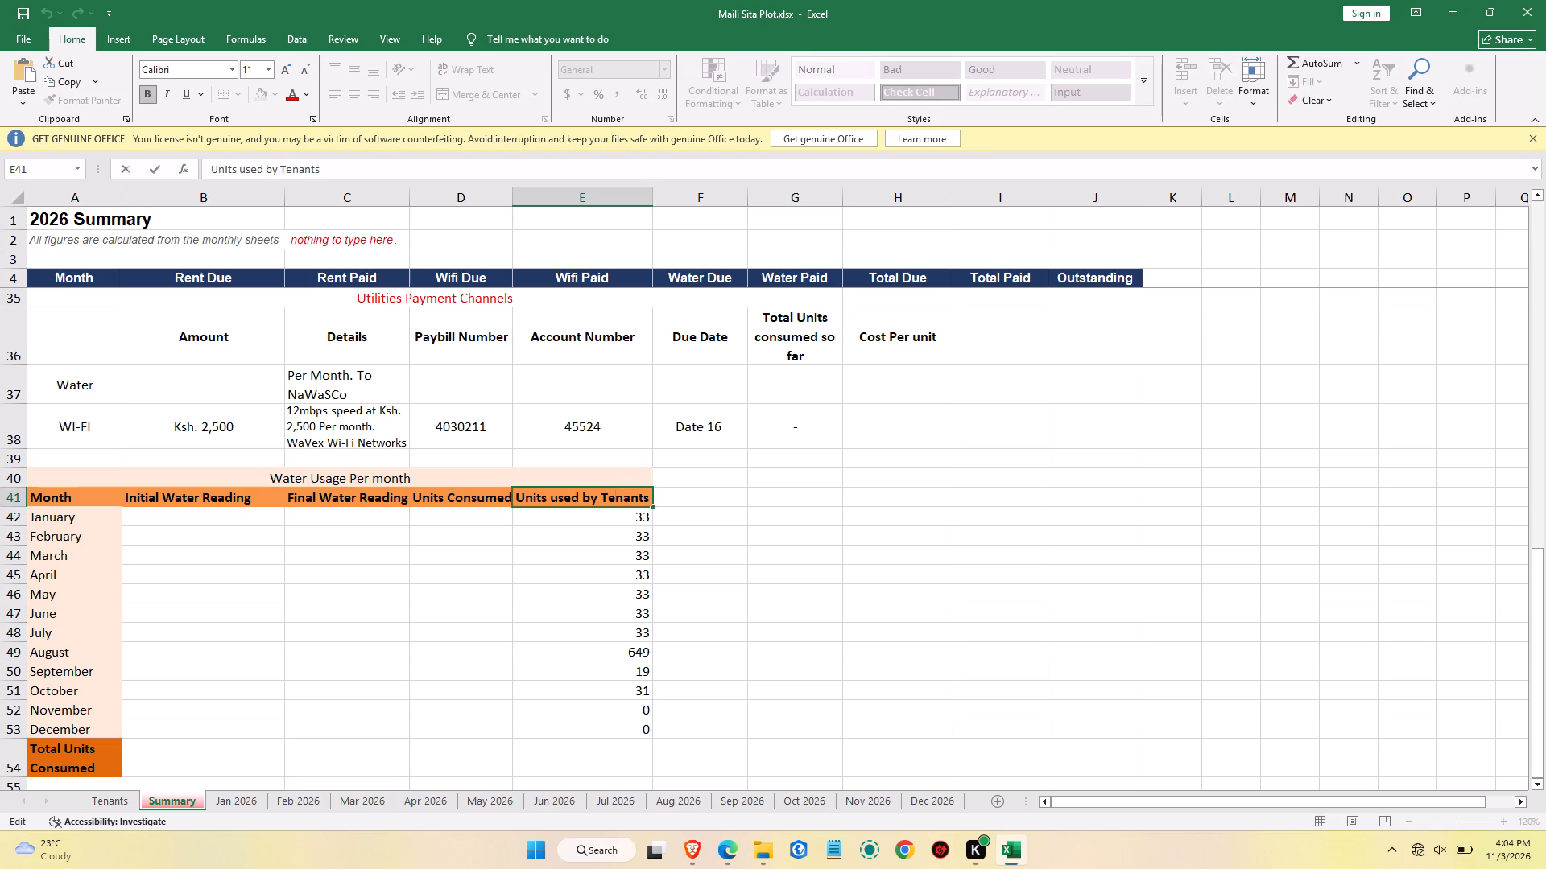
pyautogui.click(554, 495)
pyautogui.write('ctuak')
pyautogui.press('BackSpace')
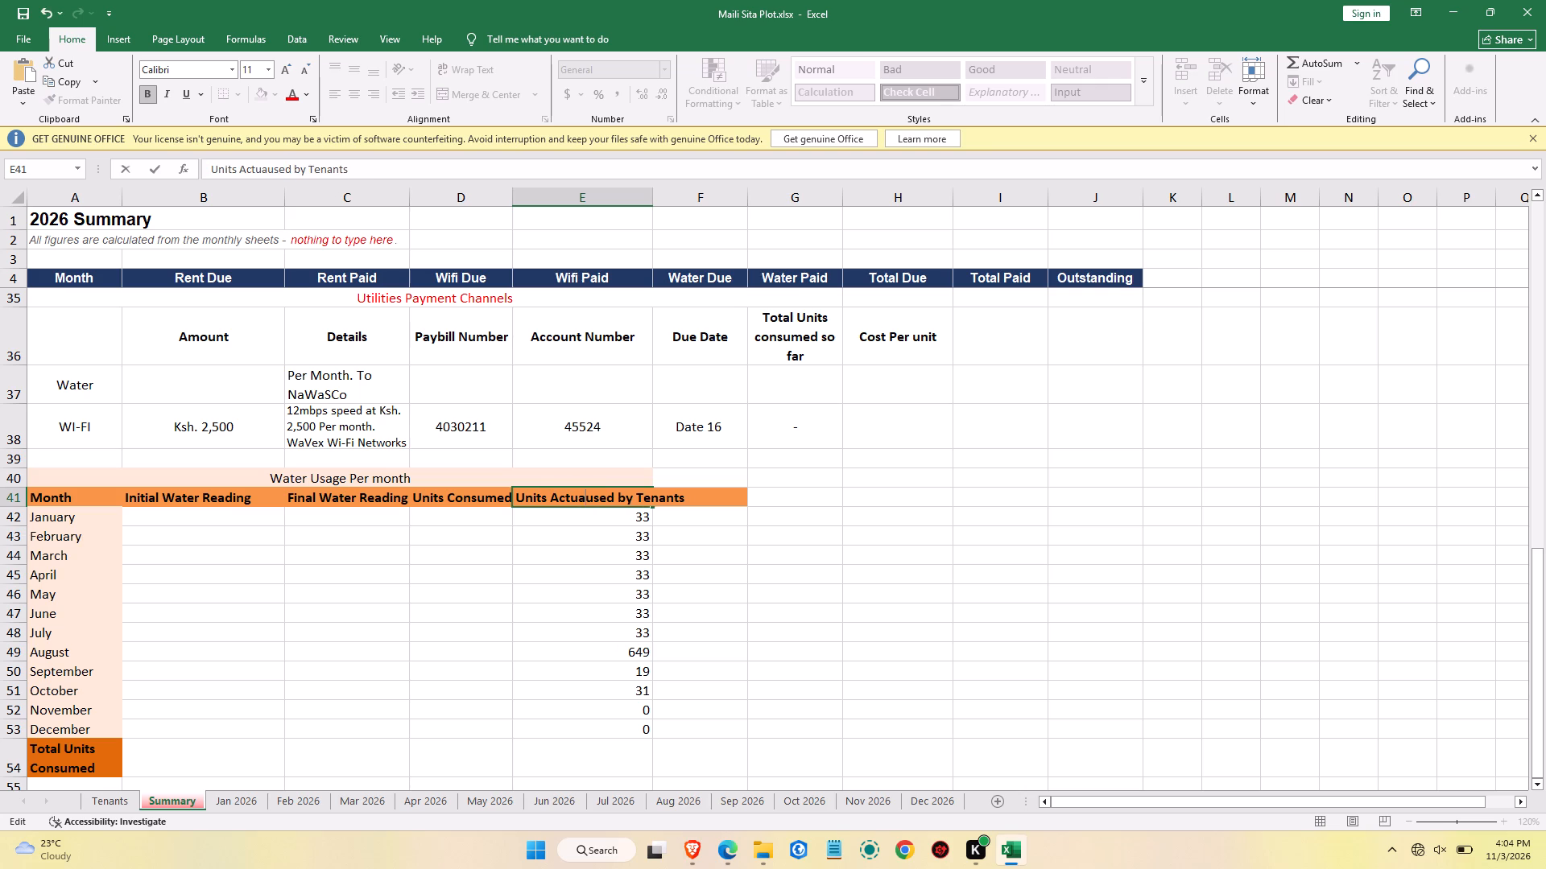
pyautogui.write('lly')
pyautogui.press('space')
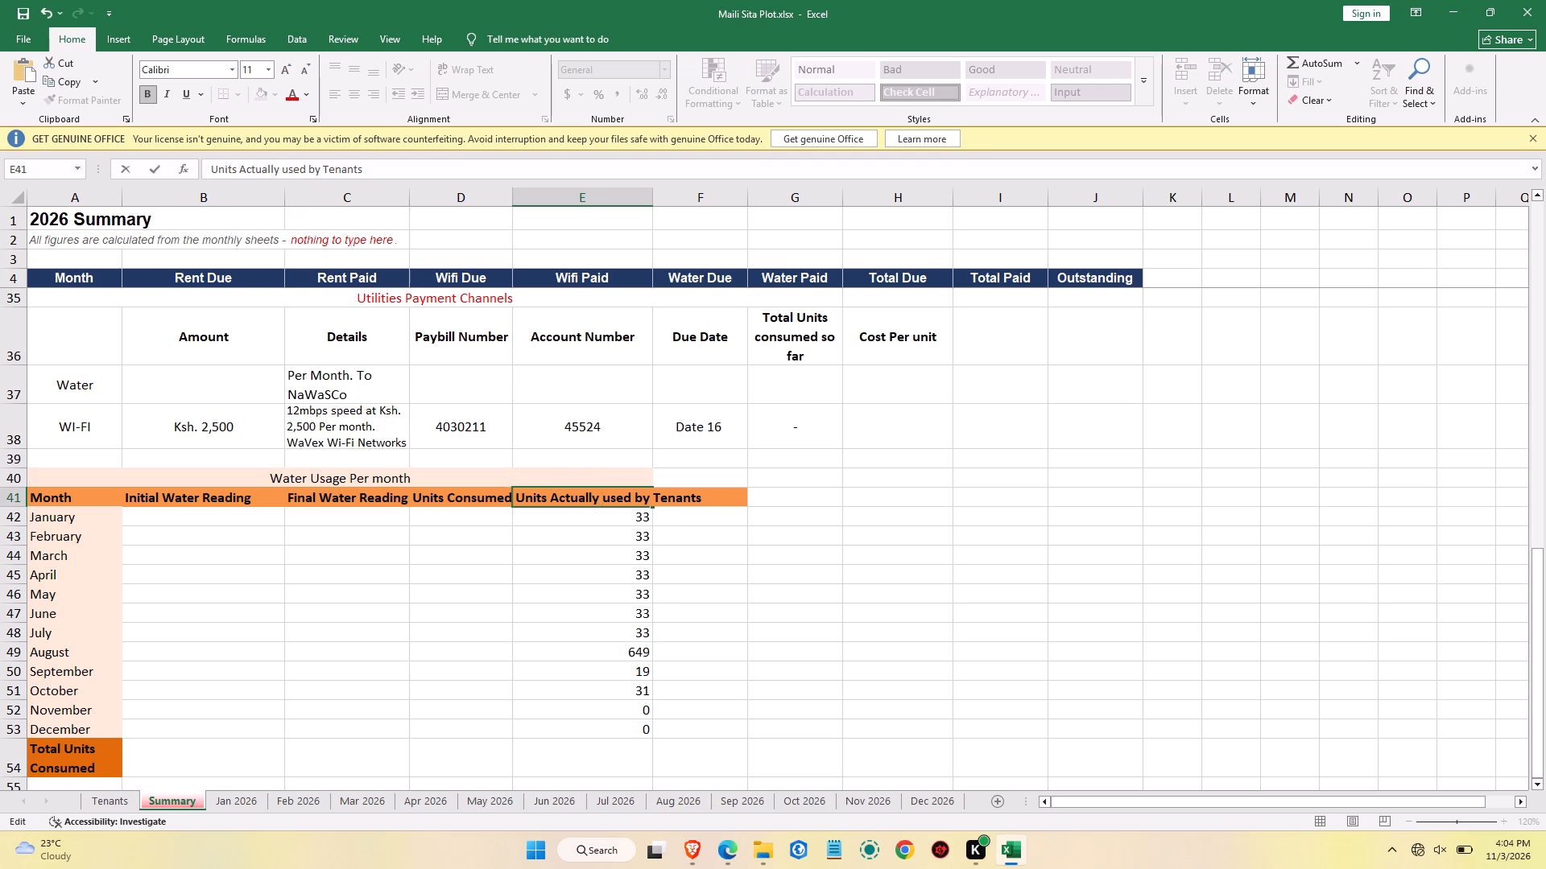
pyautogui.click(612, 503)
pyautogui.press('BackSpace')
pyautogui.press('u')
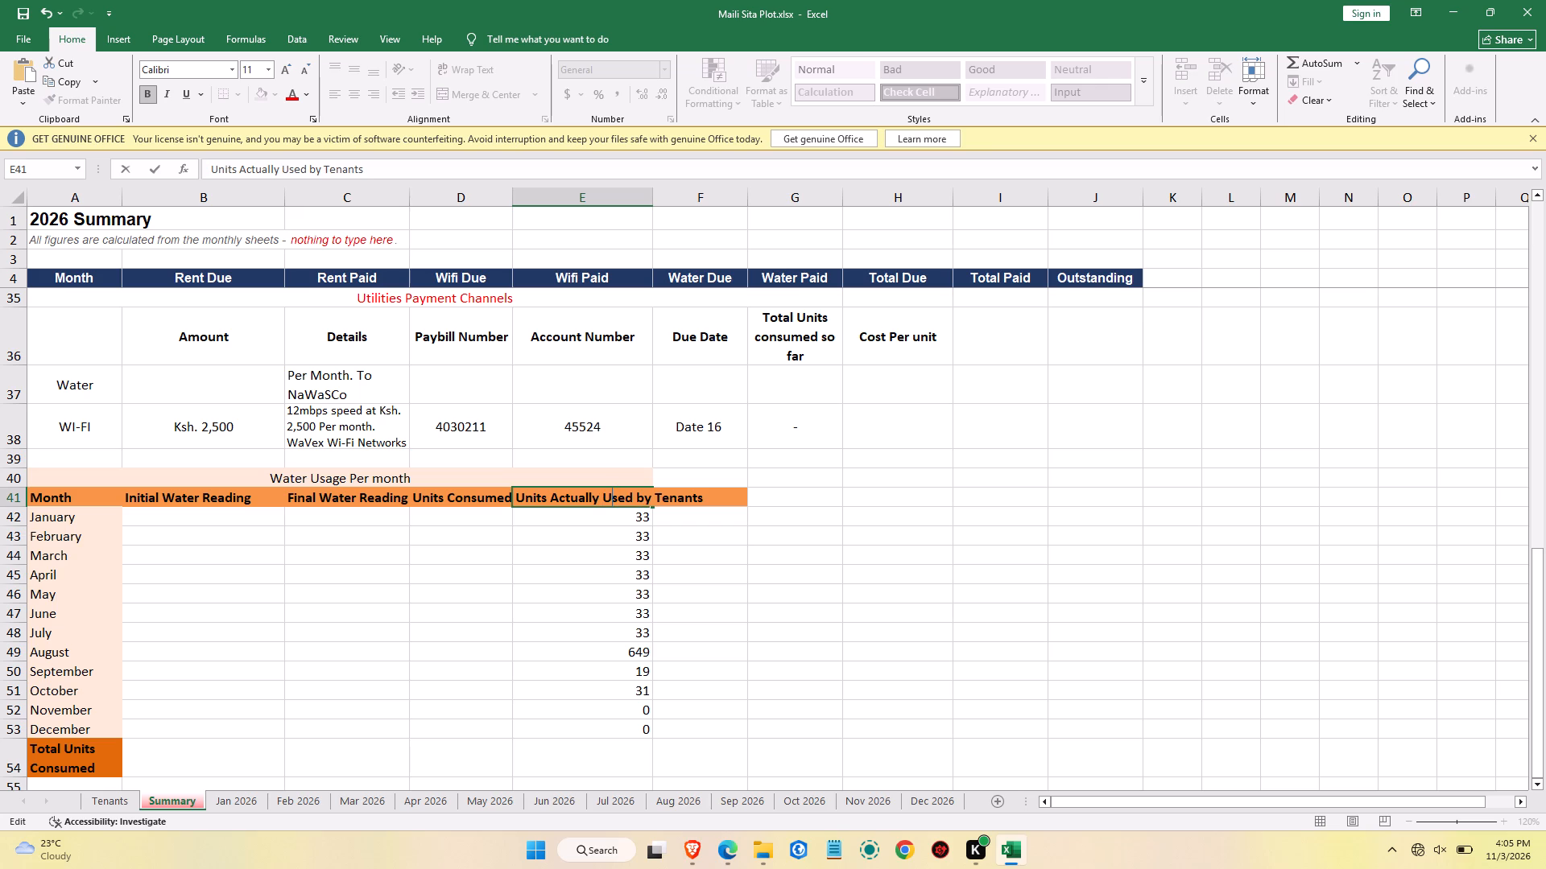
pyautogui.click(599, 517)
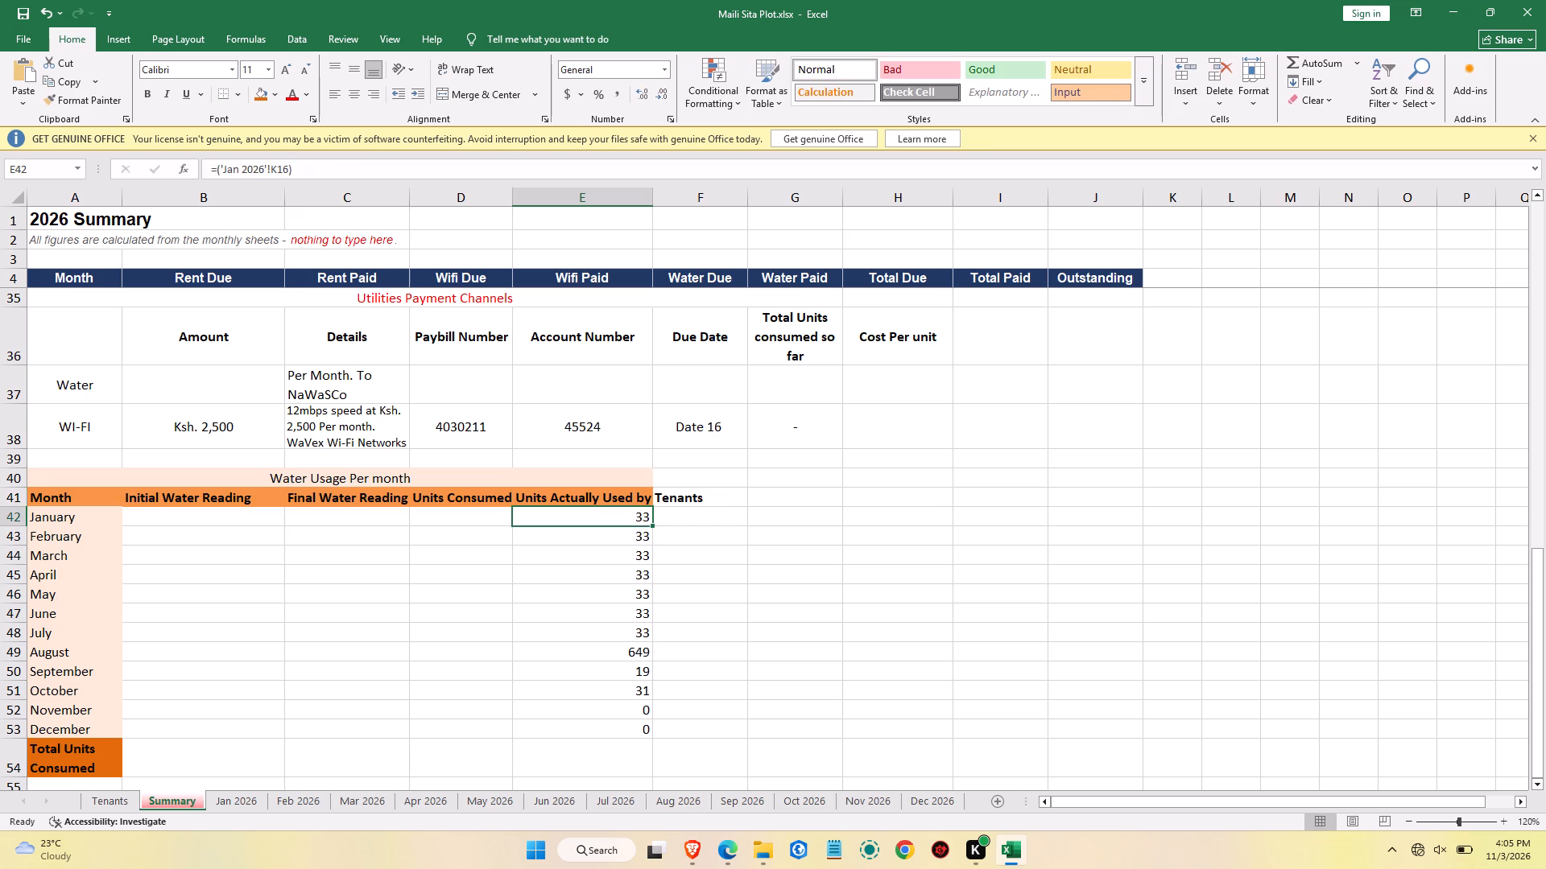
pyautogui.click(606, 499)
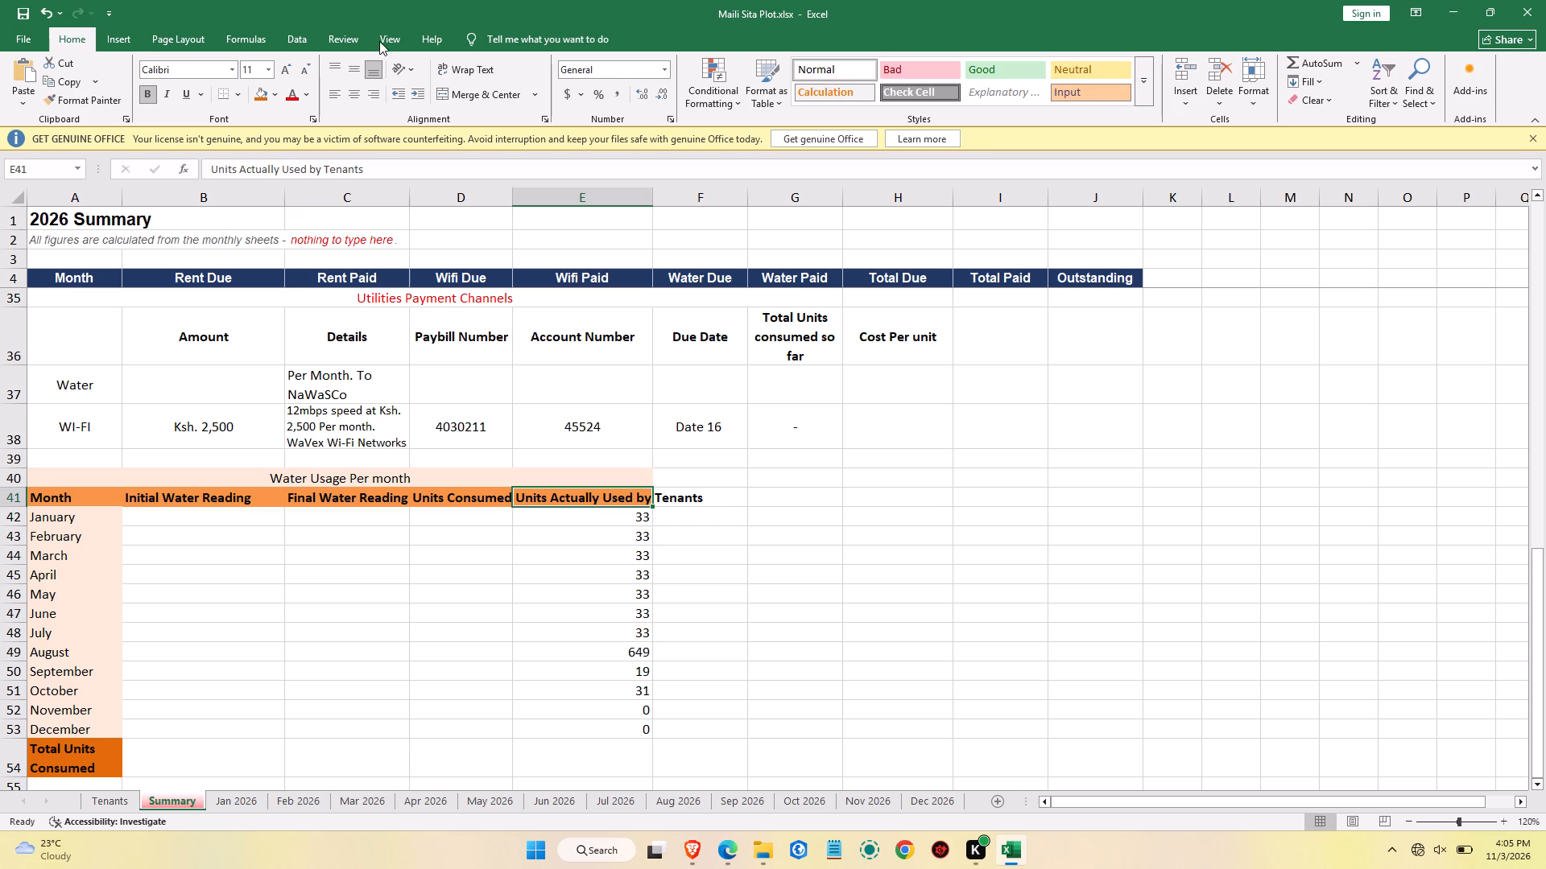
pyautogui.click(493, 76)
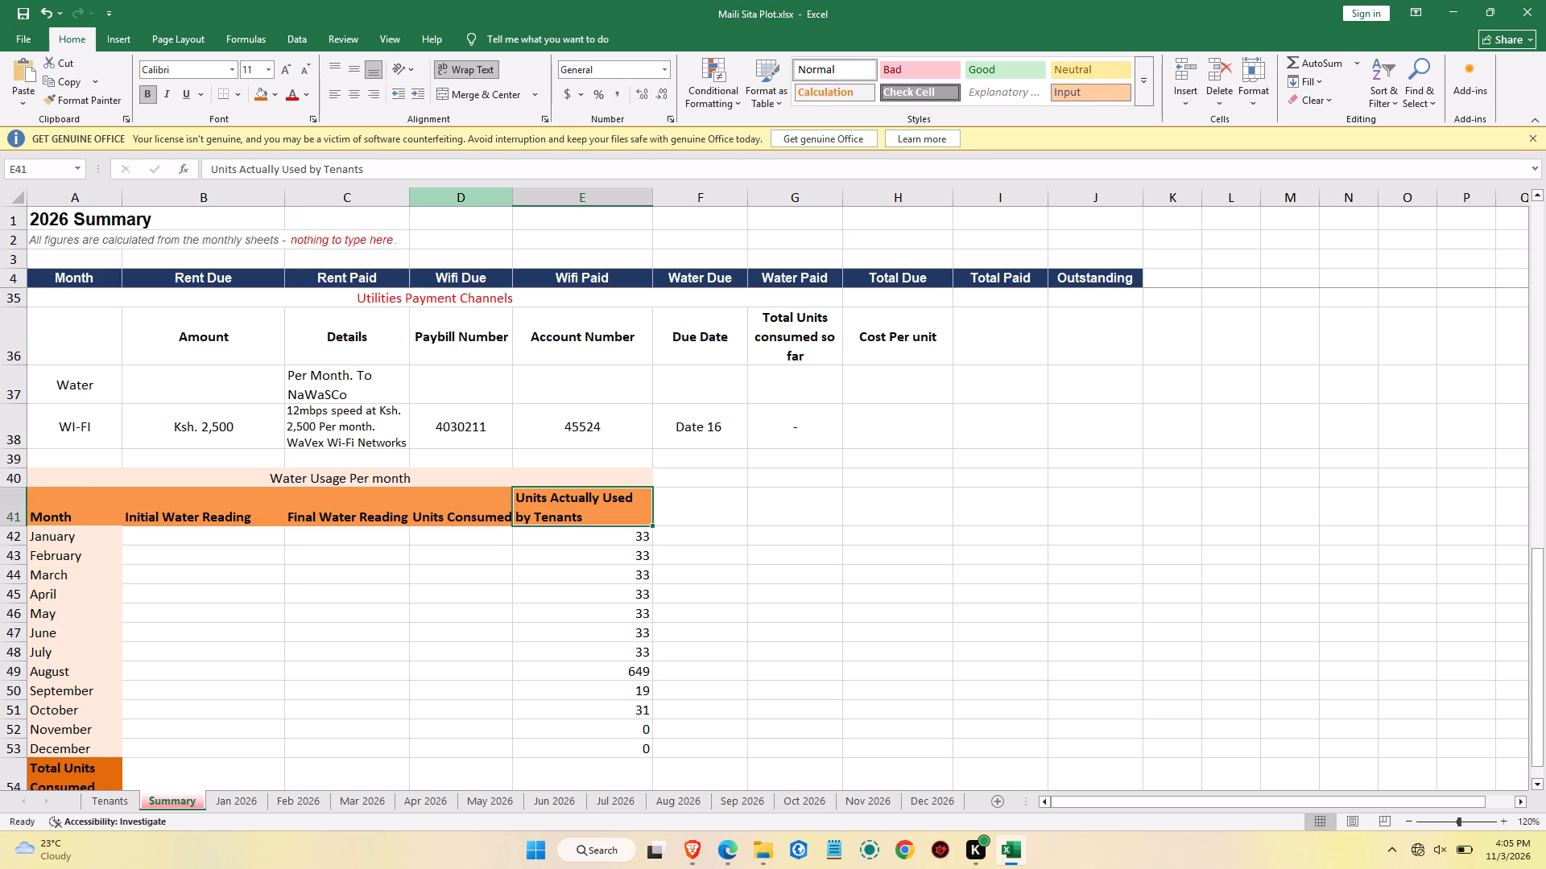
# Vertically centre the text of the water usage header row, A41:E41.
pyautogui.click(20, 513)
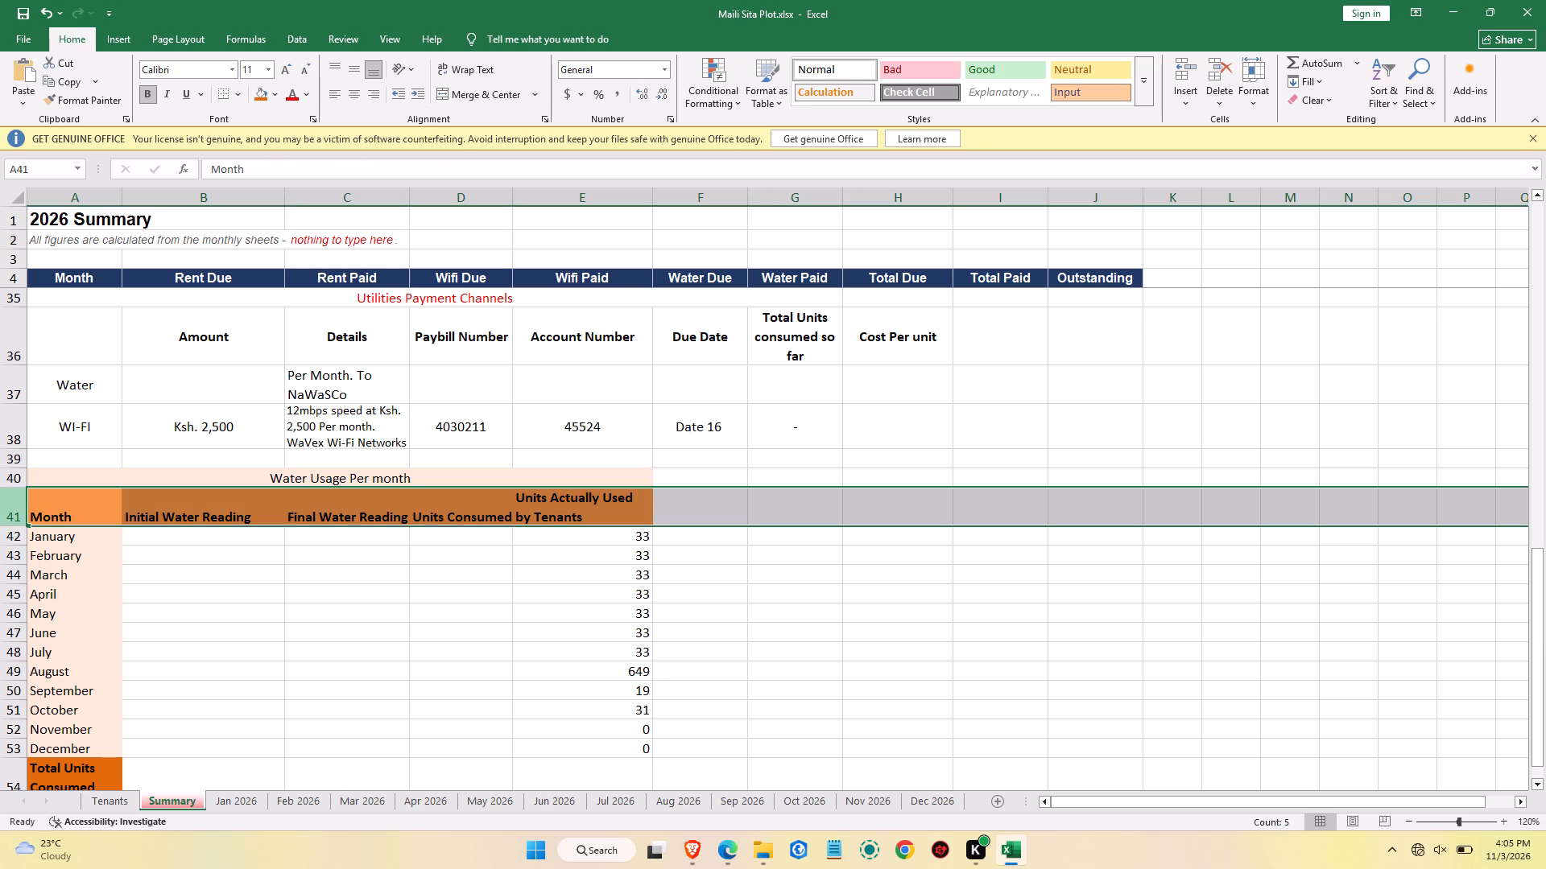
pyautogui.click(110, 503)
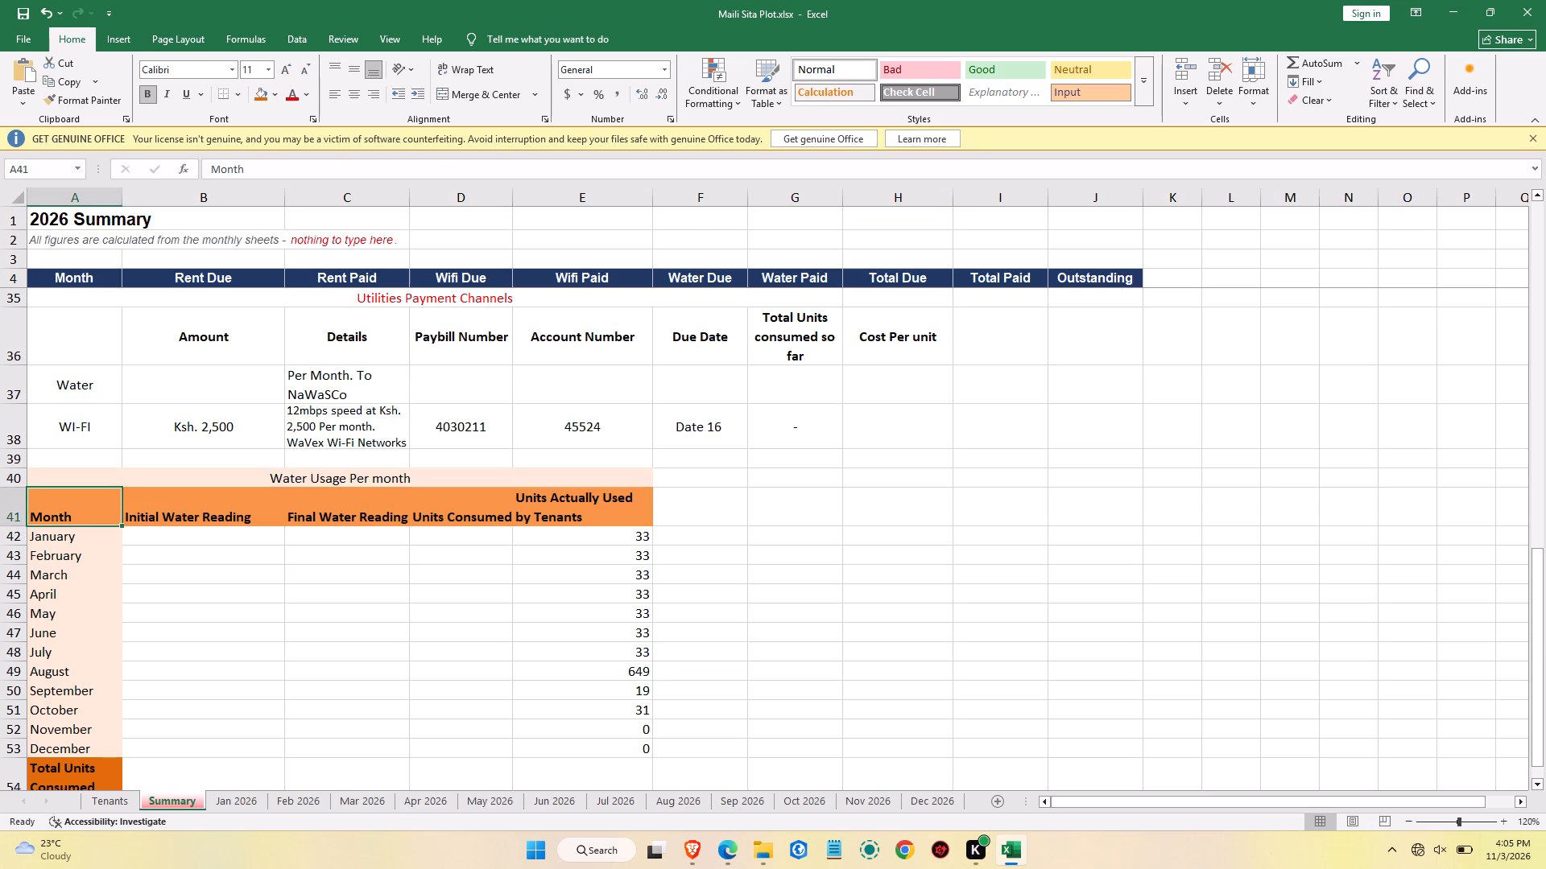
pyautogui.moveTo(77, 506); pyautogui.dragTo(527, 515)
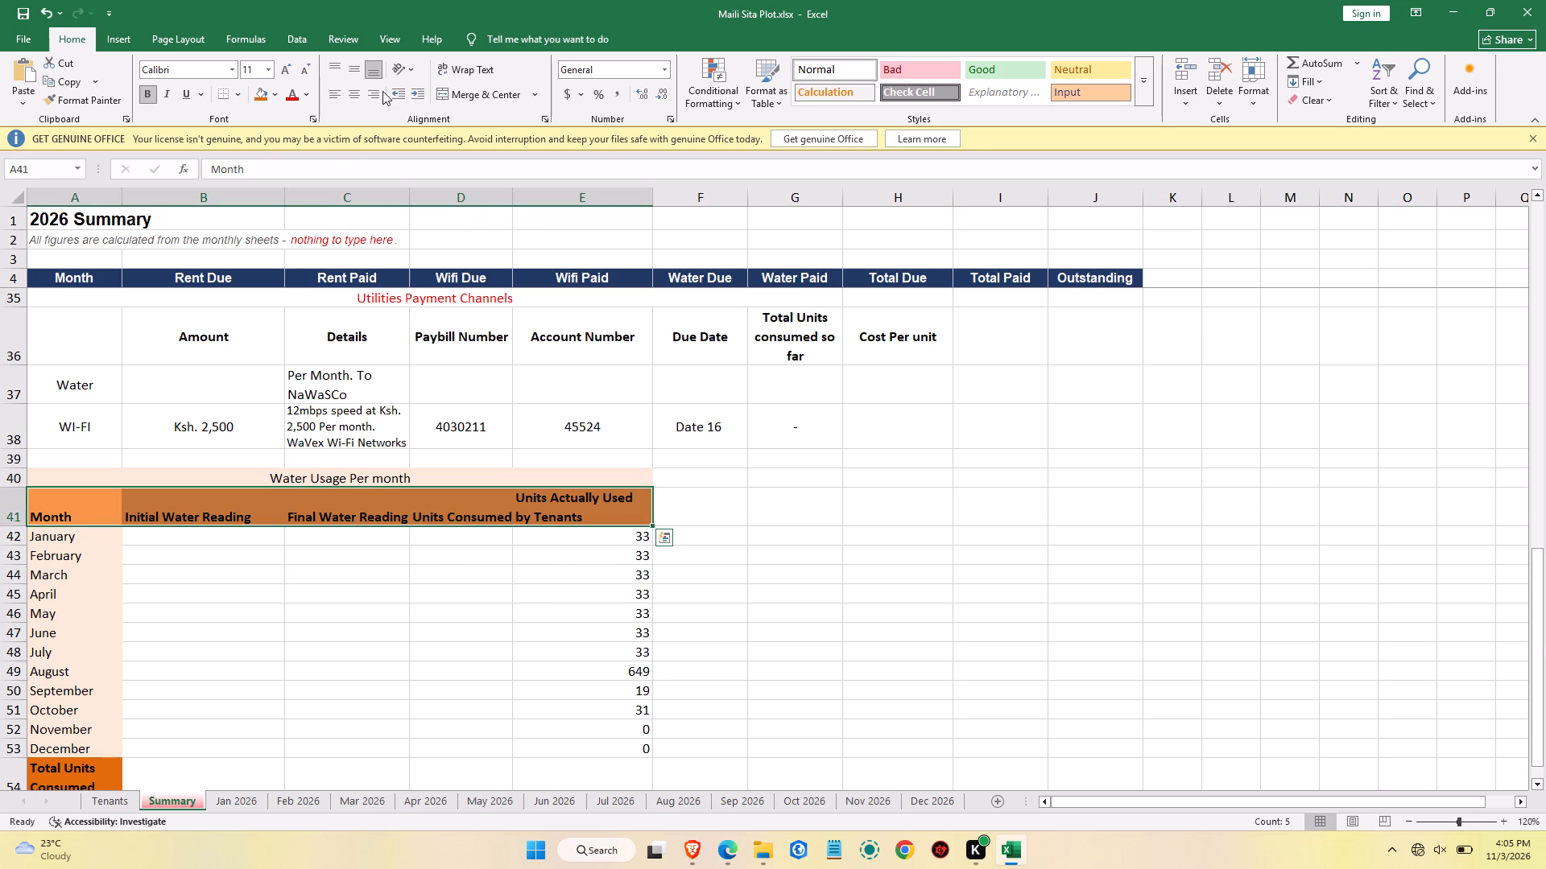
pyautogui.click(338, 70)
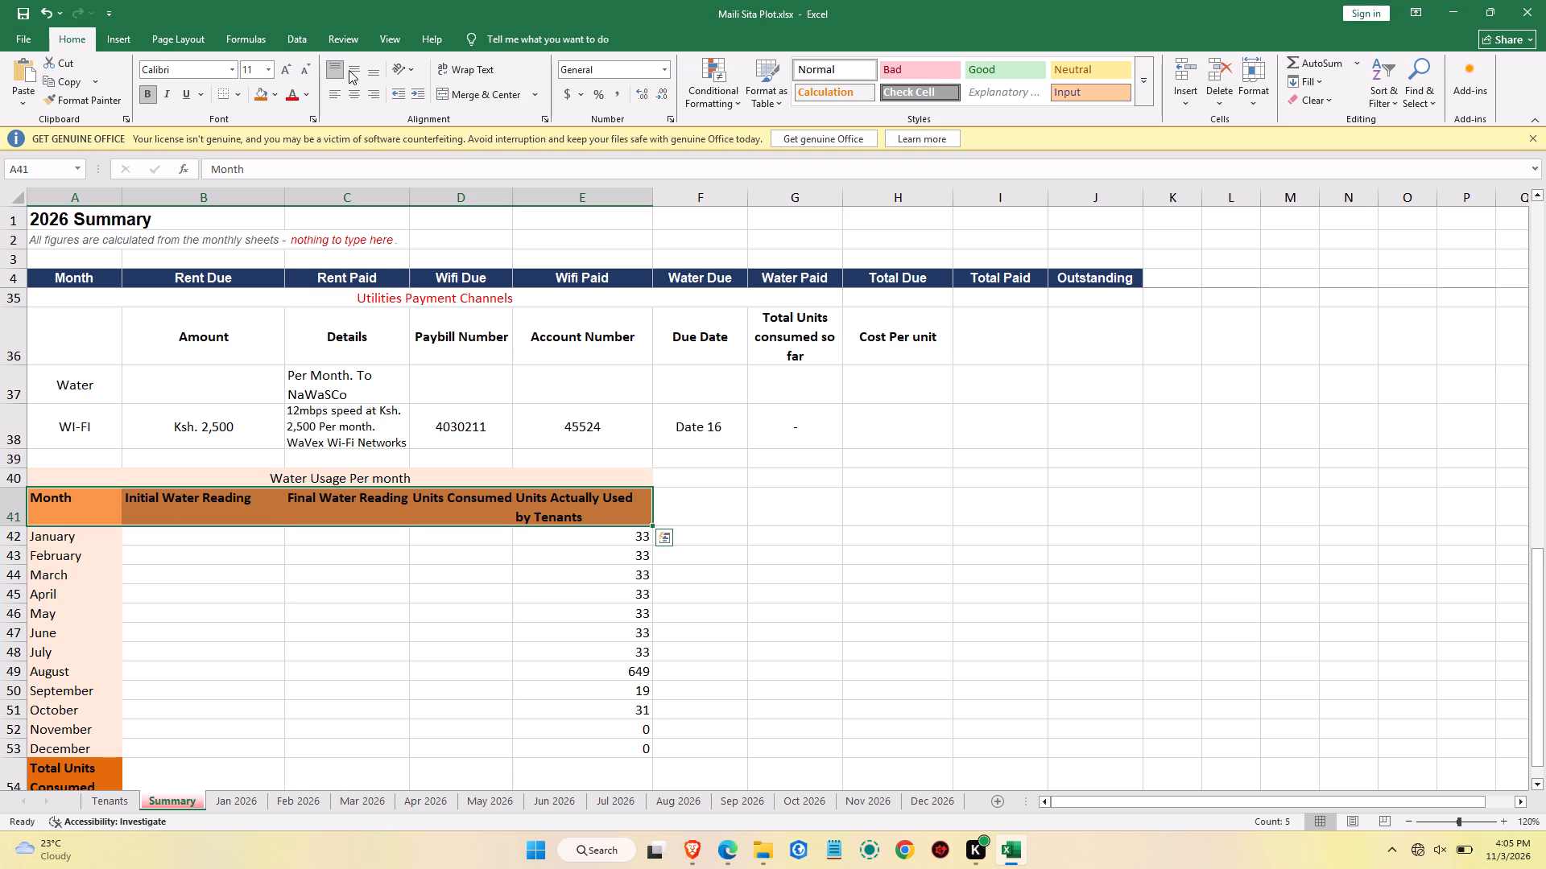
pyautogui.click(351, 70)
pyautogui.click(709, 509)
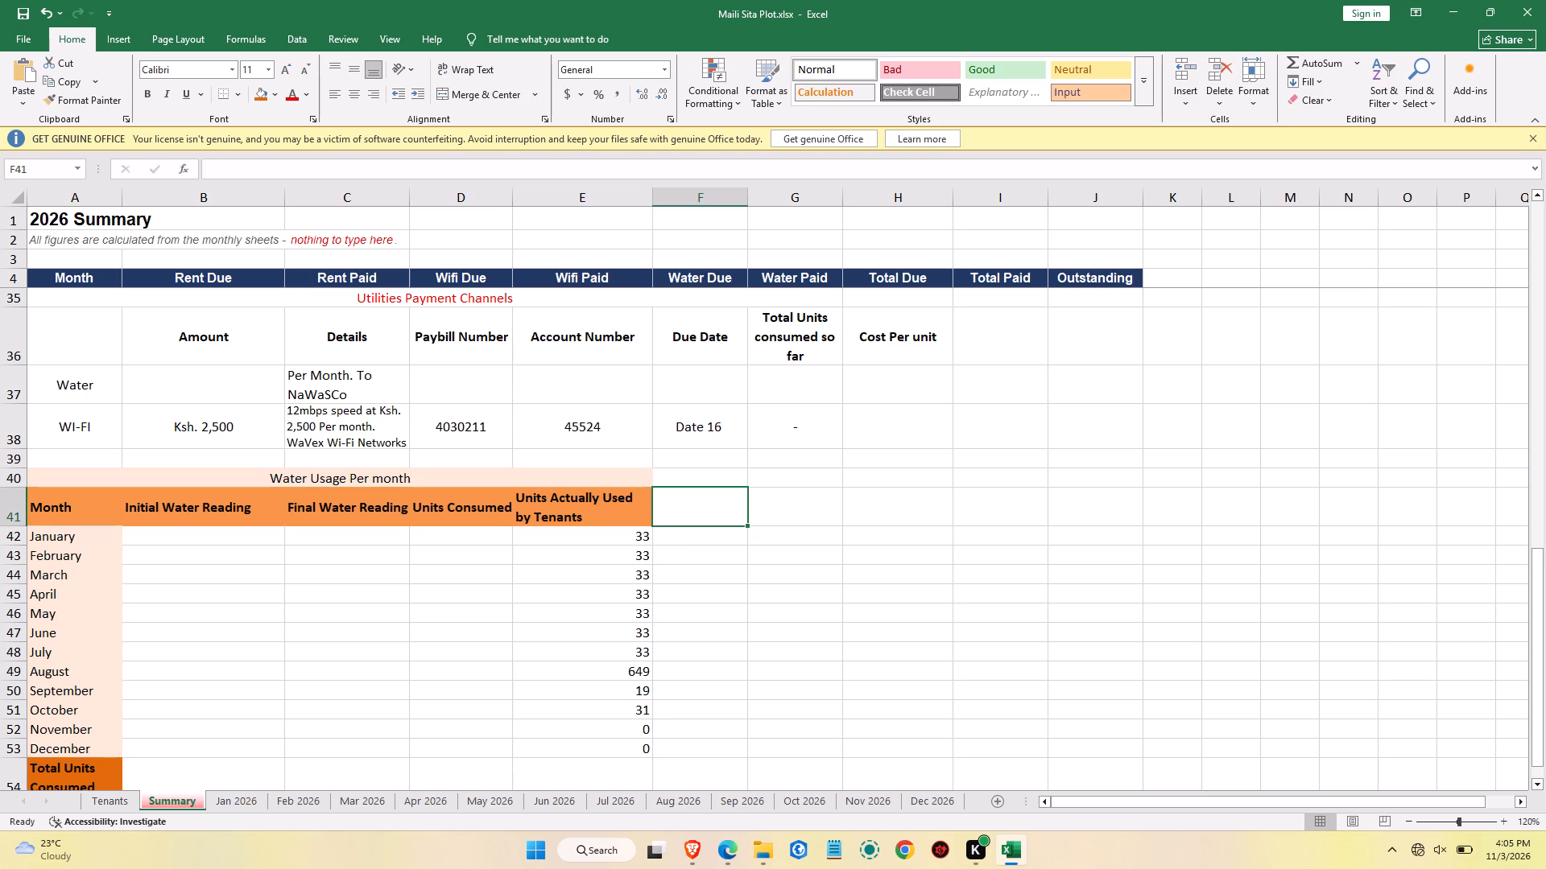
# Save the workbook with the updated water usage table on the Summary sheet.
pyautogui.click(21, 13)
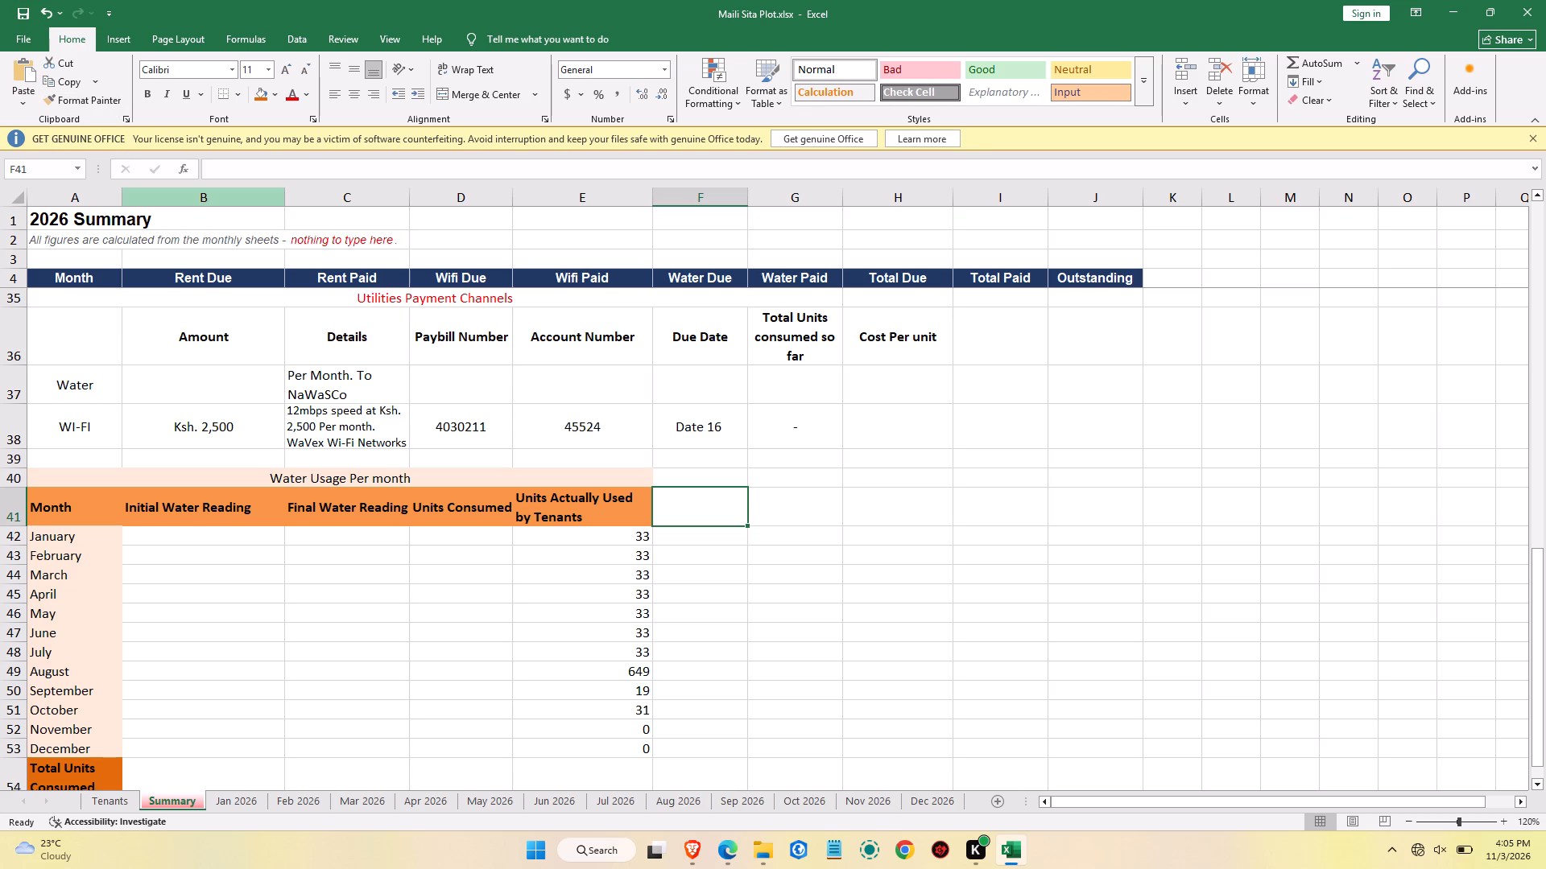
# Open the Jan 2026 sheet to review its rent, wifi and water records.
pyautogui.click(235, 806)
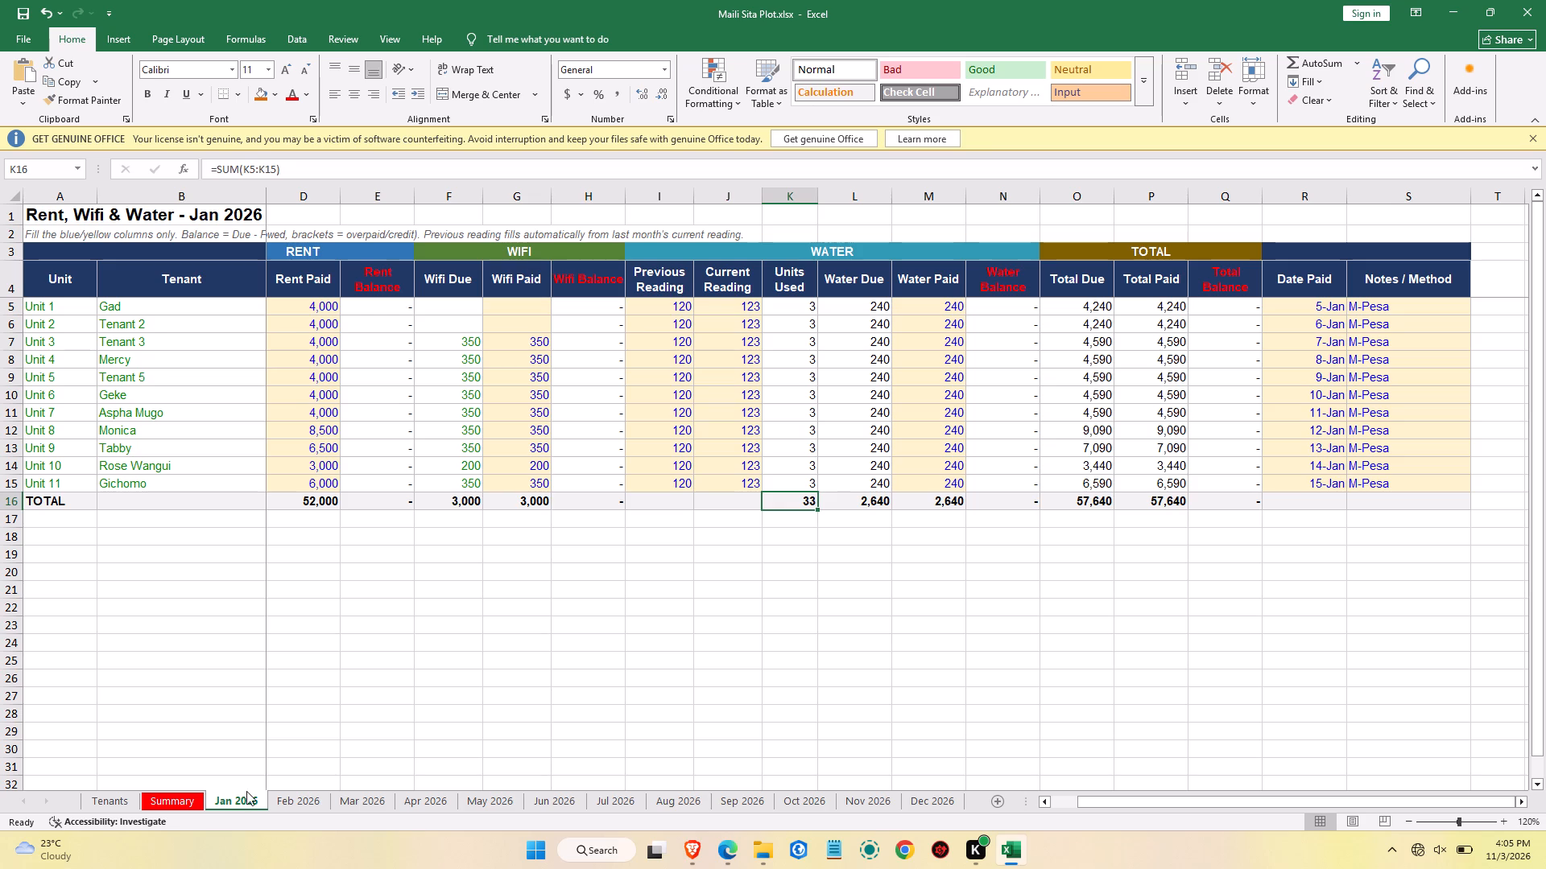
# Return to the Summary sheet and save the workbook.
pyautogui.click(163, 801)
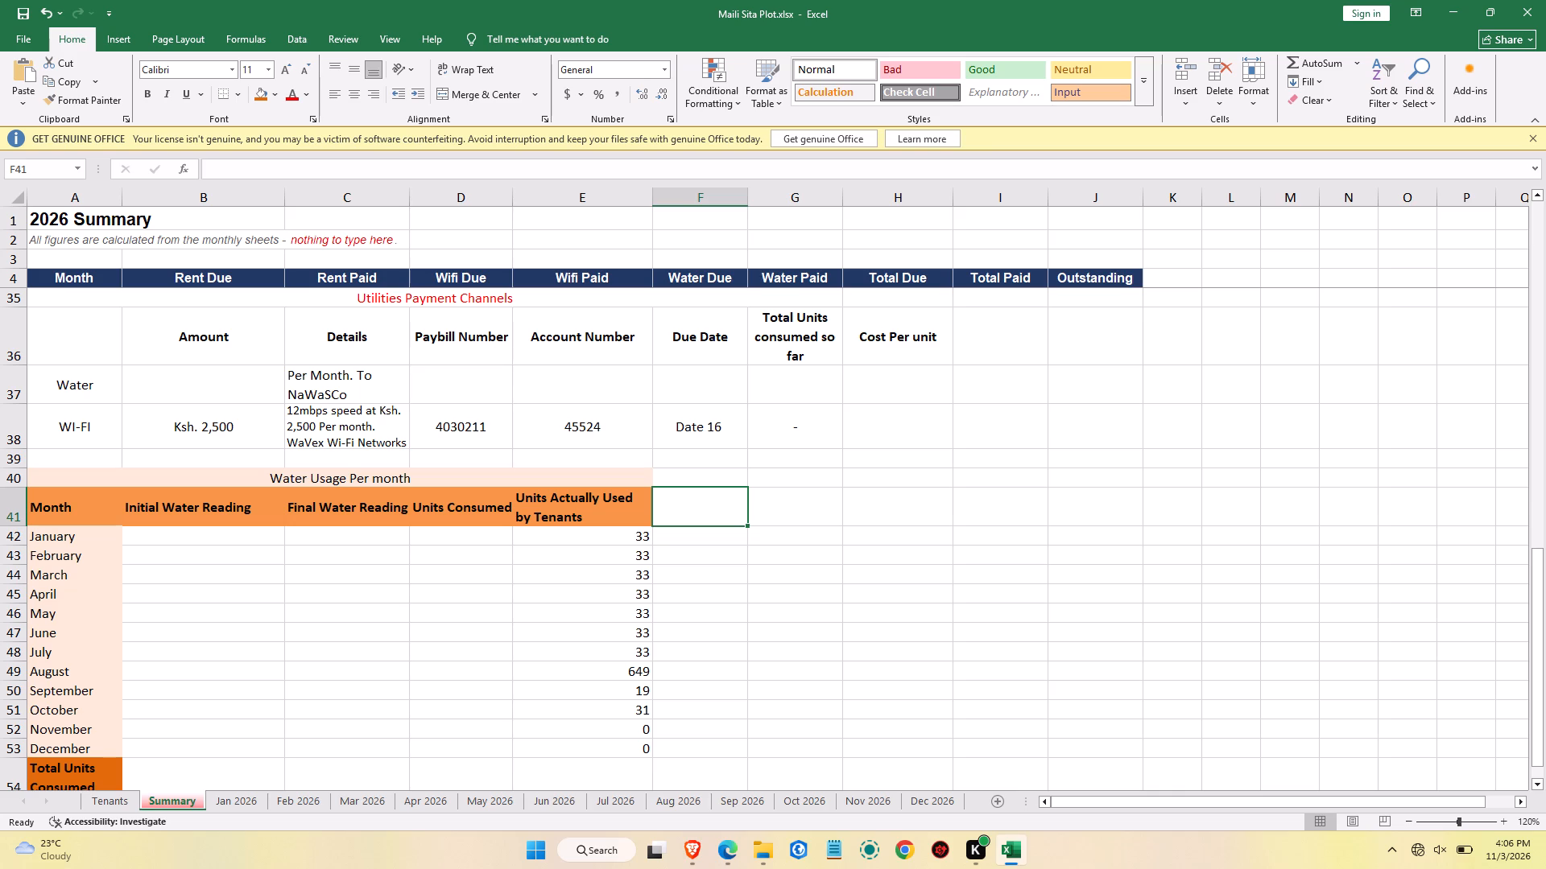
pyautogui.click(19, 19)
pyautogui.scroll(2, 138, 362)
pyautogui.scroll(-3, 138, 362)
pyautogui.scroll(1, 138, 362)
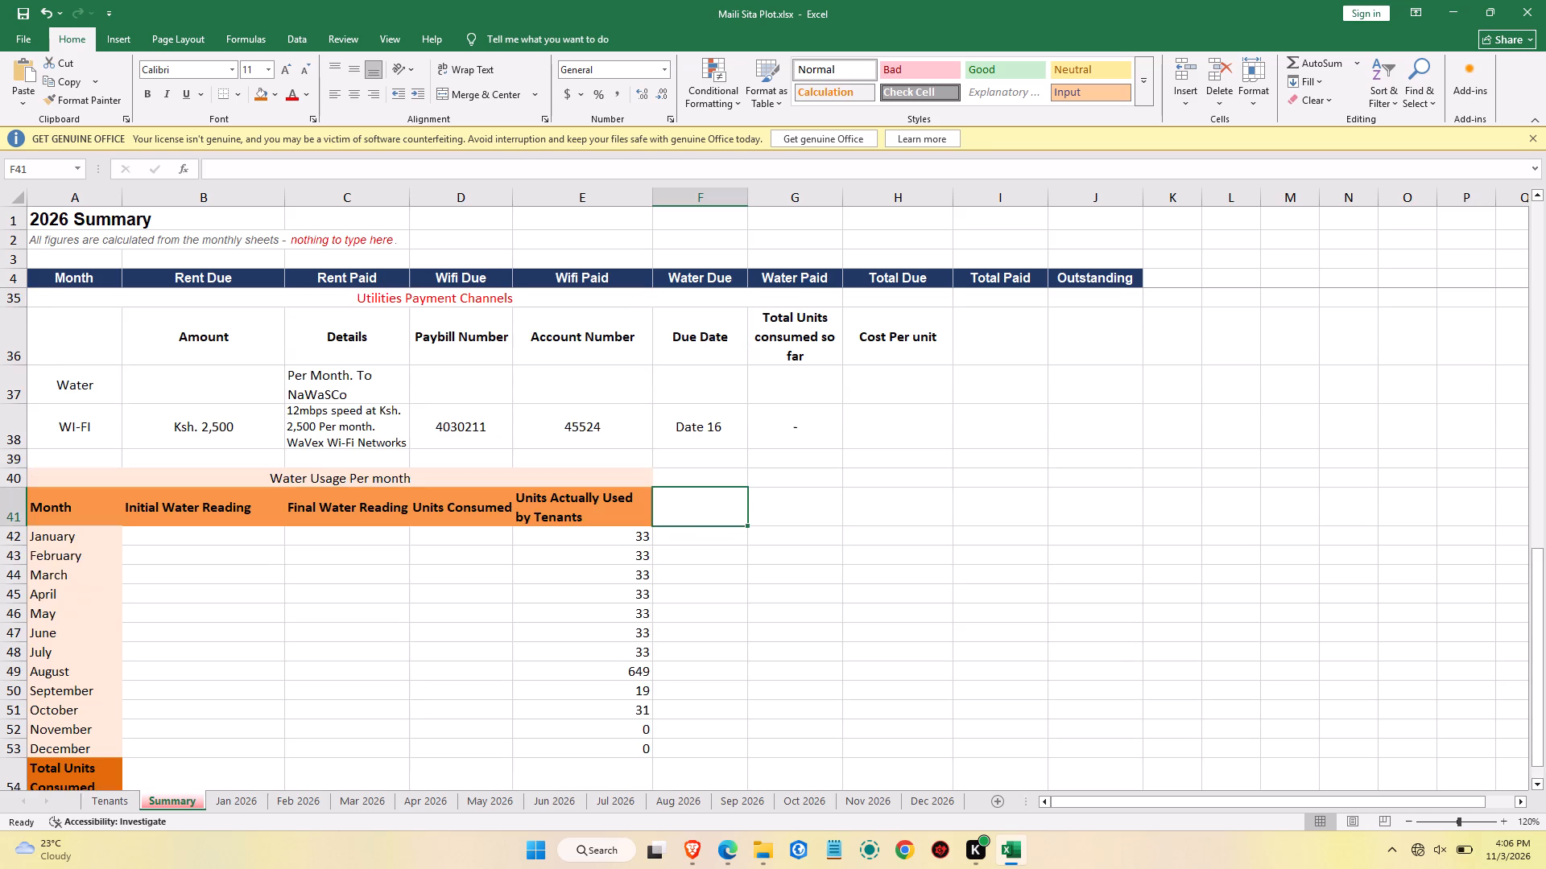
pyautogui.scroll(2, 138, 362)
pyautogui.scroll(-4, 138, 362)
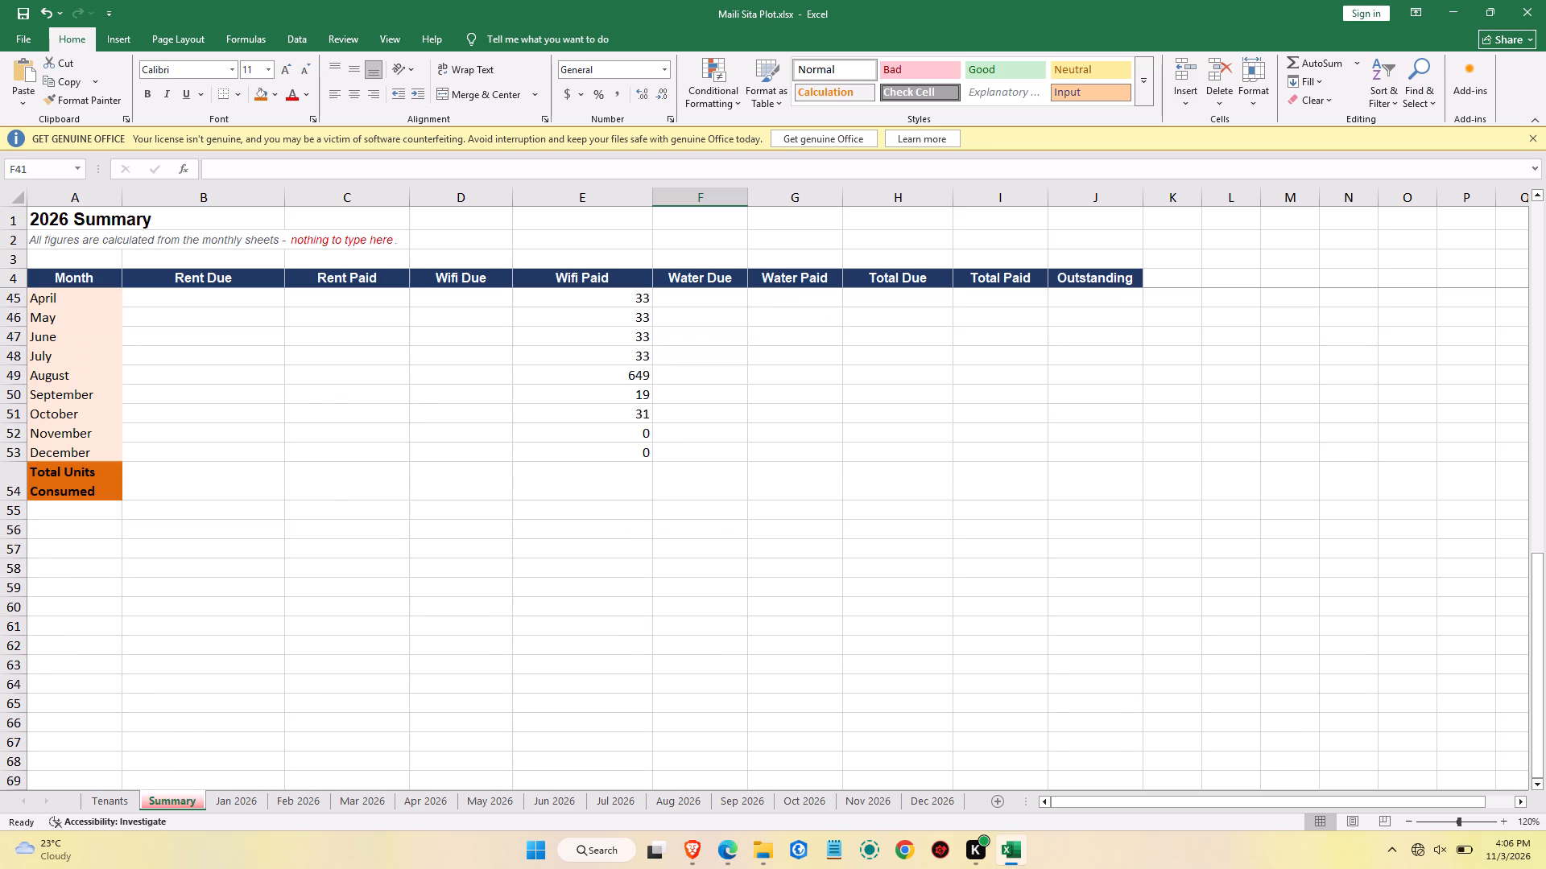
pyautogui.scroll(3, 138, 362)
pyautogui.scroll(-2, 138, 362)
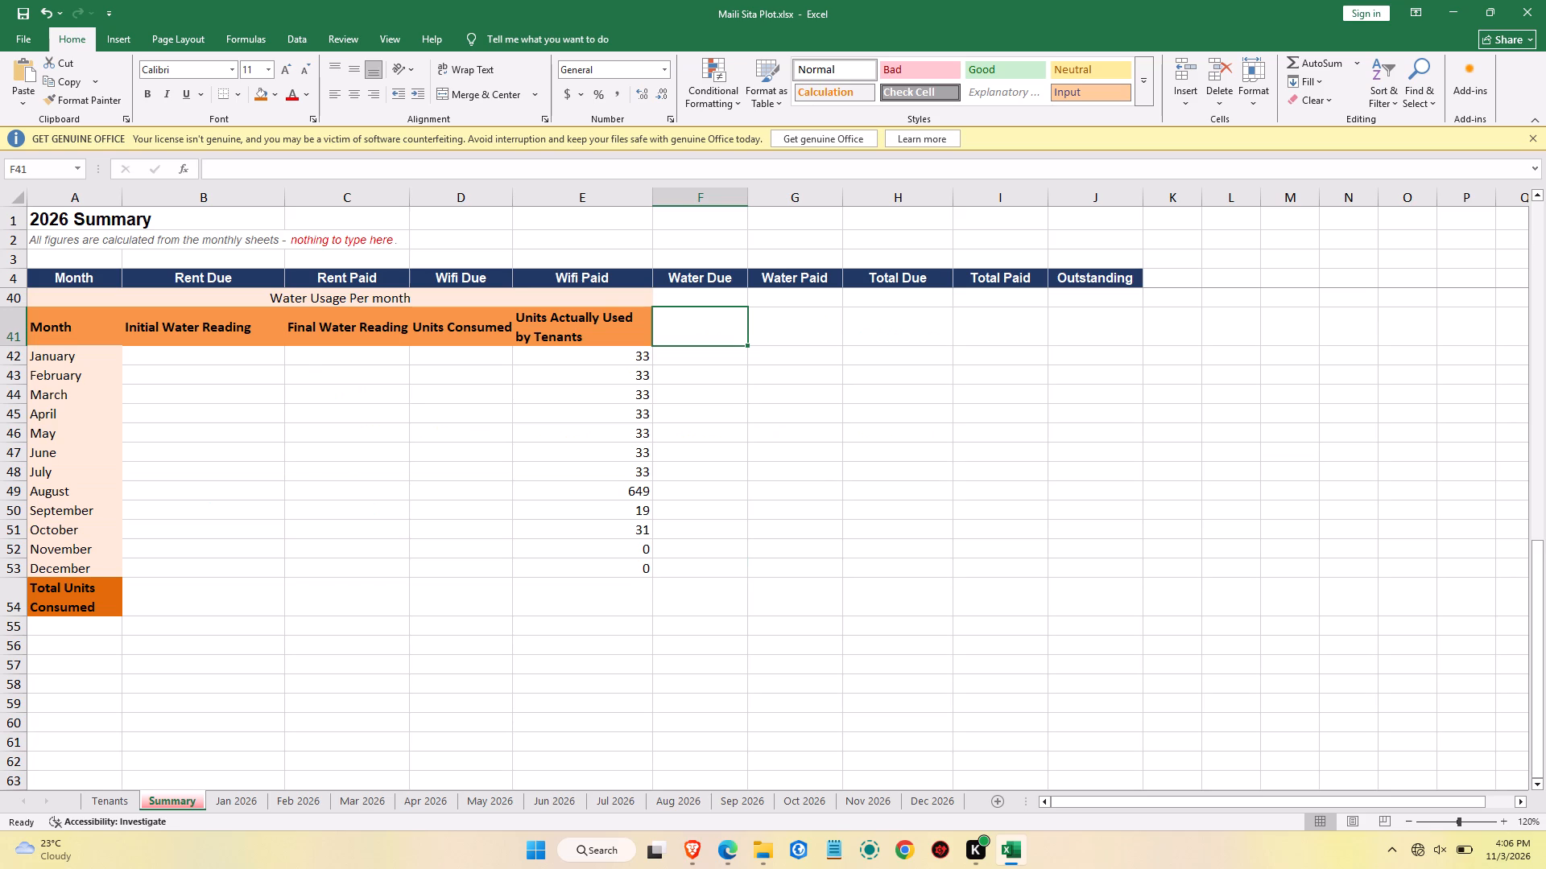
# Enter the header "WI-FI Paid" in cell G41, one column away from the water usage table.
pyautogui.click(796, 319)
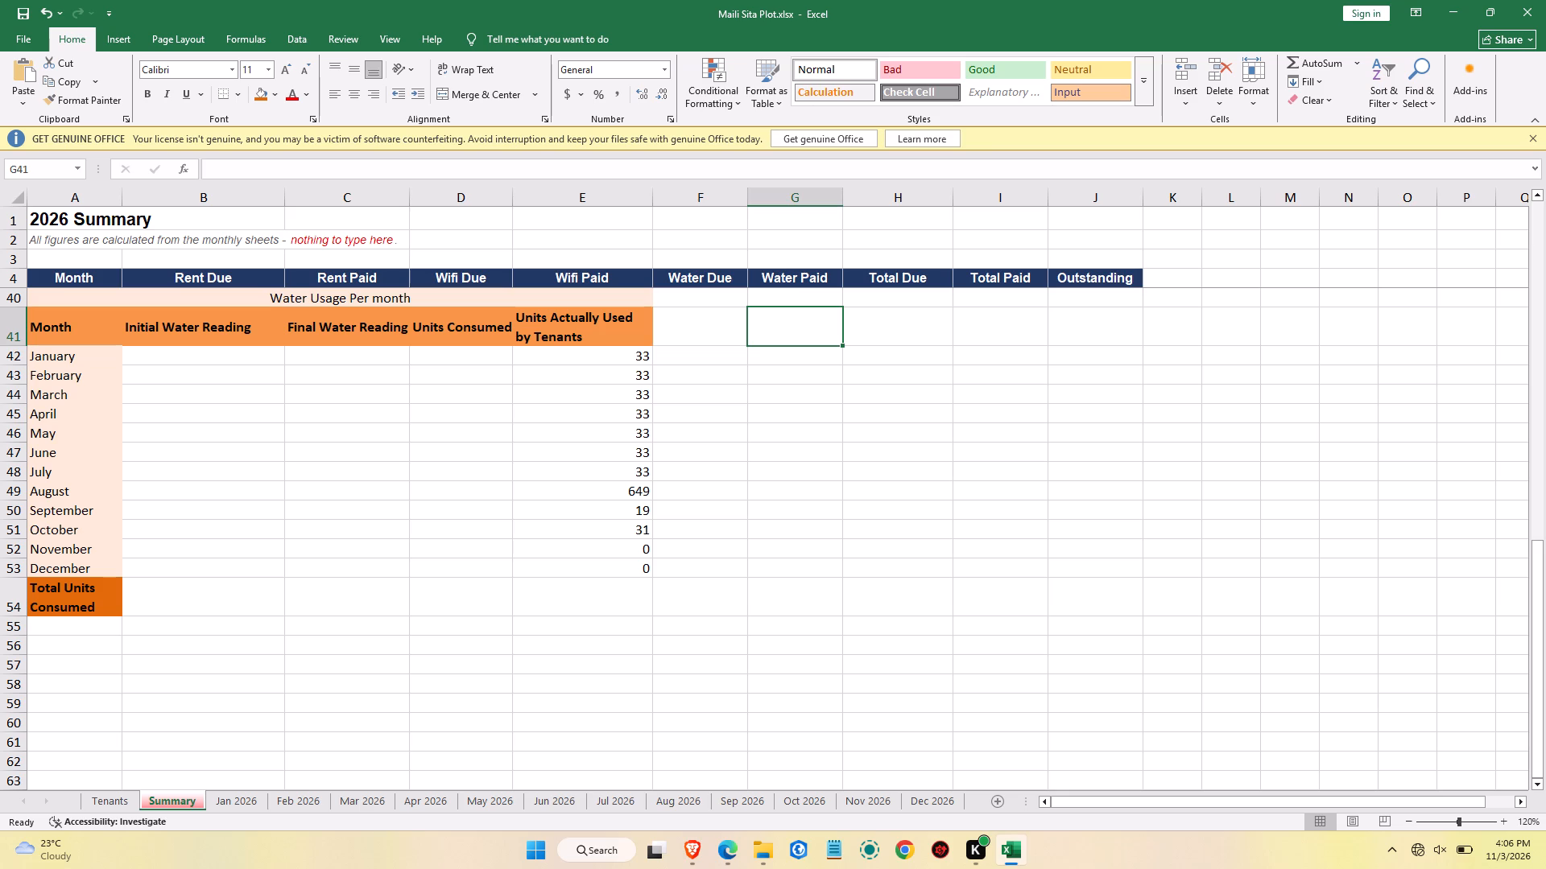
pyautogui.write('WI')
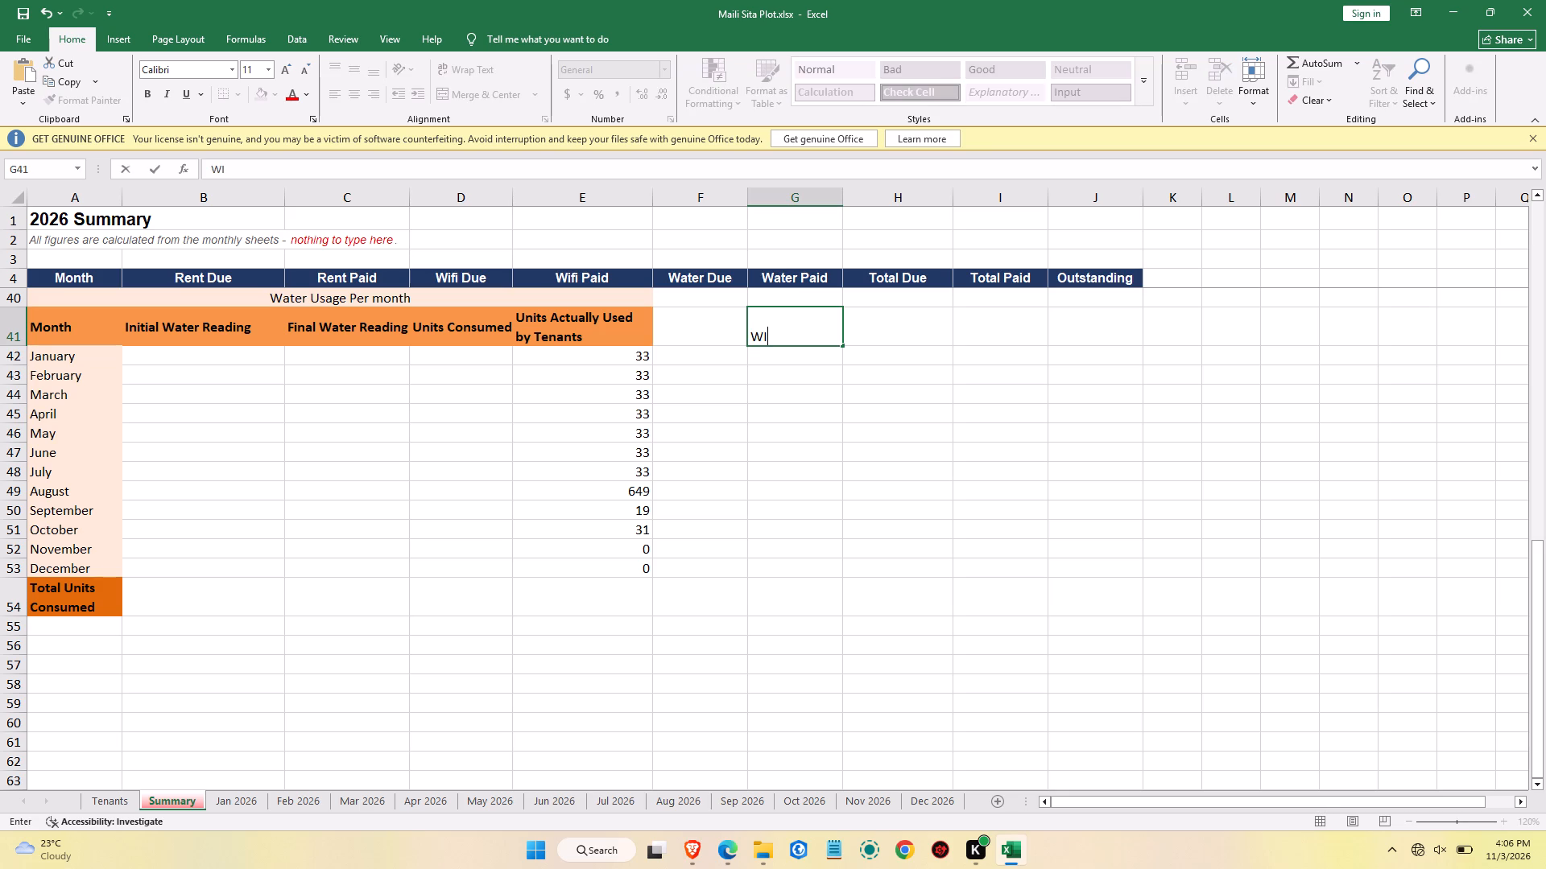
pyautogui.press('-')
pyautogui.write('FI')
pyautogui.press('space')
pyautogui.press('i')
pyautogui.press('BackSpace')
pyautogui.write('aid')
pyautogui.click(781, 352)
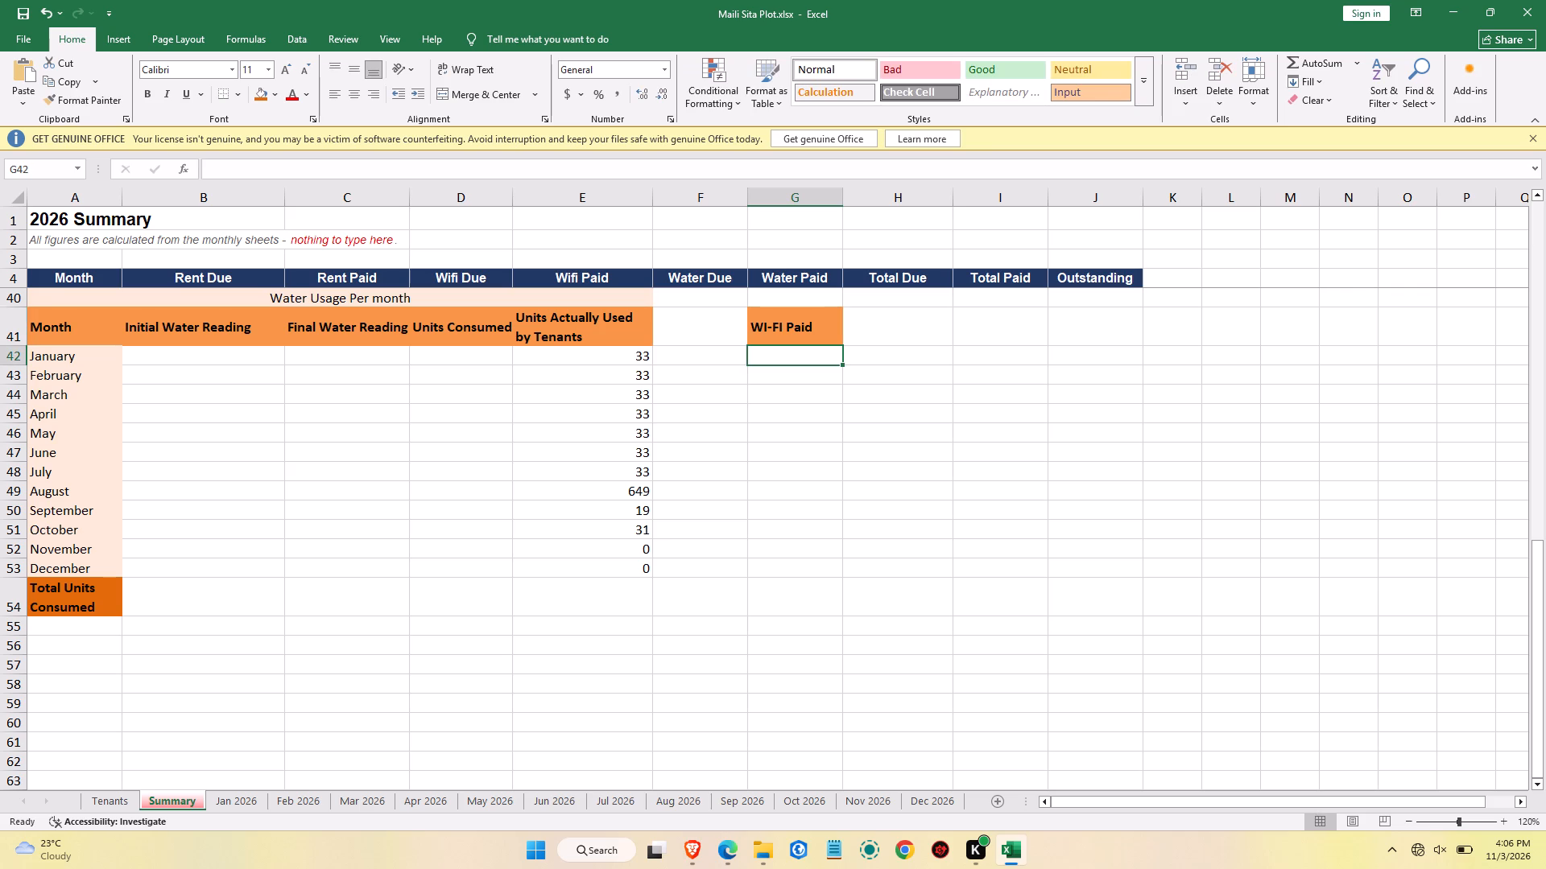
# Give the WI-FI Paid header in G41 an olive green fill and centre its text horizontally.
pyautogui.click(800, 323)
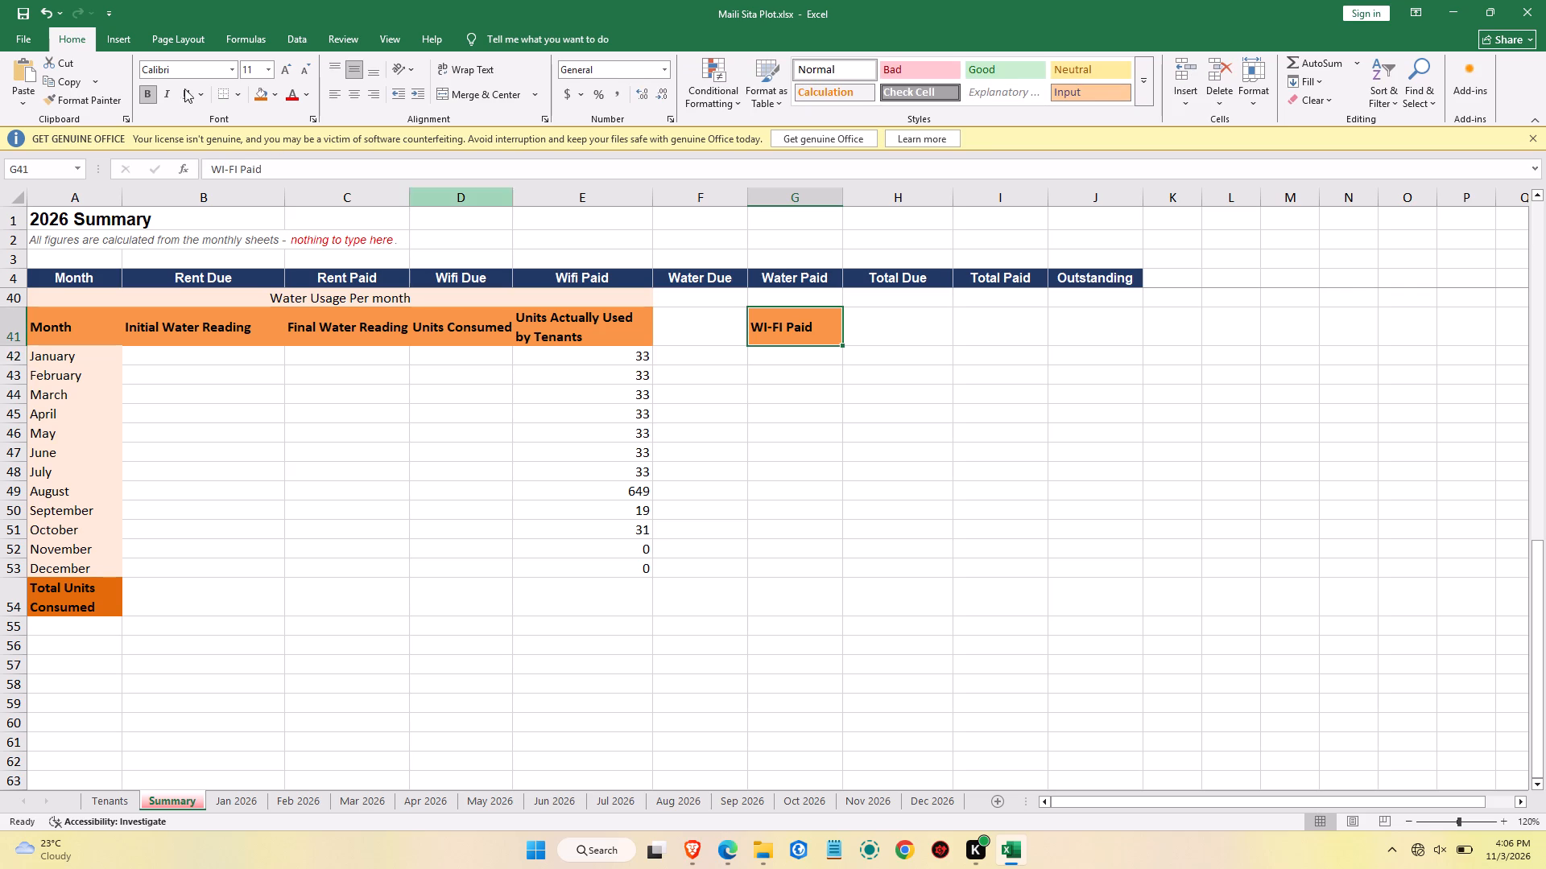
pyautogui.click(280, 97)
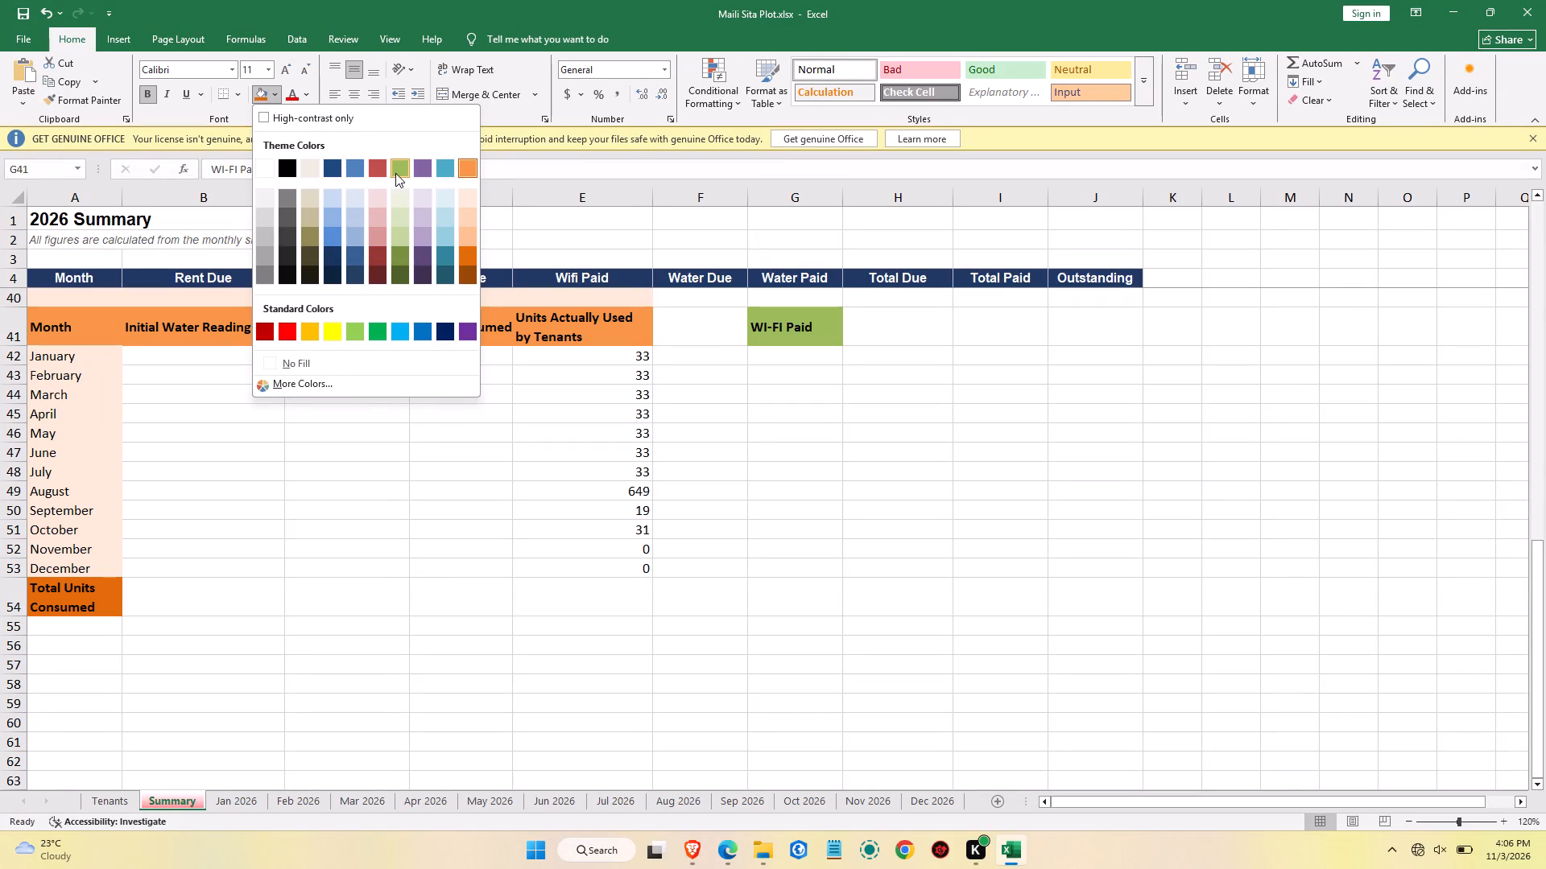
pyautogui.click(395, 173)
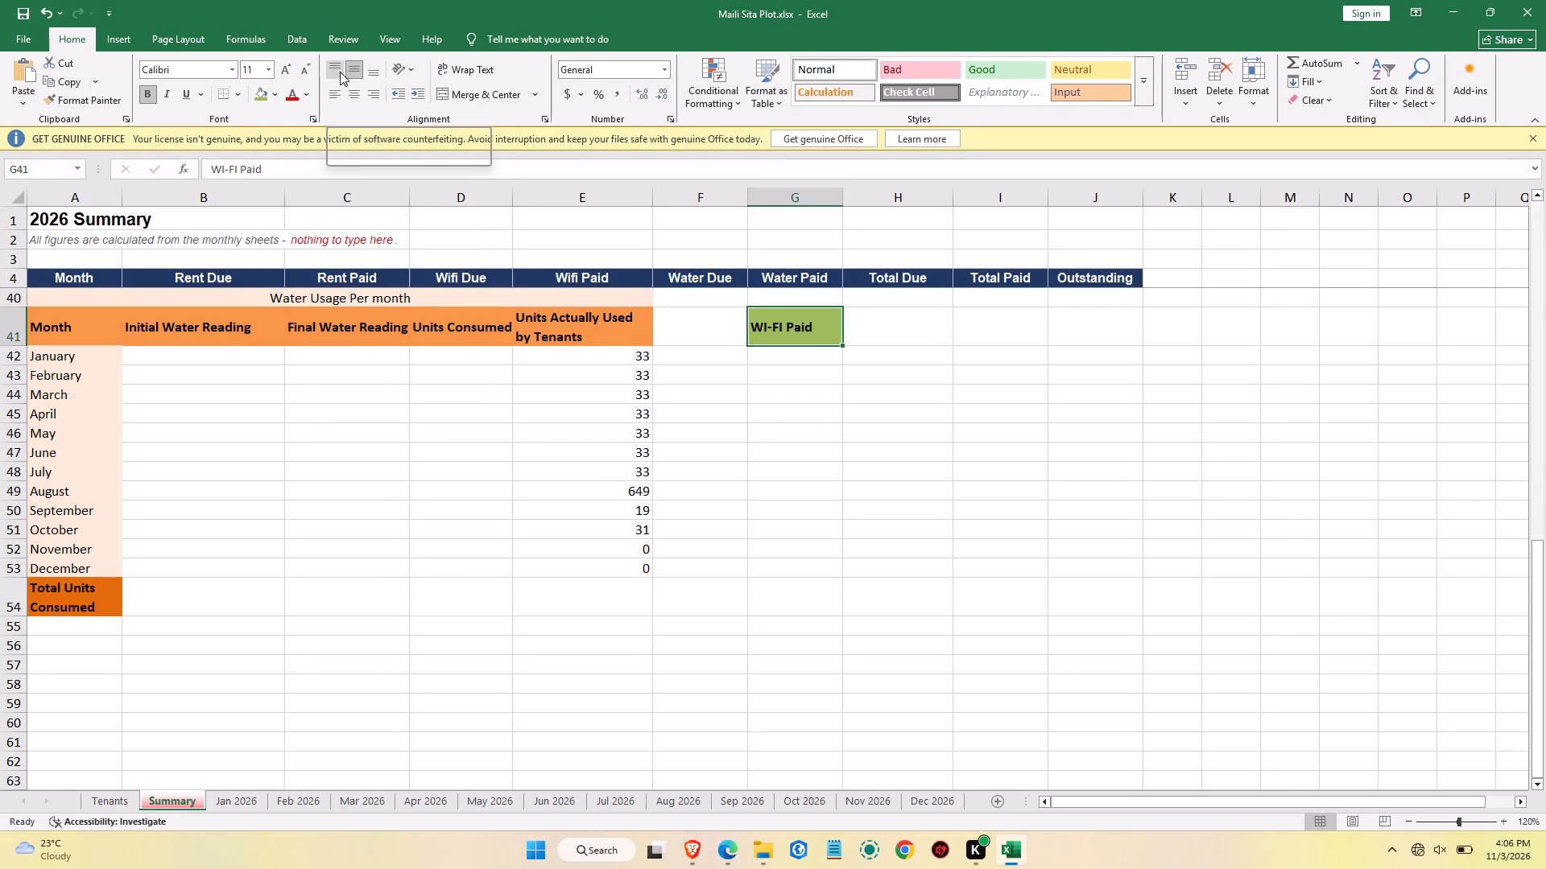
pyautogui.click(349, 96)
pyautogui.click(801, 385)
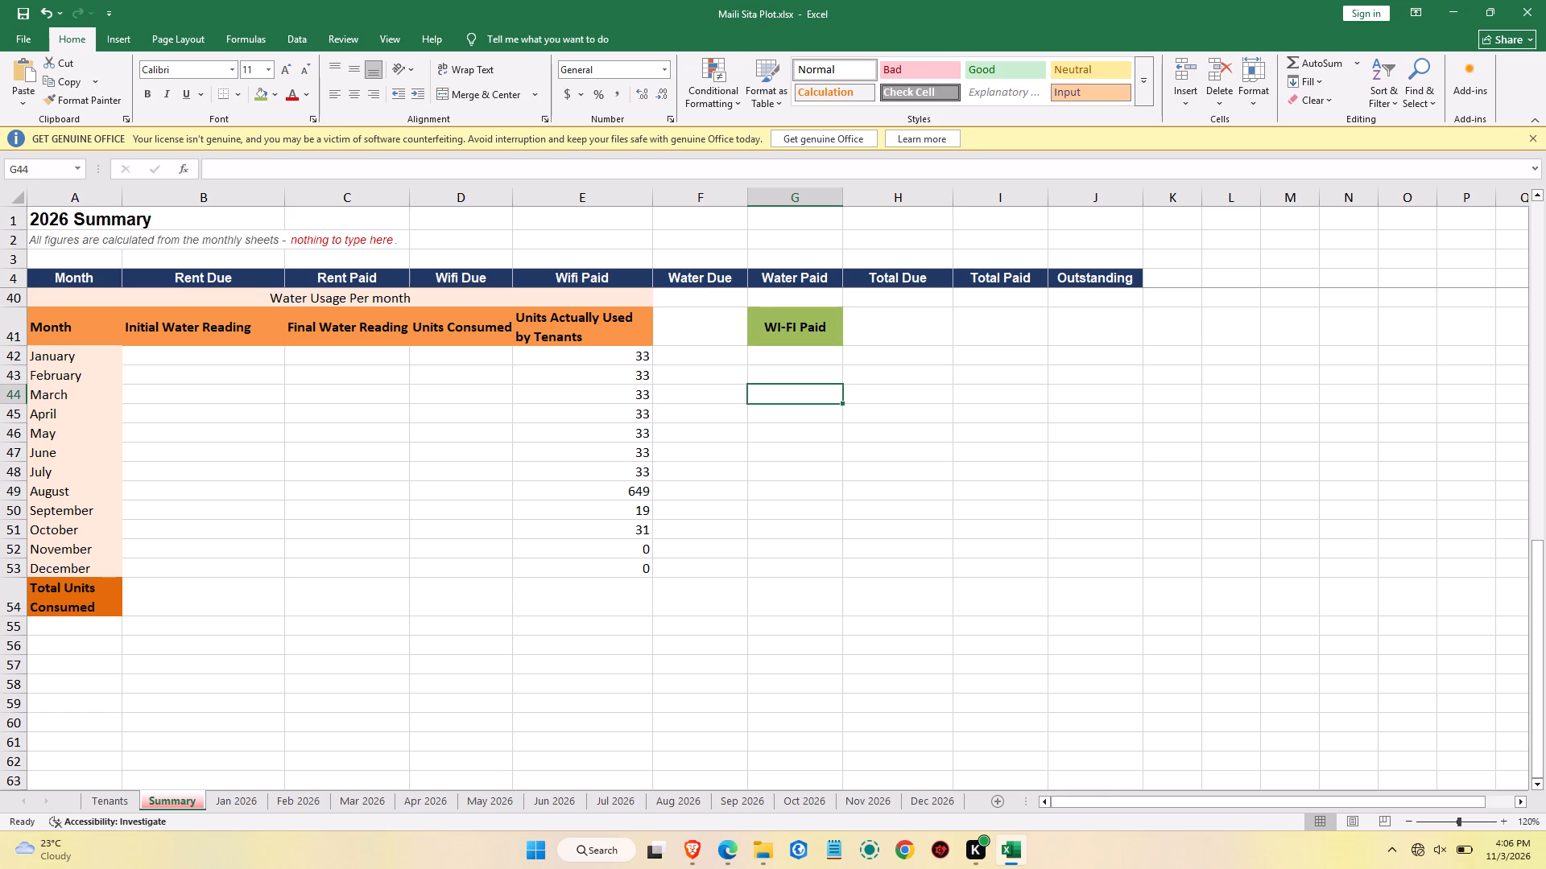
# Save the workbook with G42 selected.
pyautogui.click(790, 357)
pyautogui.click(23, 14)
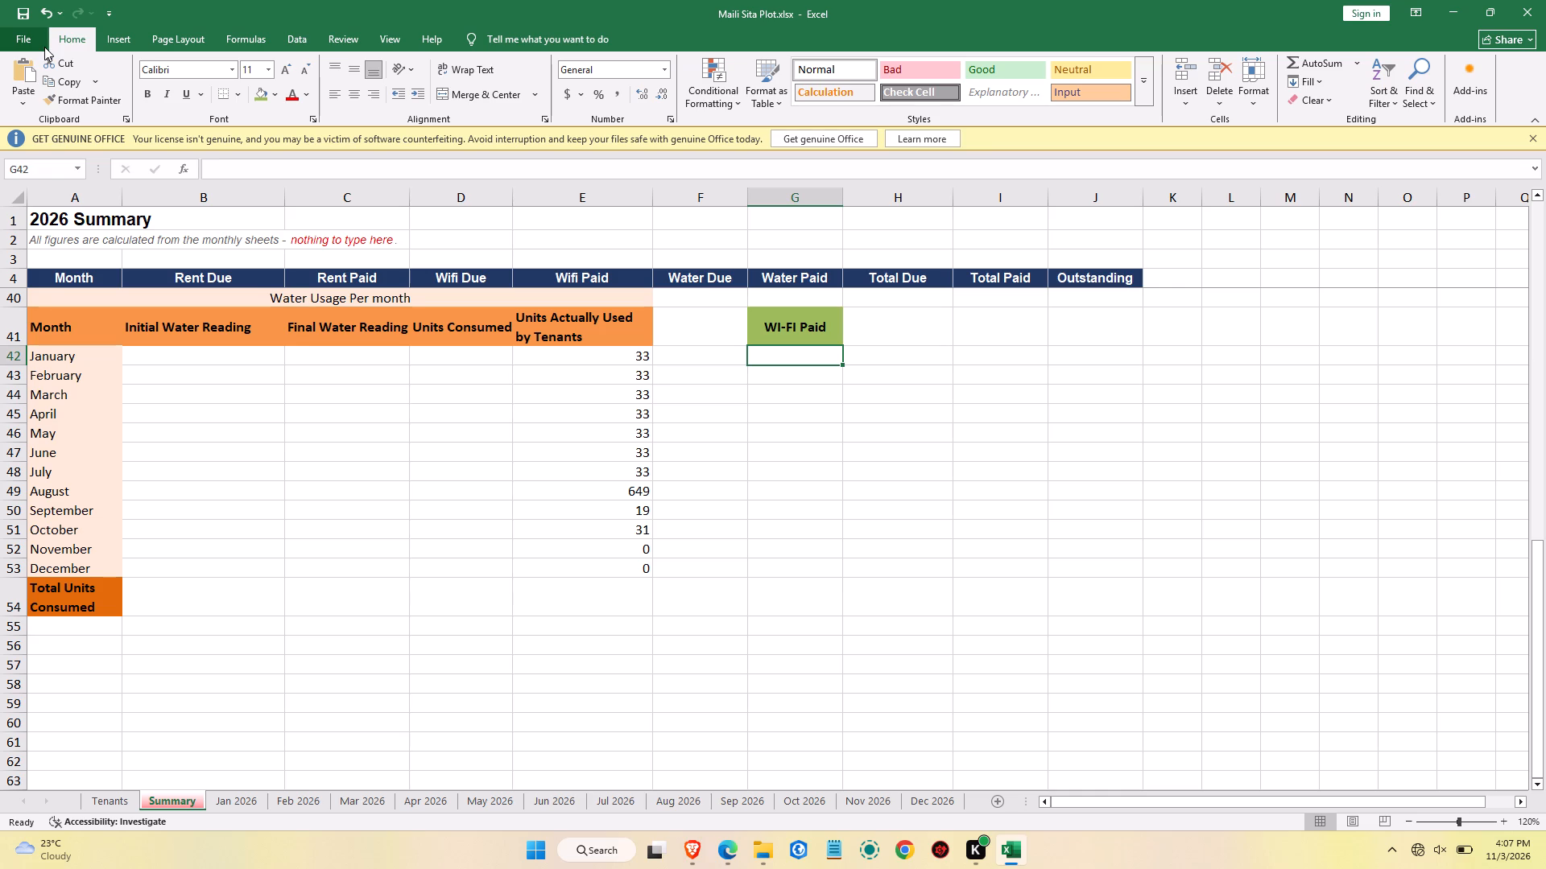
# Check the Wifi Paid total on the Jan 2026 sheet and the monthly figures at the top of the Summary sheet.
pyautogui.click(238, 798)
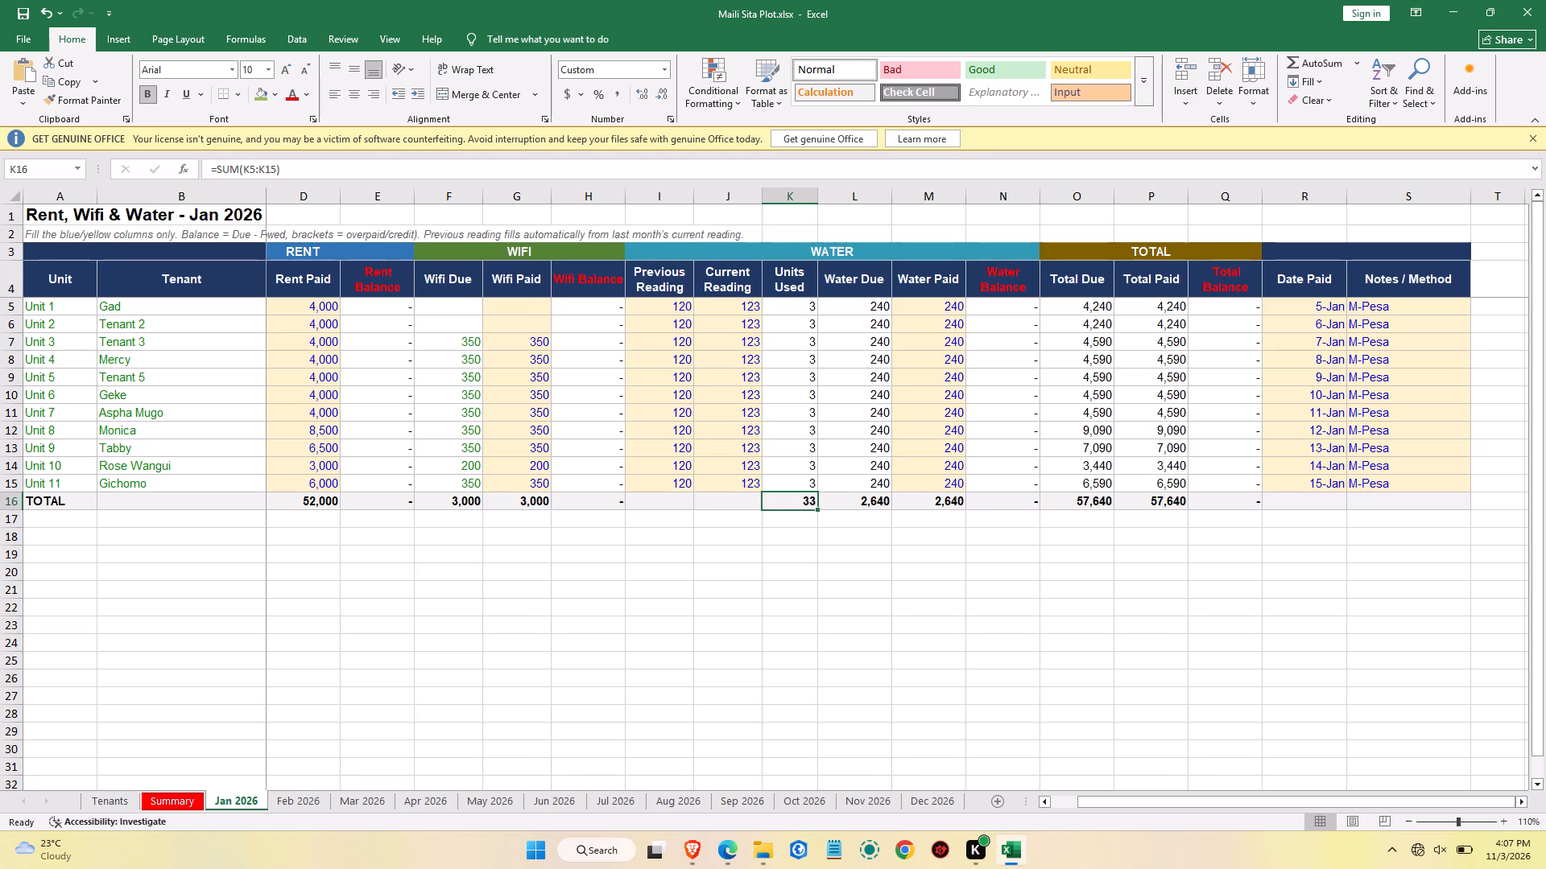
pyautogui.click(508, 503)
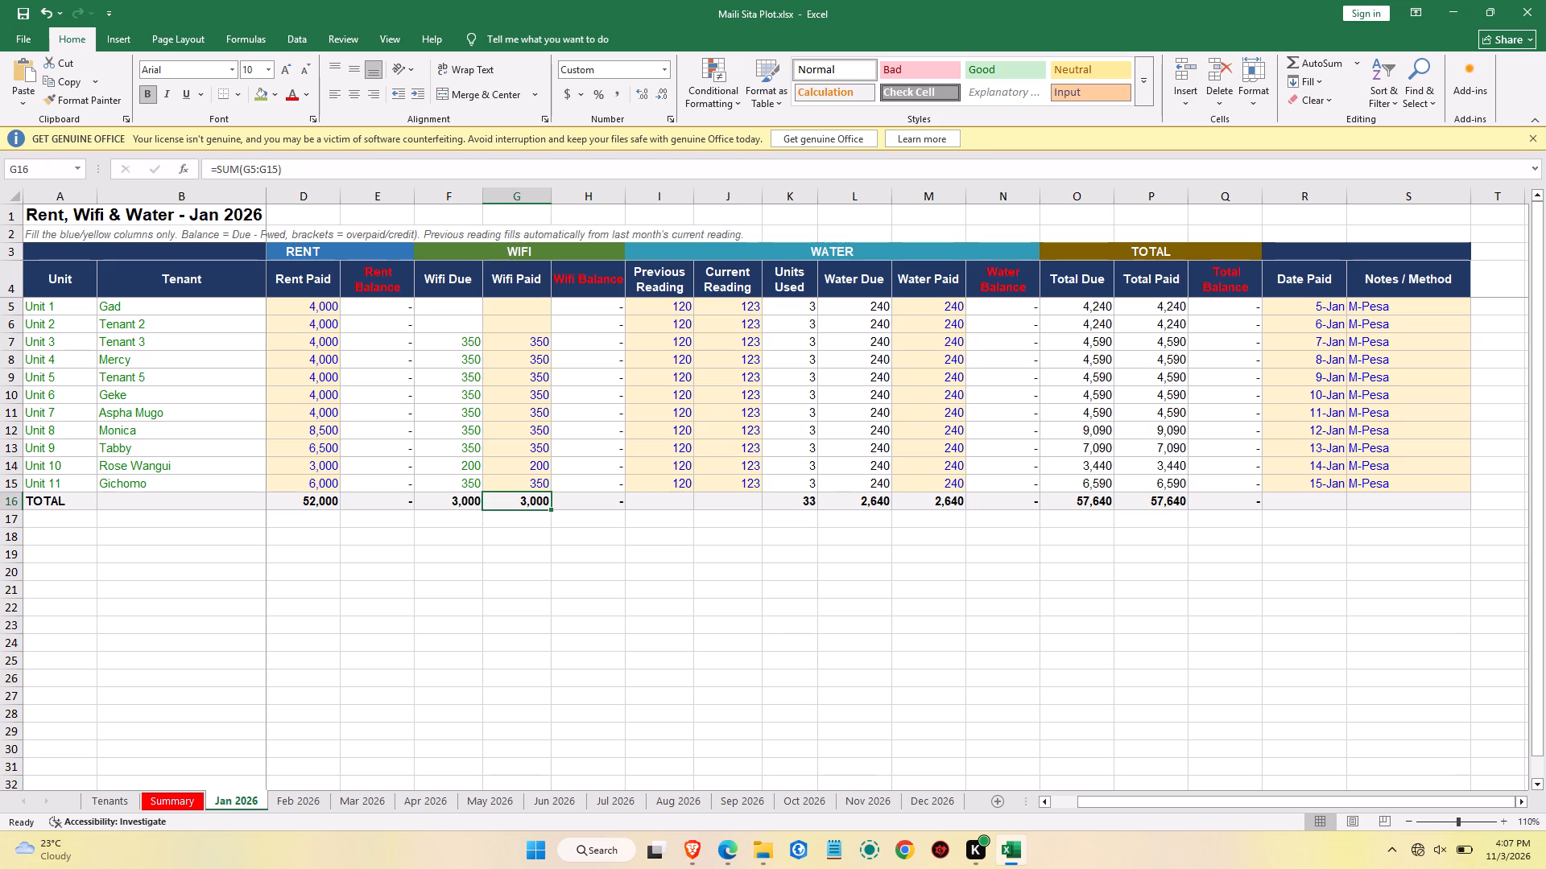
pyautogui.click(172, 797)
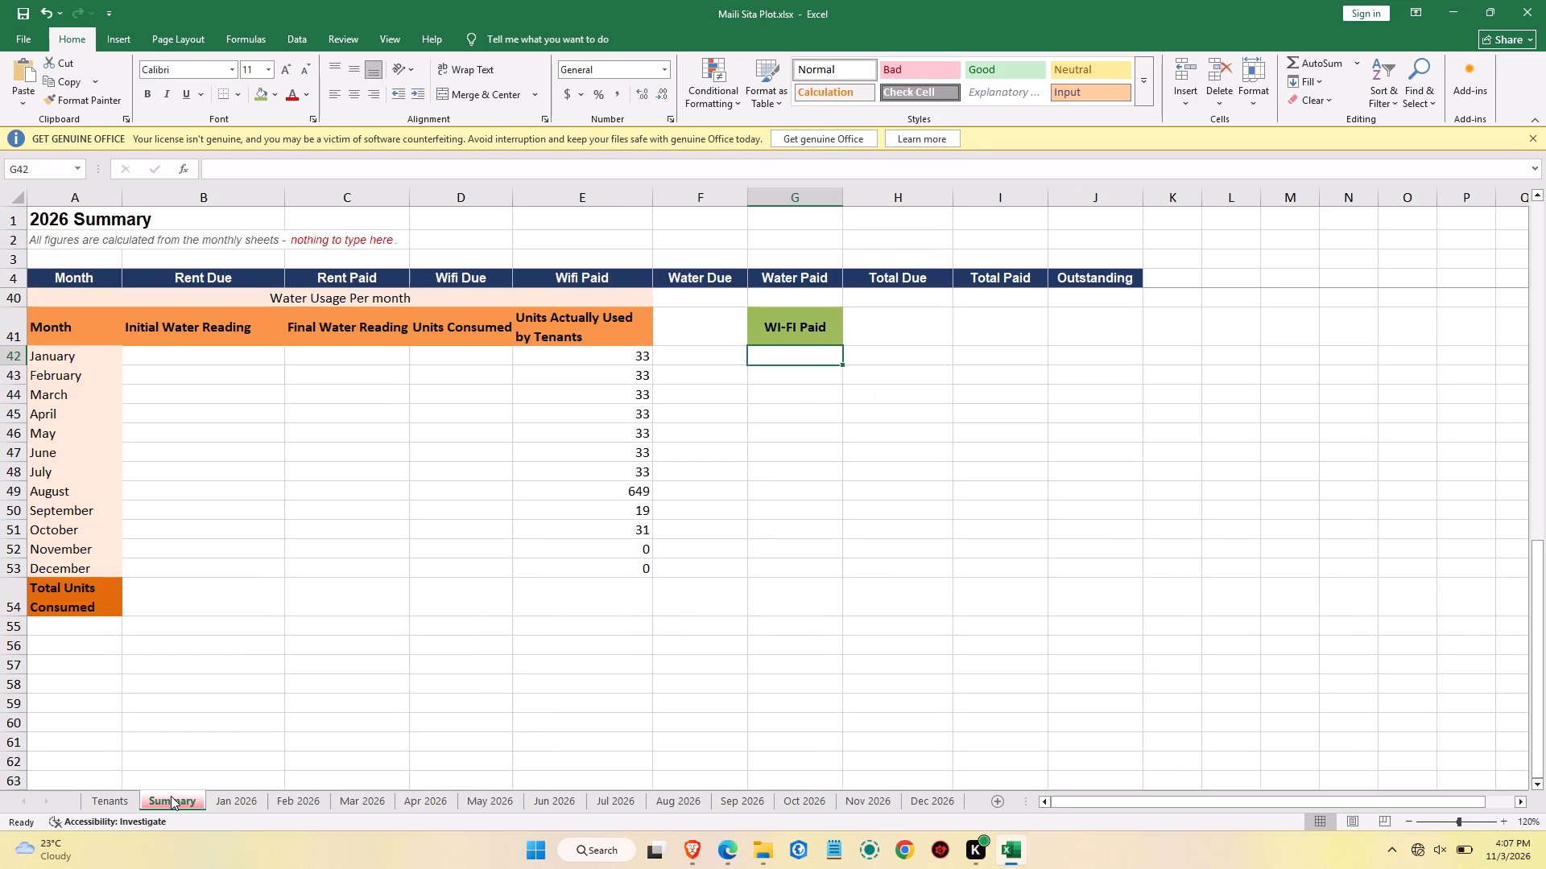
pyautogui.scroll(10, 526, 551)
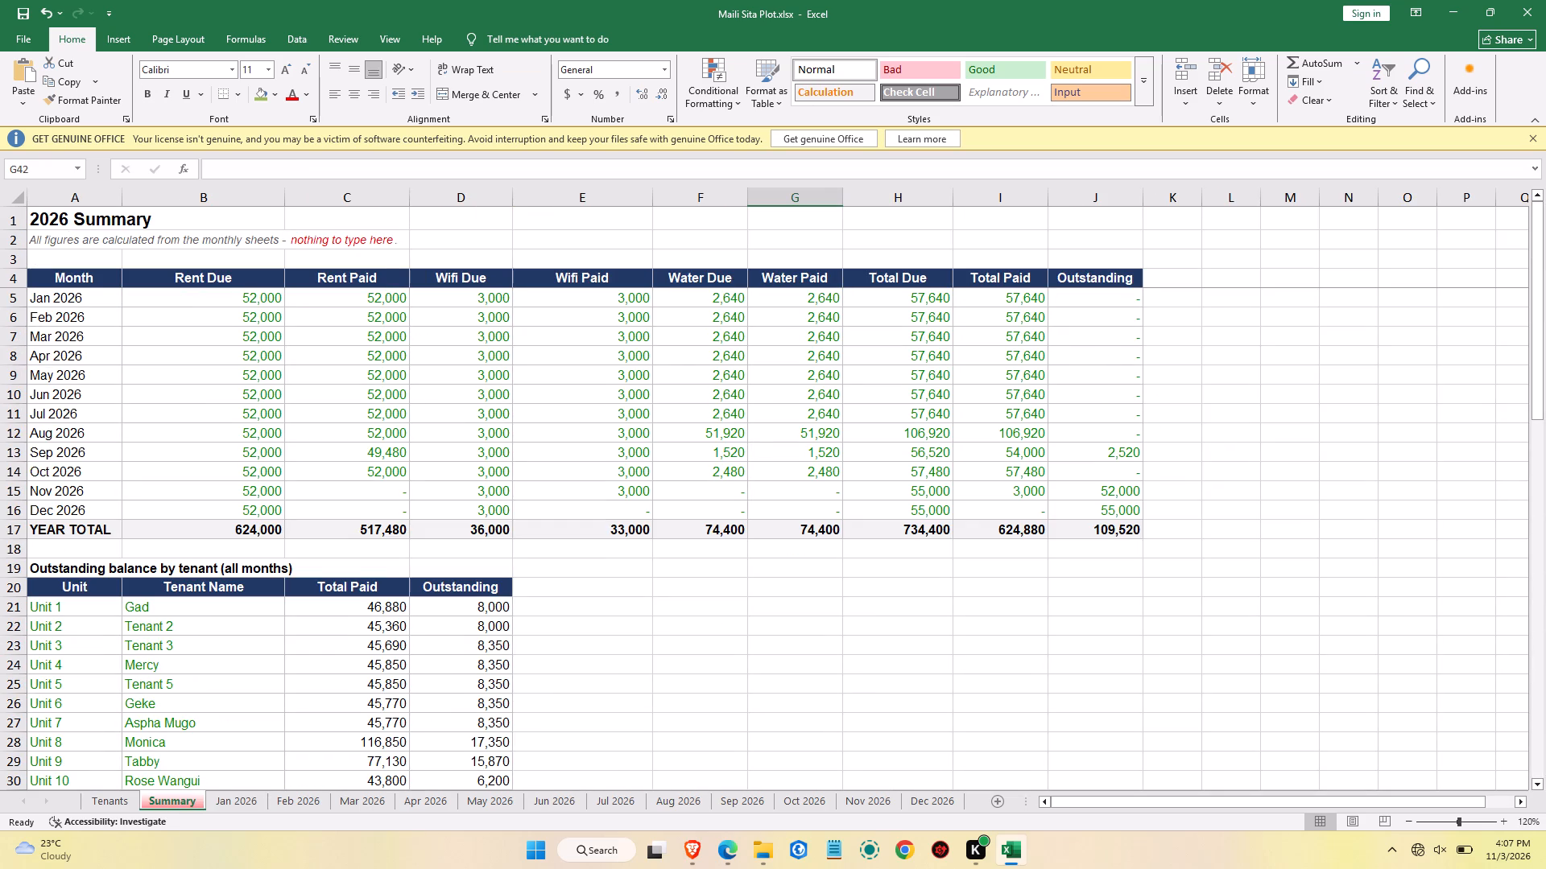
pyautogui.click(906, 397)
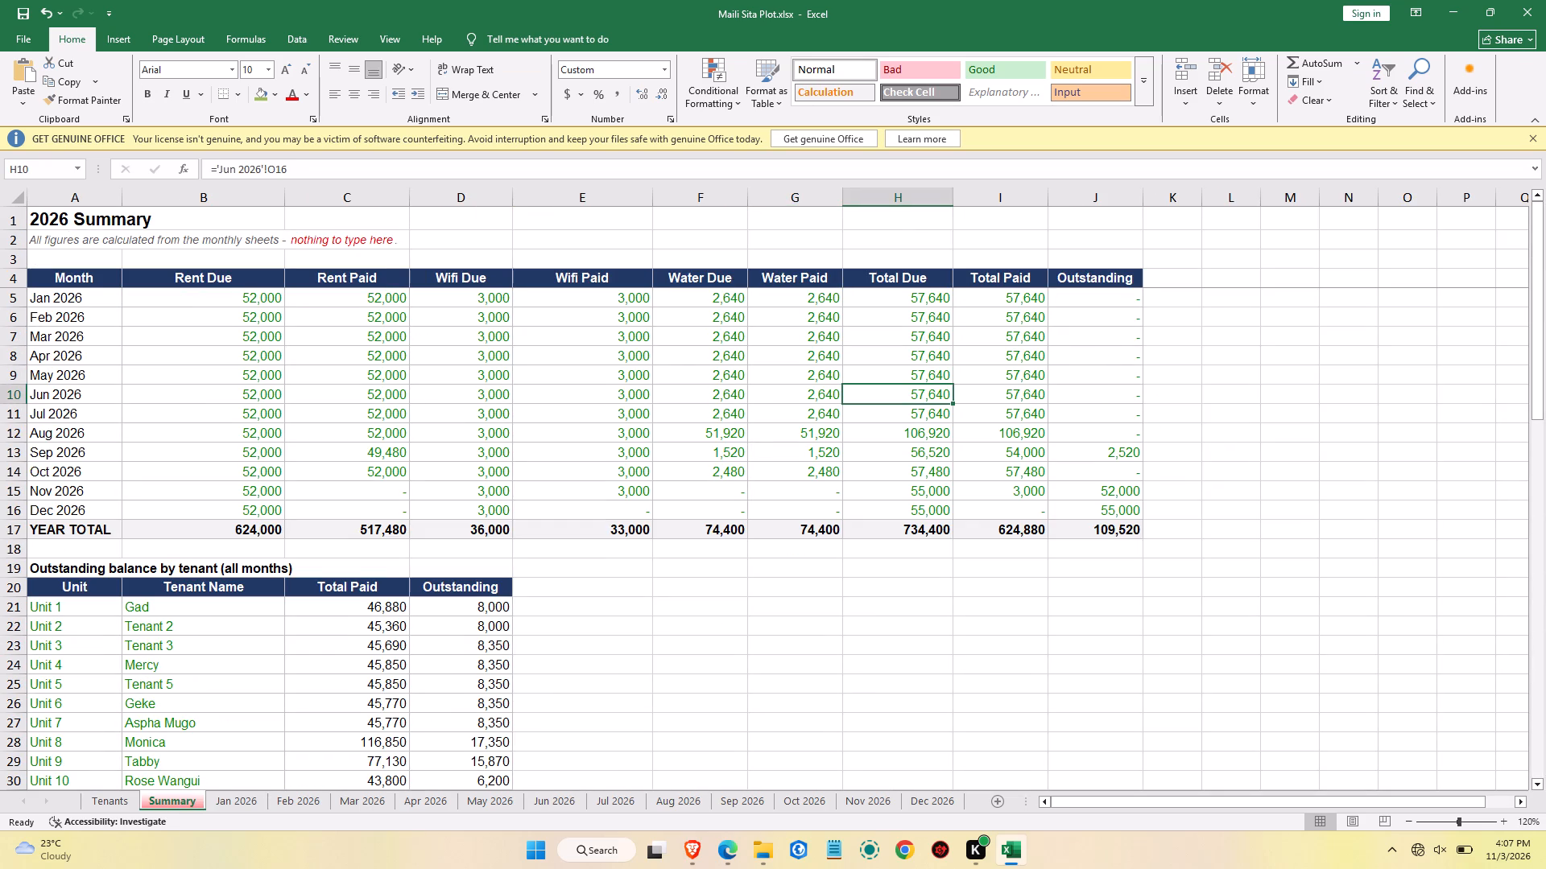
# Copy the formula text ='Jun 2026'!L16 from the June Water Due cell F10.
pyautogui.click(677, 395)
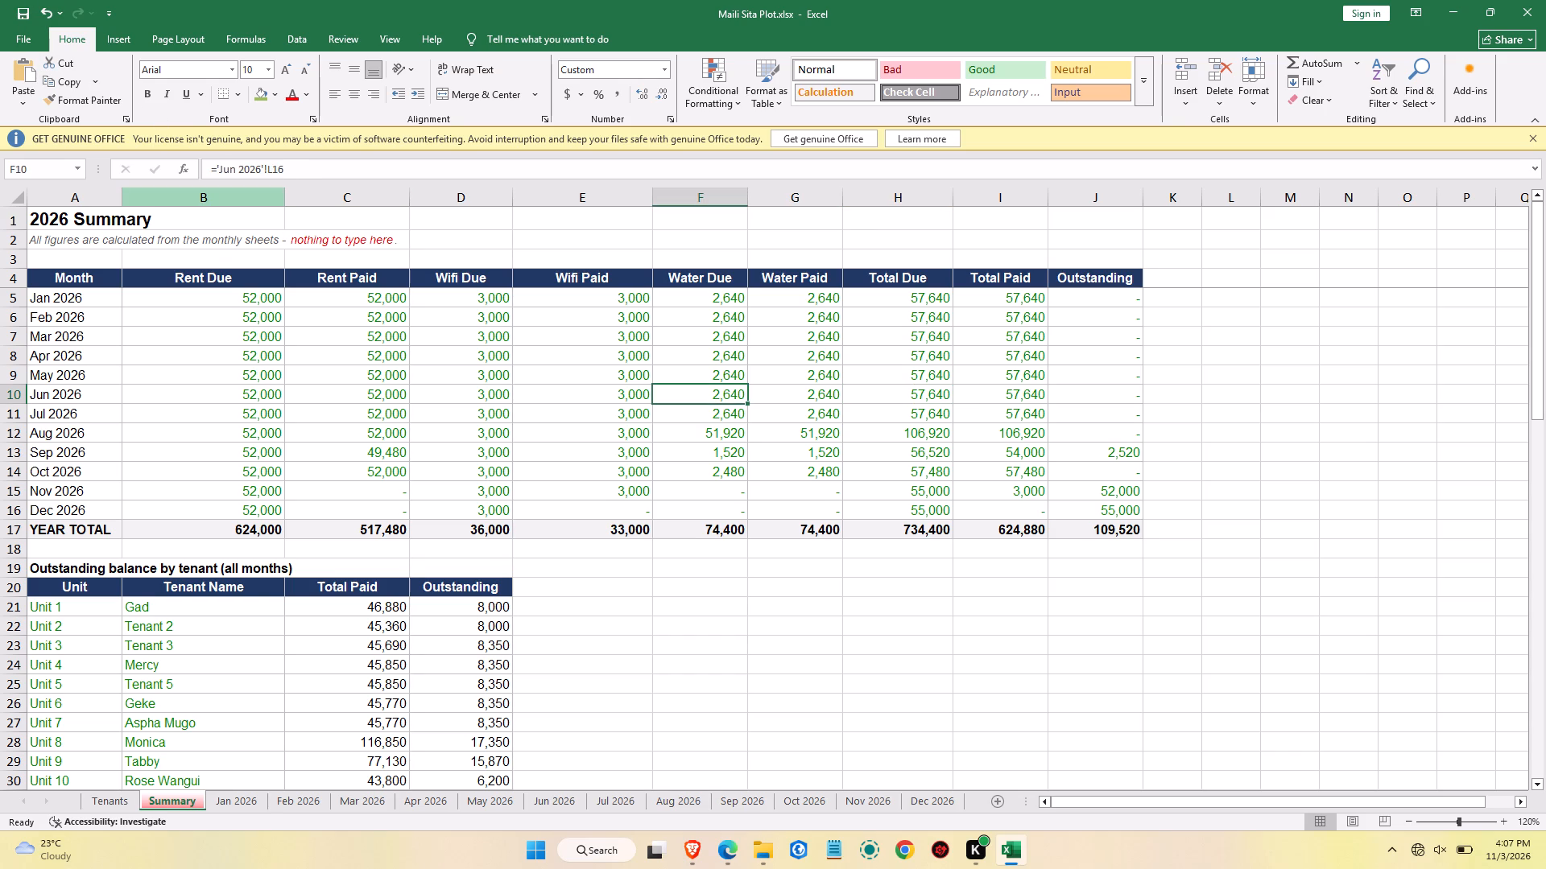
pyautogui.moveTo(283, 169); pyautogui.dragTo(210, 165)
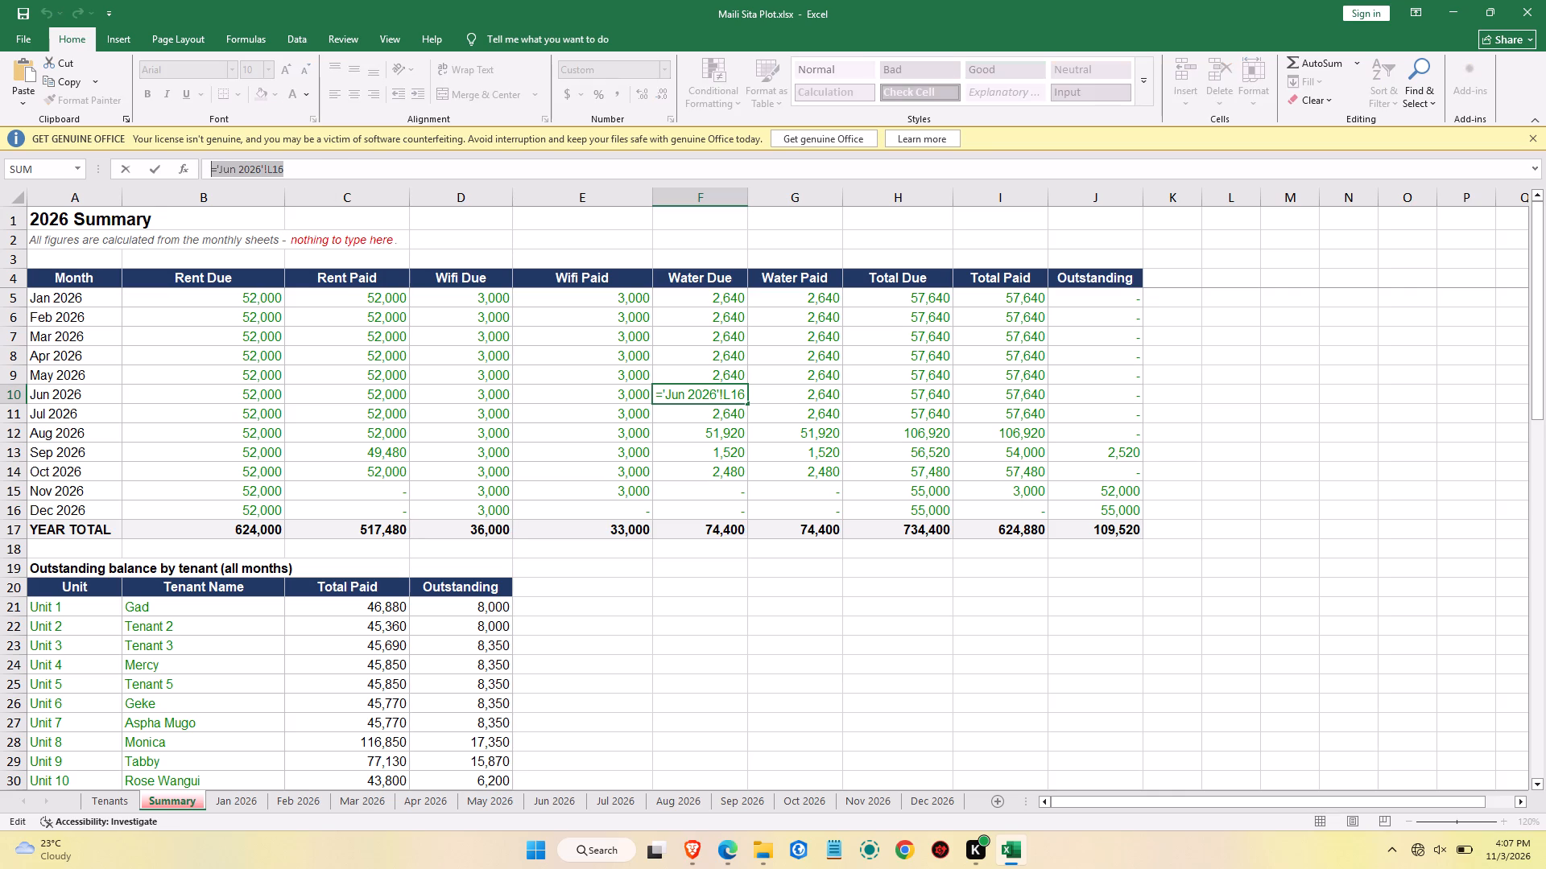
pyautogui.rightClick(225, 167)
pyautogui.click(251, 196)
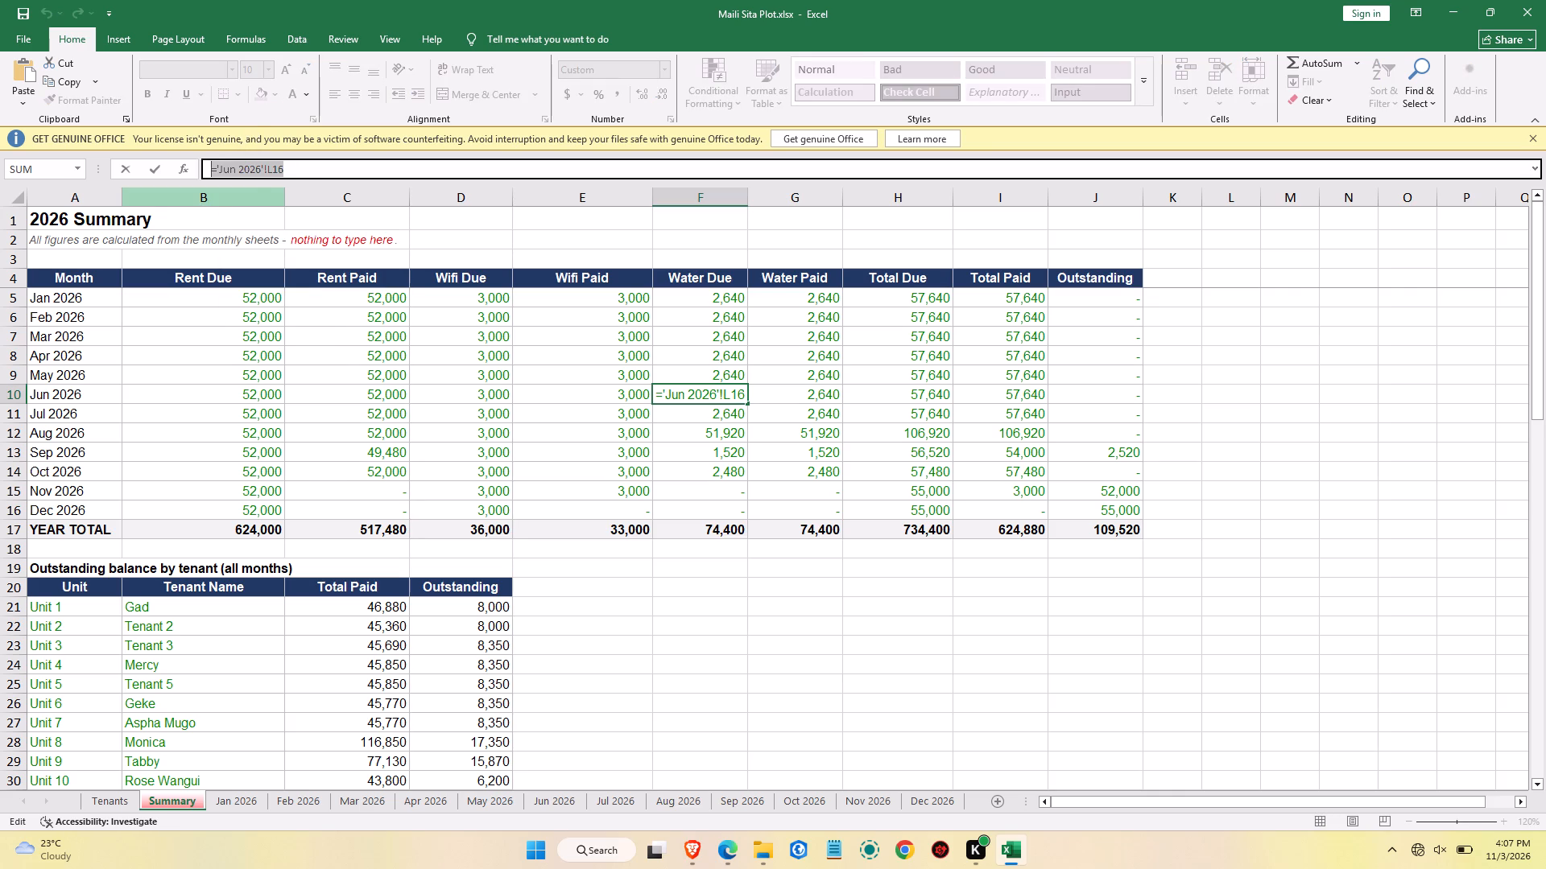
# Look over the Summary sheet's tables and check the Wifi Paid total cell on the Jan 2026 sheet.
pyautogui.click(291, 168)
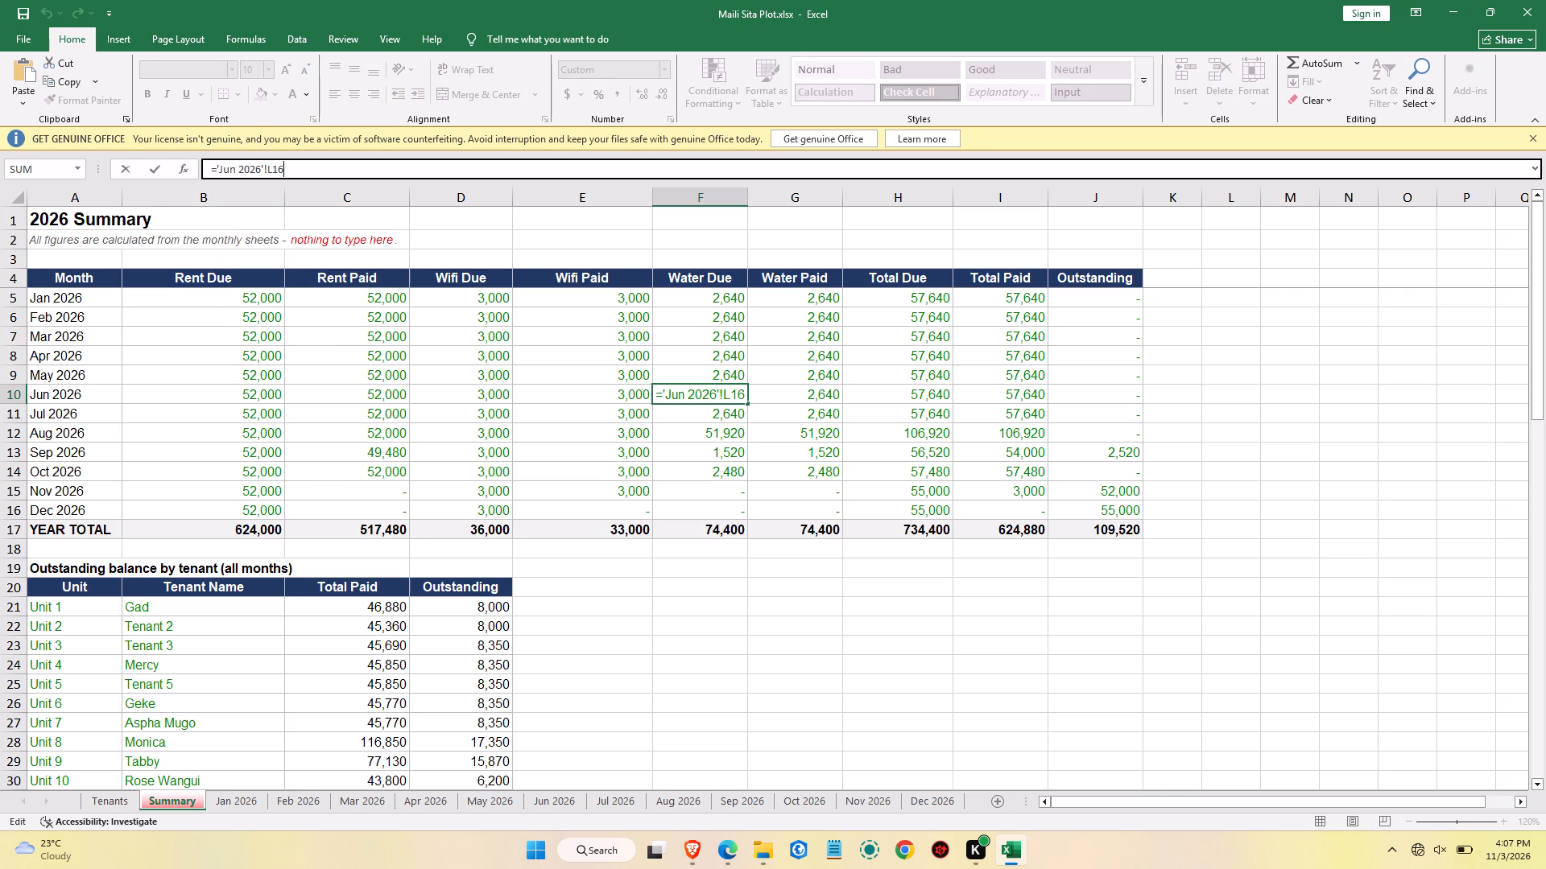
pyautogui.press('Return')
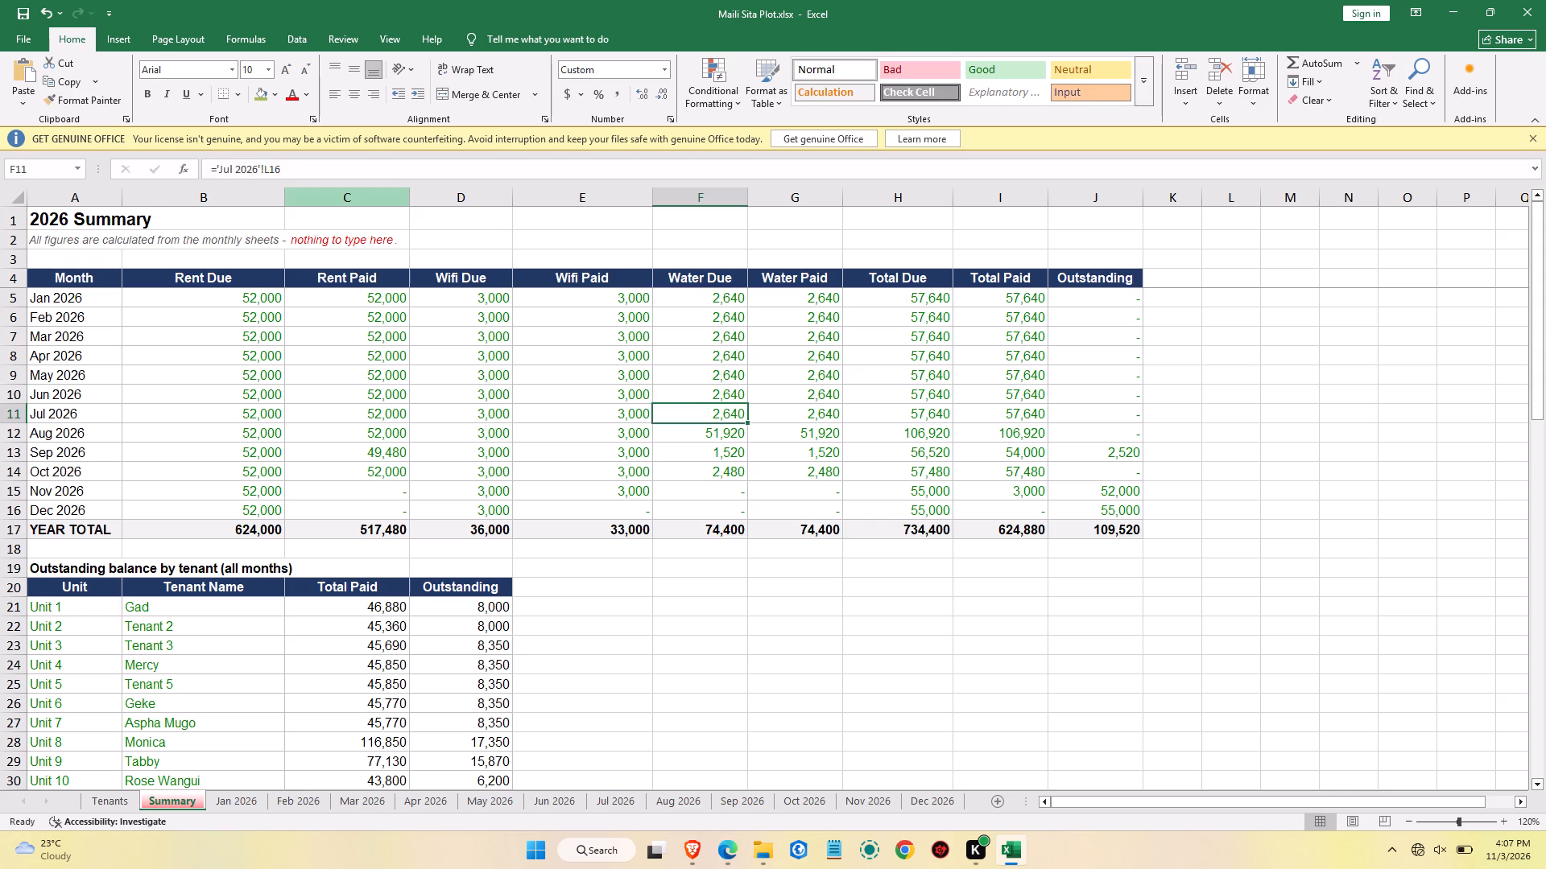
pyautogui.scroll(-5, 312, 689)
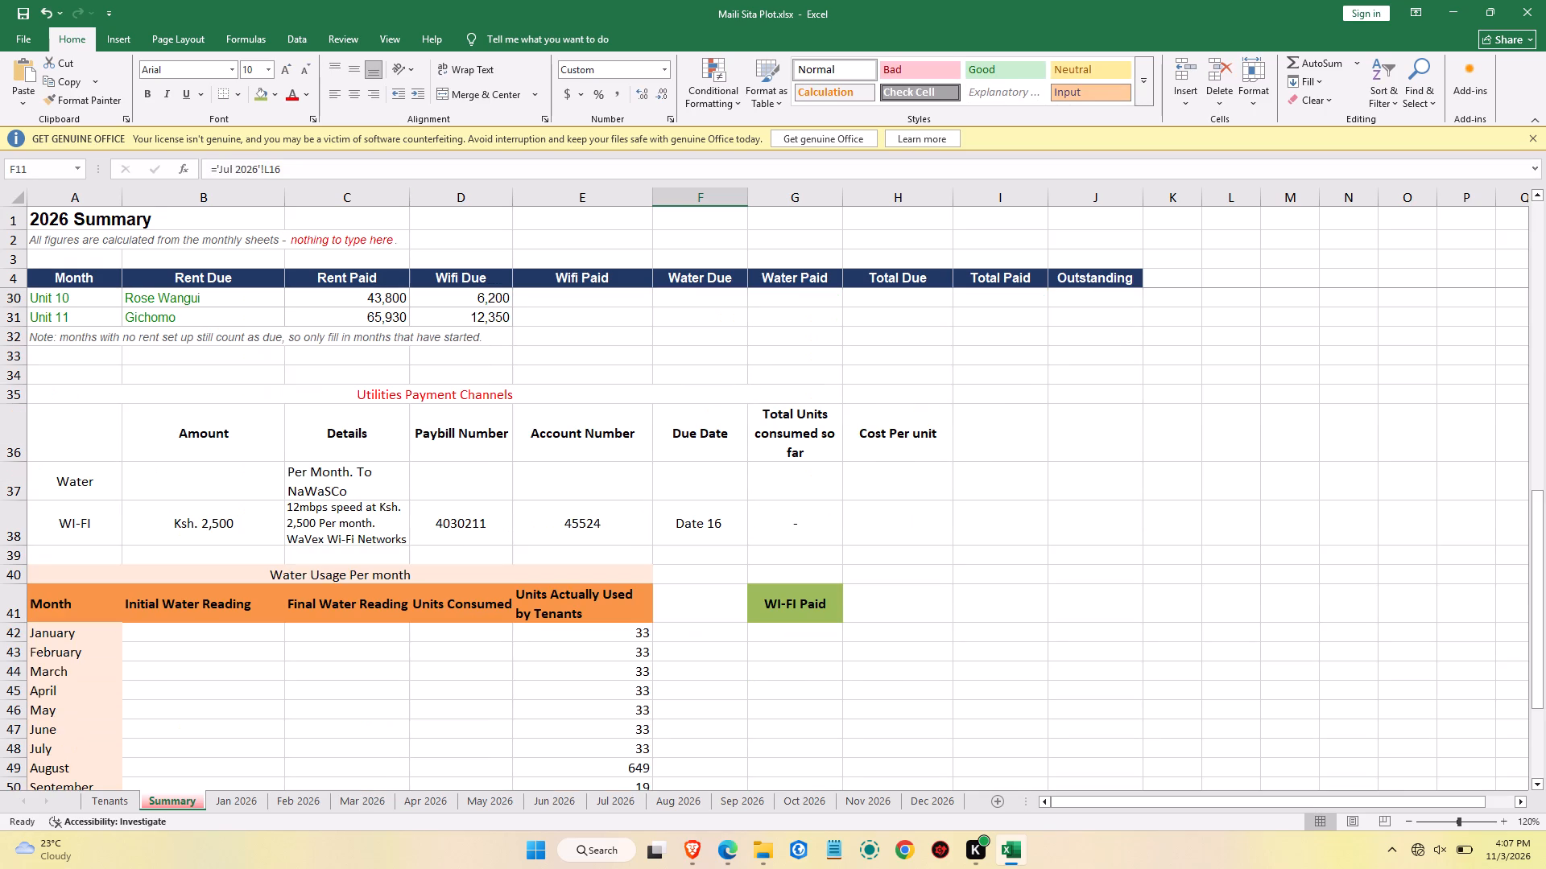
pyautogui.scroll(-1, 312, 689)
pyautogui.scroll(4, 312, 689)
pyautogui.scroll(-1, 312, 689)
pyautogui.scroll(1, 606, 696)
pyautogui.scroll(-2, 606, 697)
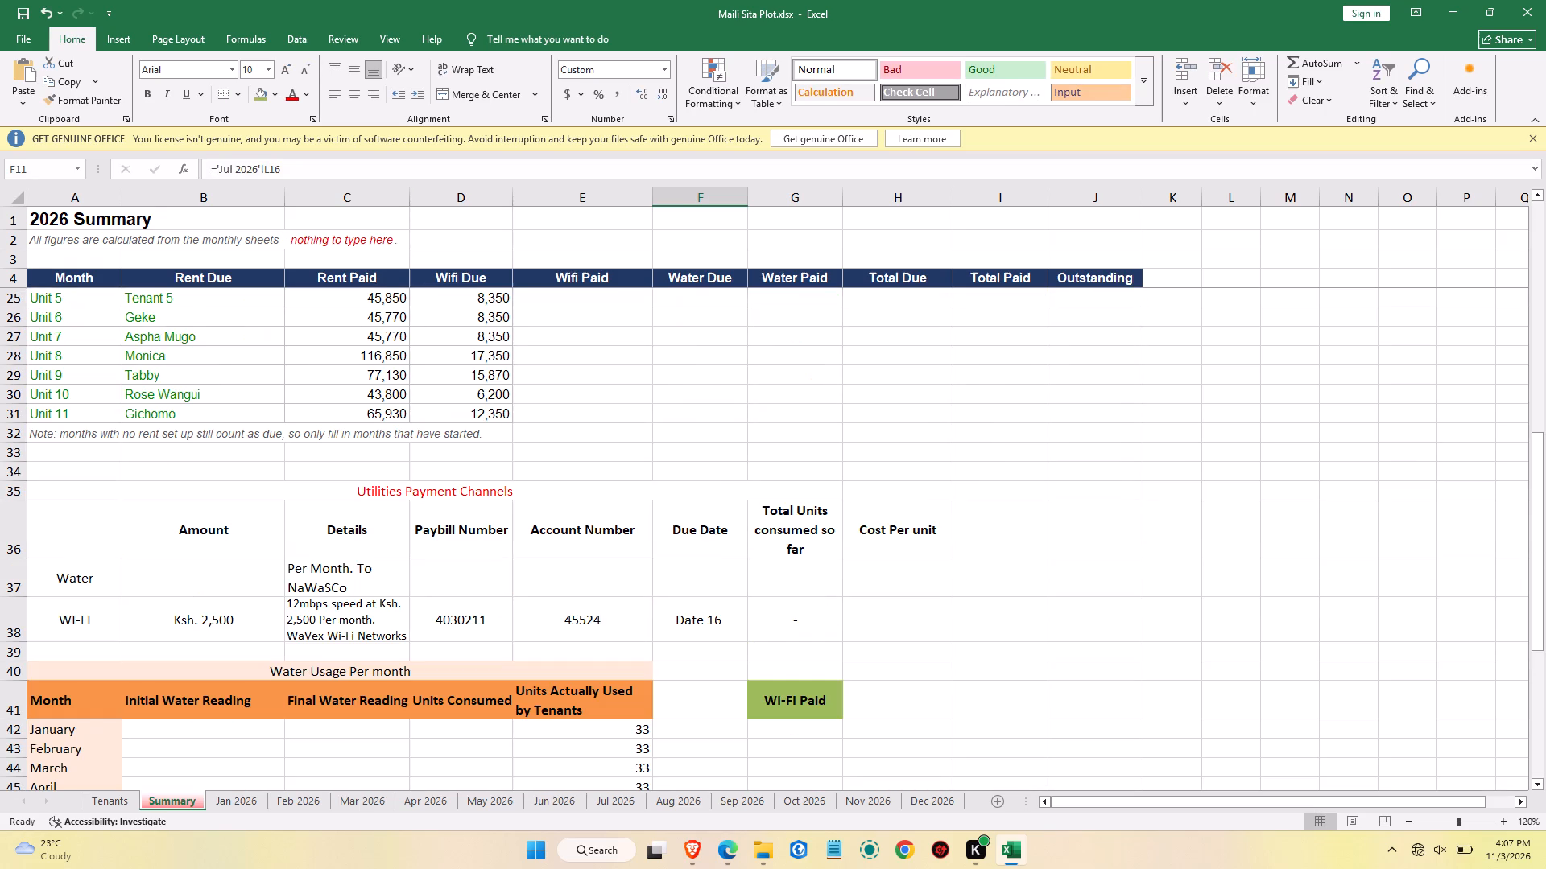
pyautogui.scroll(4, 606, 697)
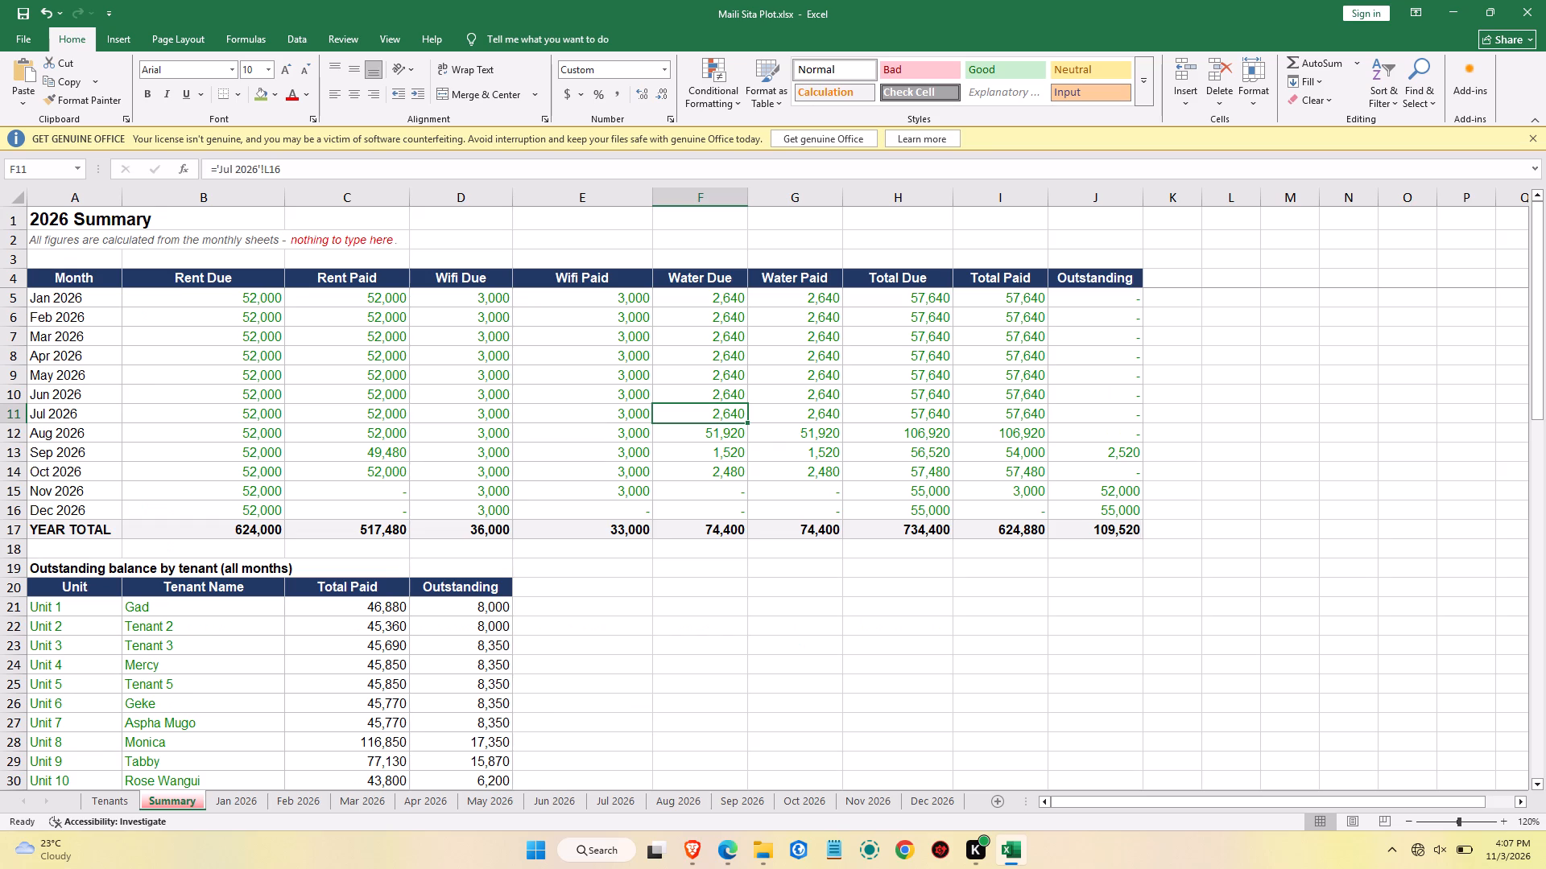
pyautogui.click(247, 802)
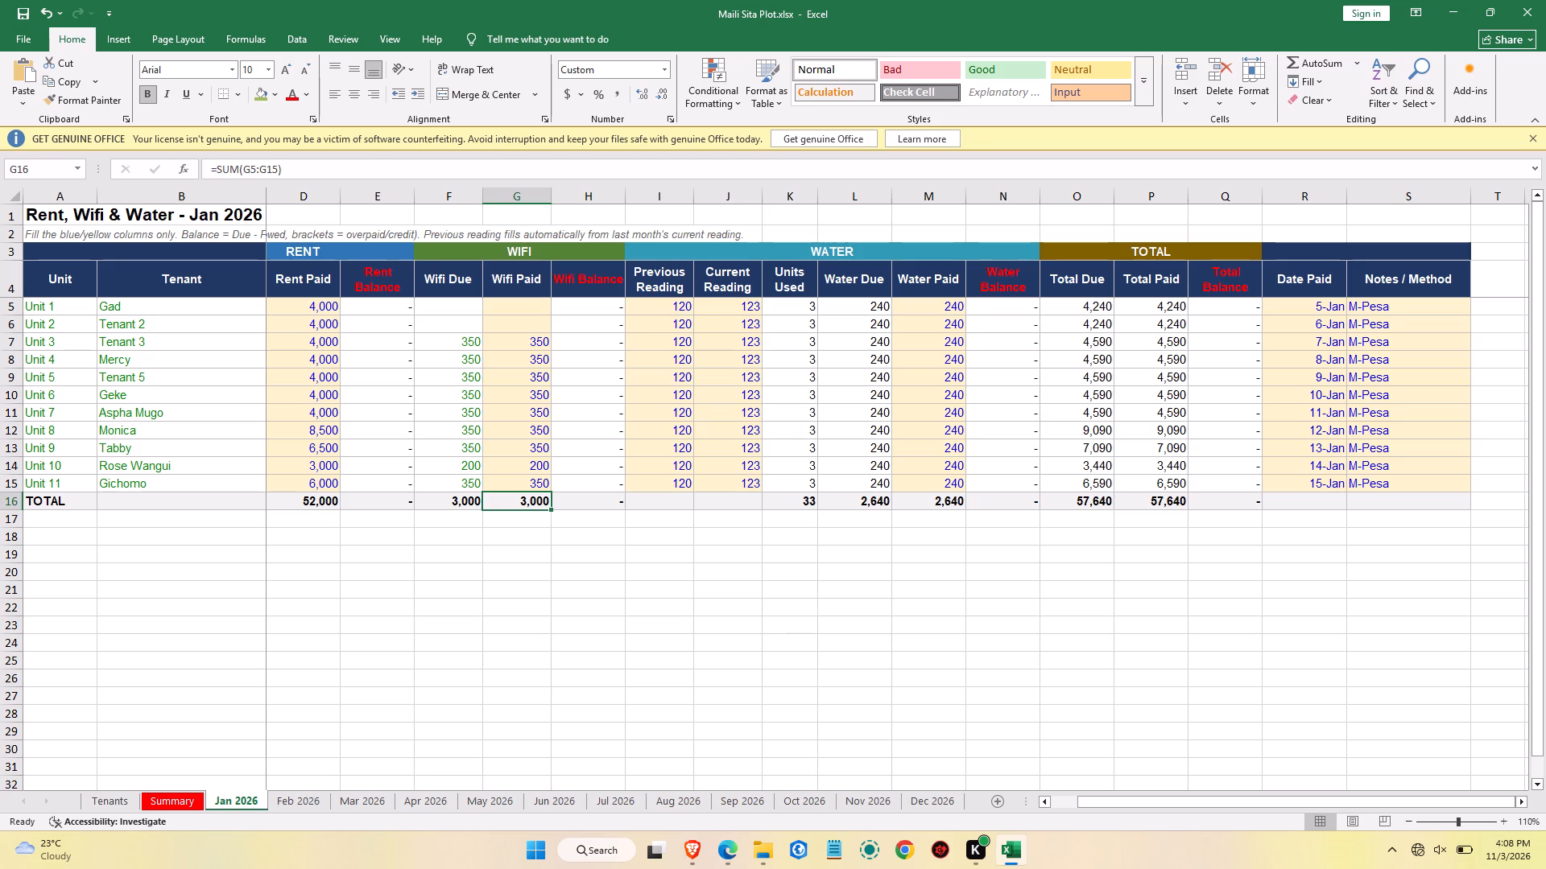
pyautogui.click(186, 804)
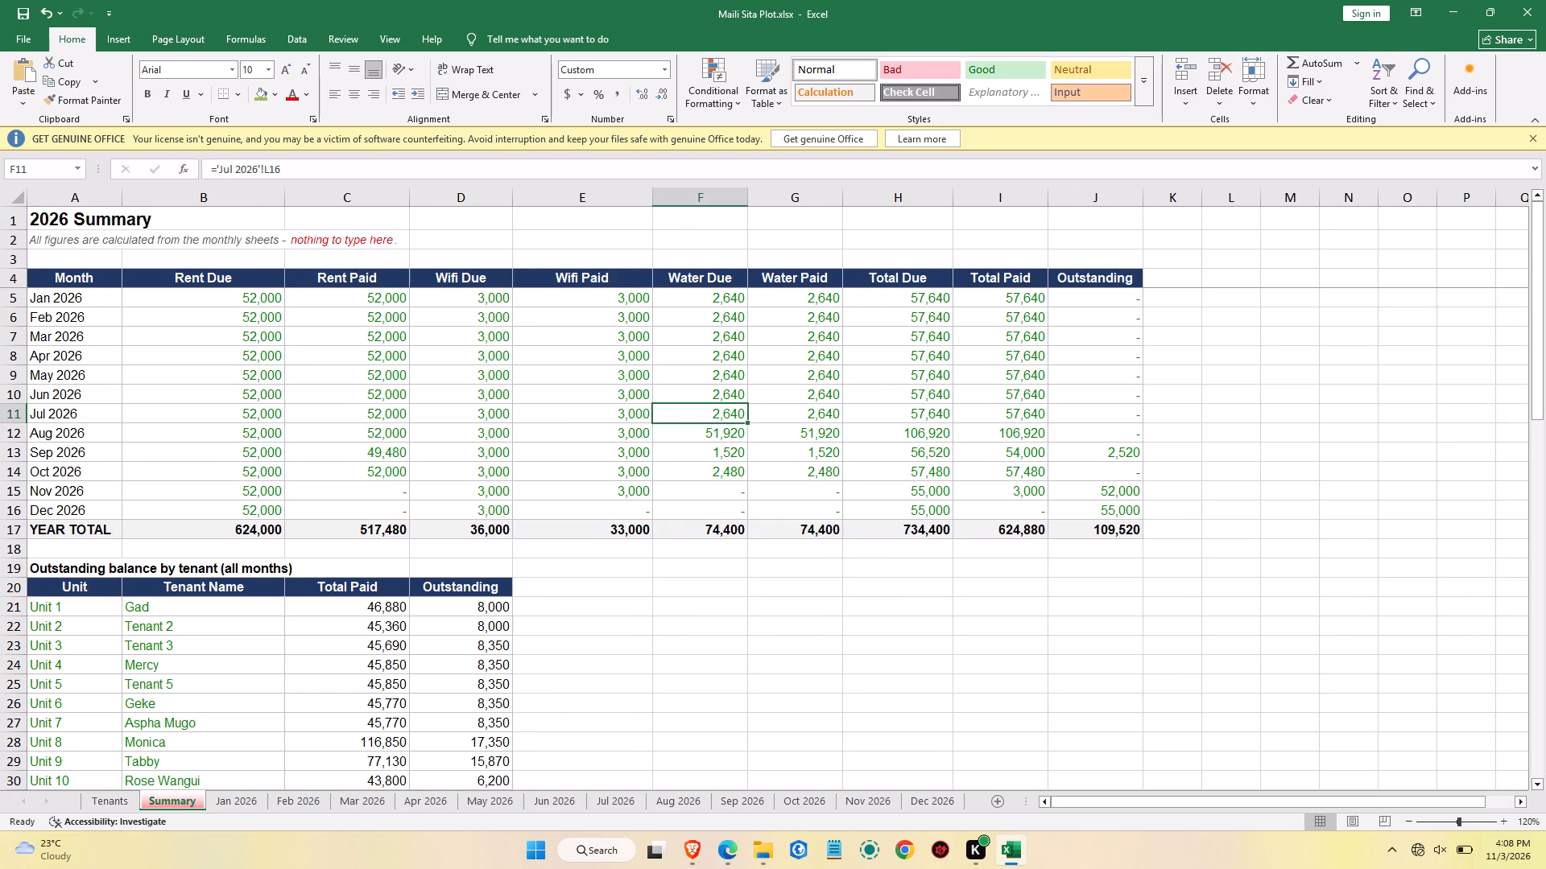
# Enter the formula ='Jan 2026'!G16 in G42, the January cell of the Summary sheet's WI-FI Paid column, adapting the copied formula text.
pyautogui.scroll(-6, 246, 757)
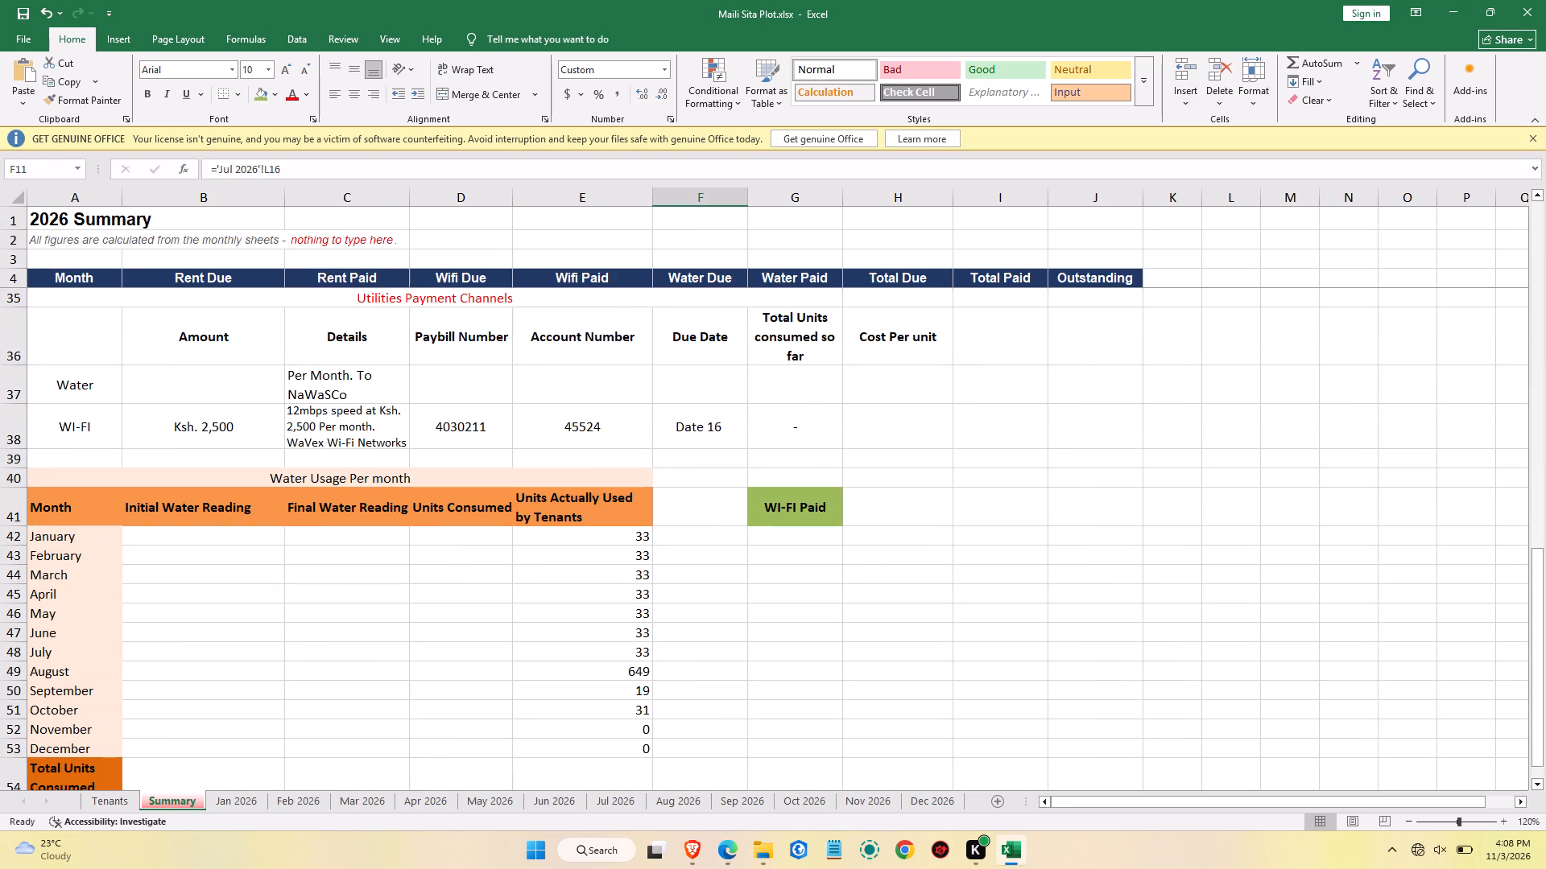
pyautogui.click(796, 536)
pyautogui.doubleClick(796, 536)
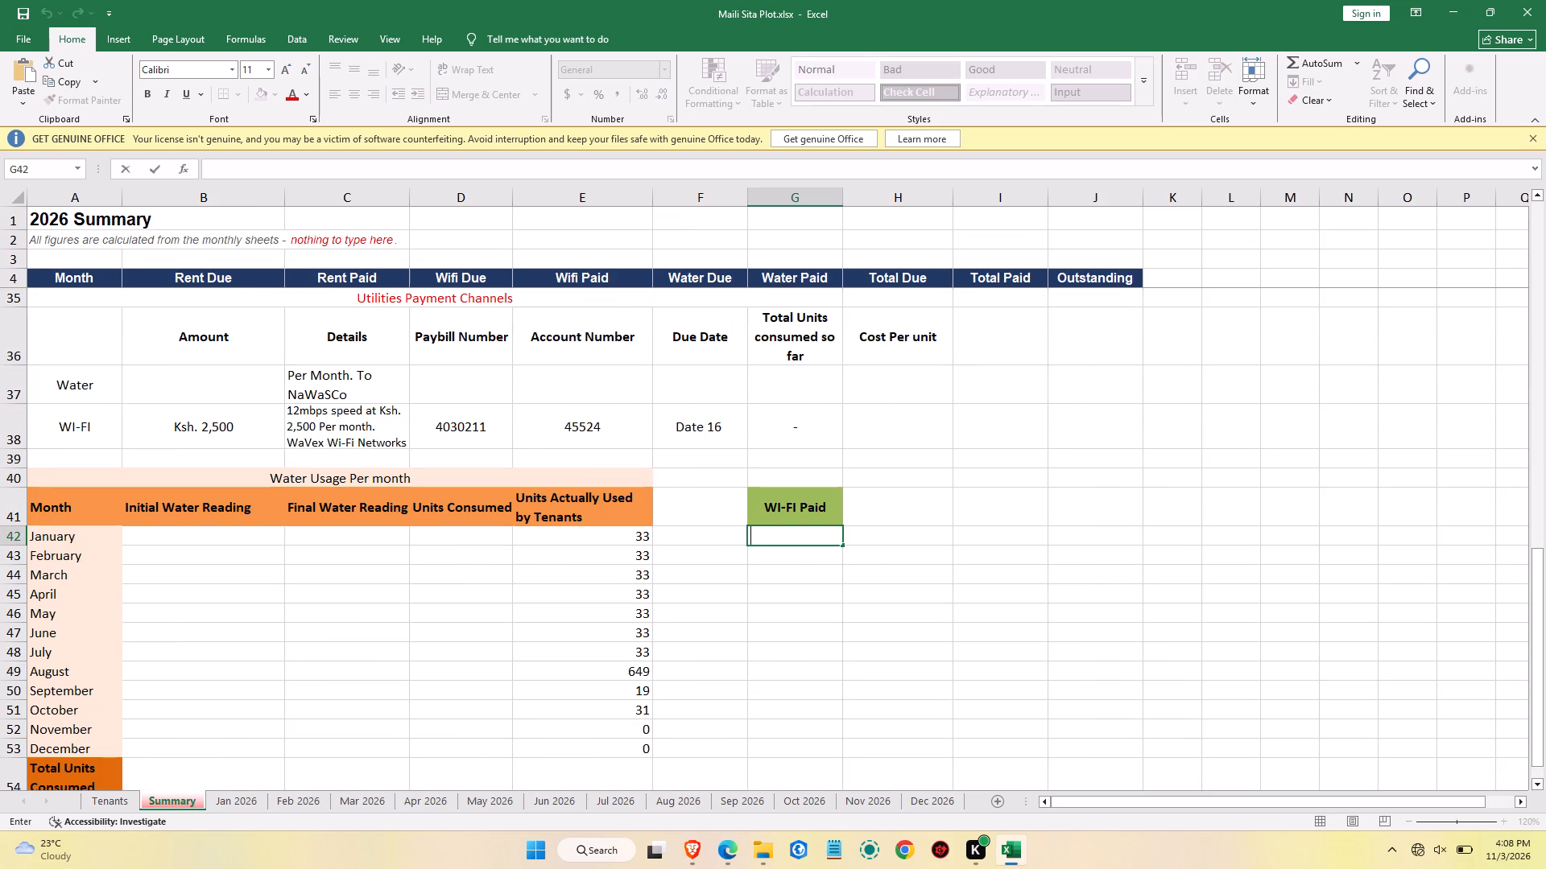
pyautogui.rightClick(796, 536)
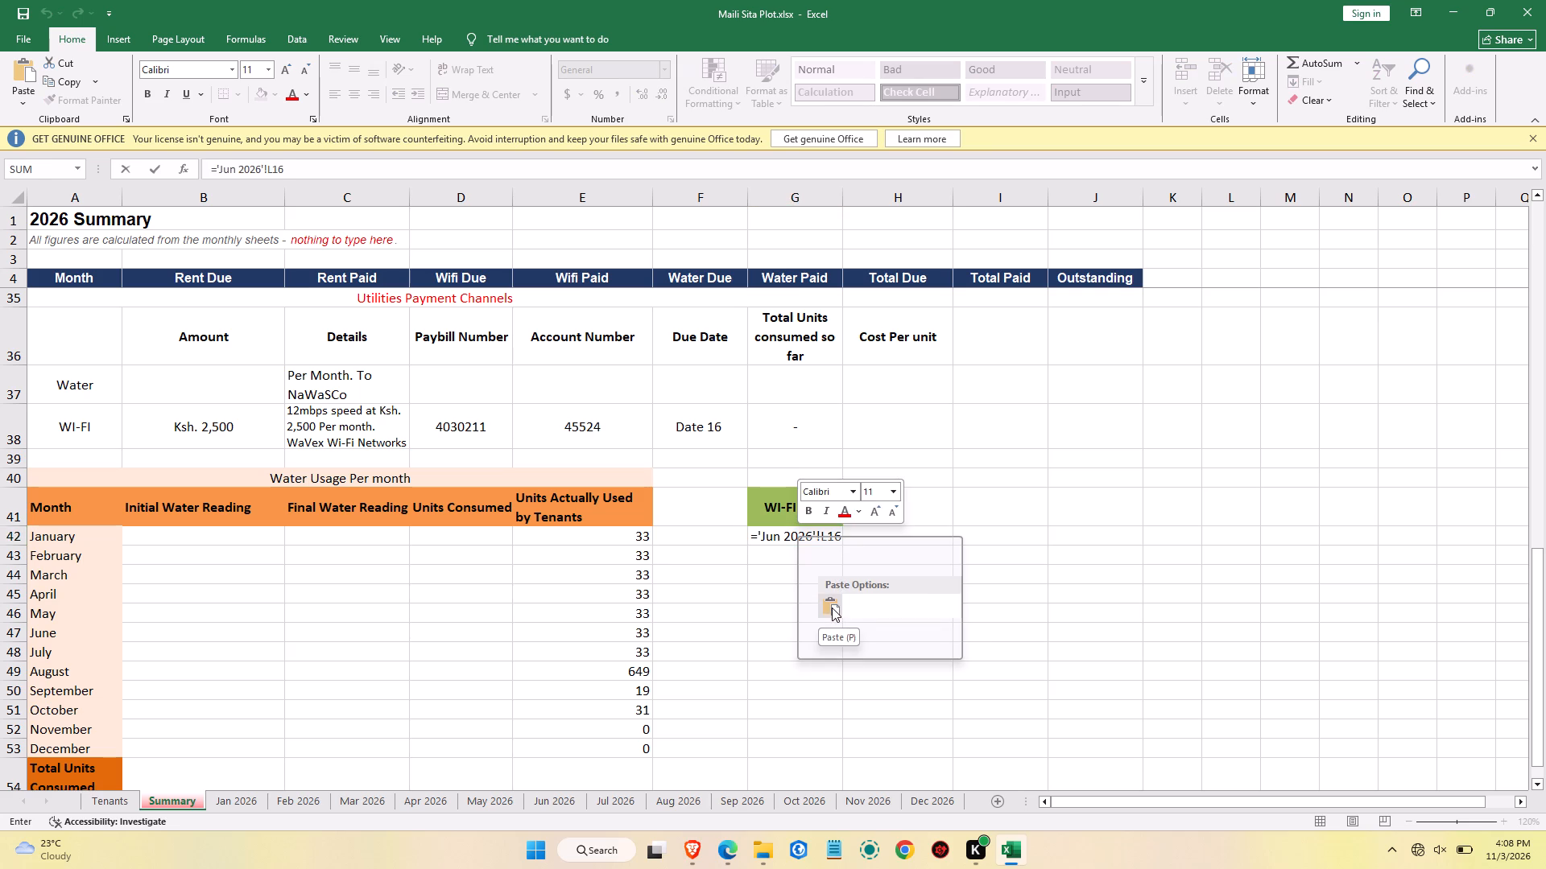
pyautogui.click(832, 607)
pyautogui.click(775, 537)
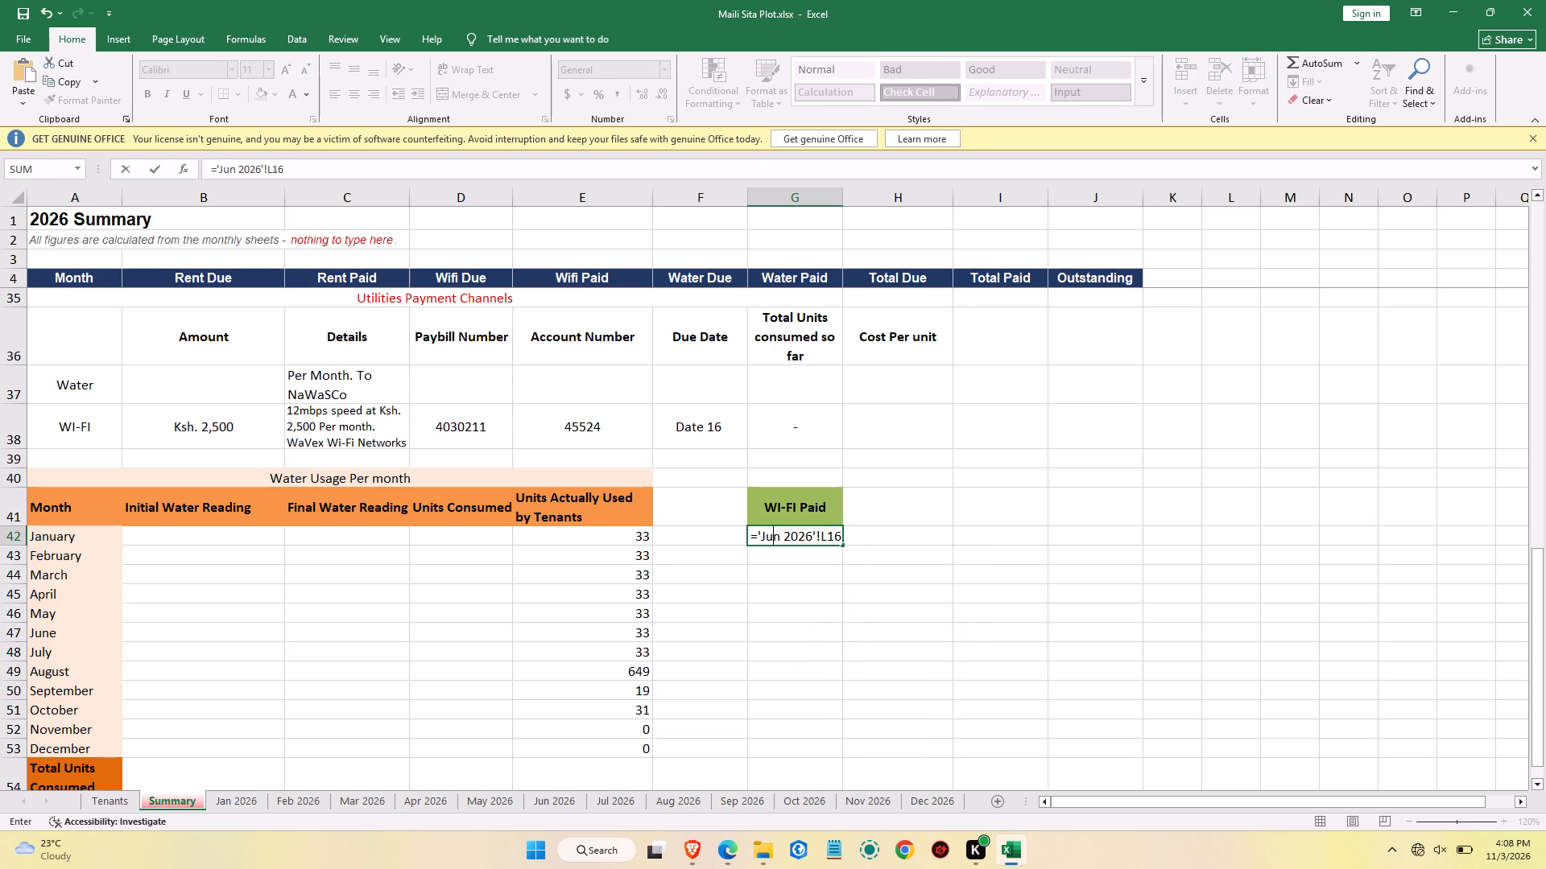
pyautogui.click(781, 538)
pyautogui.press('BackSpace')
pyautogui.press('BackSpace')
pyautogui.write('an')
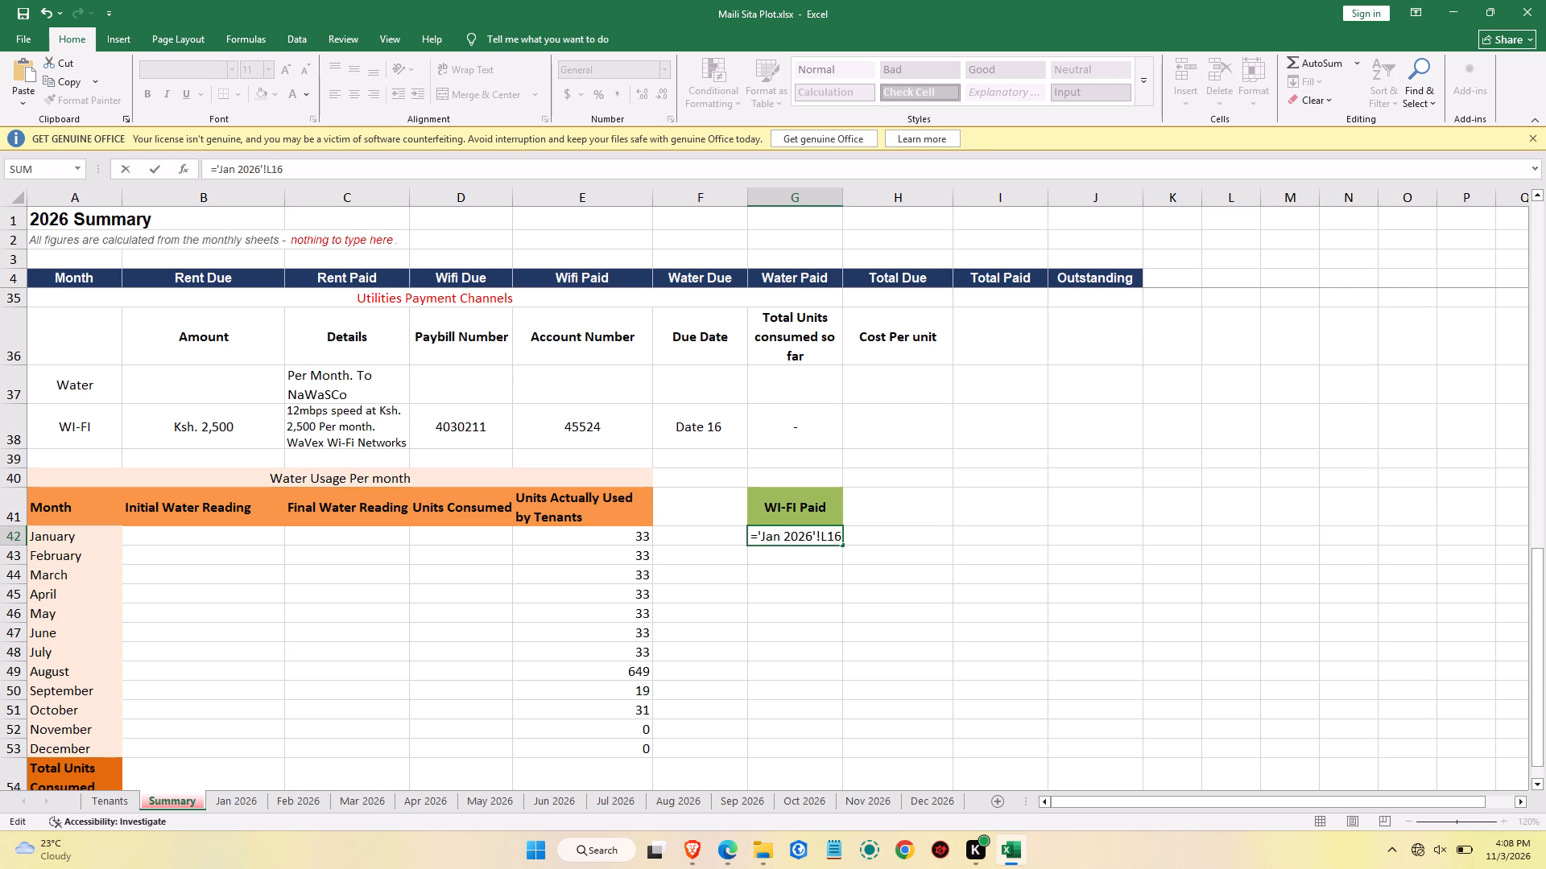
pyautogui.click(830, 536)
pyautogui.press('BackSpace')
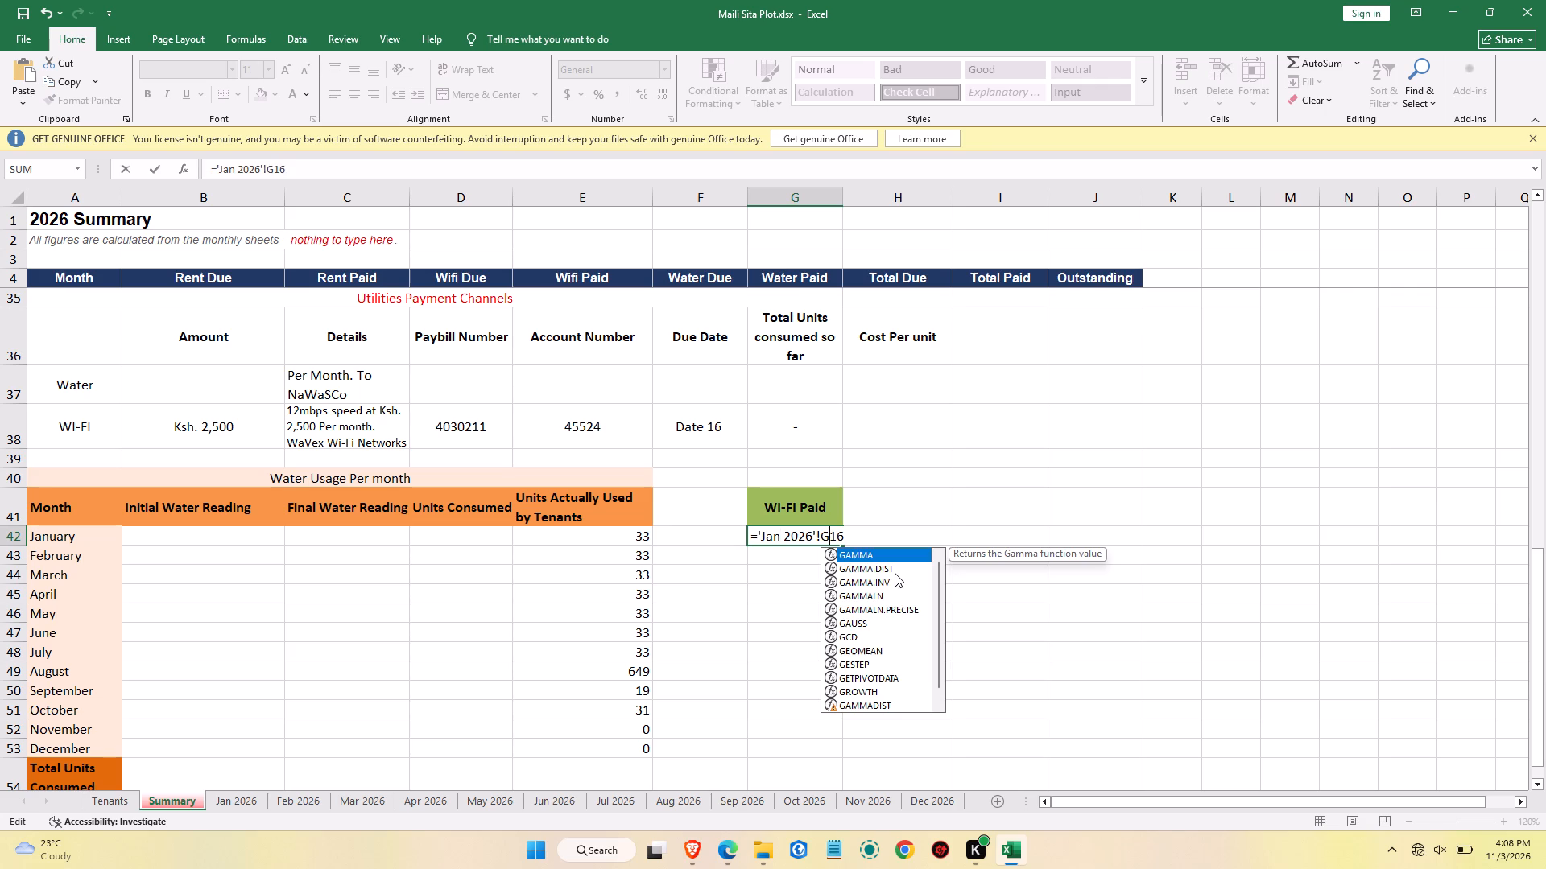
pyautogui.press('Return')
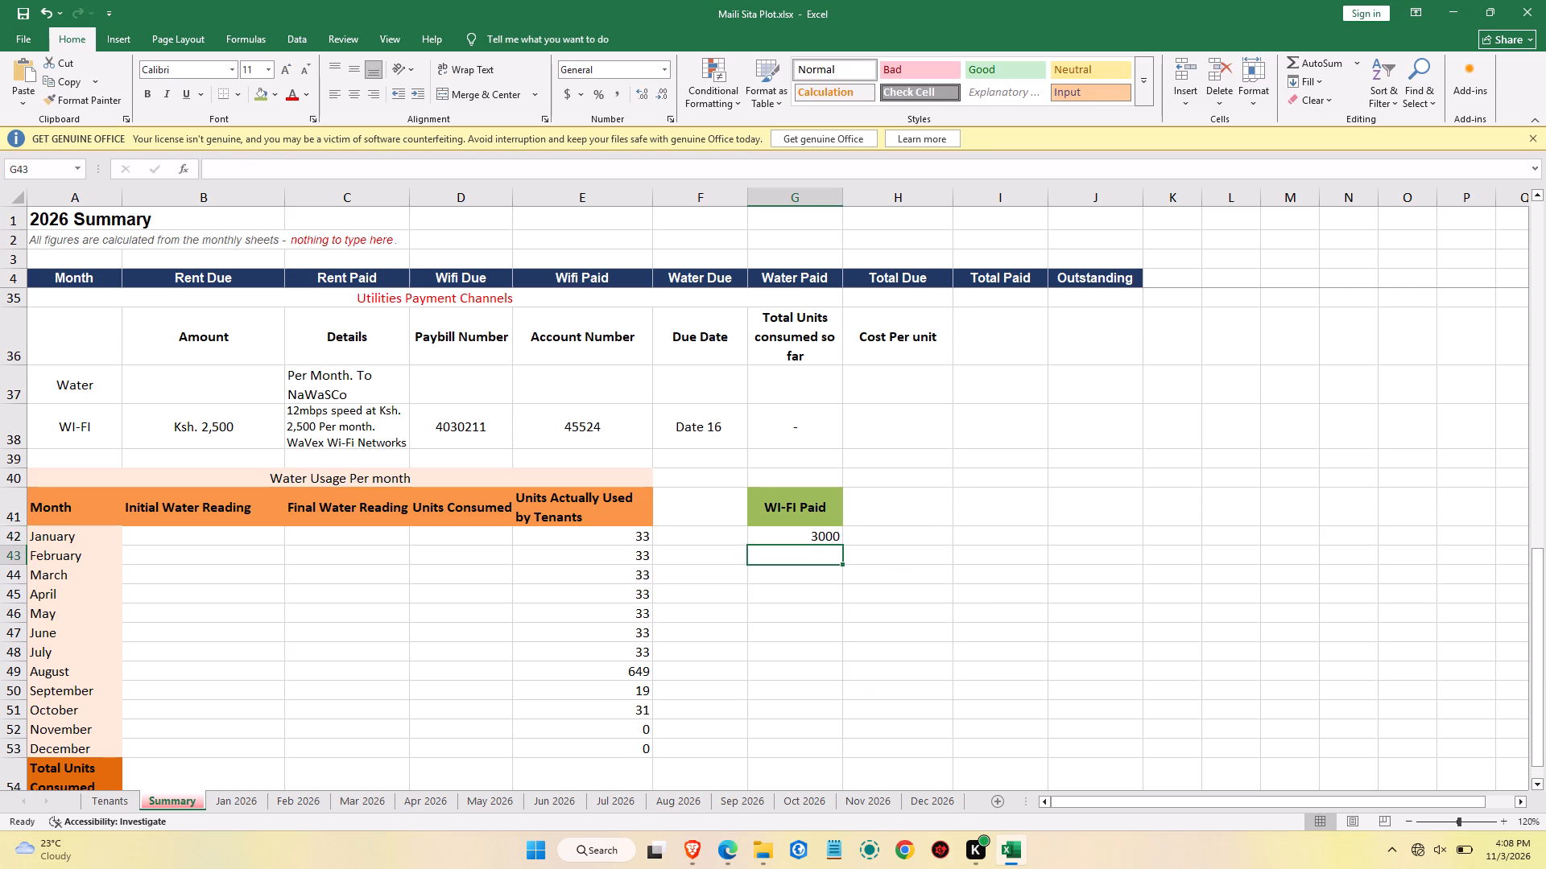
# Enter the formula ='Feb 2026'!G16 in the February WI-FI Paid cell G43, adapting the copied formula text.
pyautogui.doubleClick(806, 555)
pyautogui.hotkey('ctrl', 'v')
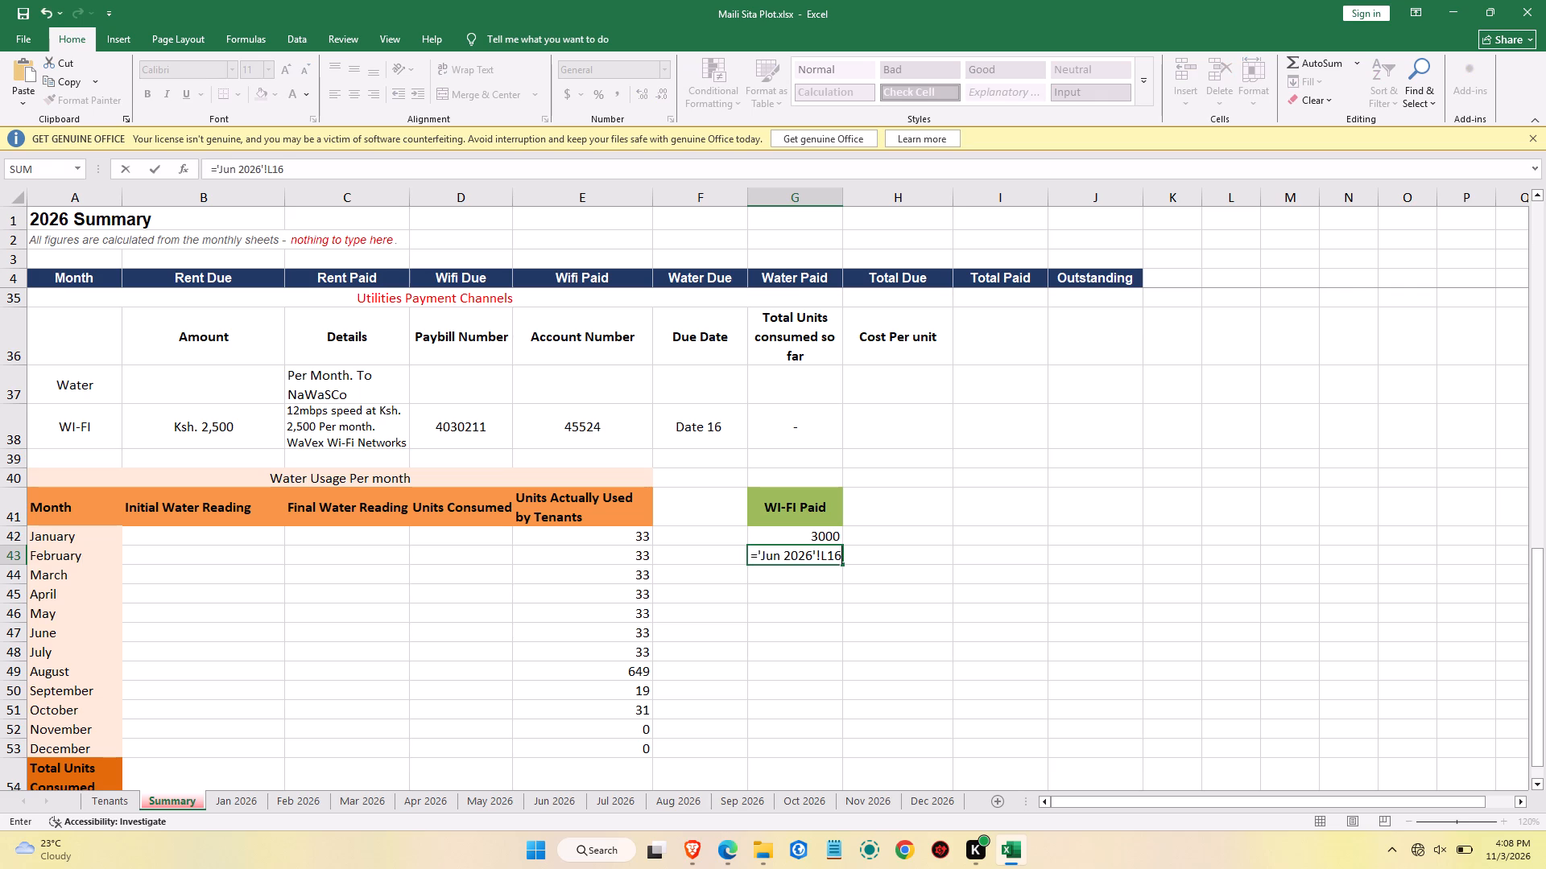
pyautogui.click(777, 559)
pyautogui.press('BackSpace')
pyautogui.press('BackSpace')
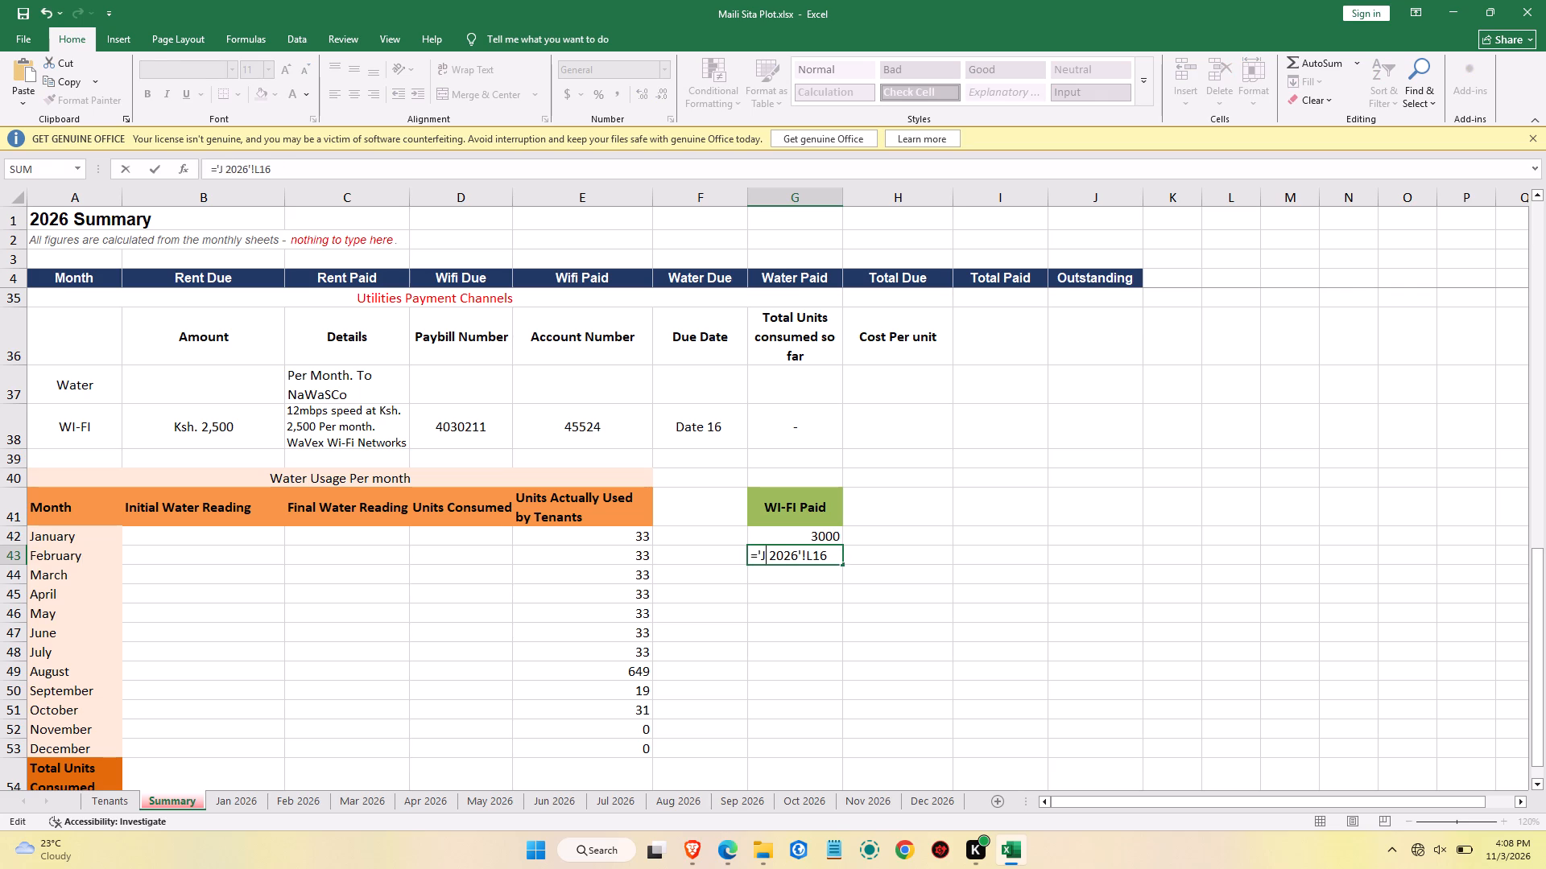
pyautogui.press('BackSpace')
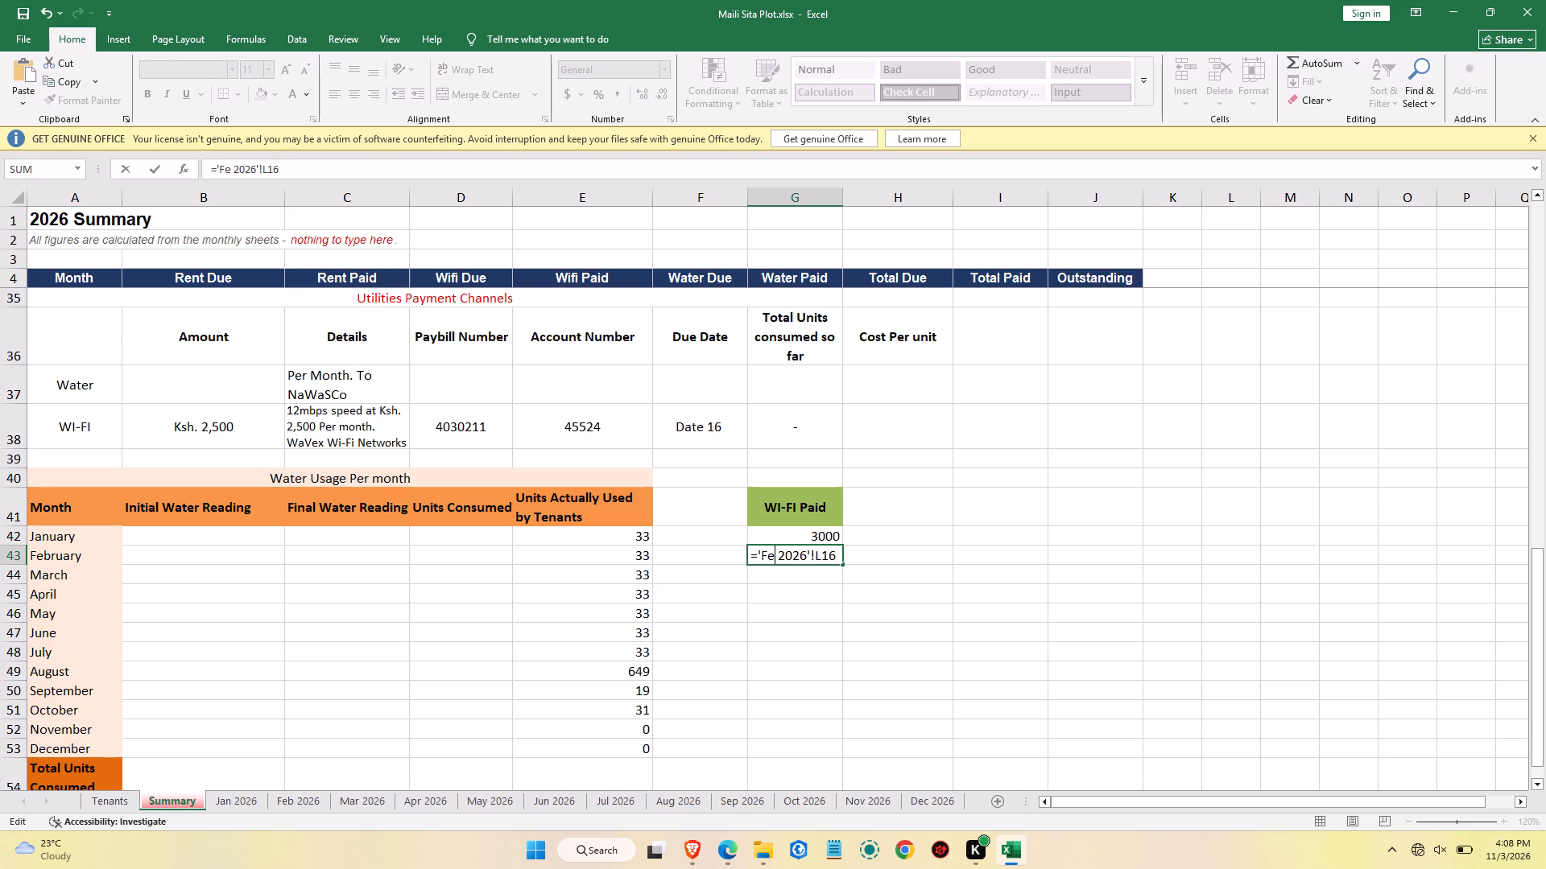
pyautogui.press('Right')
pyautogui.press('Right')
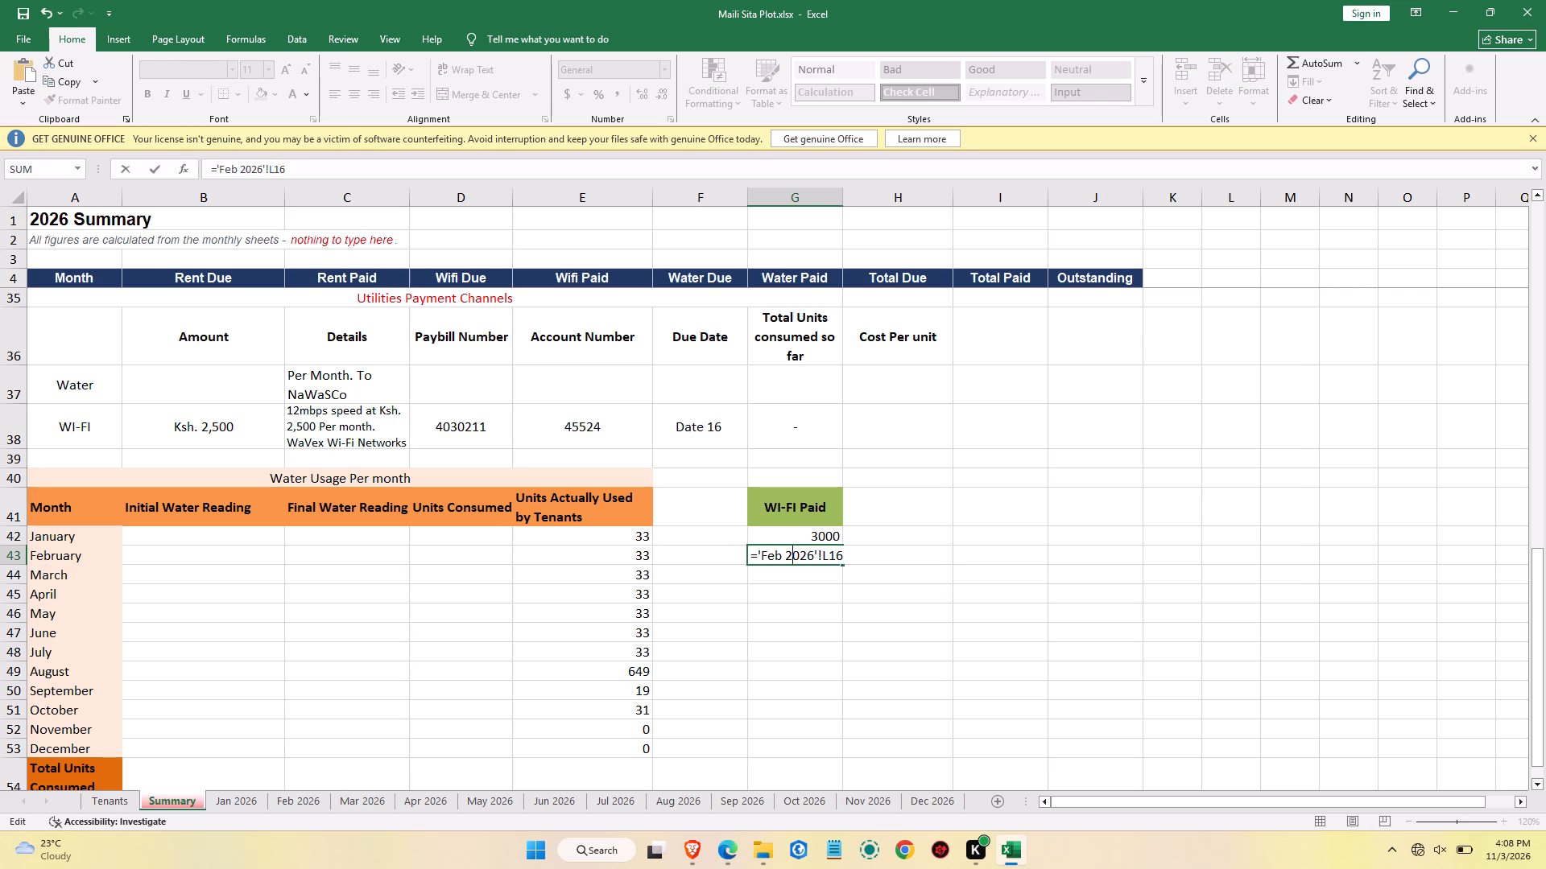
pyautogui.press('Right')
pyautogui.press('Right')
pyautogui.press('Right')
pyautogui.press('Right')
pyautogui.press('Right')
pyautogui.press('Right')
pyautogui.press('BackSpace')
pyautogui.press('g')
pyautogui.press('Return')
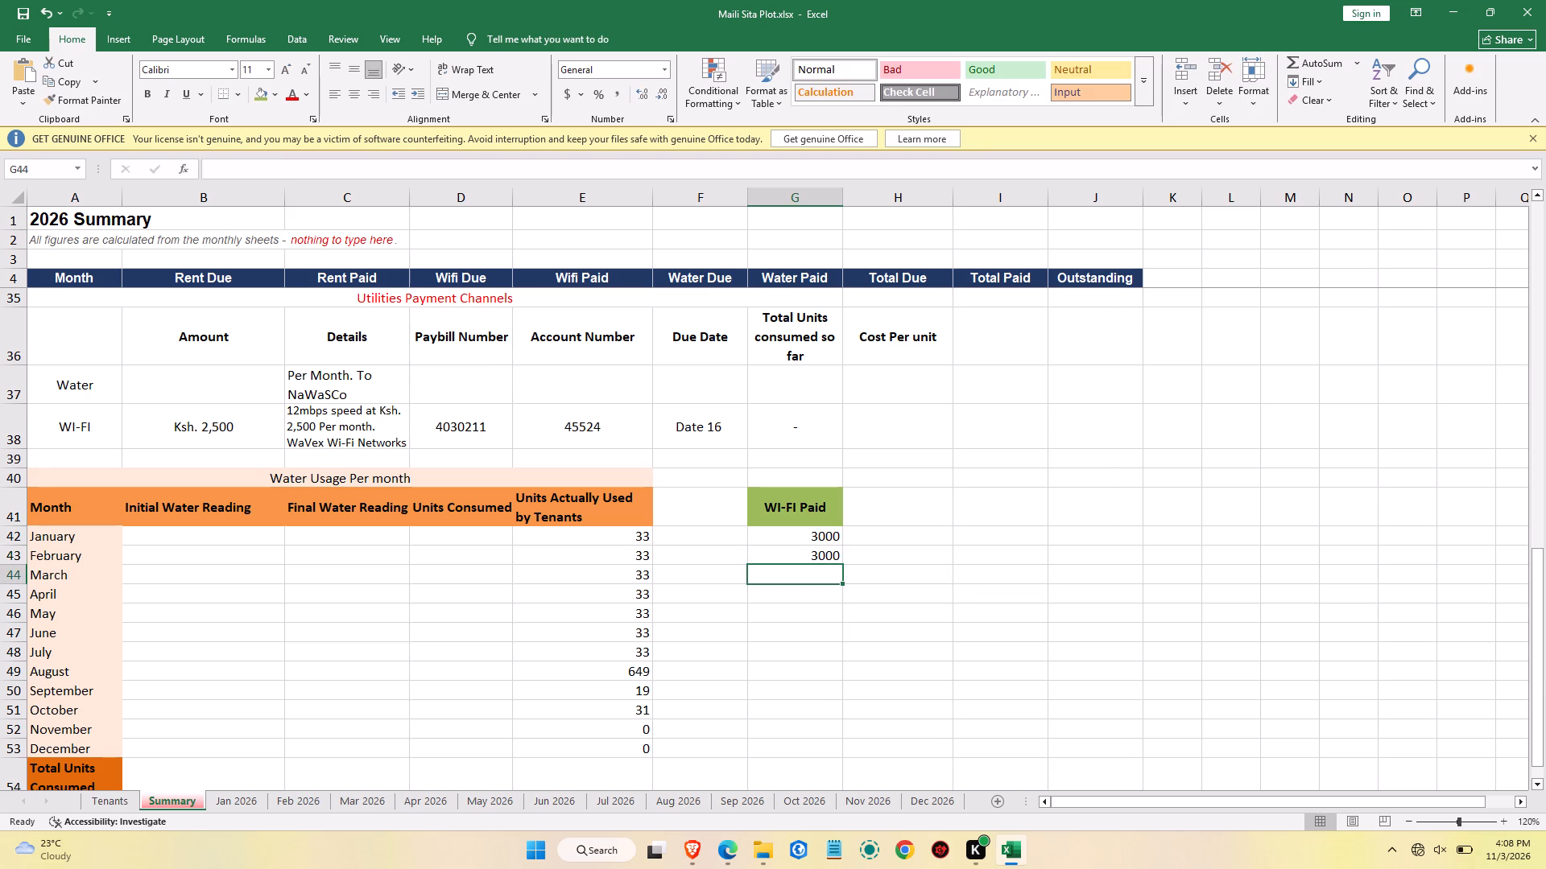
# Copy the formula text ='Feb 2026'!G16 from the February WI-FI Paid cell G43.
pyautogui.doubleClick(799, 556)
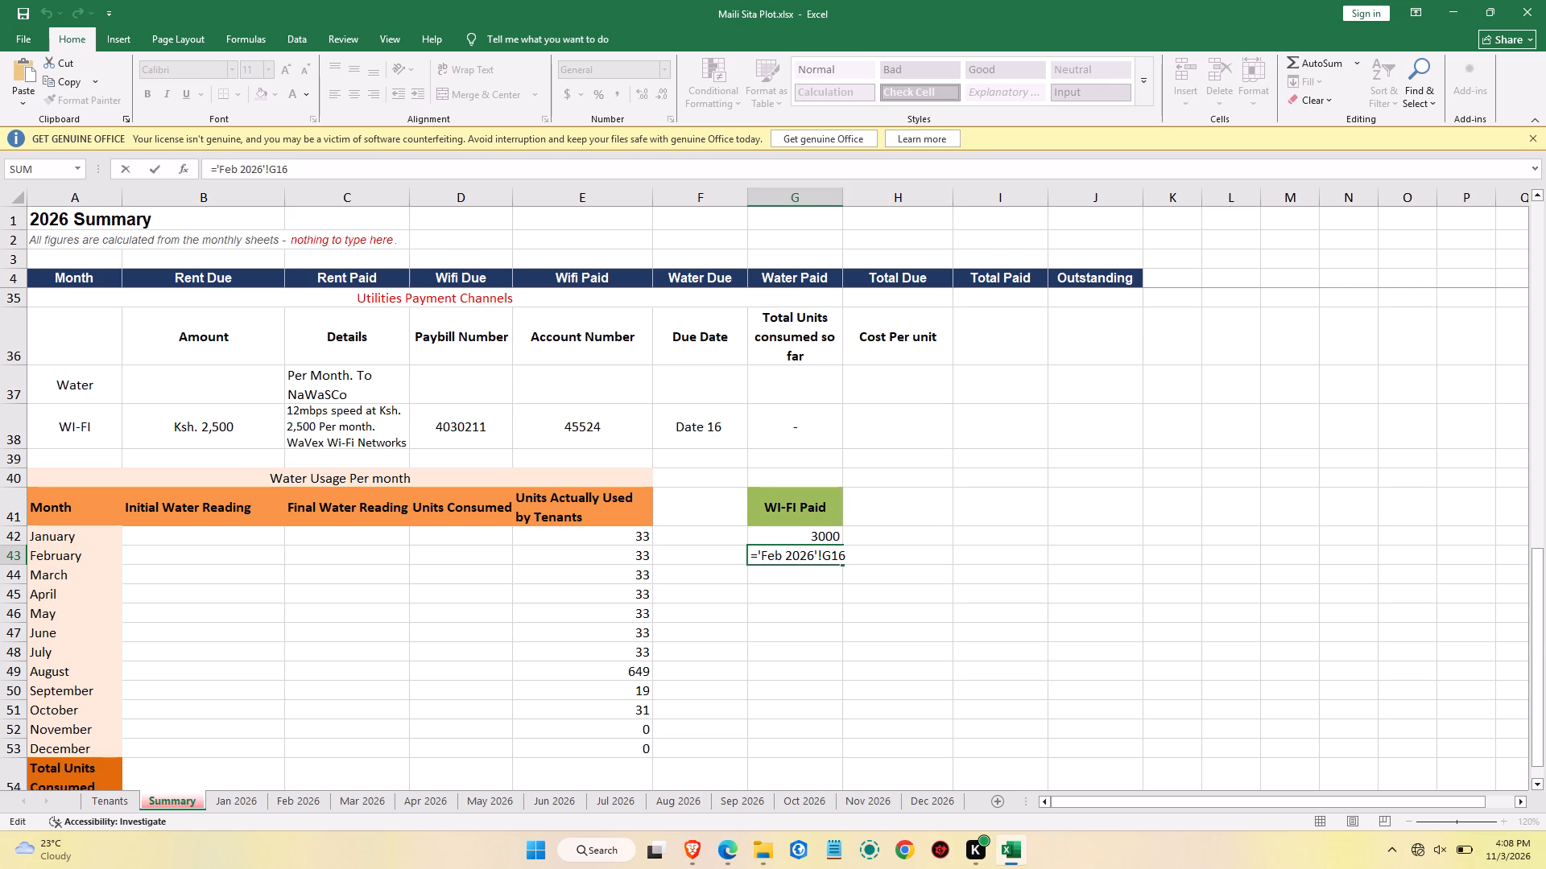
pyautogui.moveTo(750, 559); pyautogui.dragTo(882, 556)
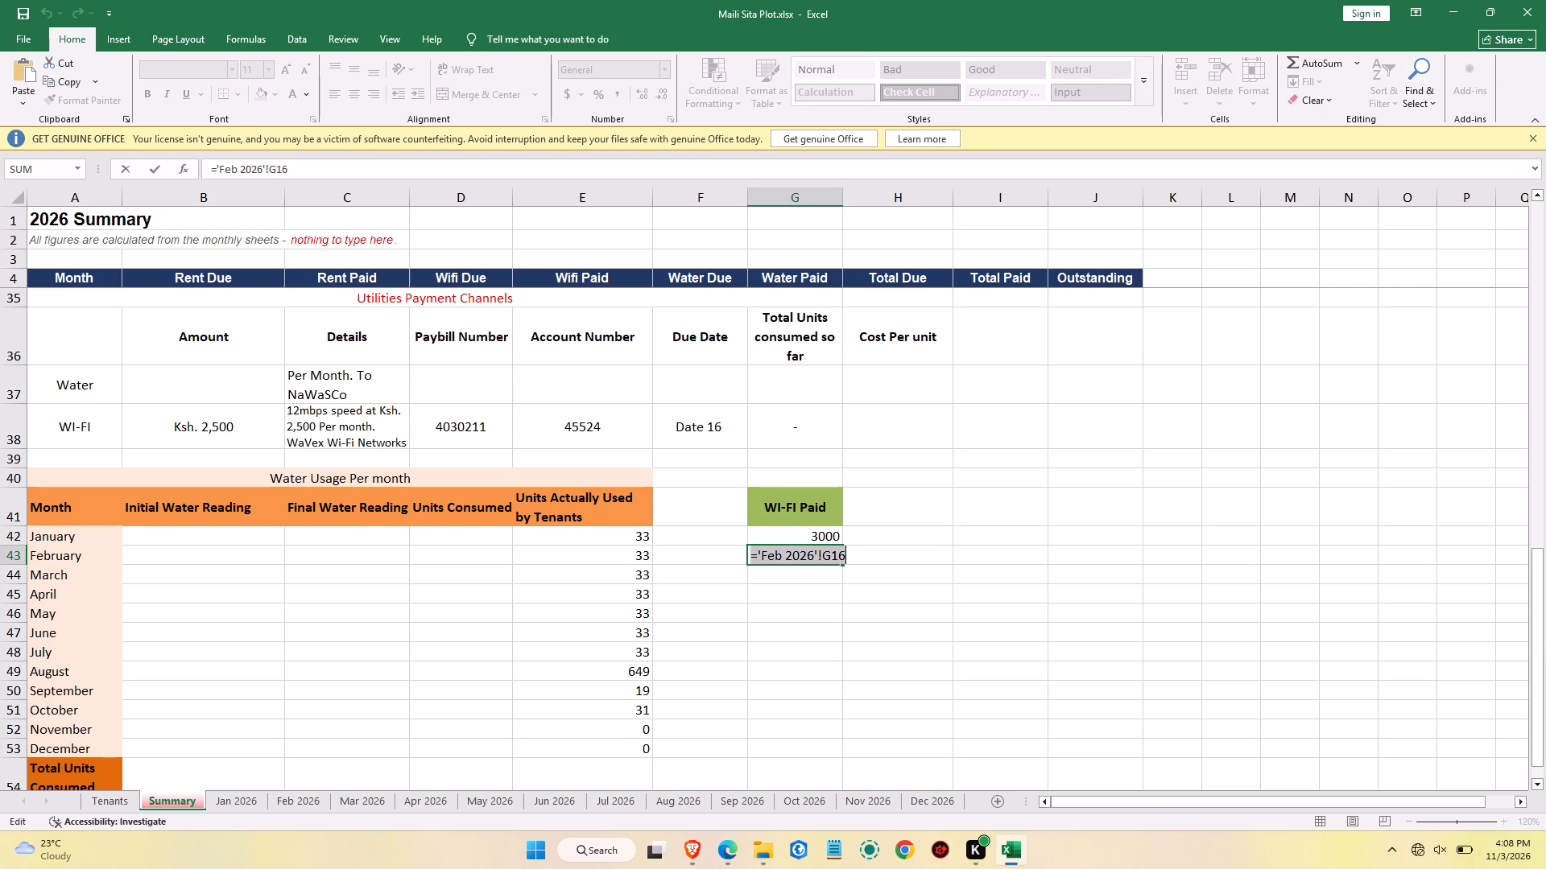
pyautogui.hotkey('ctrl', 'c')
pyautogui.click(800, 556)
pyautogui.press('Return')
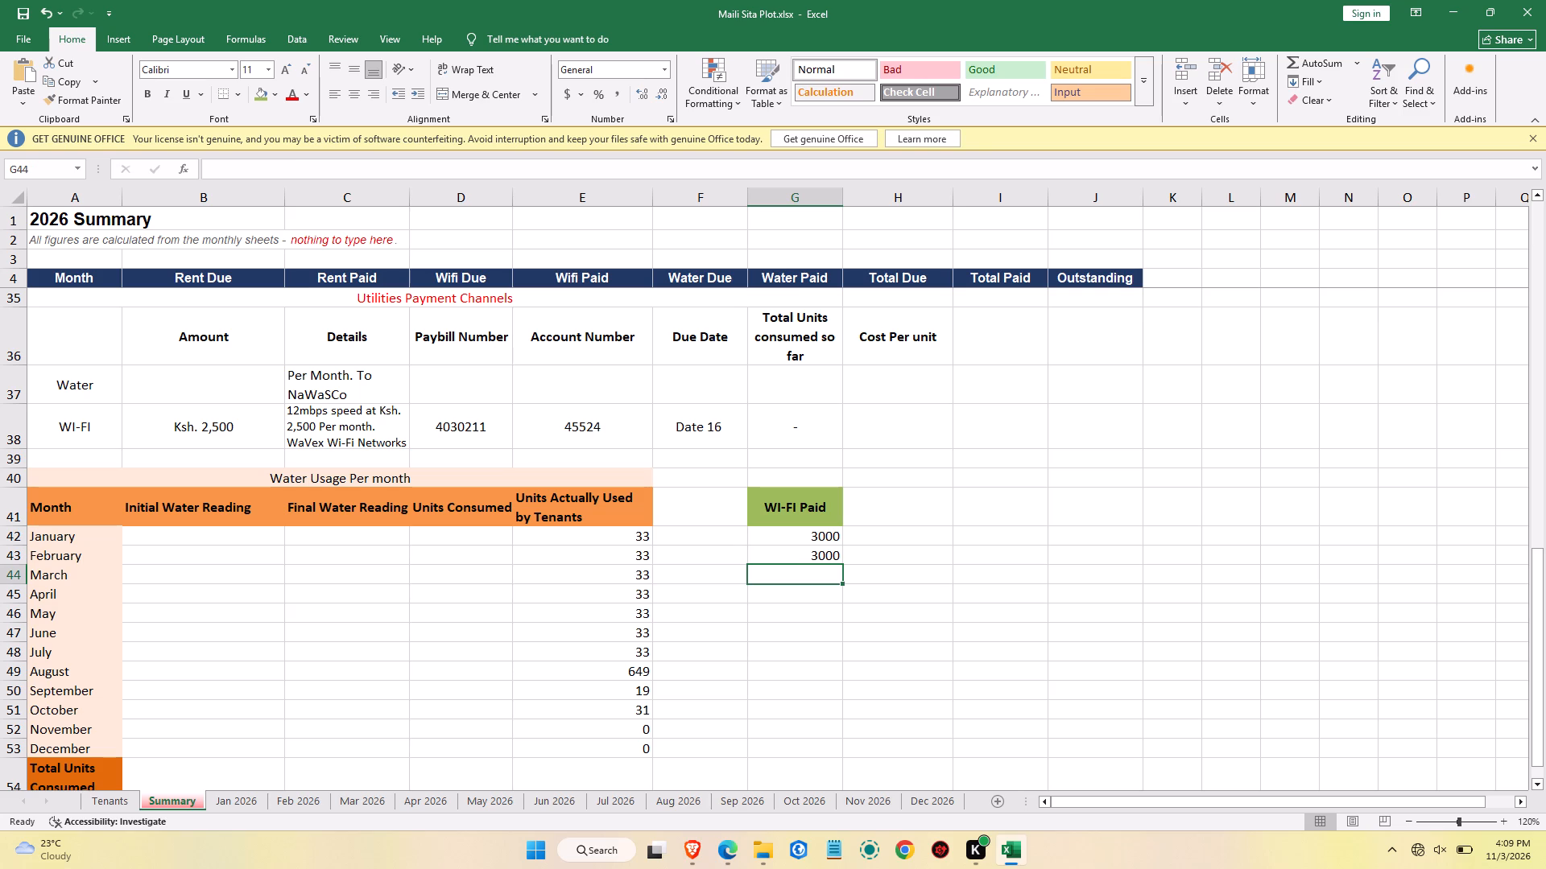
# Enter the formula ='Mar 2026'!G16 in the March WI-FI Paid cell G44, adapting the copied February formula.
pyautogui.doubleClick(790, 573)
pyautogui.hotkey('ctrl', 'v')
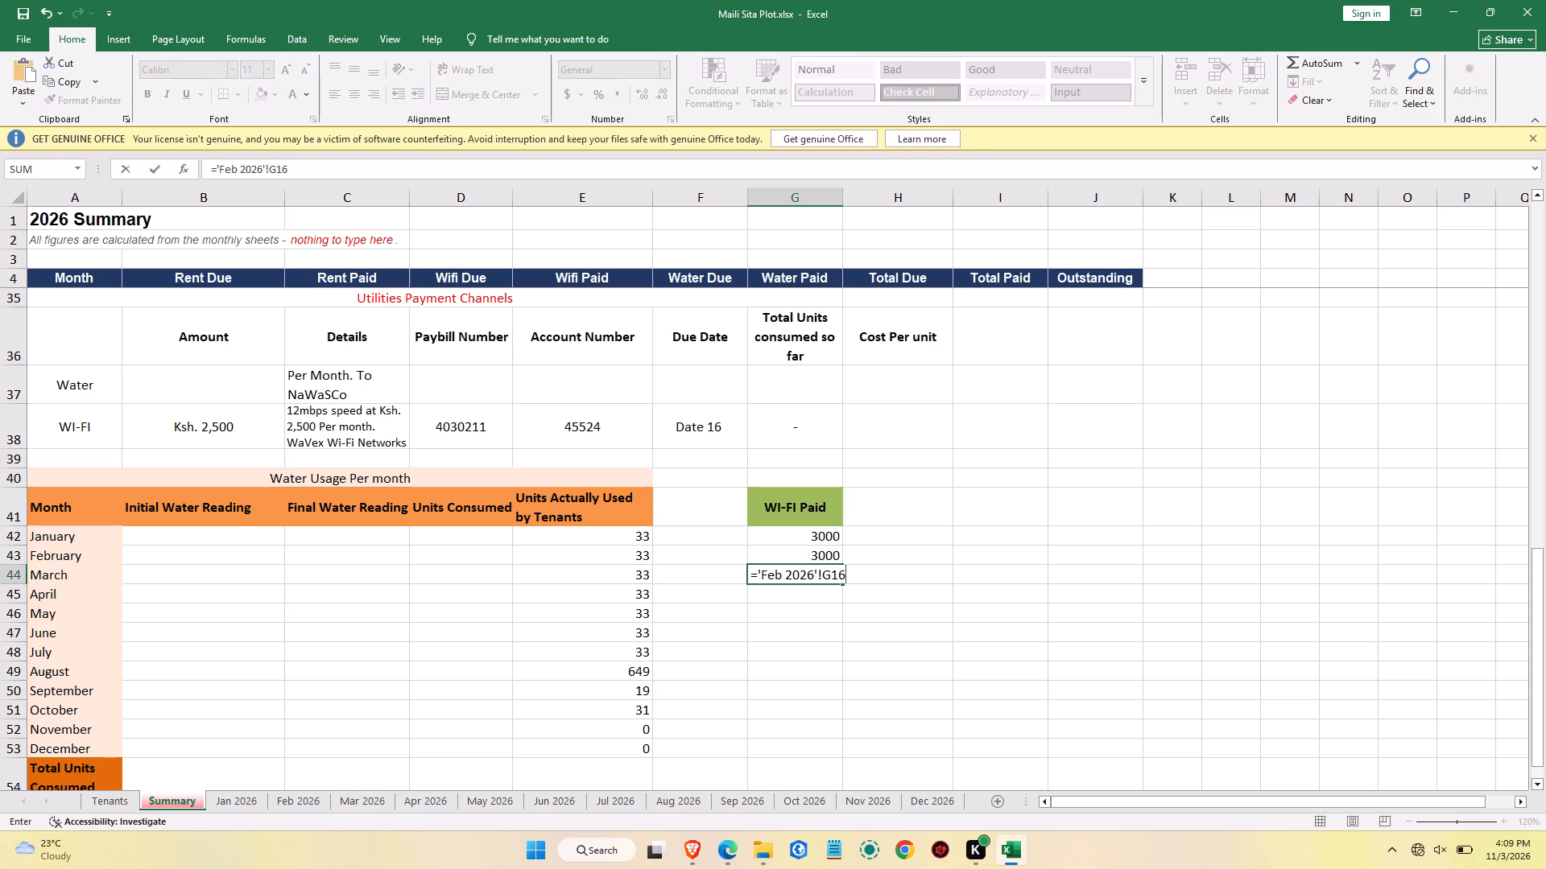
pyautogui.click(778, 576)
pyautogui.press('Right')
pyautogui.press('BackSpace')
pyautogui.press('BackSpace')
pyautogui.press('BackSpace')
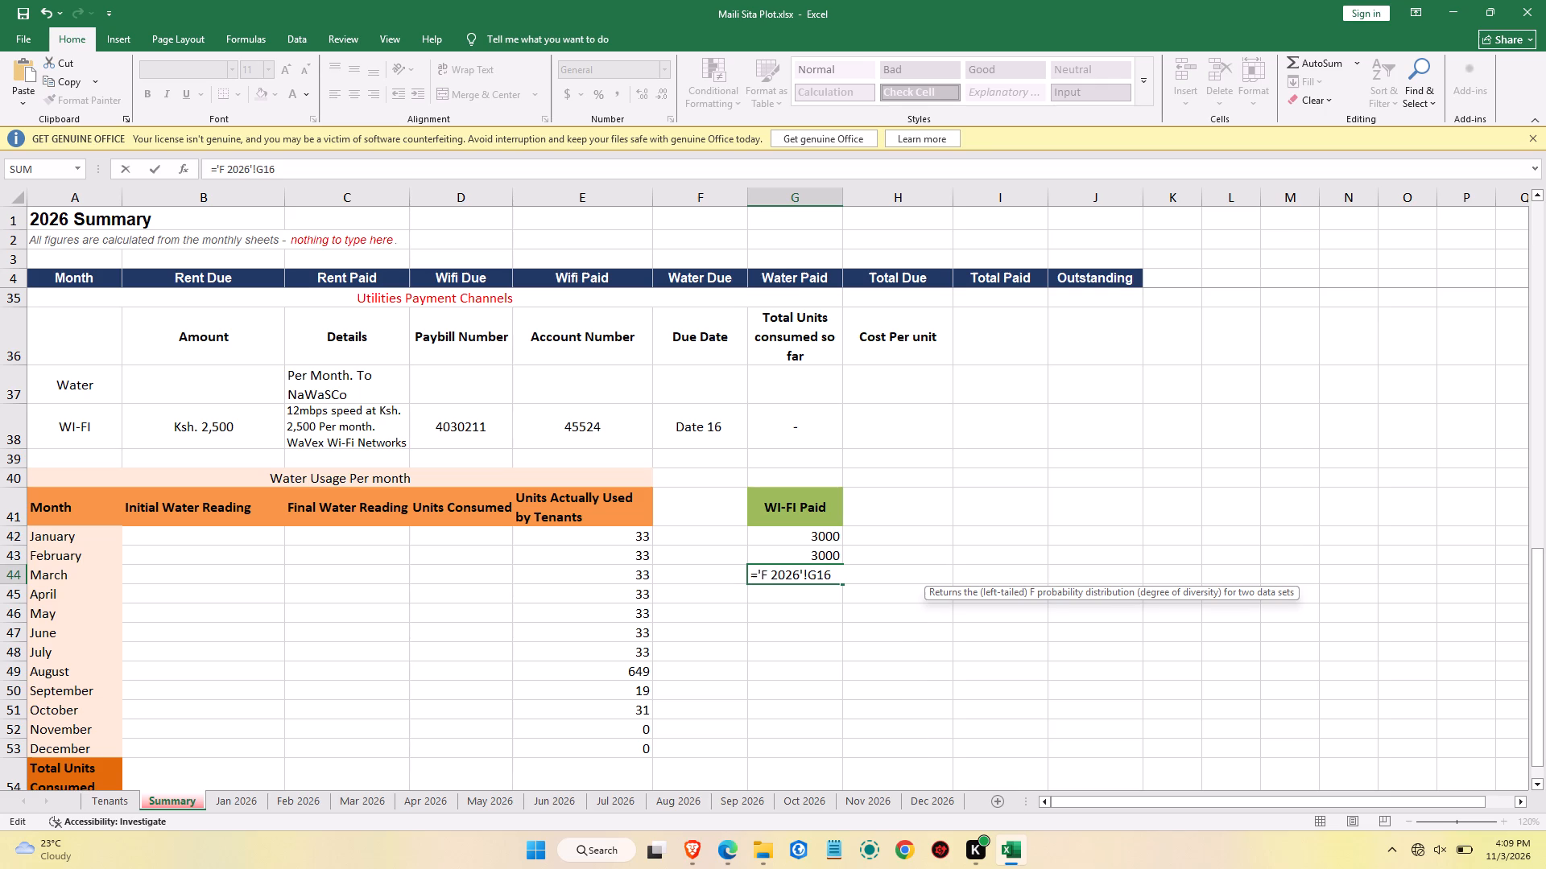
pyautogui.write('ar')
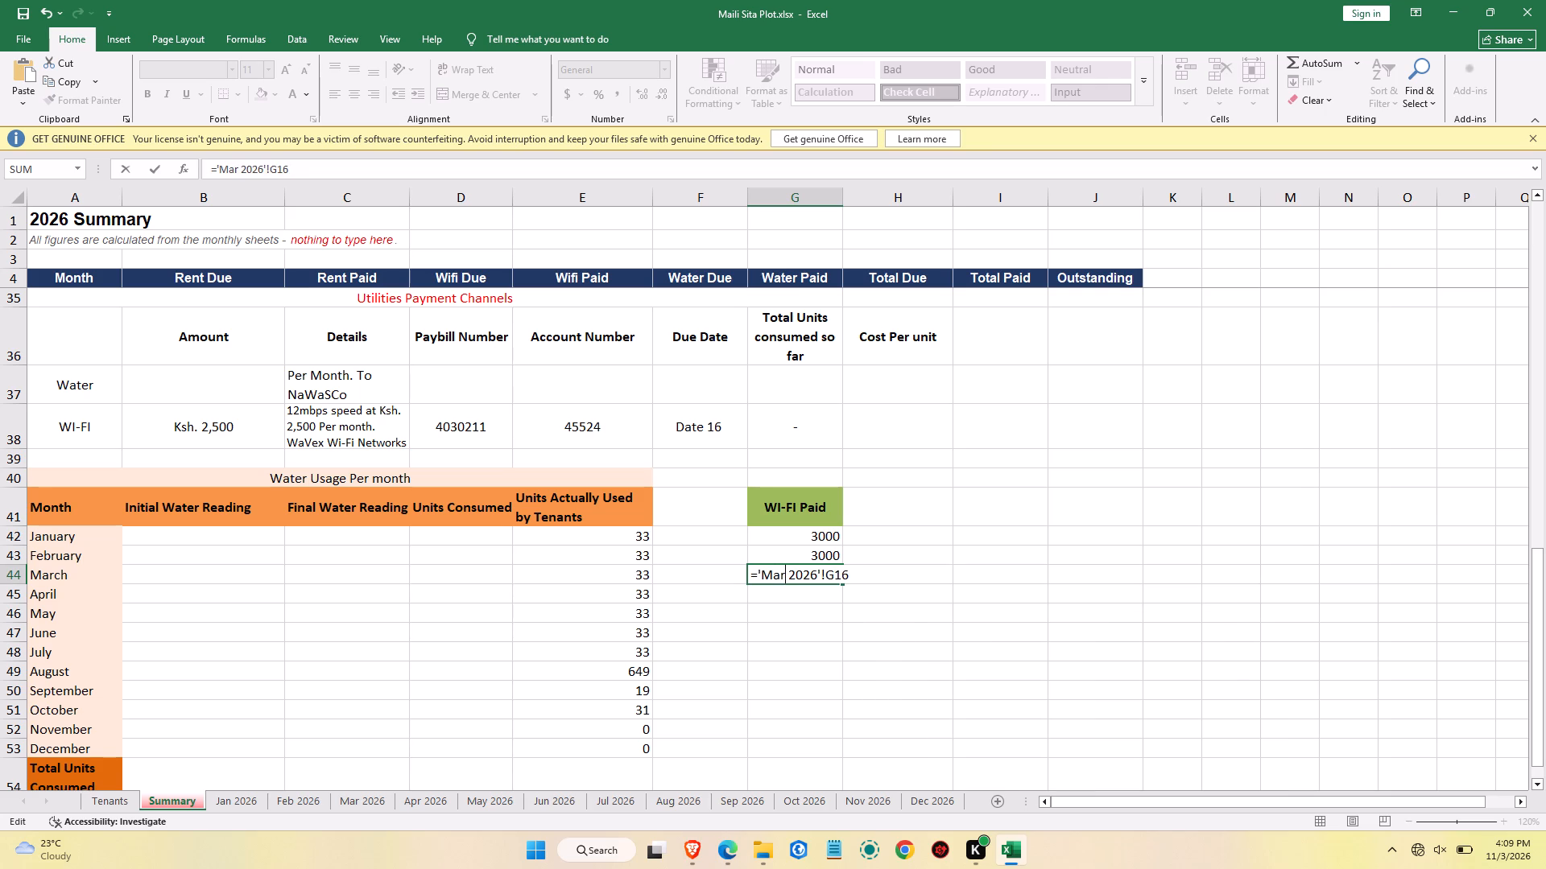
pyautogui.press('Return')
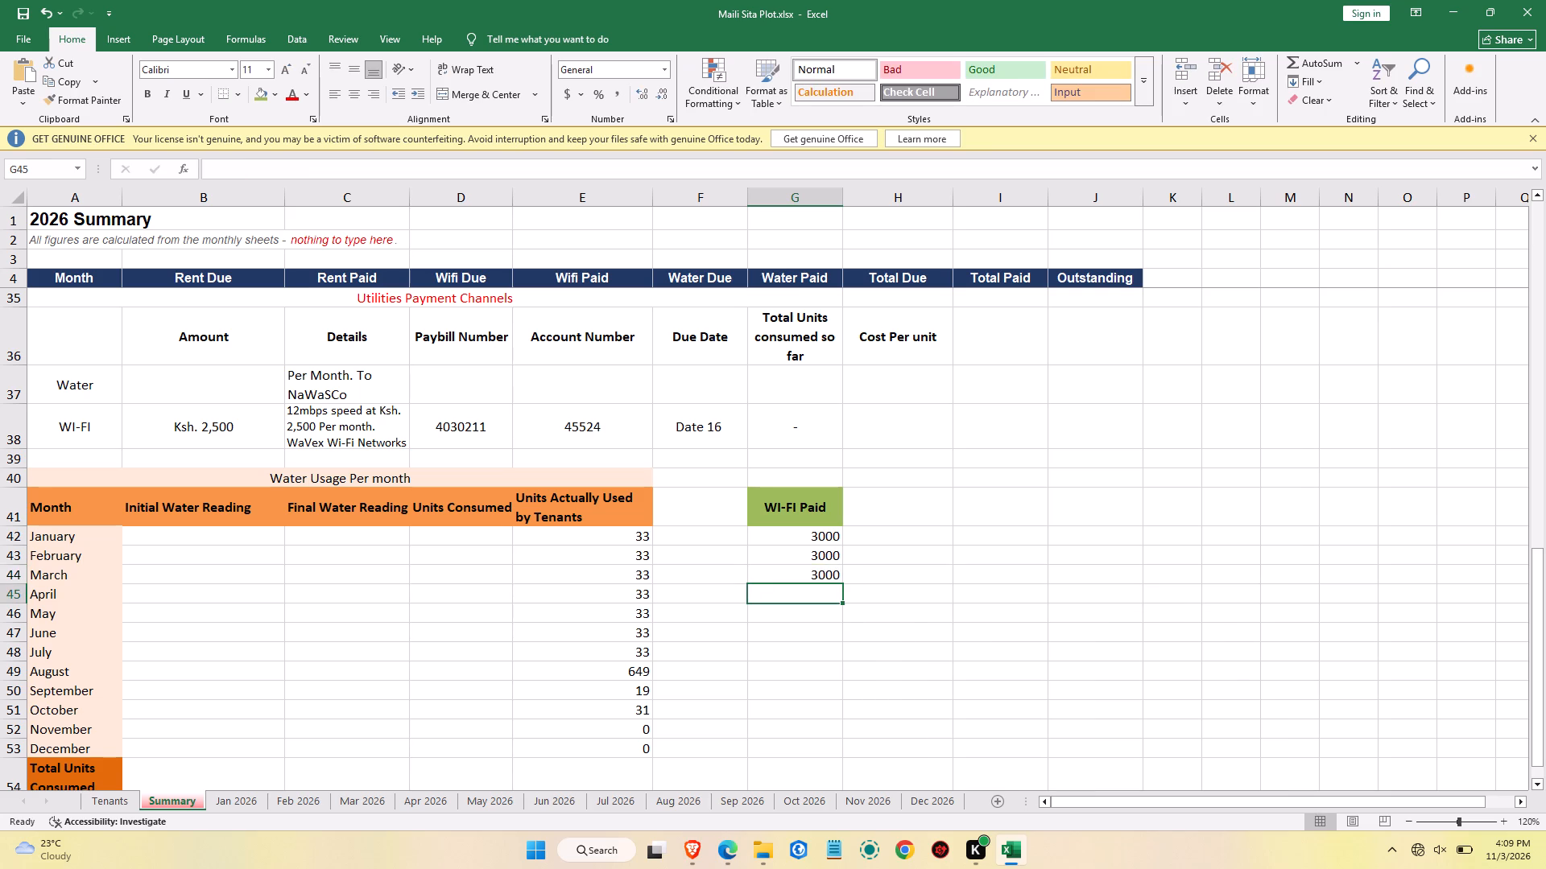
# Enter the formula ='Apr 2026'!G16 in the April WI-FI Paid cell G45, adapting the copied February formula.
pyautogui.doubleClick(801, 592)
pyautogui.hotkey('ctrl', 'v')
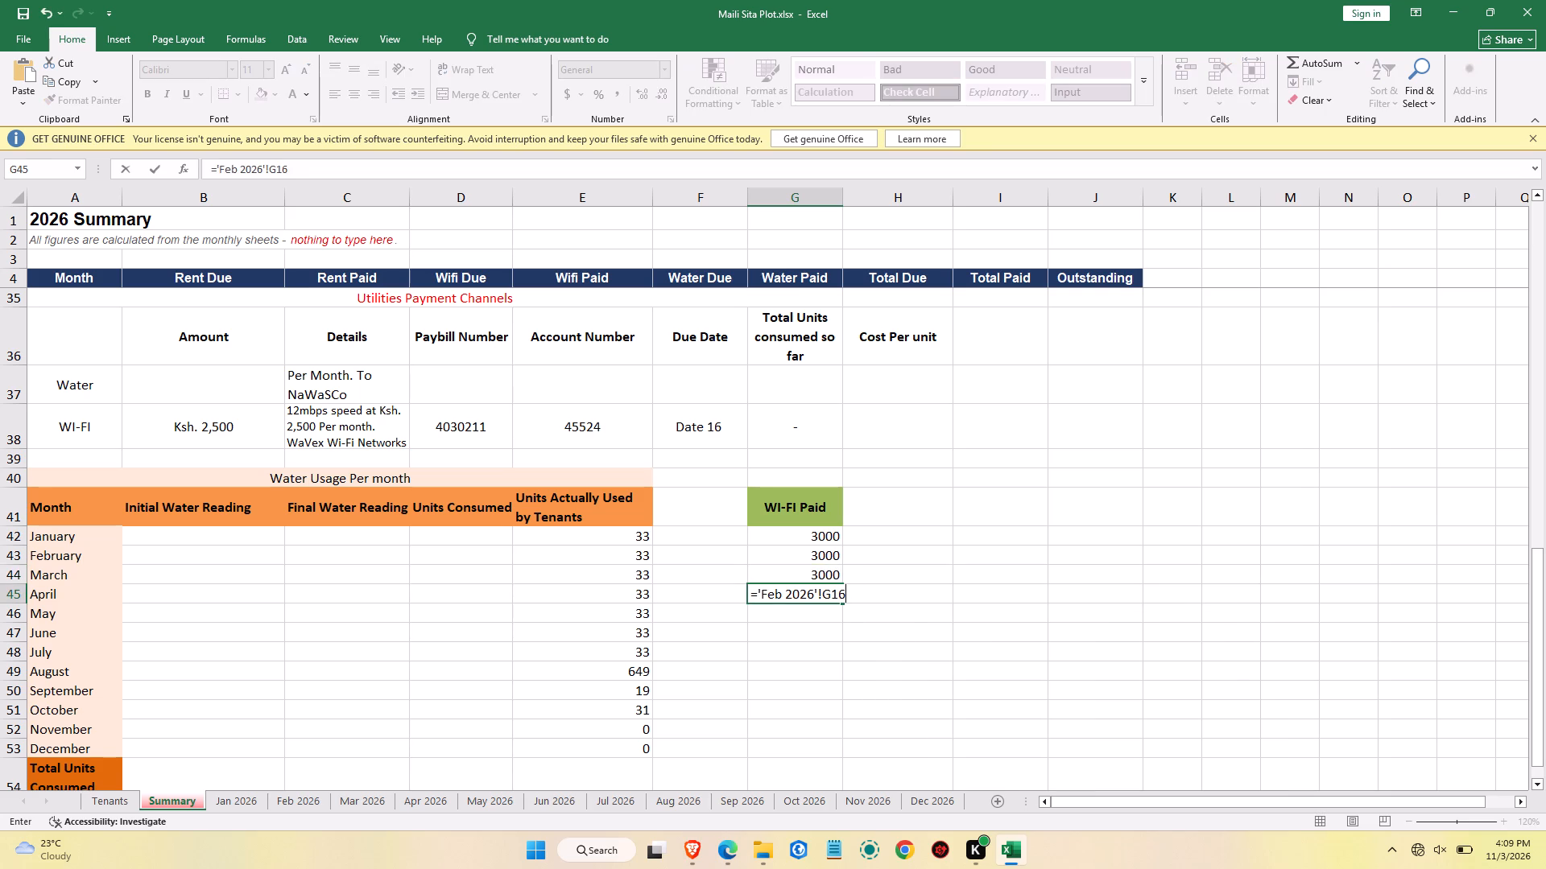
pyautogui.click(777, 595)
pyautogui.click(782, 593)
pyautogui.press('BackSpace')
pyautogui.press('BackSpace')
pyautogui.press('BackSpace')
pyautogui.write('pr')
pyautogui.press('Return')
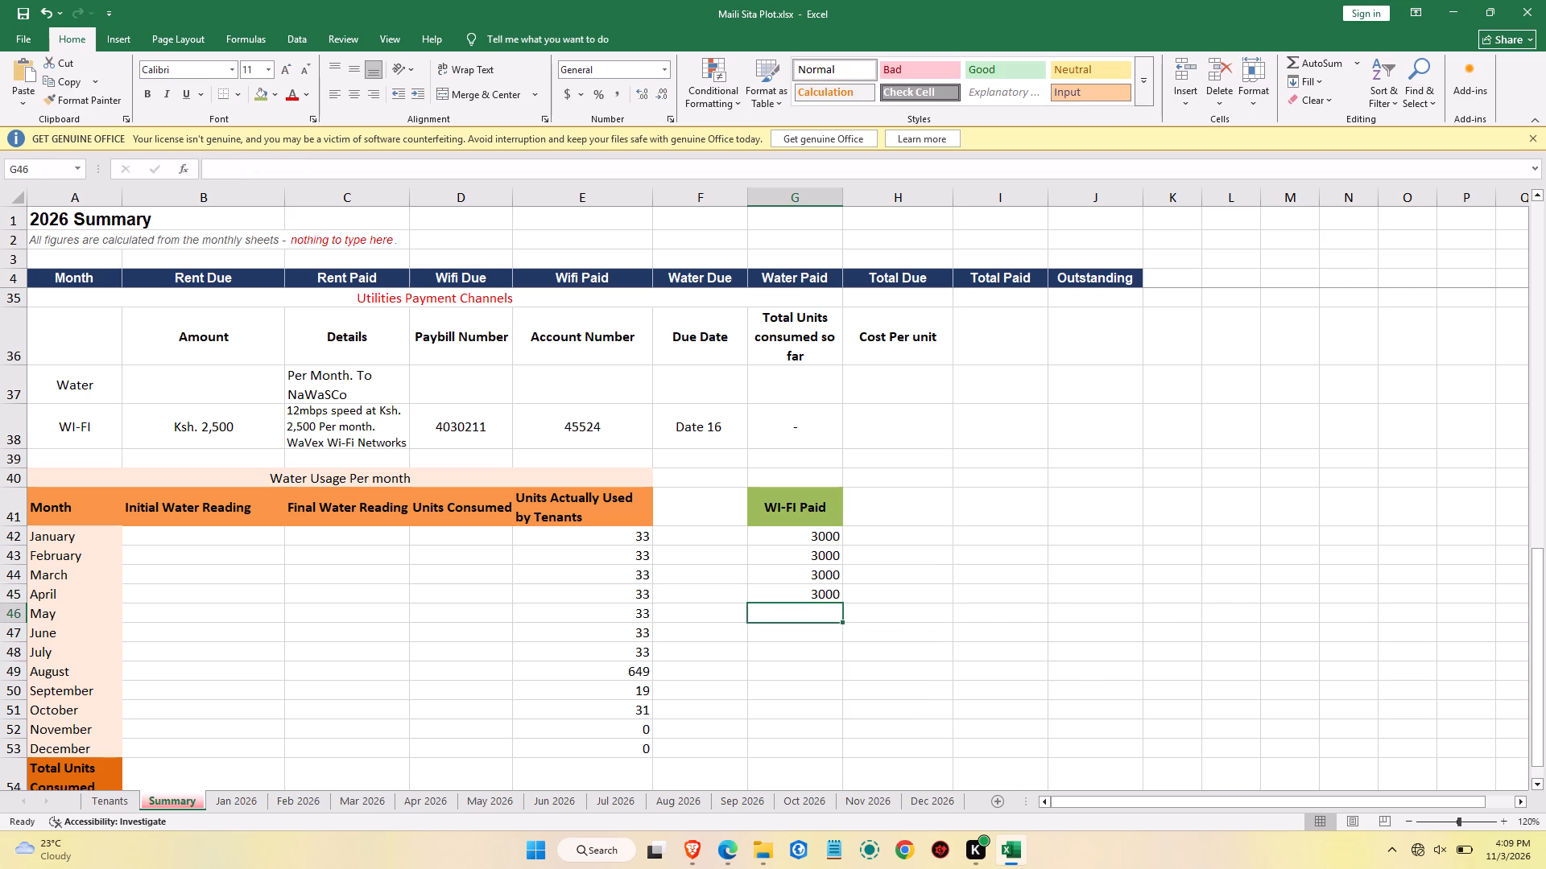
# Enter the formula ='May 2026'!G16 in the May WI-FI Paid cell G46, adapting the copied February formula.
pyautogui.doubleClick(829, 611)
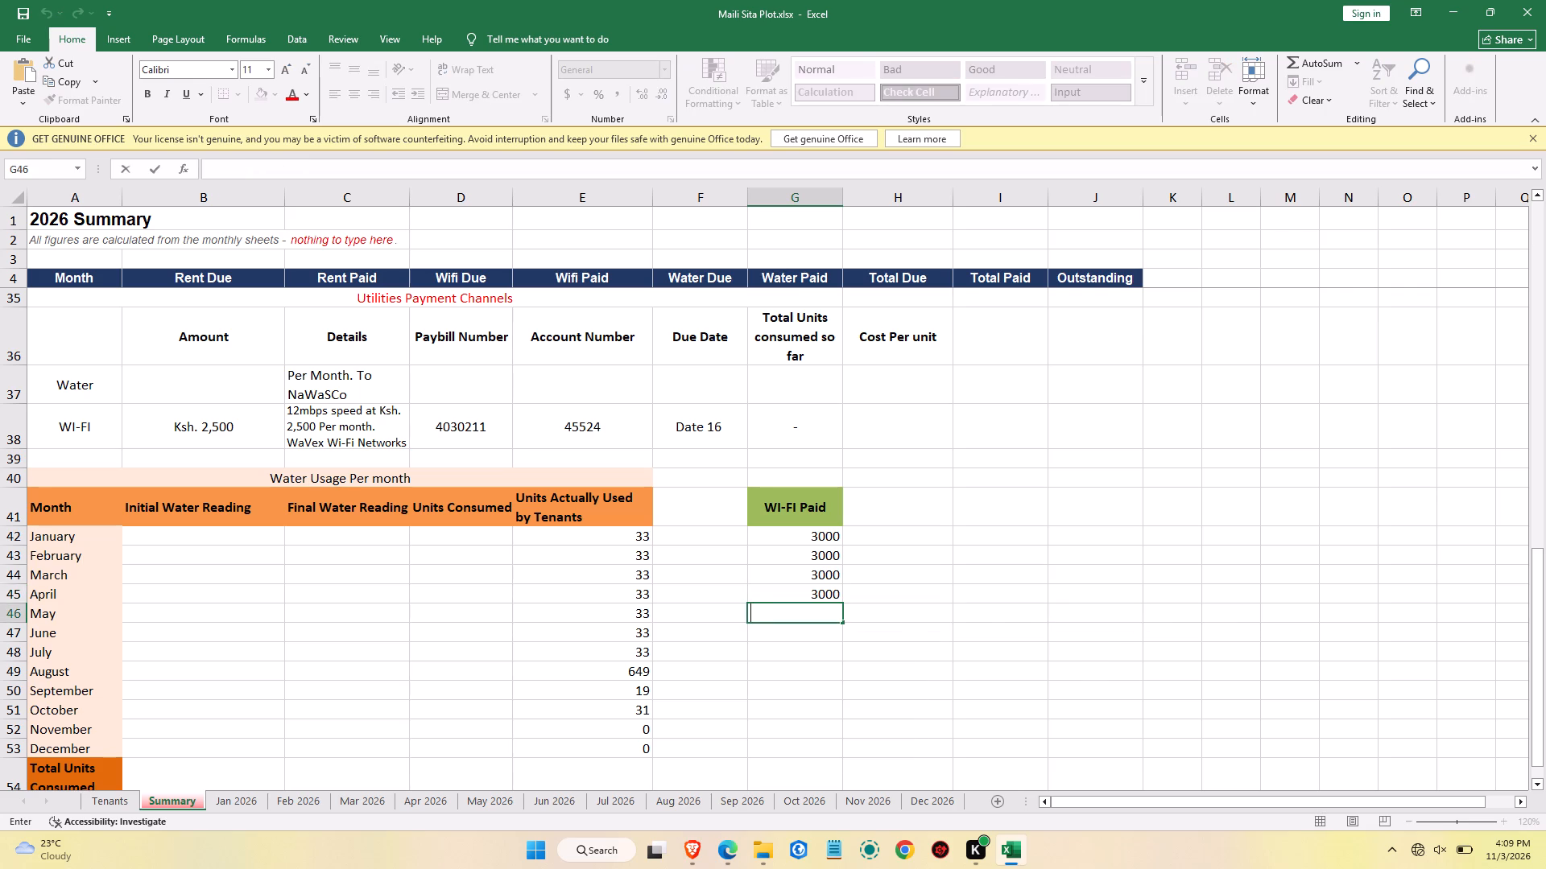
pyautogui.hotkey('ctrl', 'v')
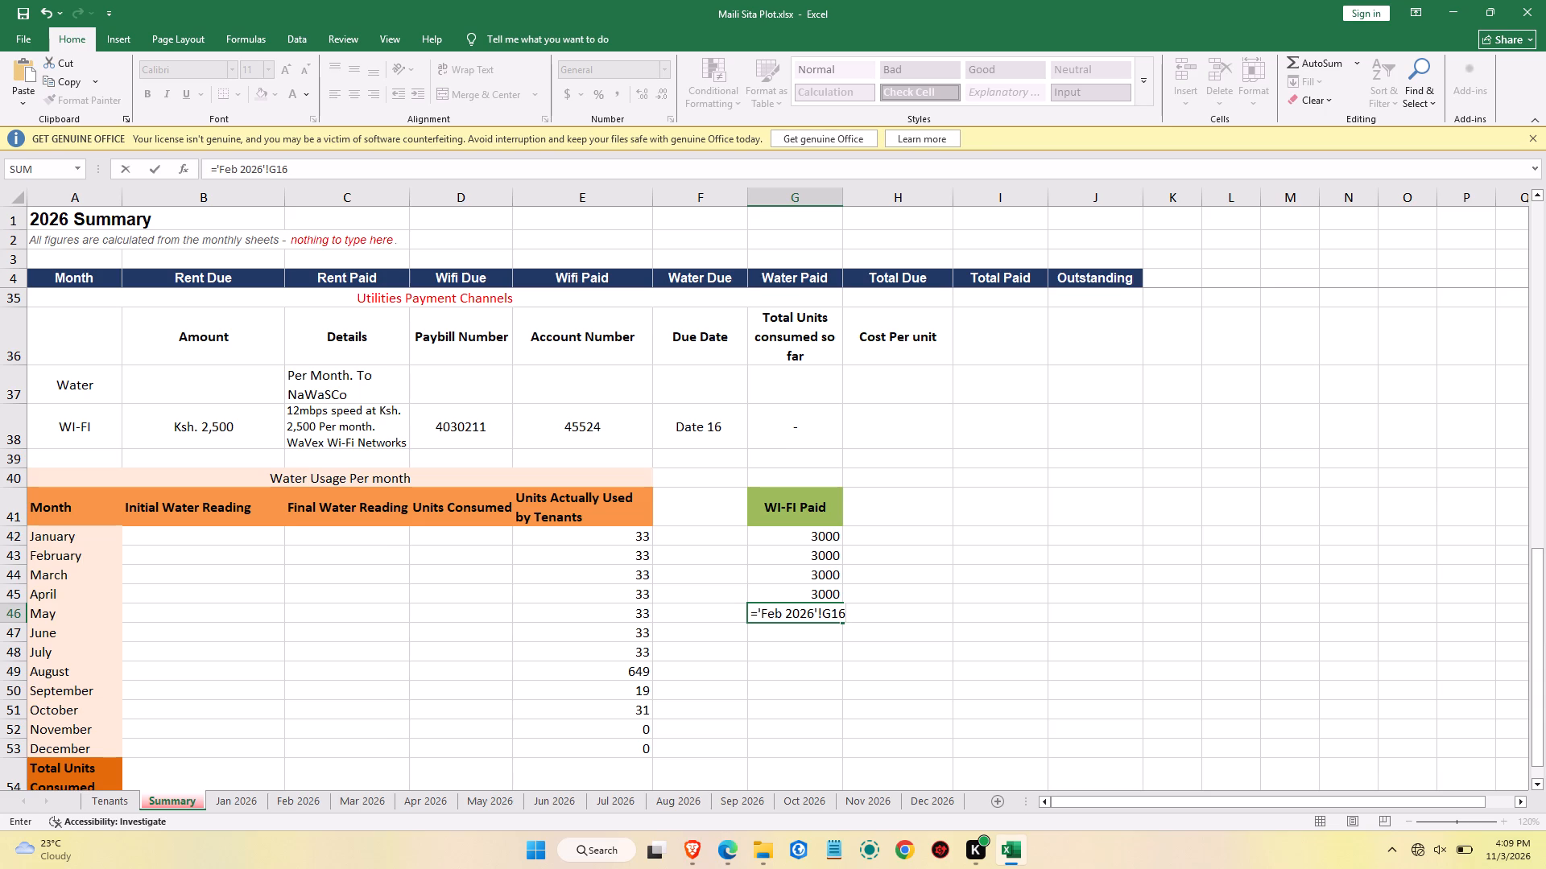
pyautogui.click(781, 614)
pyautogui.press('BackSpace')
pyautogui.press('BackSpace')
pyautogui.press('BackSpace')
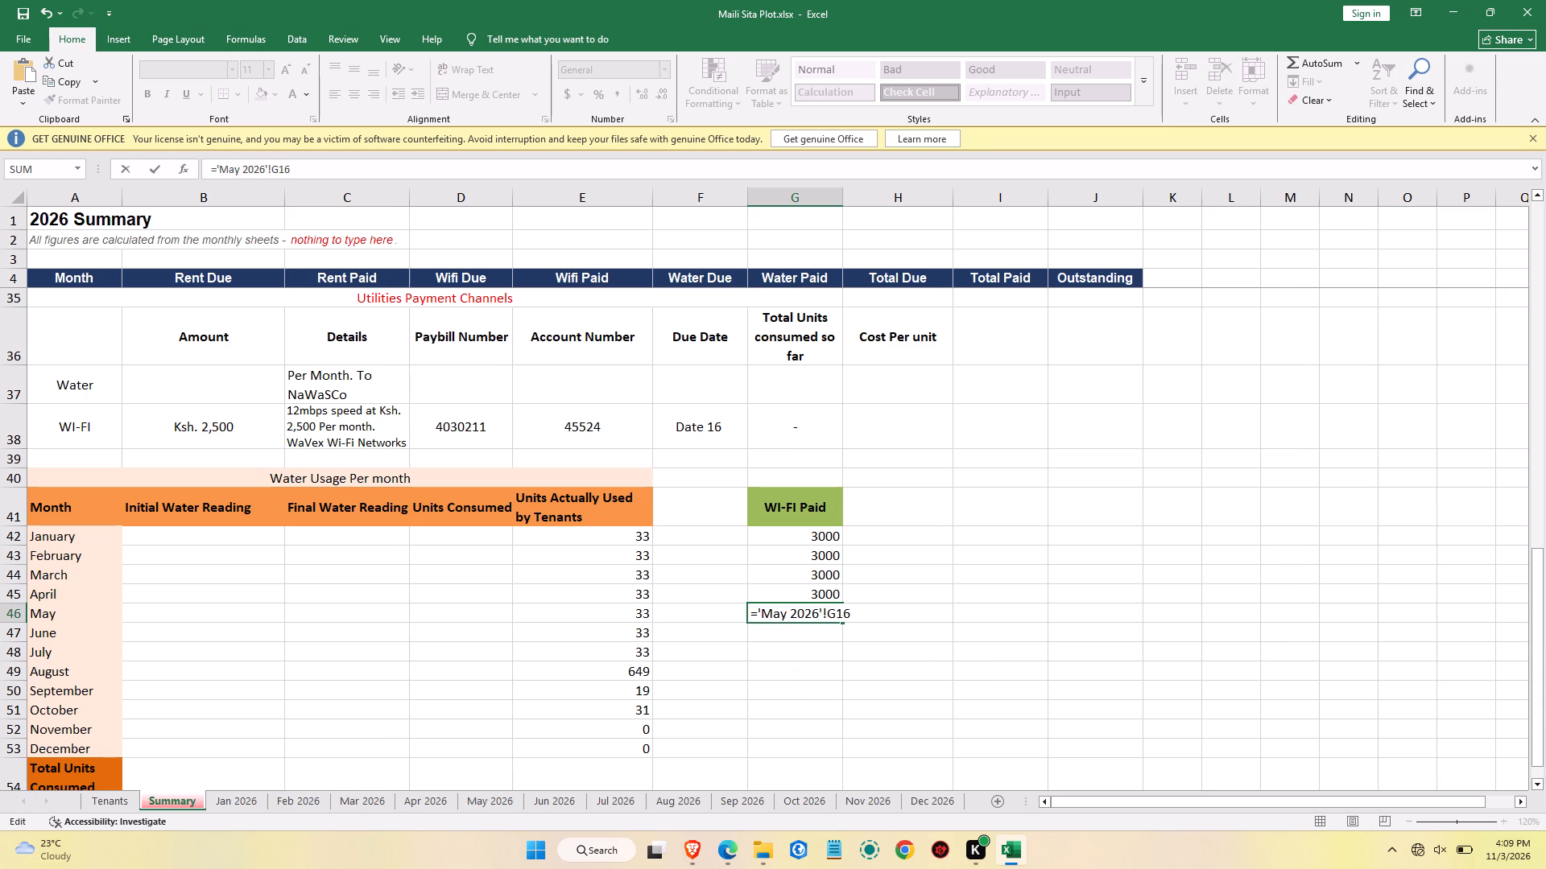
pyautogui.press('Return')
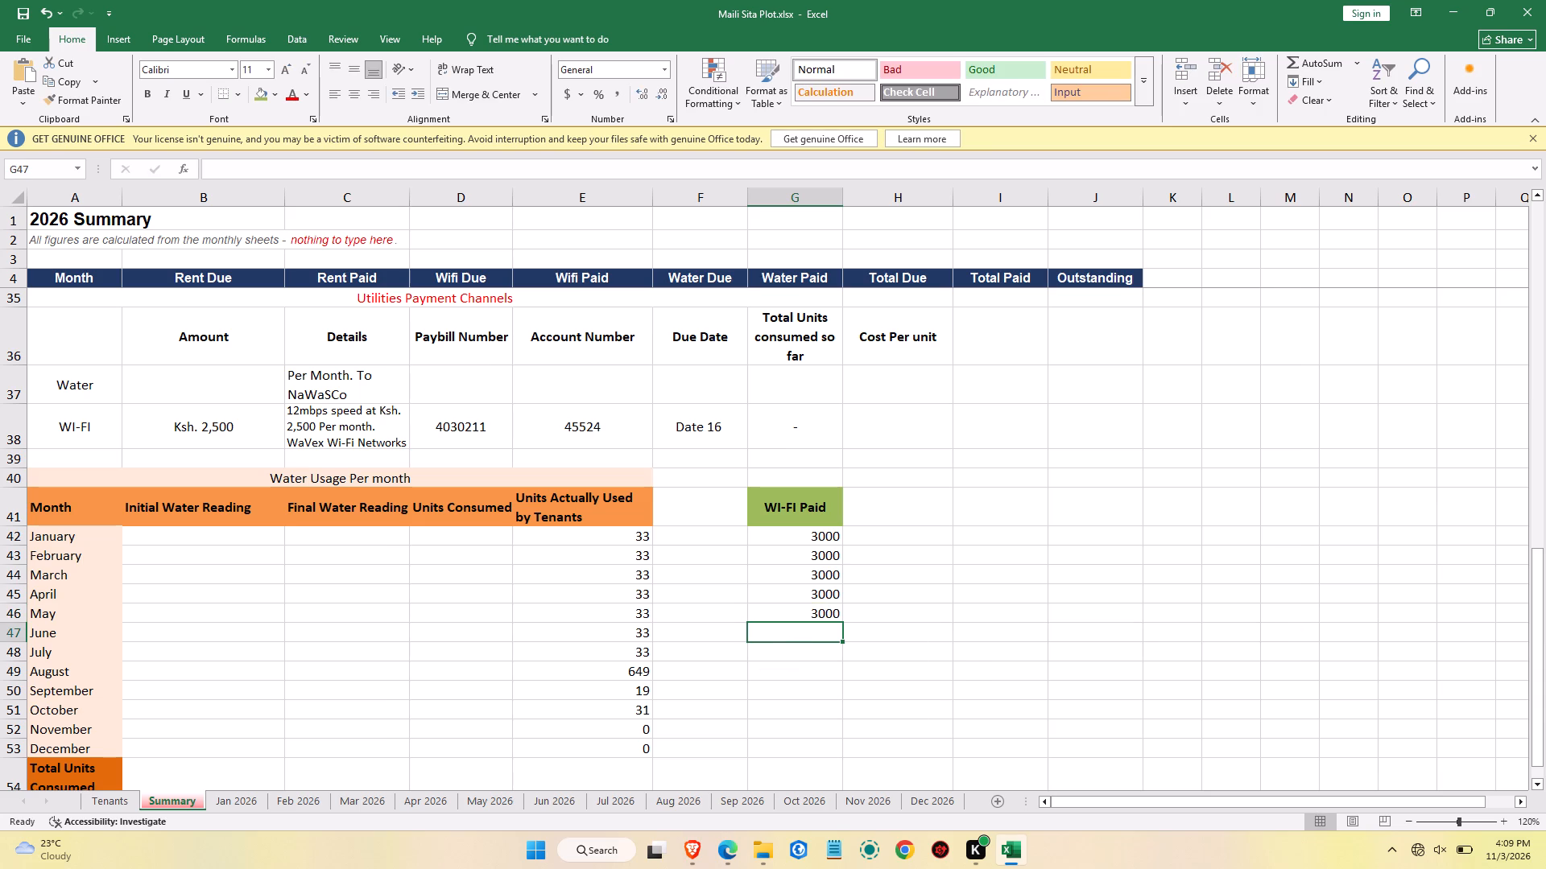
# Enter the formula ='Jun 2026'!G16 in the June WI-FI Paid cell G47, adapting the copied February formula.
pyautogui.tripleClick(797, 632)
pyautogui.hotkey('ctrl', 'v')
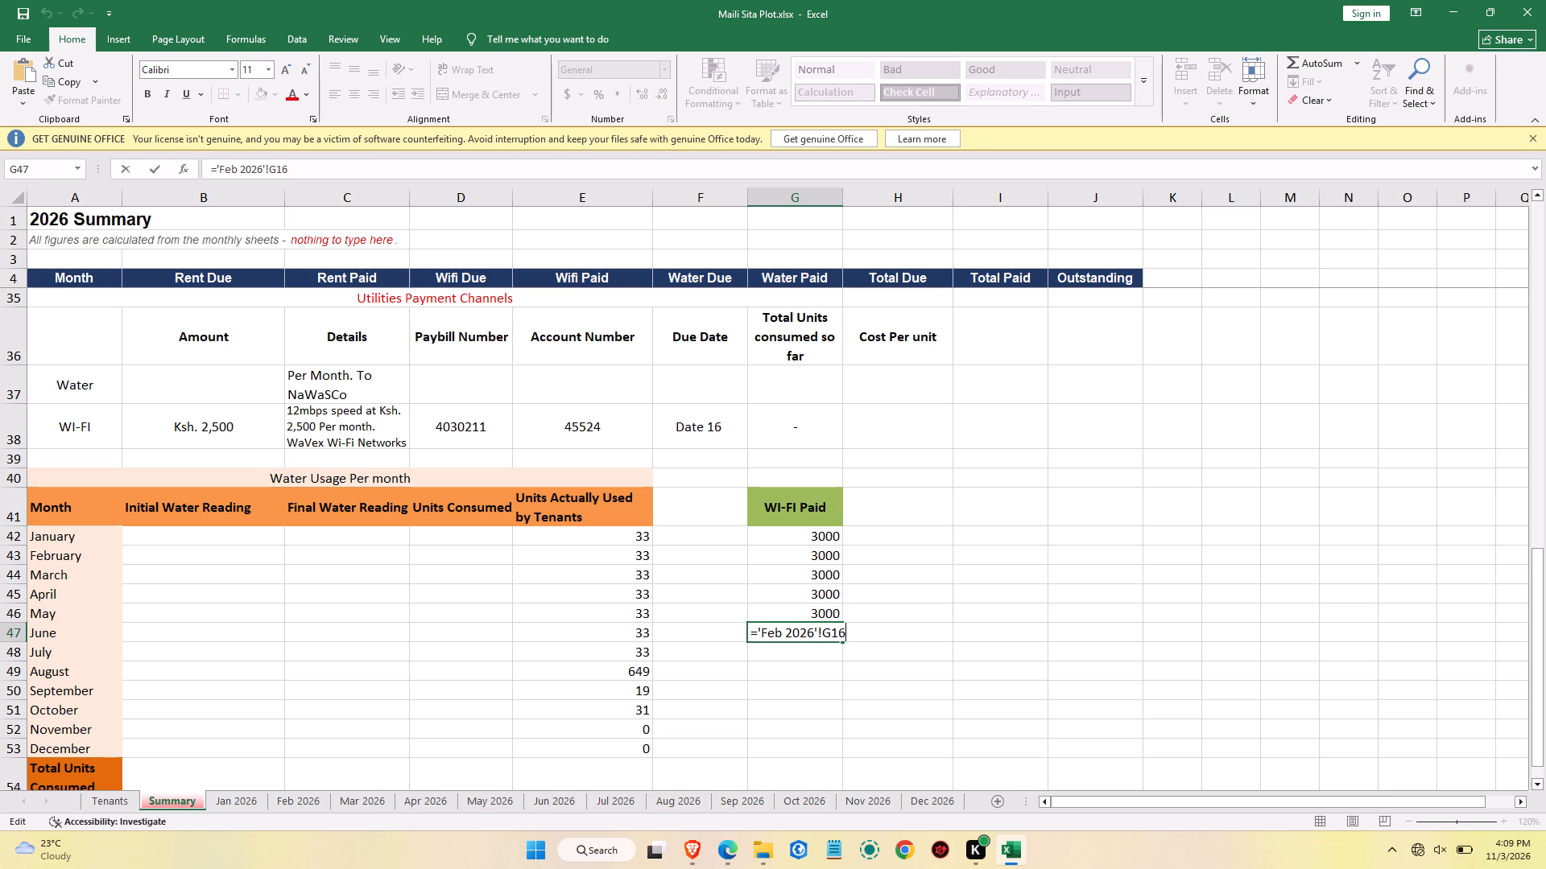
pyautogui.click(779, 630)
pyautogui.press('BackSpace')
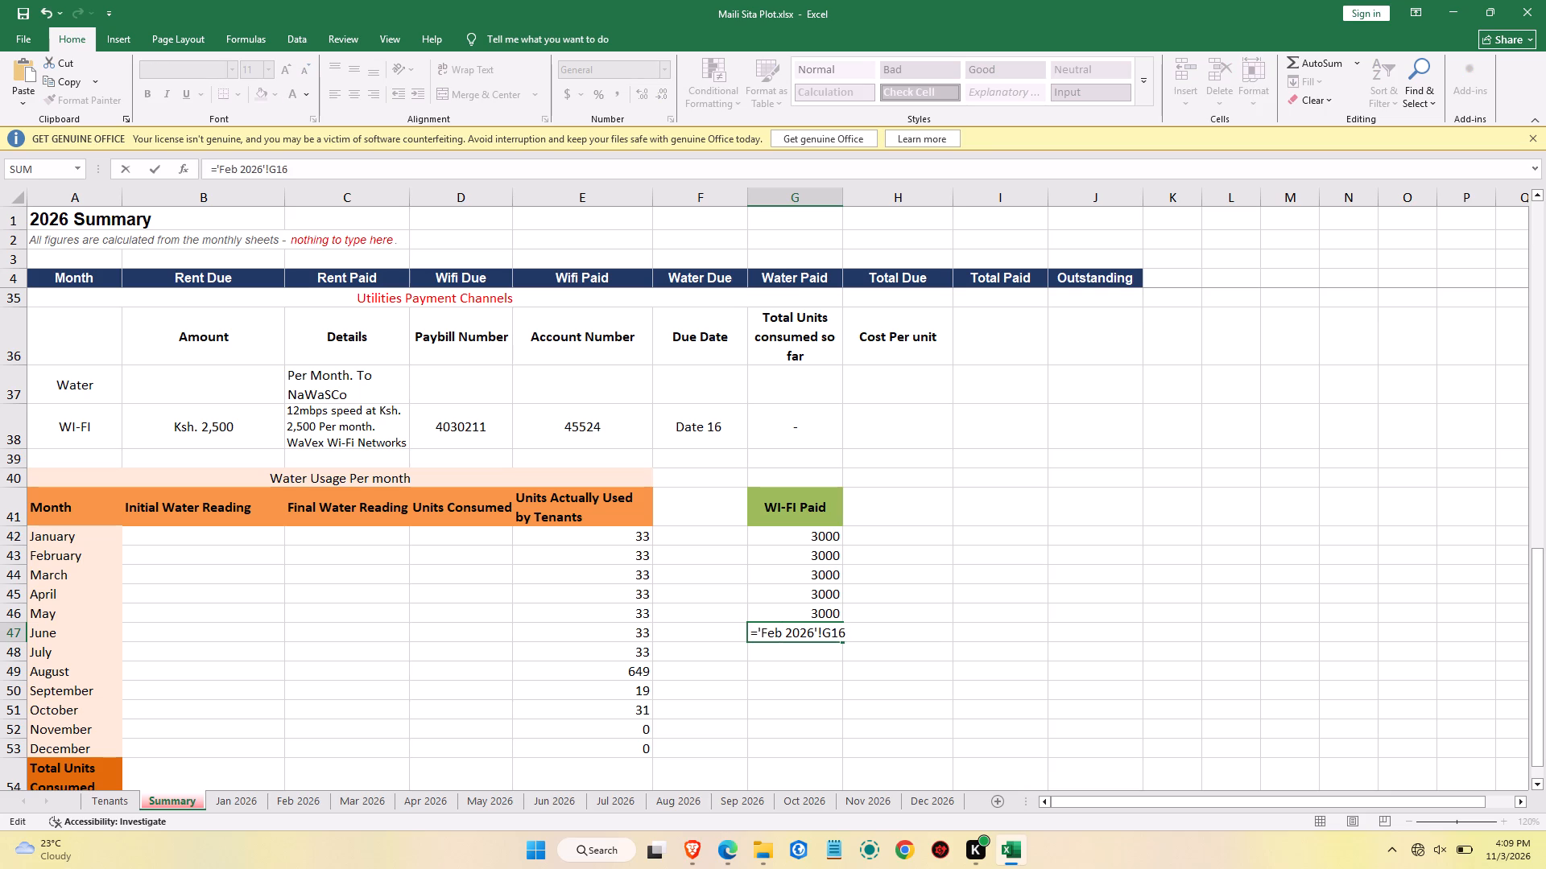
pyautogui.press('BackSpace')
pyautogui.press('BackSpace')
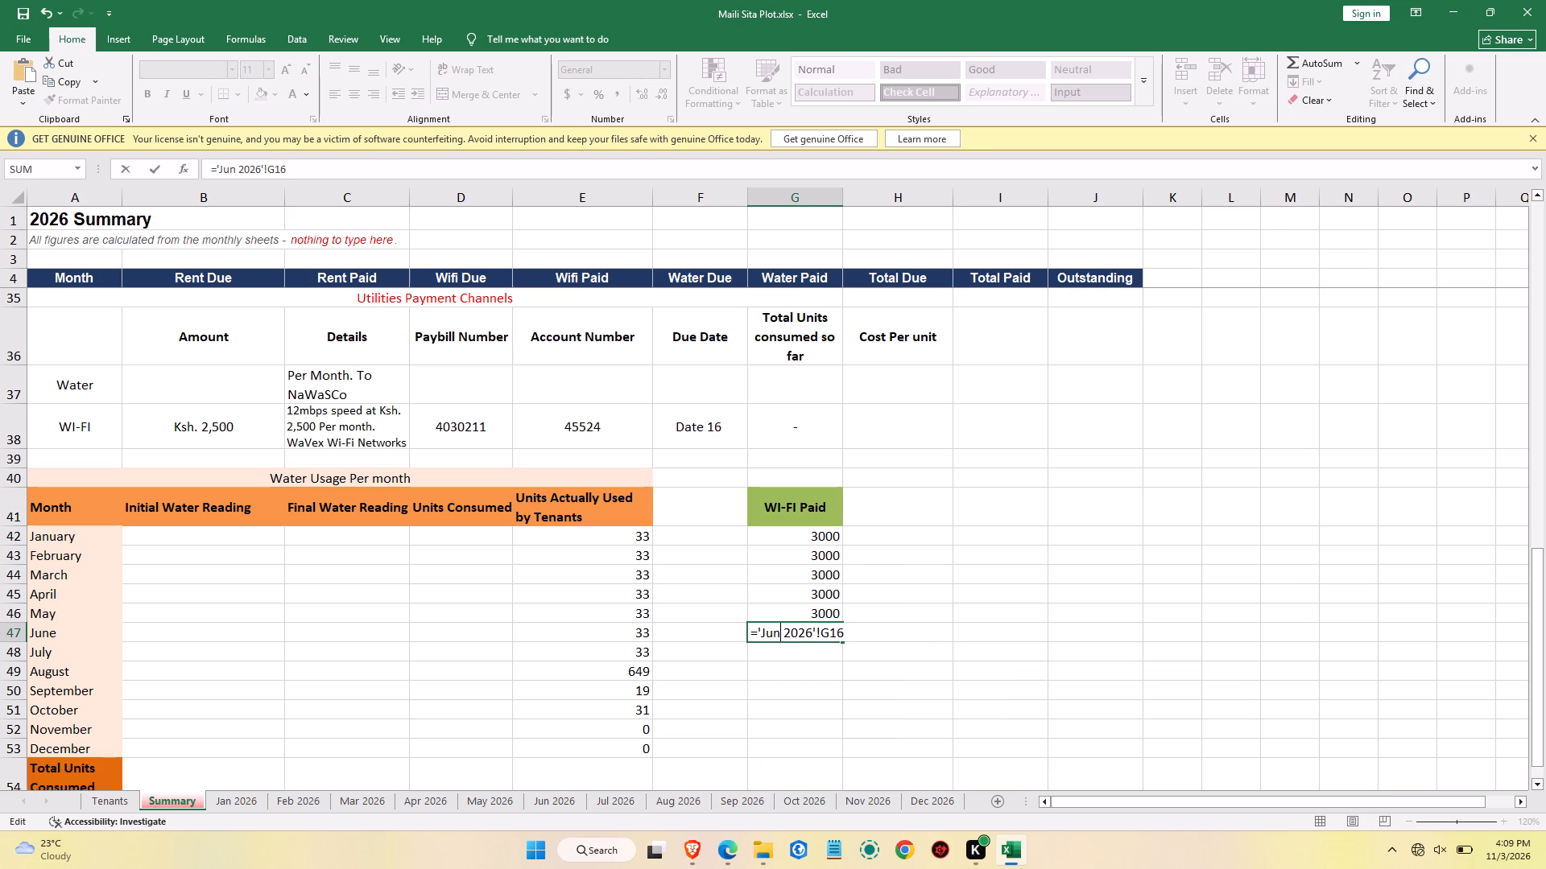
pyautogui.press('Return')
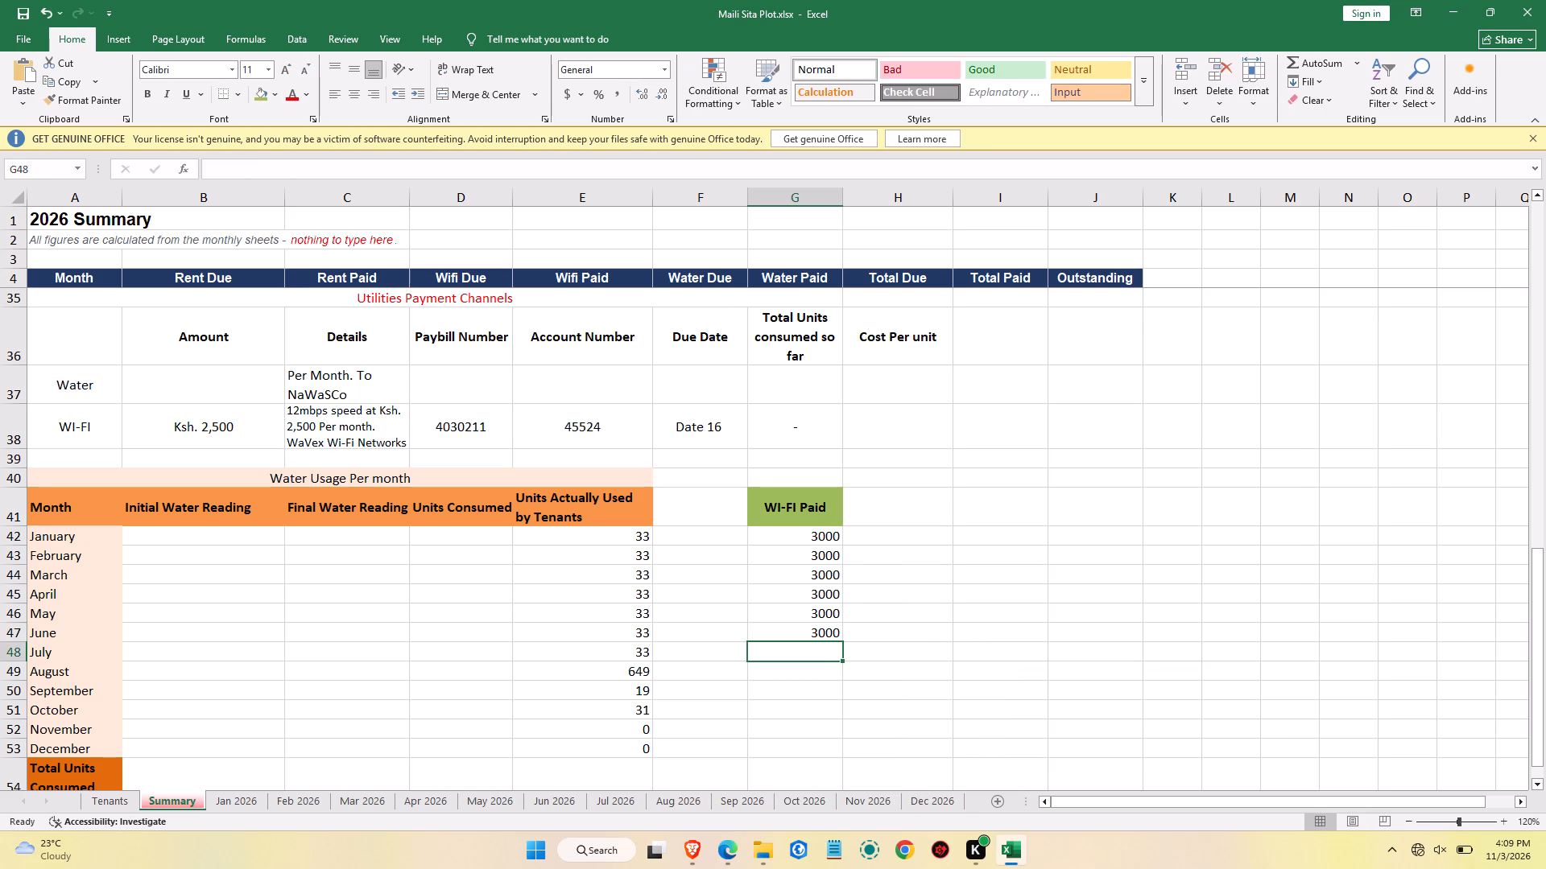
# Enter the formula ='Jul 2026'!G16 in the July WI-FI Paid cell G48, adapting the copied February formula.
pyautogui.doubleClick(799, 649)
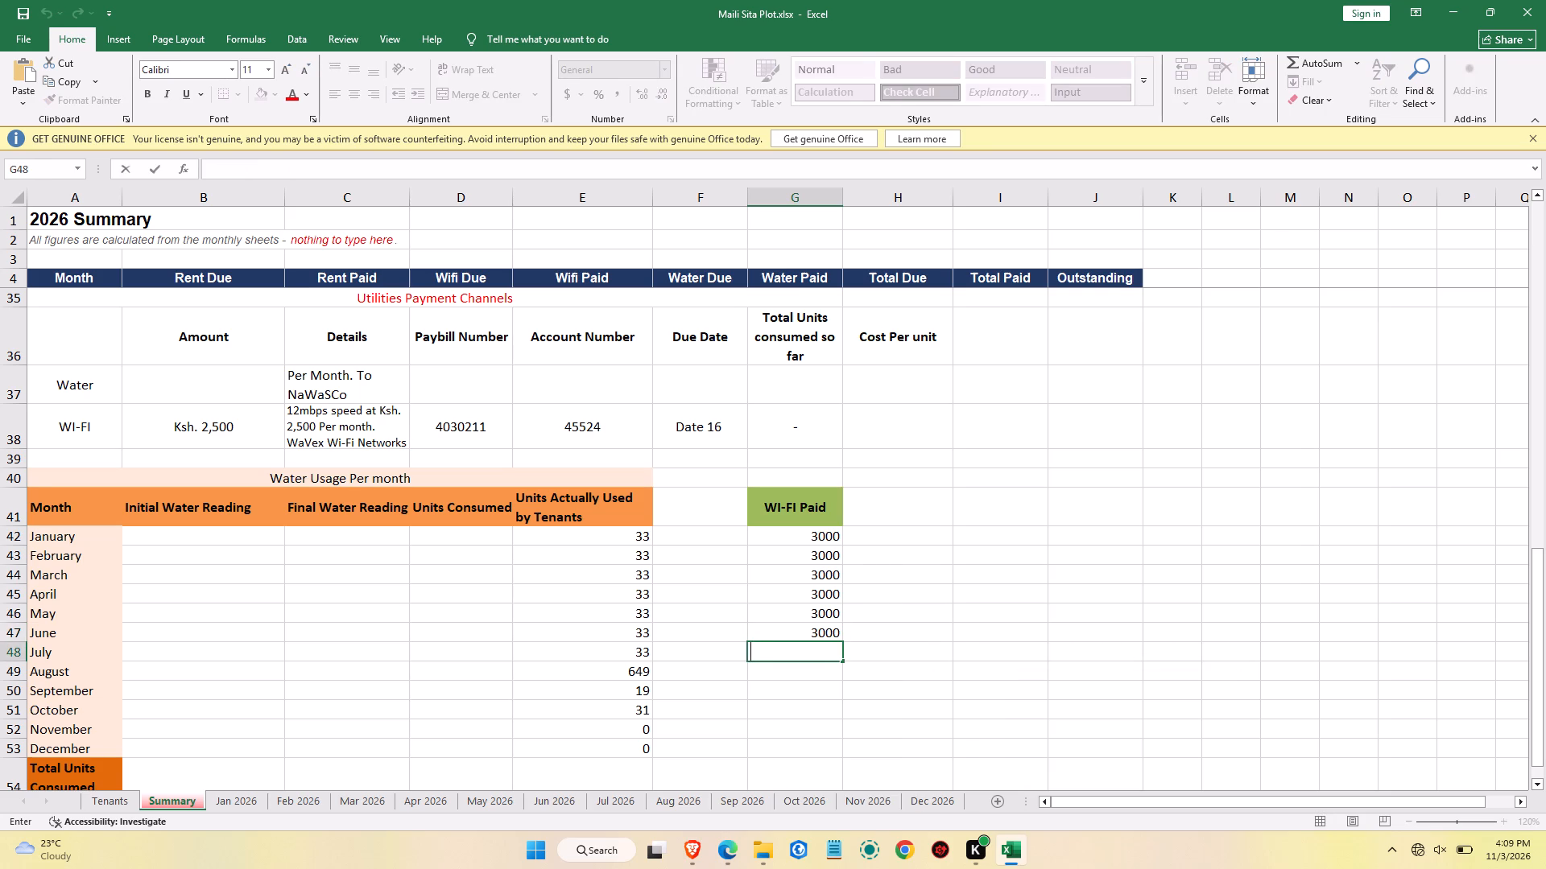
pyautogui.hotkey('ctrl', 'v')
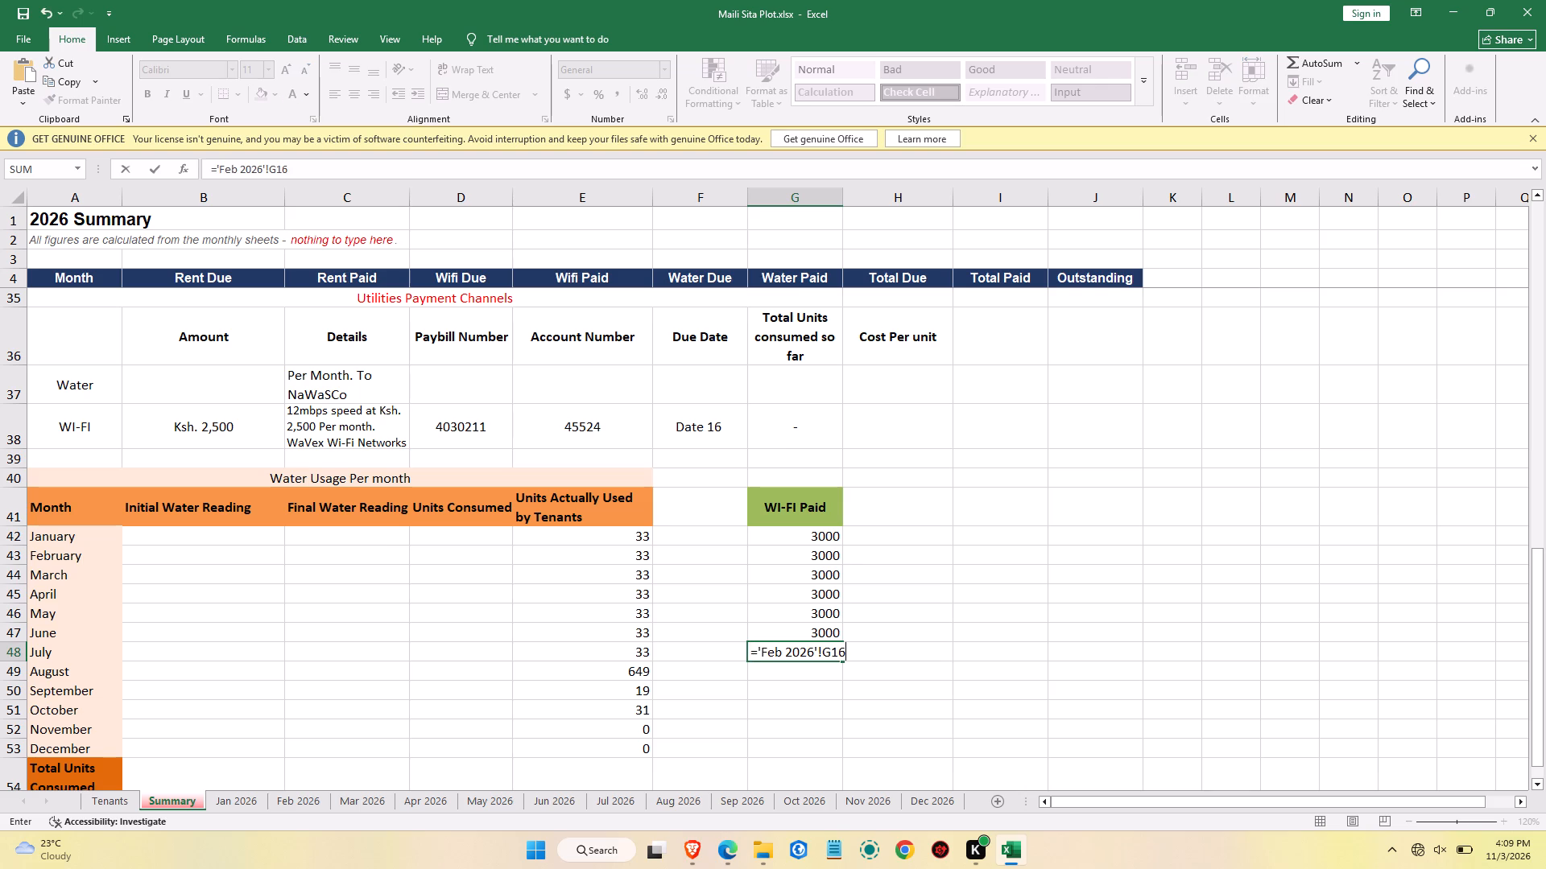
pyautogui.click(779, 655)
pyautogui.press('BackSpace')
pyautogui.press('BackSpace')
pyautogui.press('BackSpace')
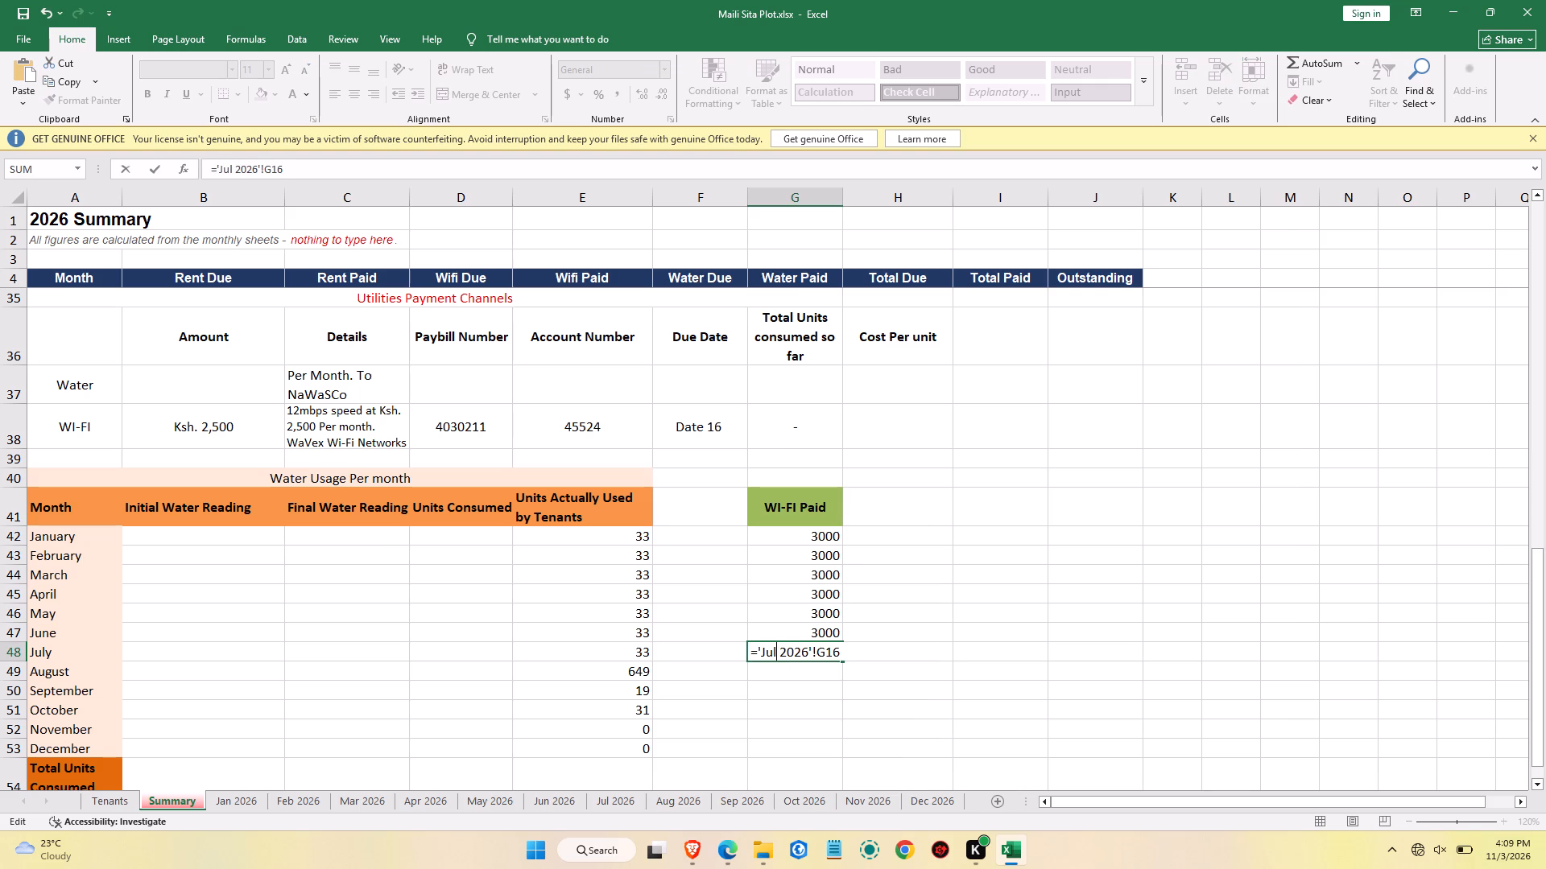
pyautogui.press('Return')
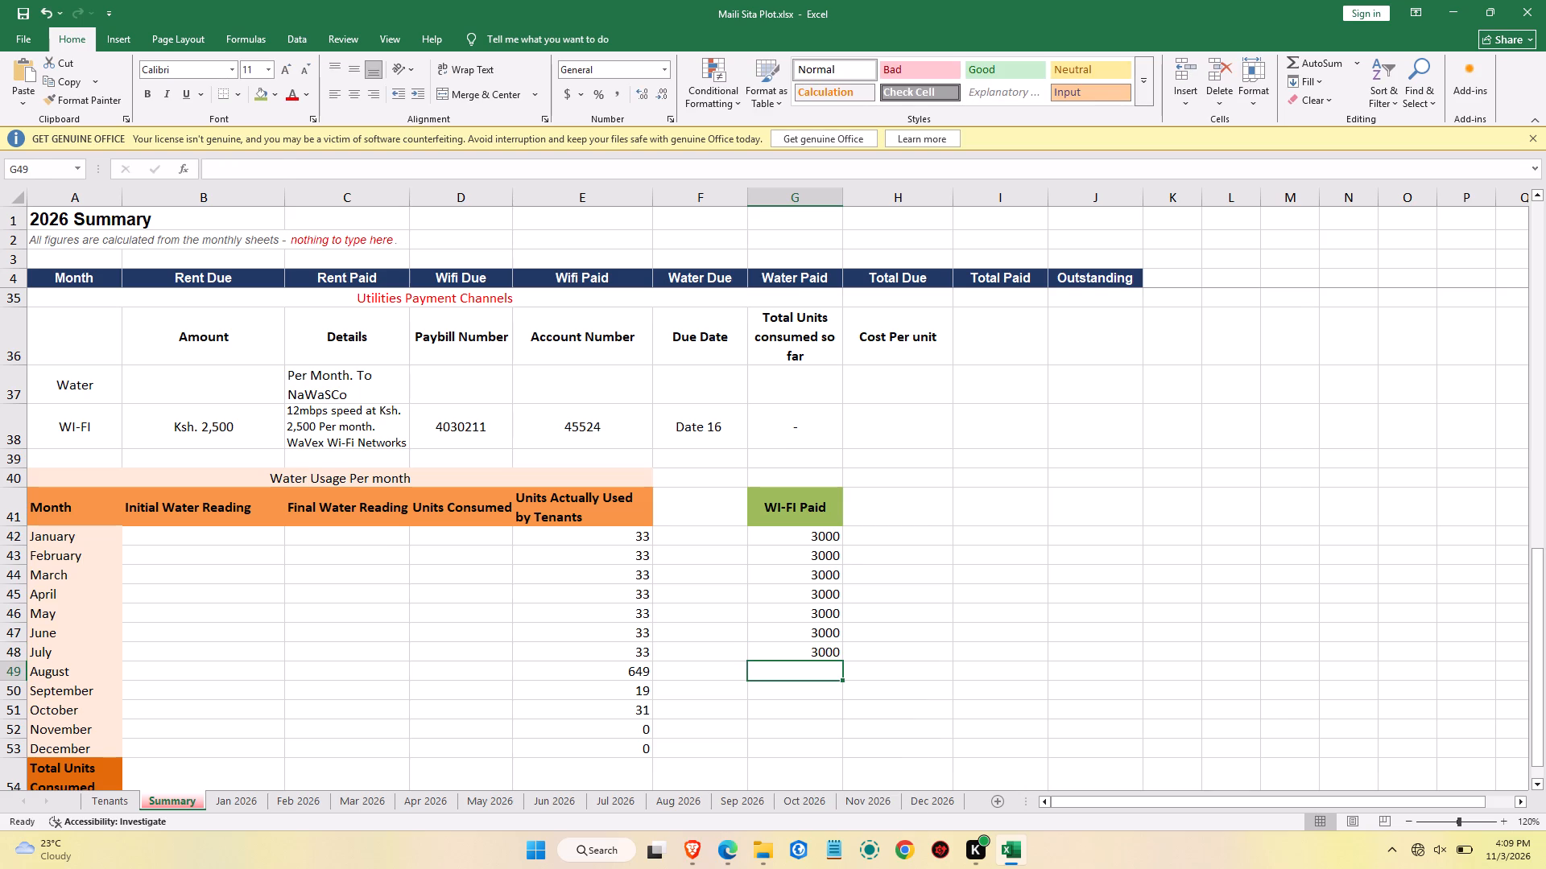
# Enter the formula ='Aug 2026'!G16 in the August WI-FI Paid cell G49, adapting the copied February formula.
pyautogui.doubleClick(821, 670)
pyautogui.hotkey('ctrl', 'v')
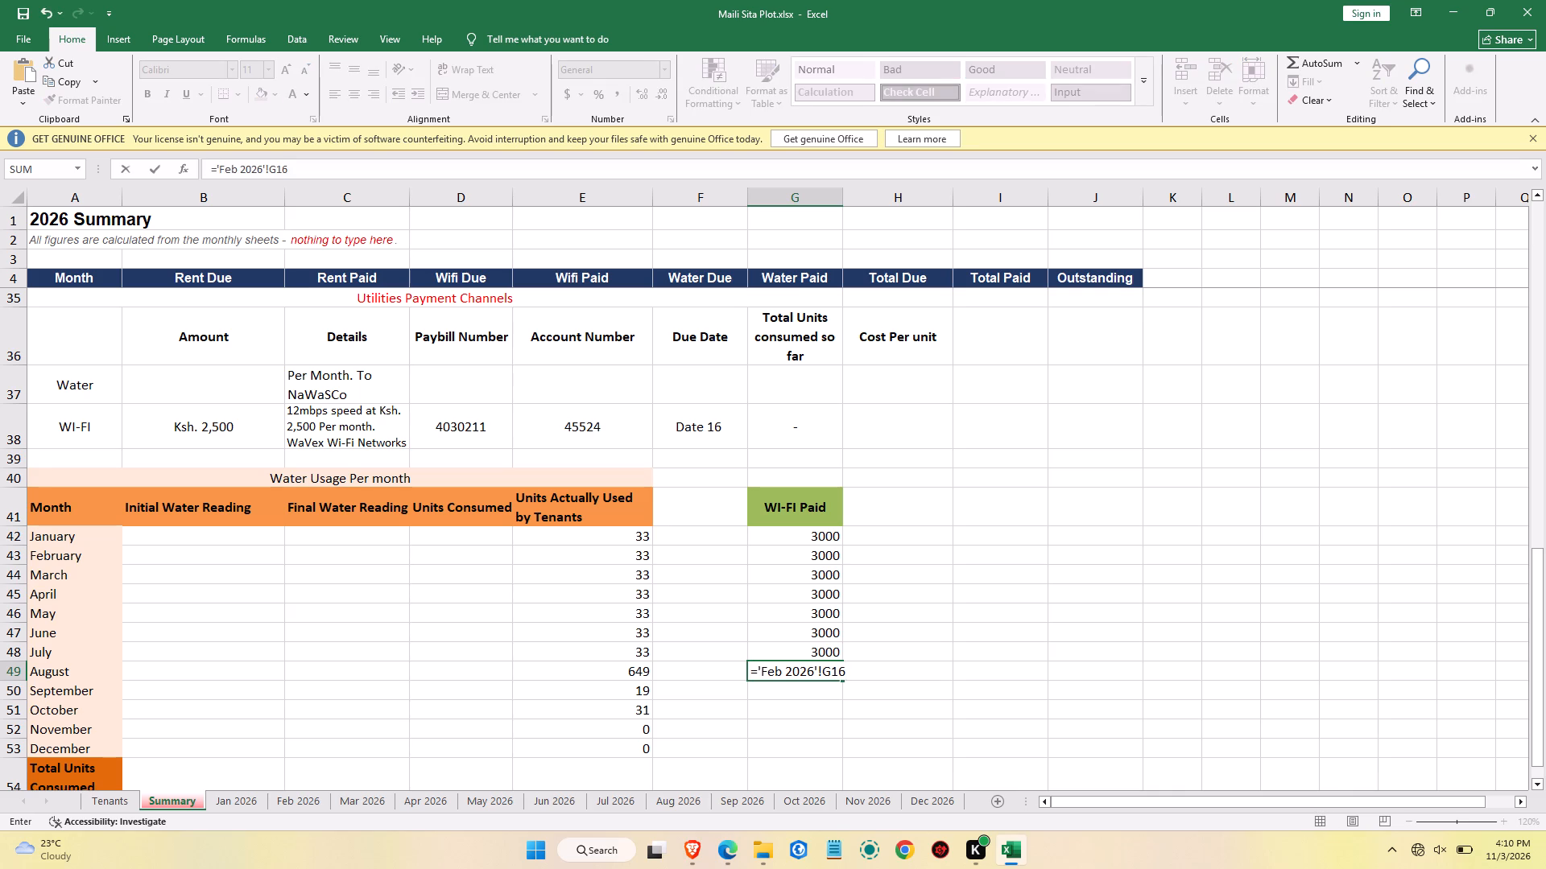
pyautogui.click(783, 669)
pyautogui.press('BackSpace')
pyautogui.press('BackSpace')
pyautogui.press('BackSpace')
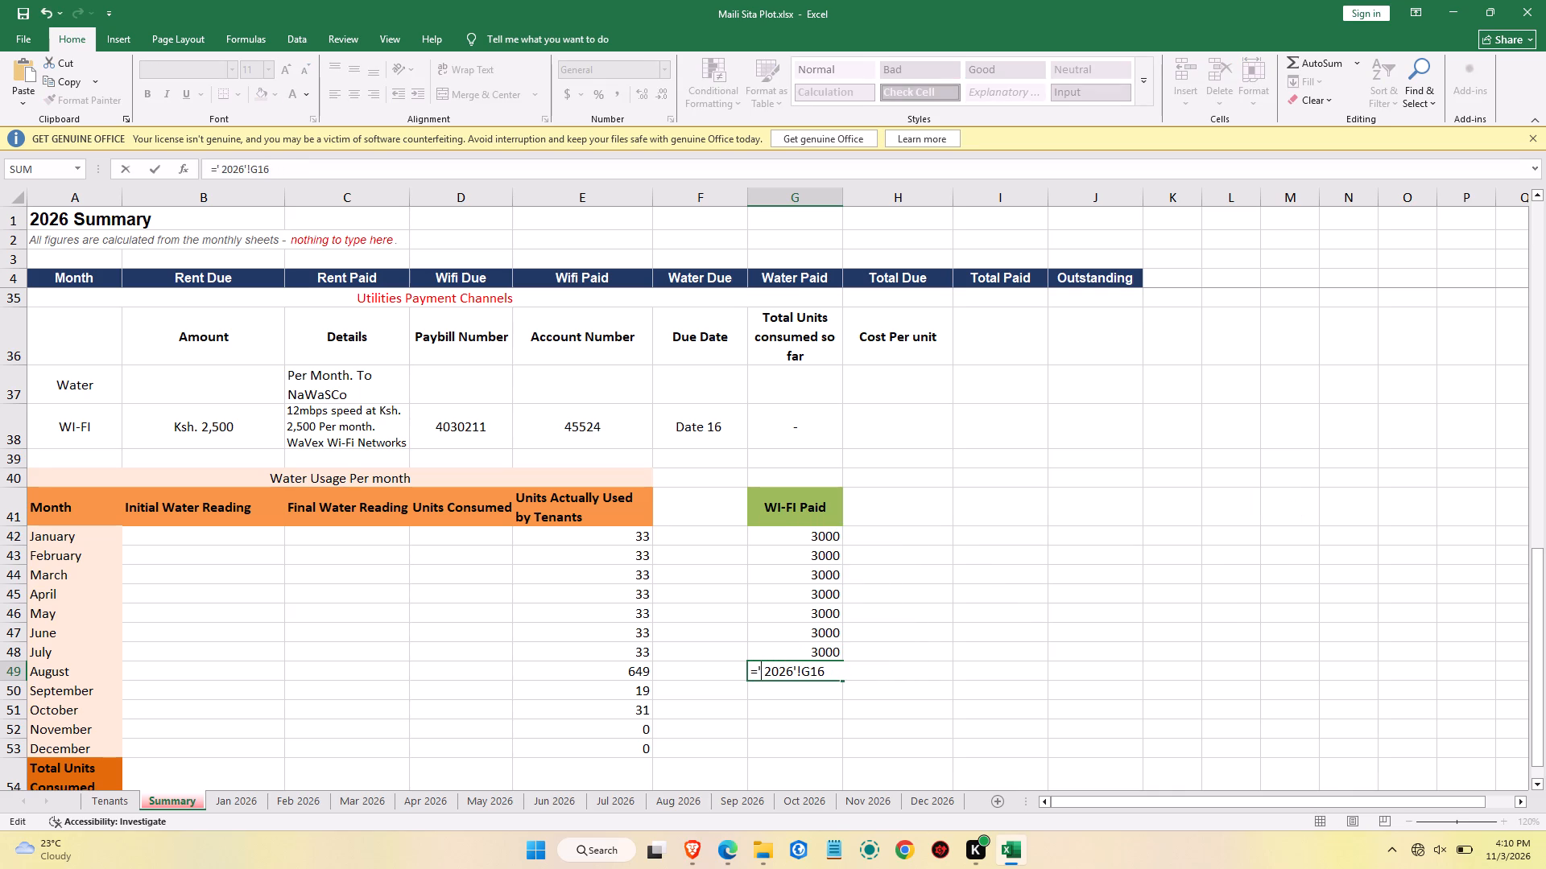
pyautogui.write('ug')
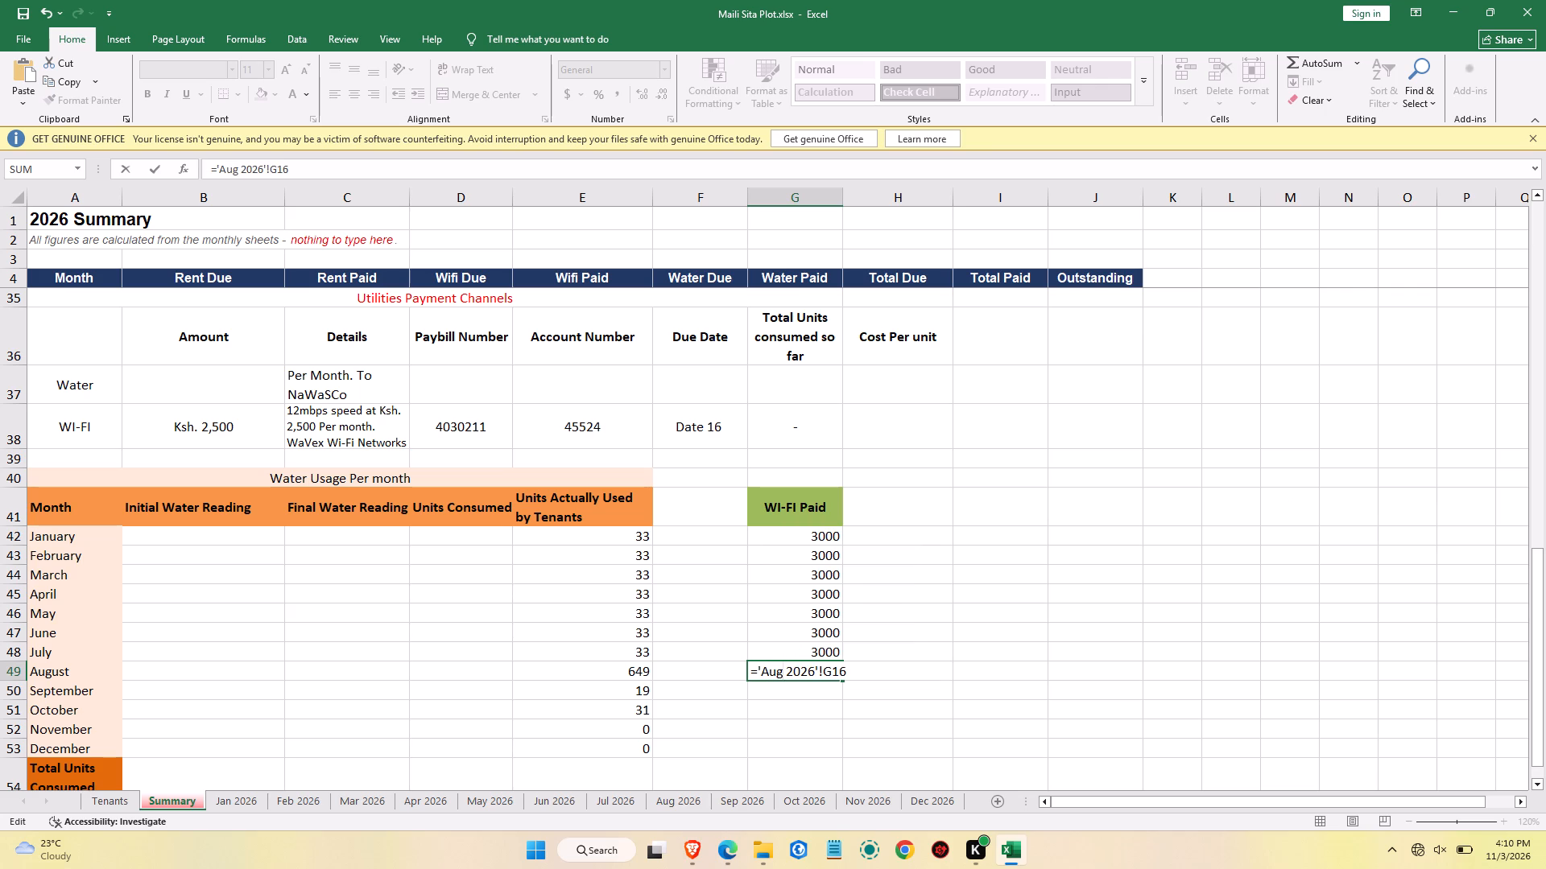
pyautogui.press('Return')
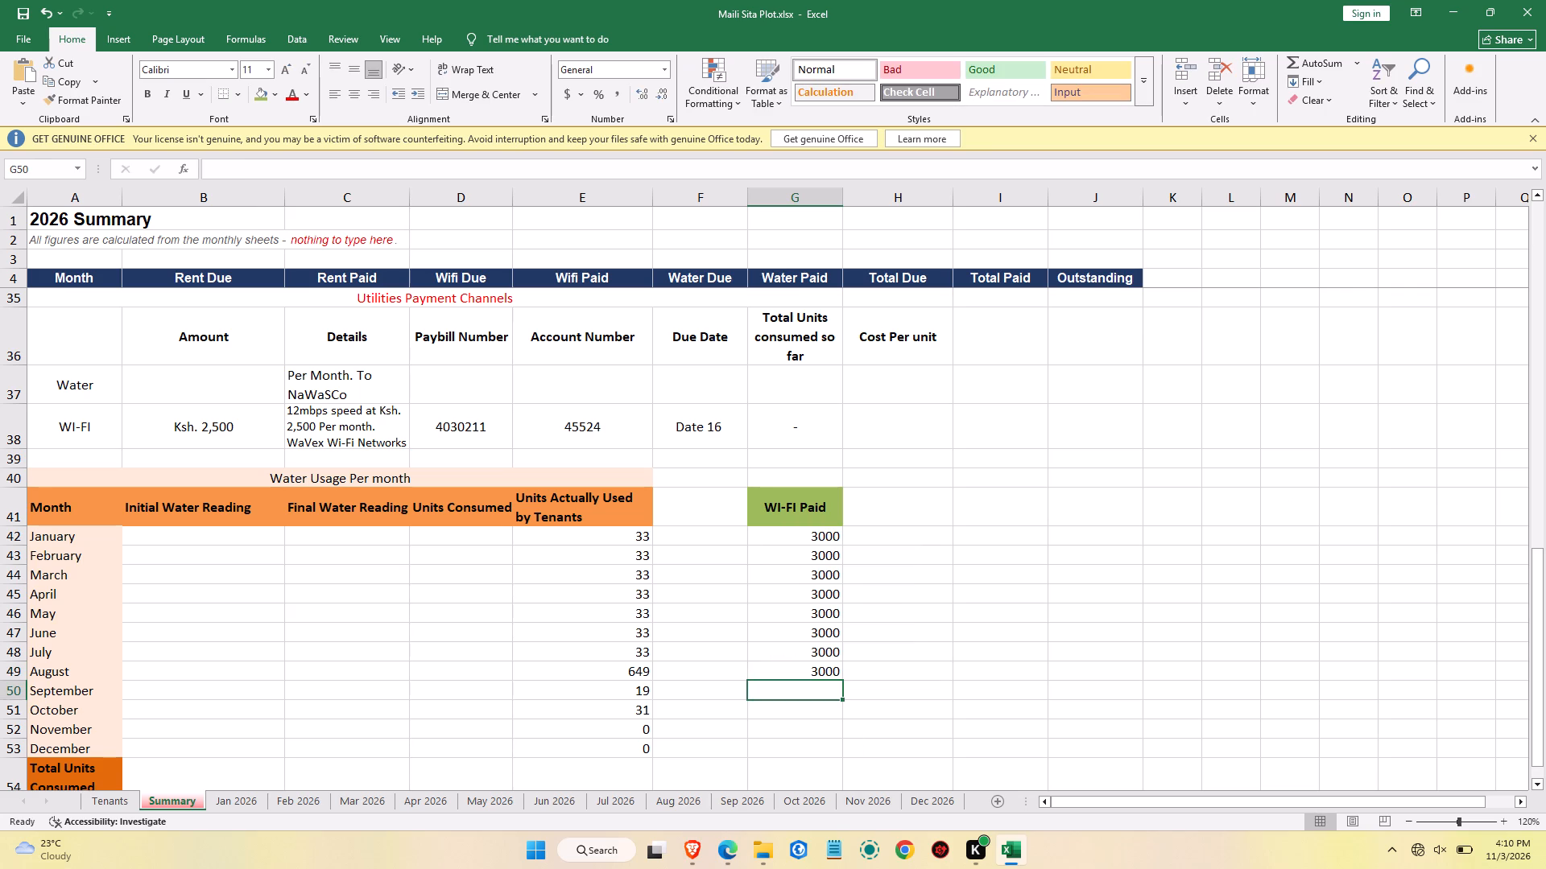
# Enter the formula ='Sep 2026'!G16 in the September WI-FI Paid cell G50, adapting the copied February formula.
pyautogui.doubleClick(763, 687)
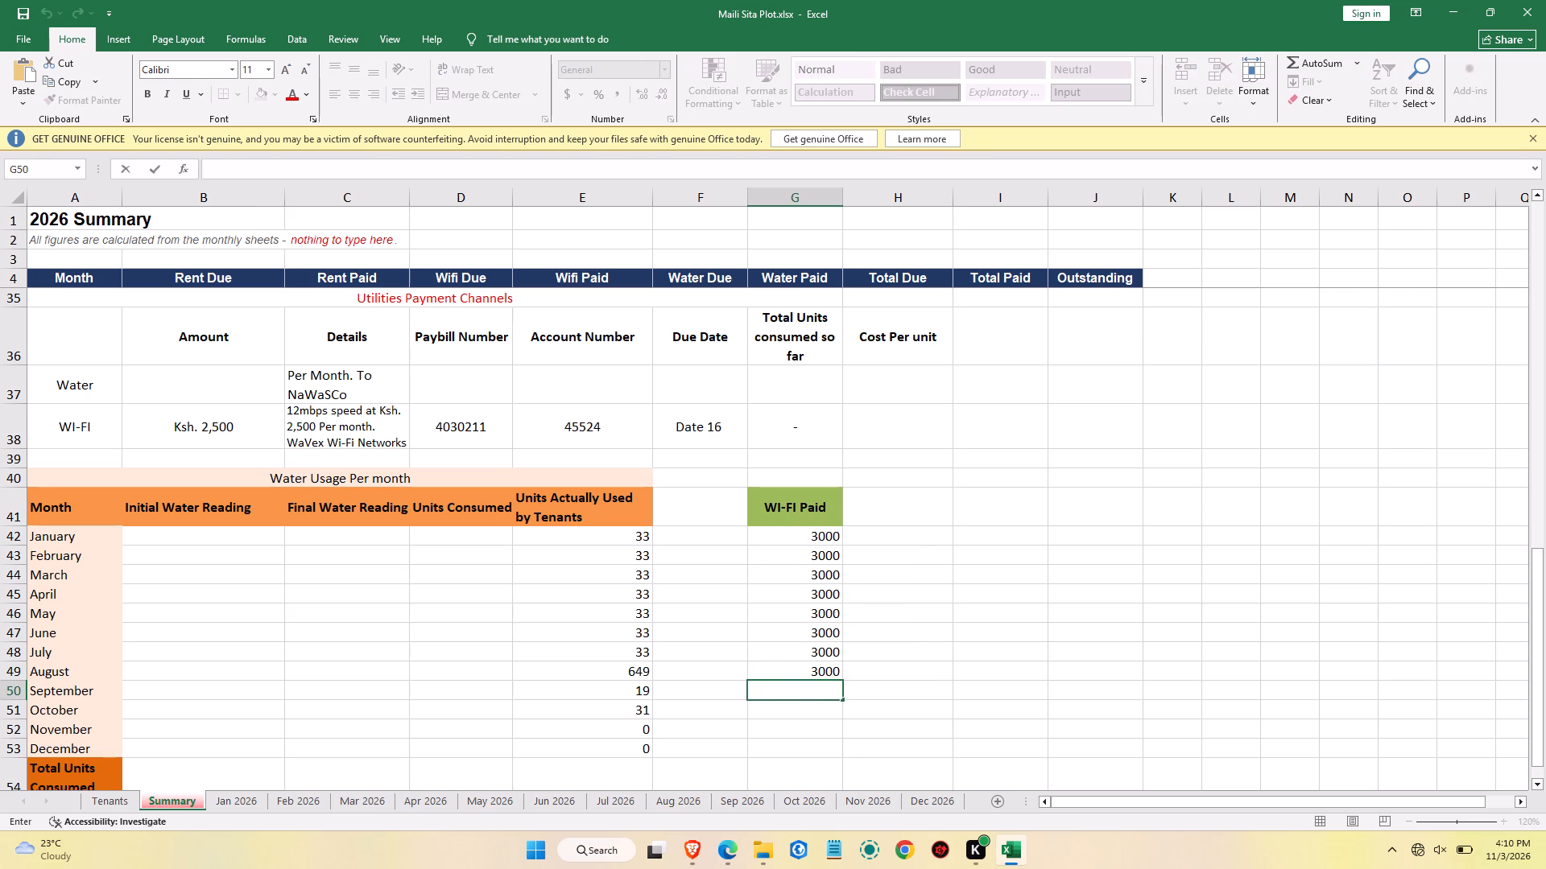
pyautogui.hotkey('ctrl', 'v')
pyautogui.click(779, 691)
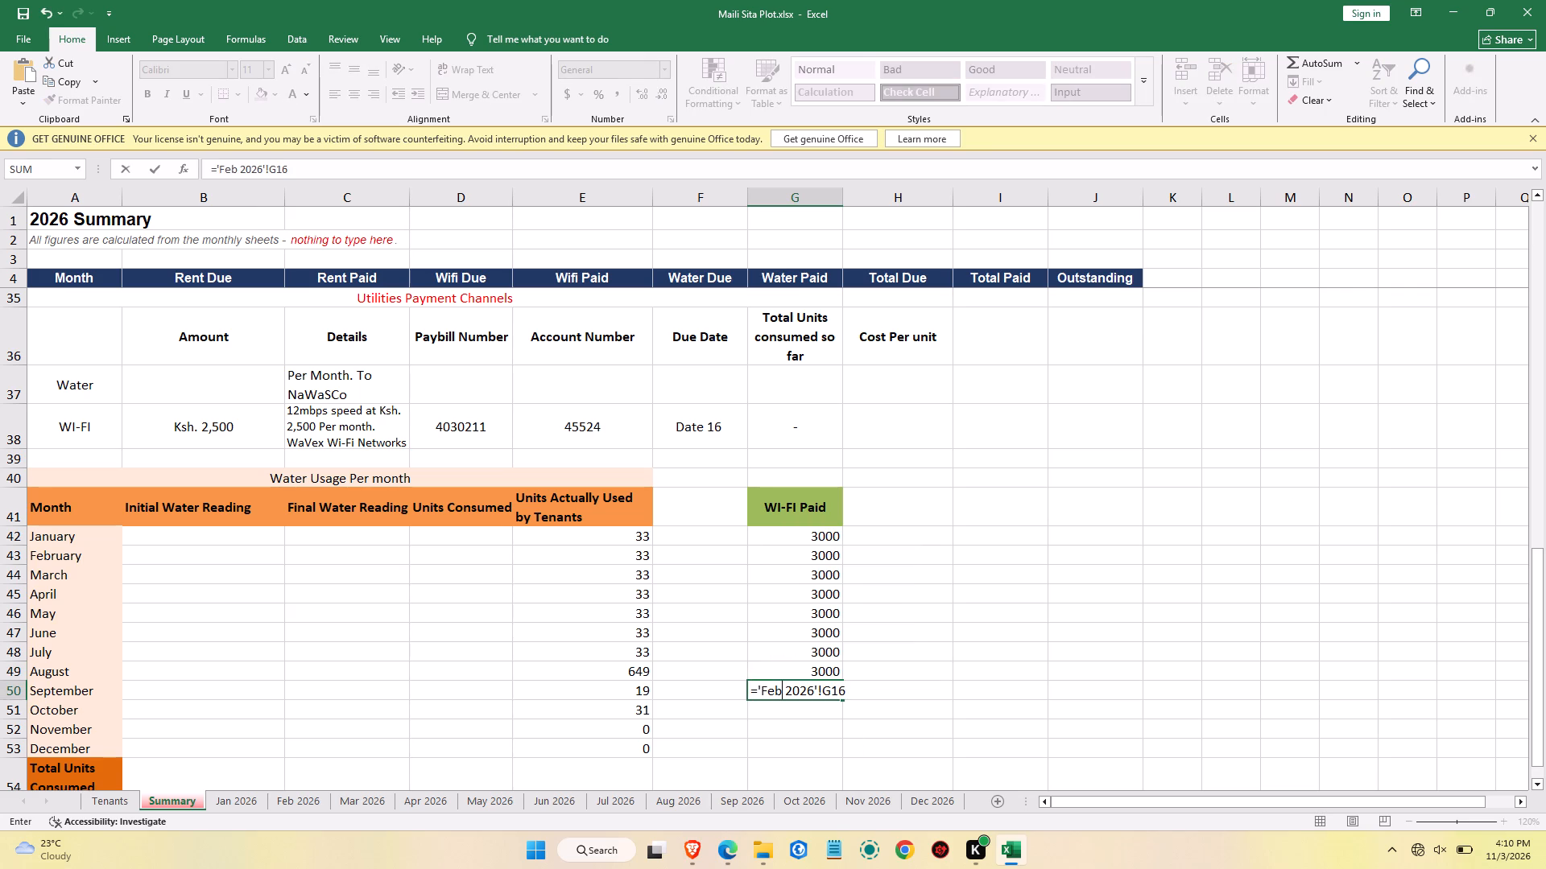
pyautogui.press('BackSpace')
pyautogui.press('BackSpace')
pyautogui.press('BackSpace')
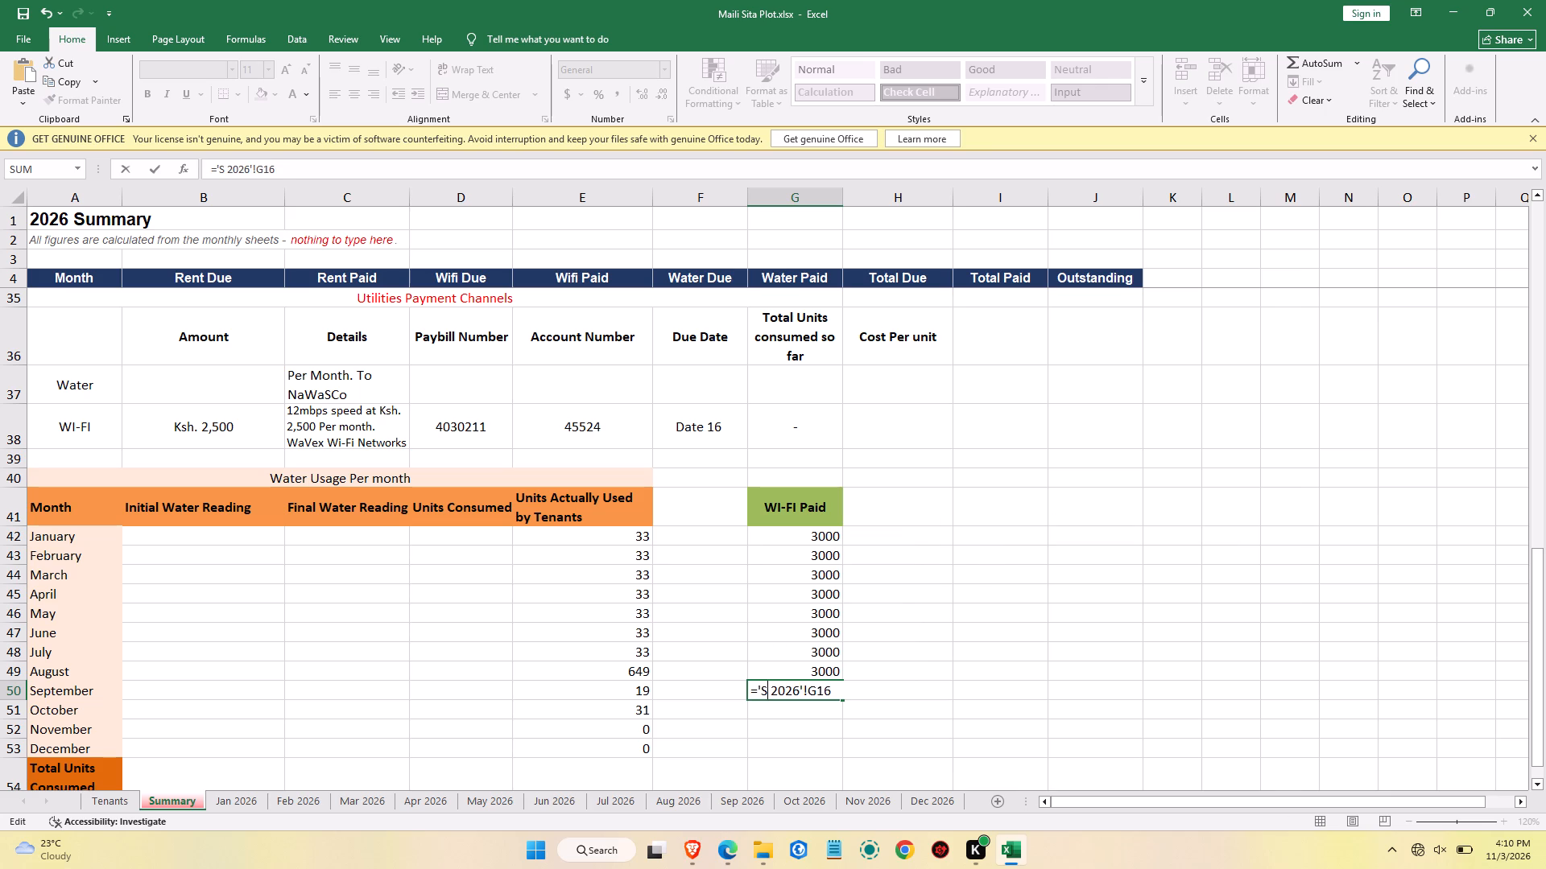
pyautogui.press('Return')
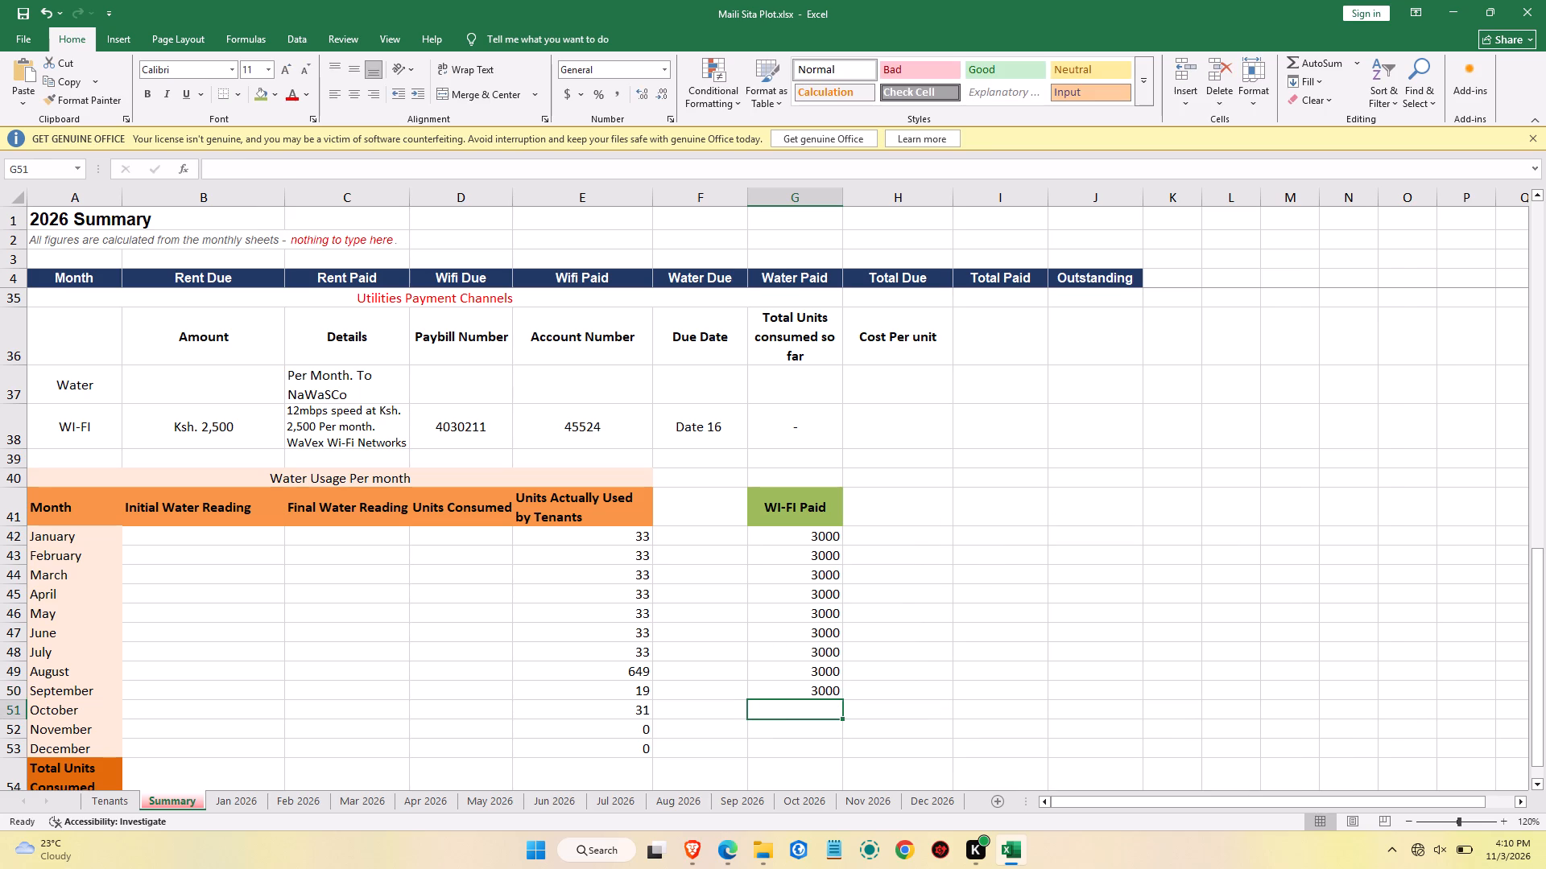
# Enter the formula ='Oct 2026'!G16 in the October WI-FI Paid cell G51, adapting the copied February formula.
pyautogui.doubleClick(812, 710)
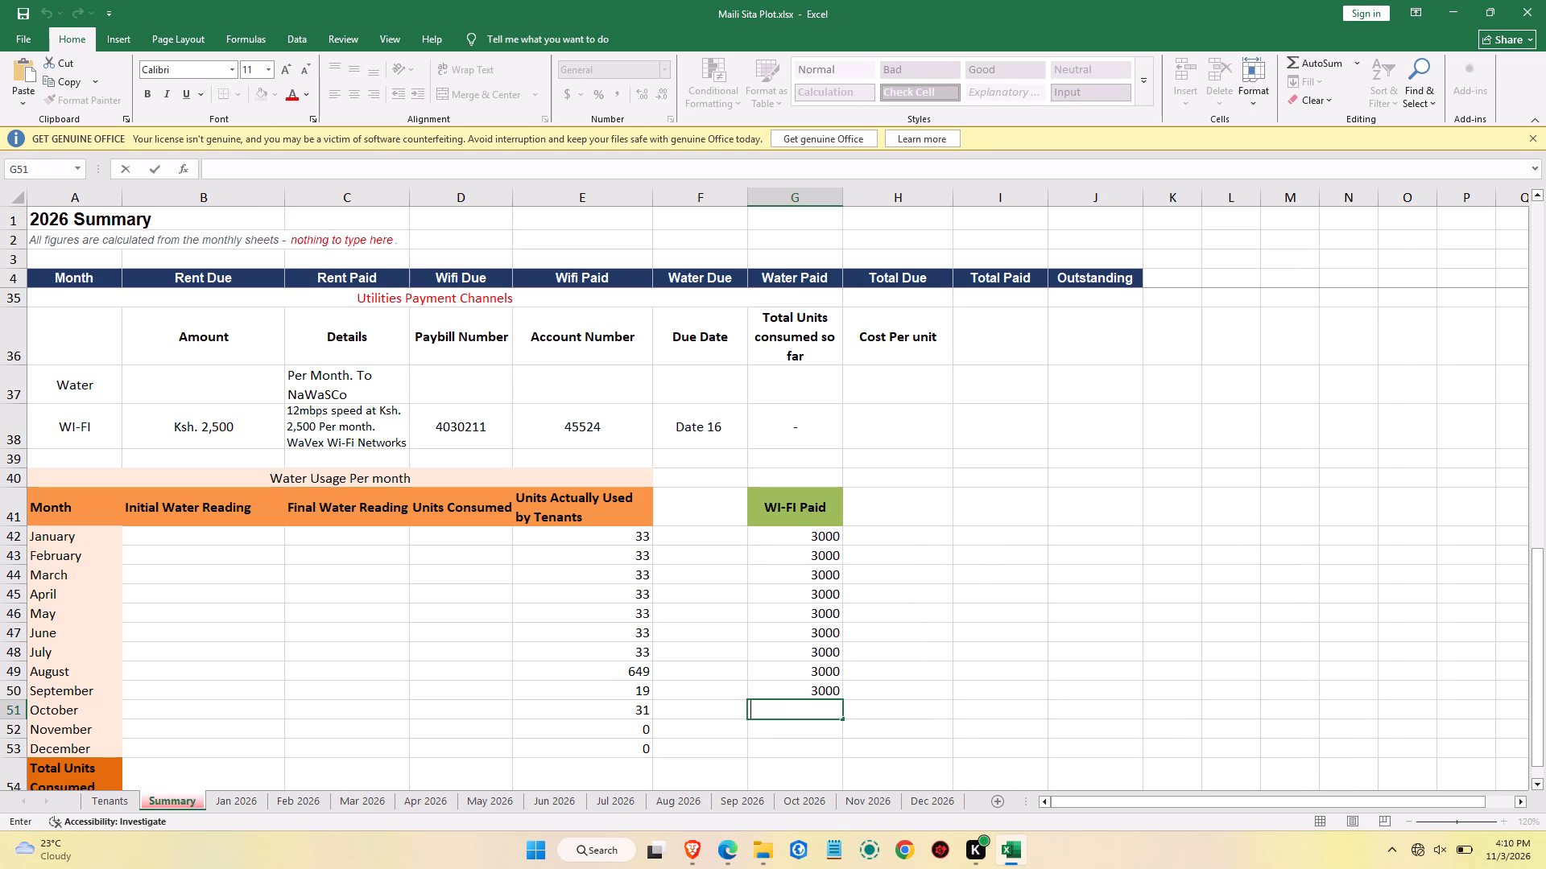
pyautogui.hotkey('ctrl', 'v')
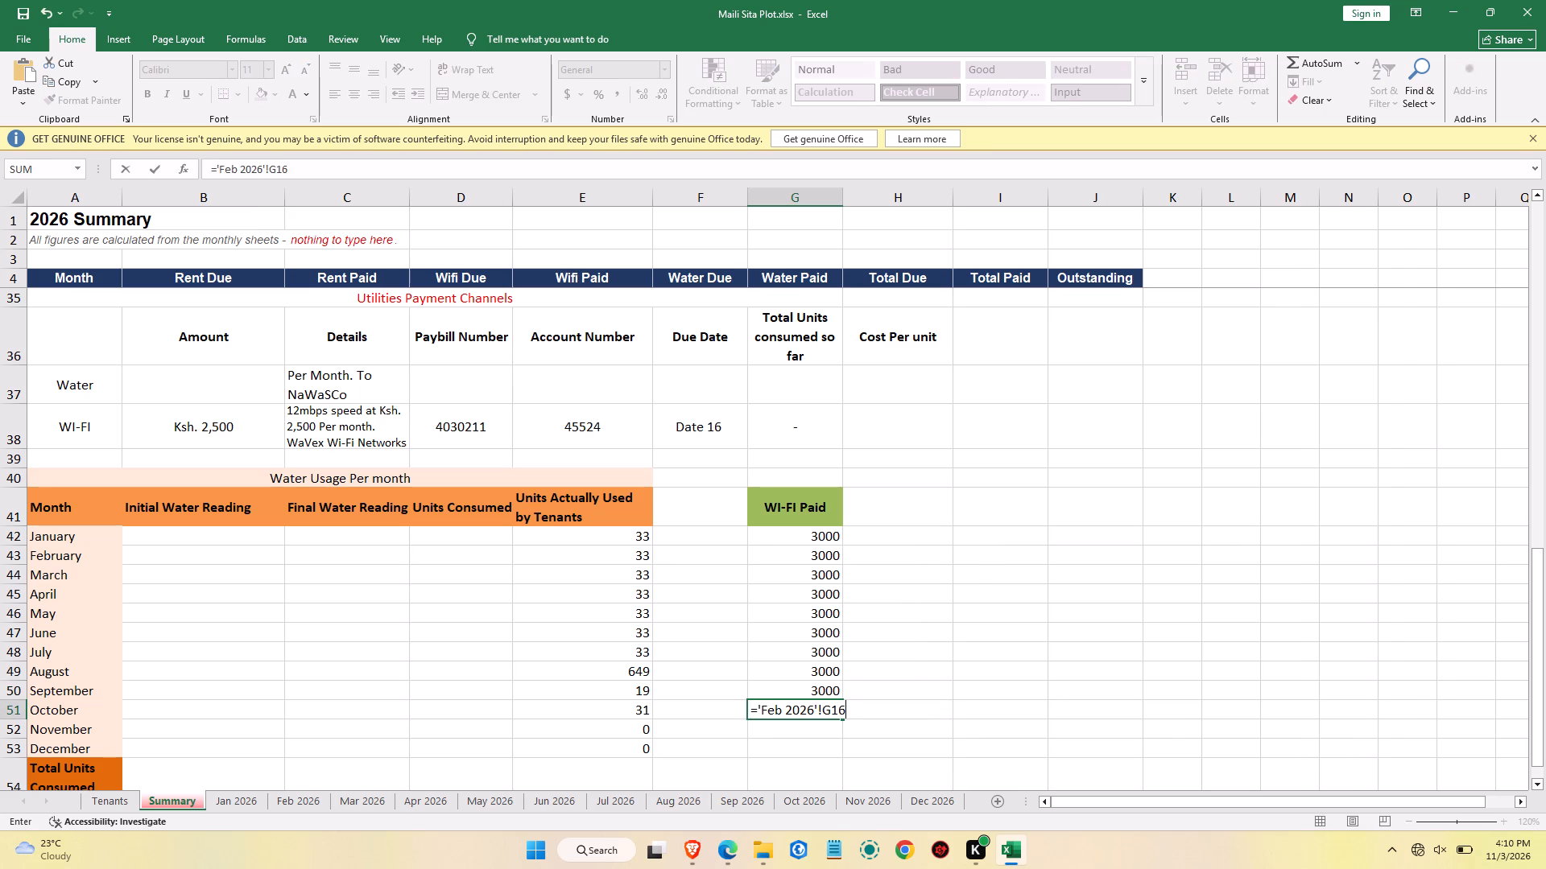
pyautogui.click(780, 713)
pyautogui.press('BackSpace')
pyautogui.press('BackSpace')
pyautogui.press('BackSpace')
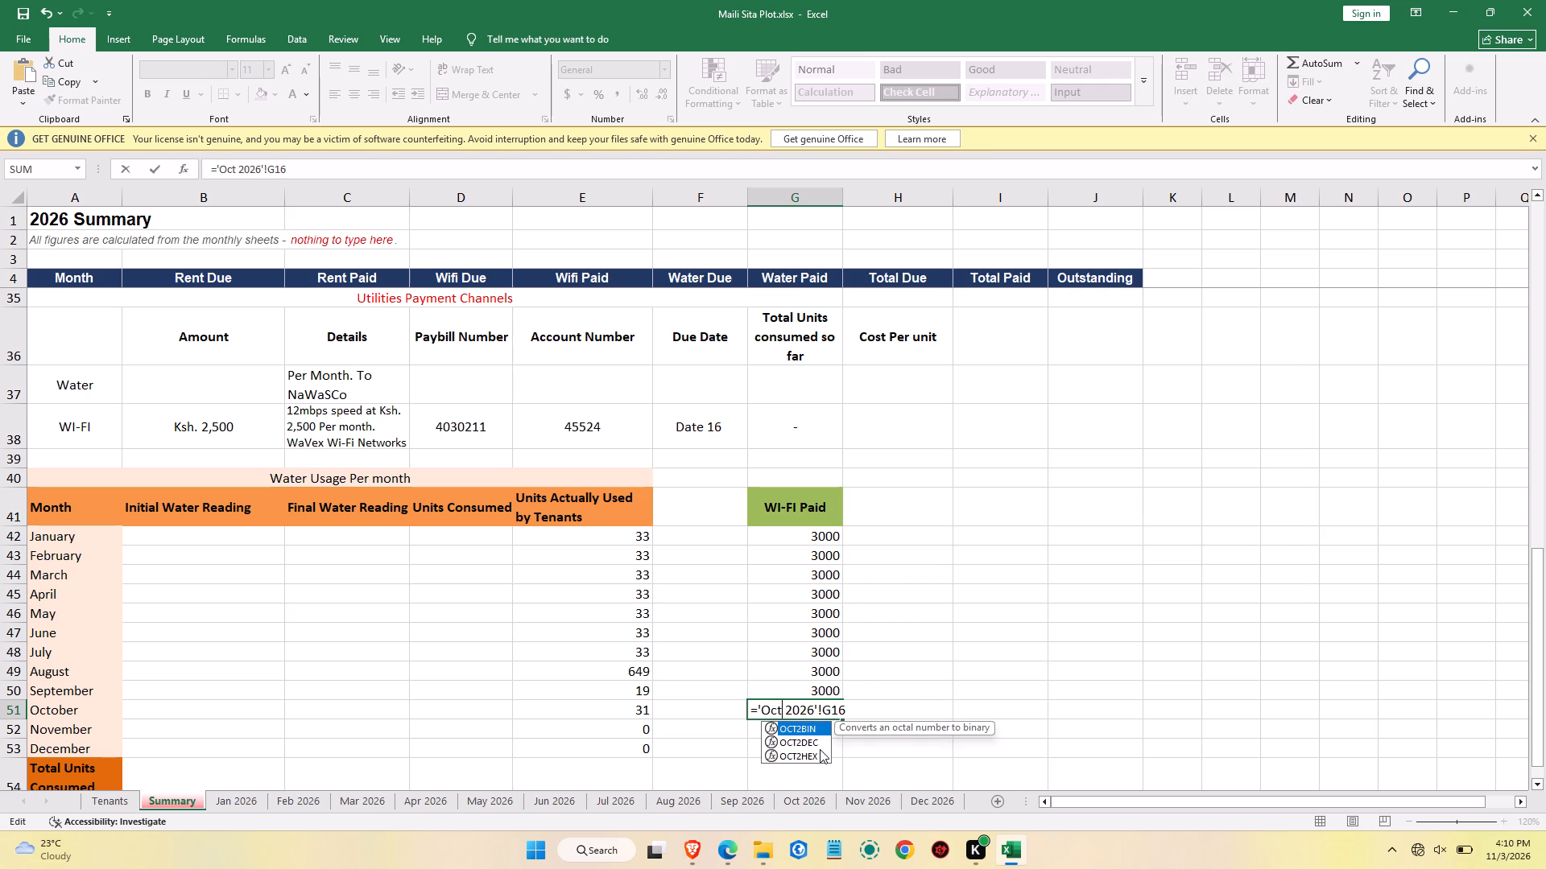
pyautogui.press('Return')
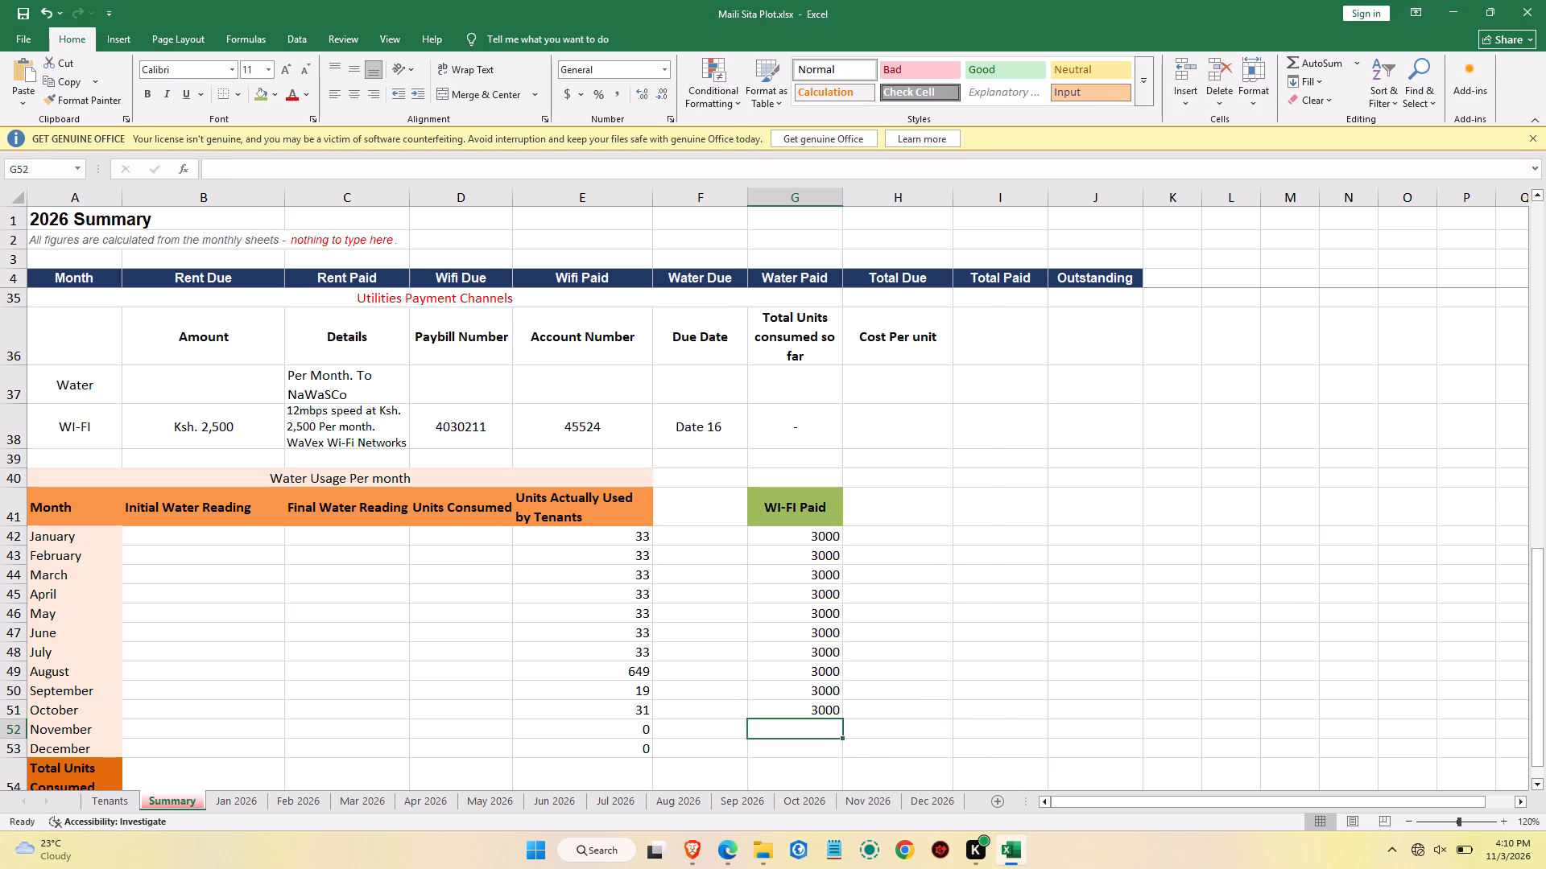
# Enter the formula ='Nov 2026'!G16 in the November WI-FI Paid cell G52, adapting the copied February formula.
pyautogui.doubleClick(787, 727)
pyautogui.hotkey('ctrl', 'v')
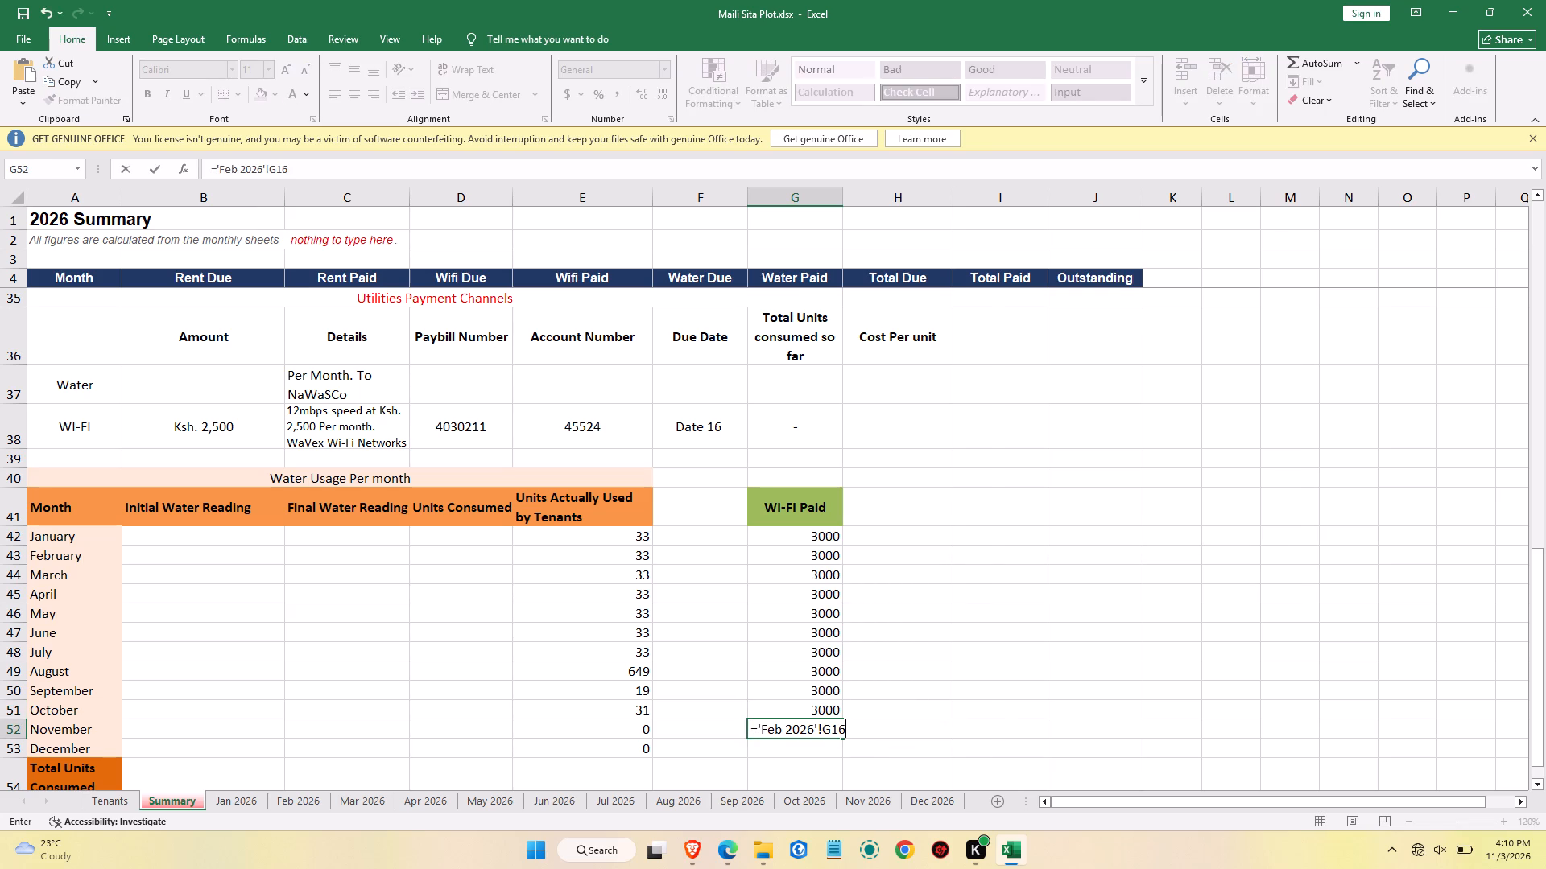
pyautogui.click(780, 732)
pyautogui.press('BackSpace')
pyautogui.press('BackSpace')
pyautogui.press('BackSpace')
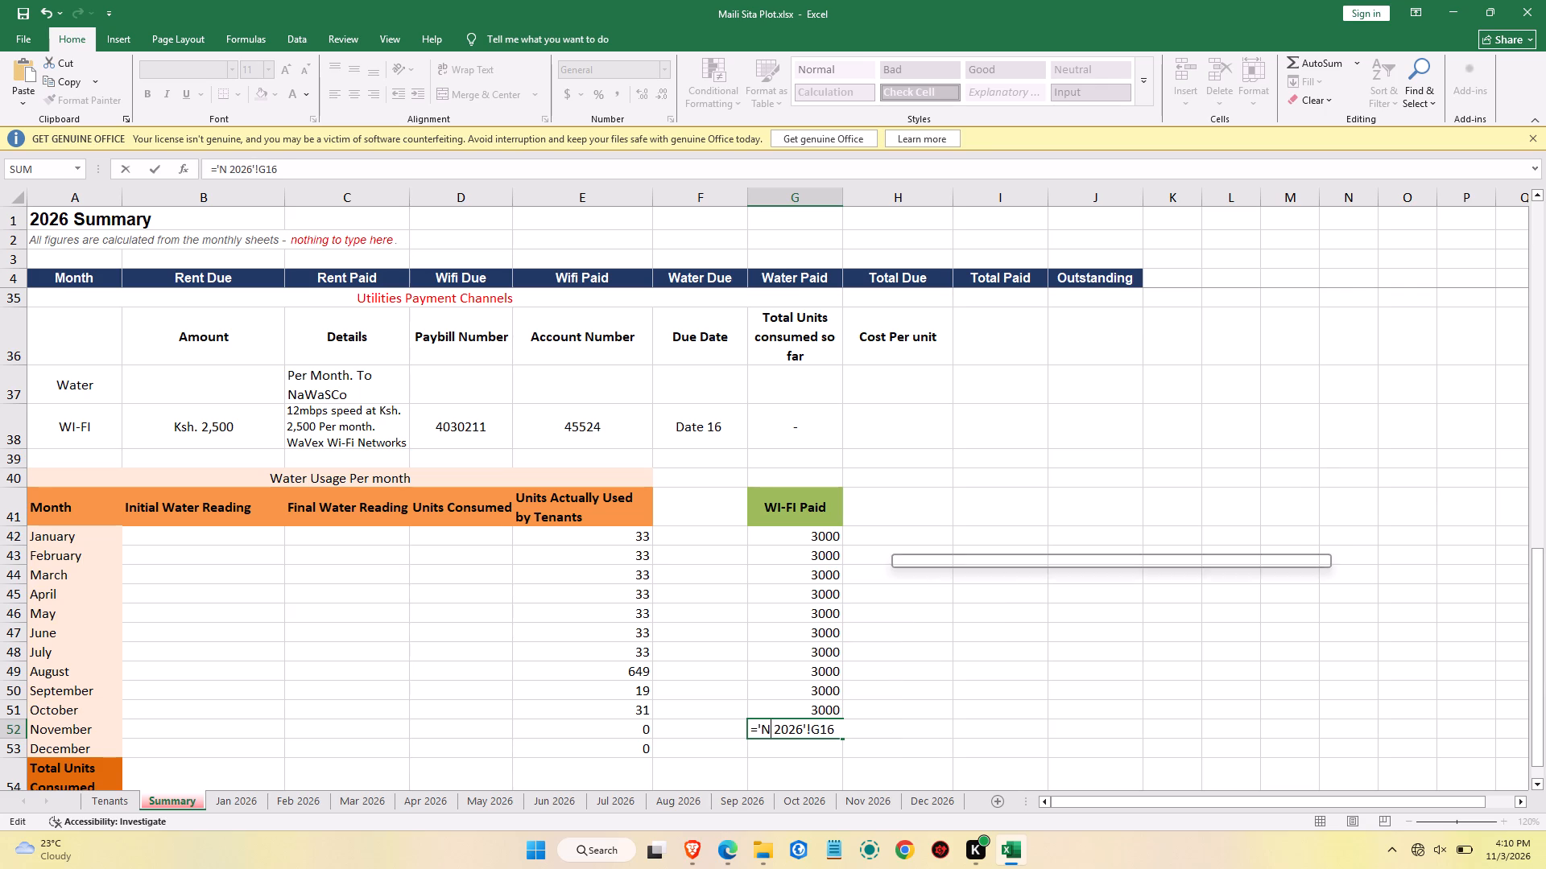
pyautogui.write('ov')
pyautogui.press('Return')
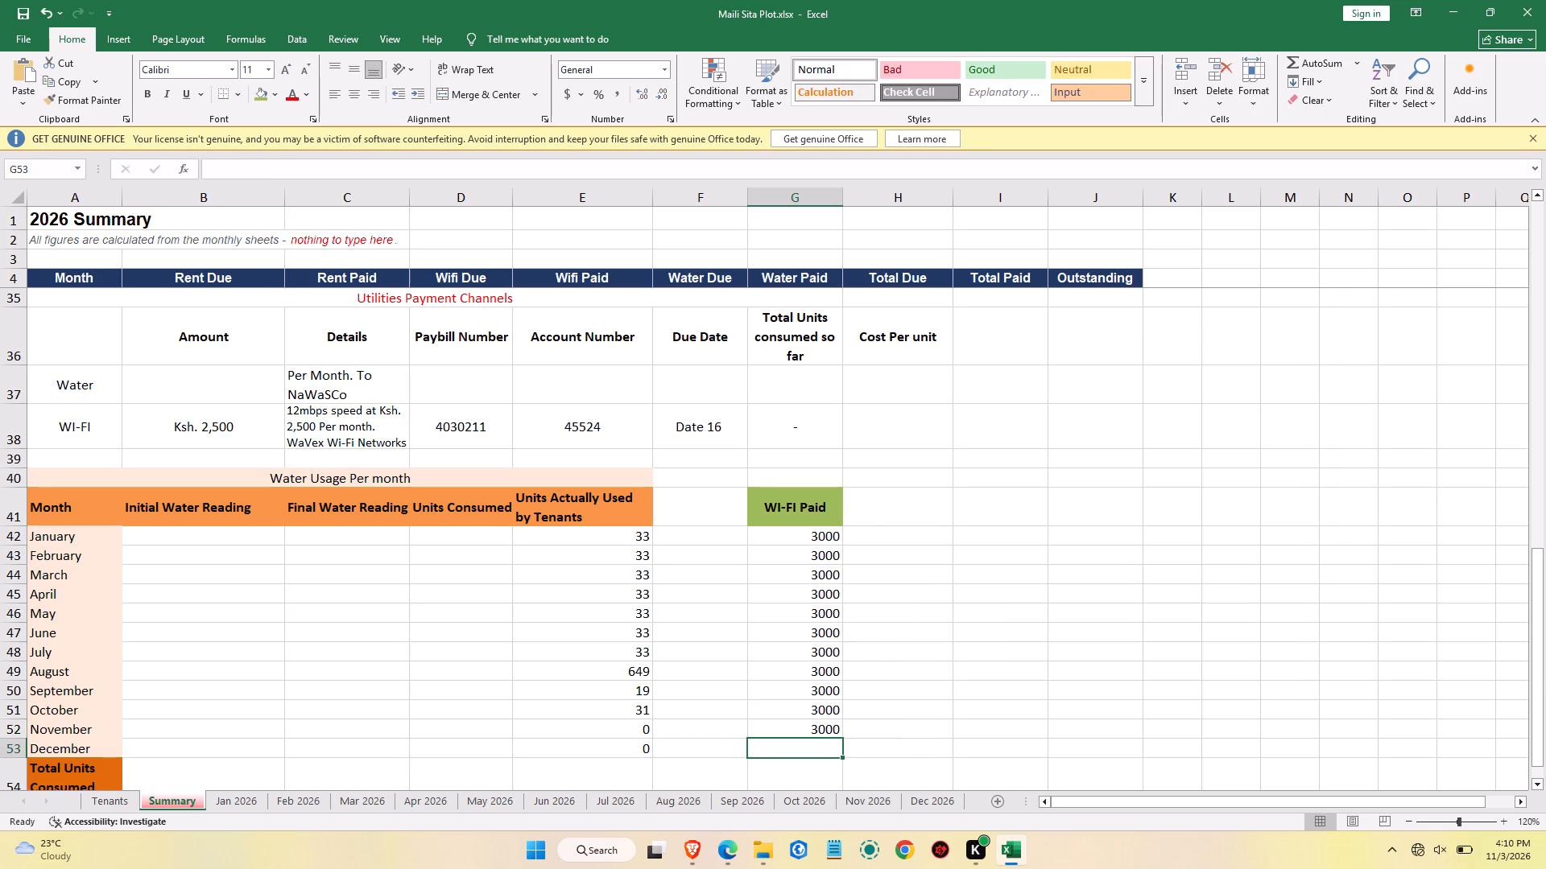
# Enter the formula ='Dec 2026'!G16 in the December WI-FI Paid cell G53, adapting the copied February formula.
pyautogui.doubleClick(799, 741)
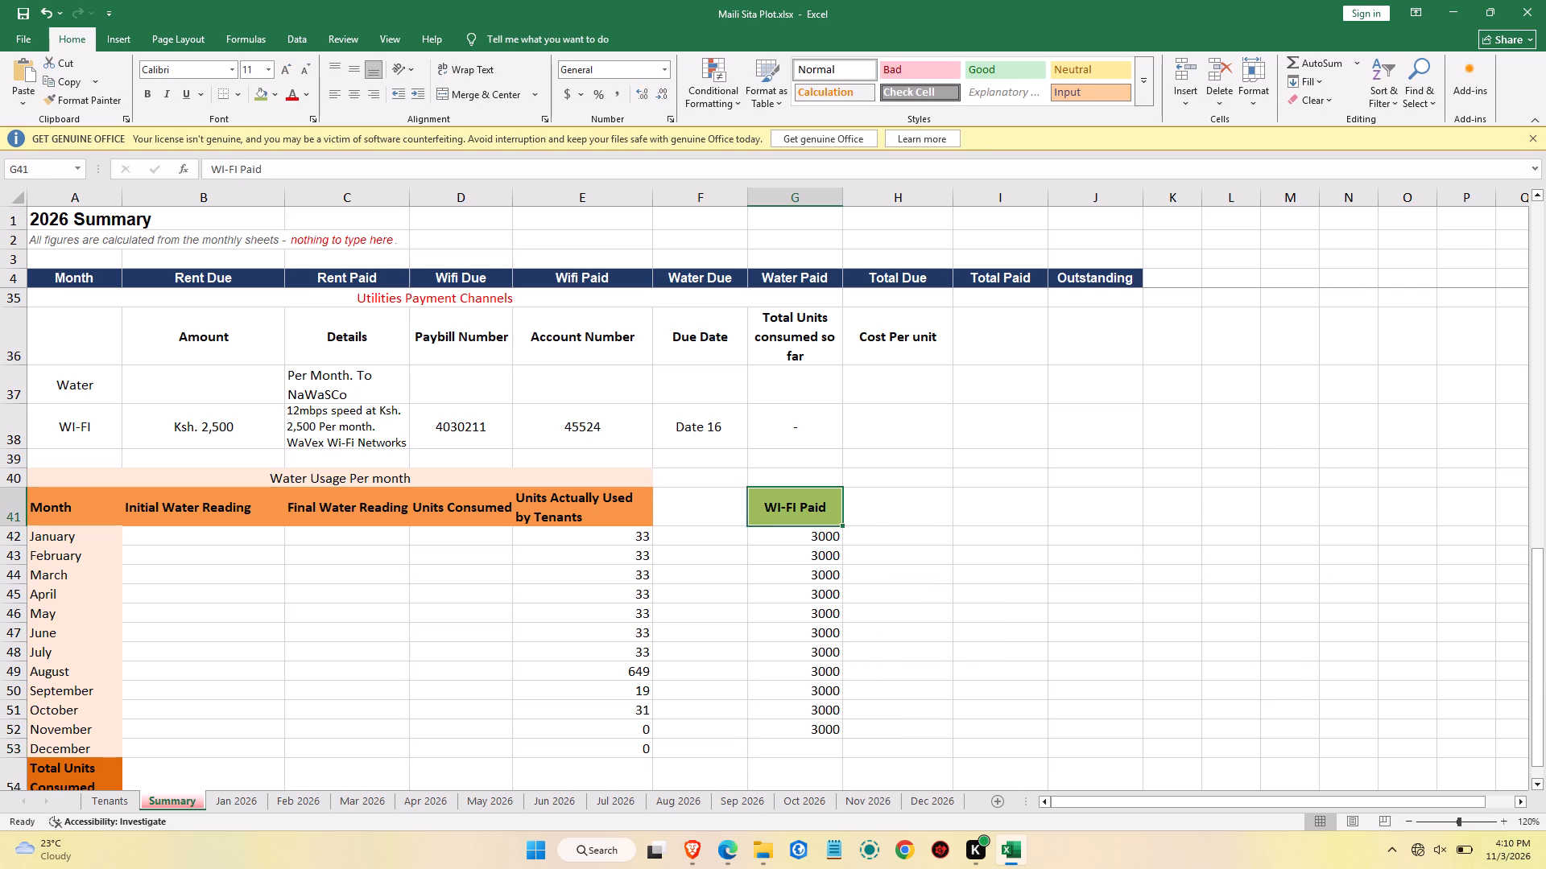
pyautogui.tripleClick(798, 746)
pyautogui.hotkey('ctrl', 'v')
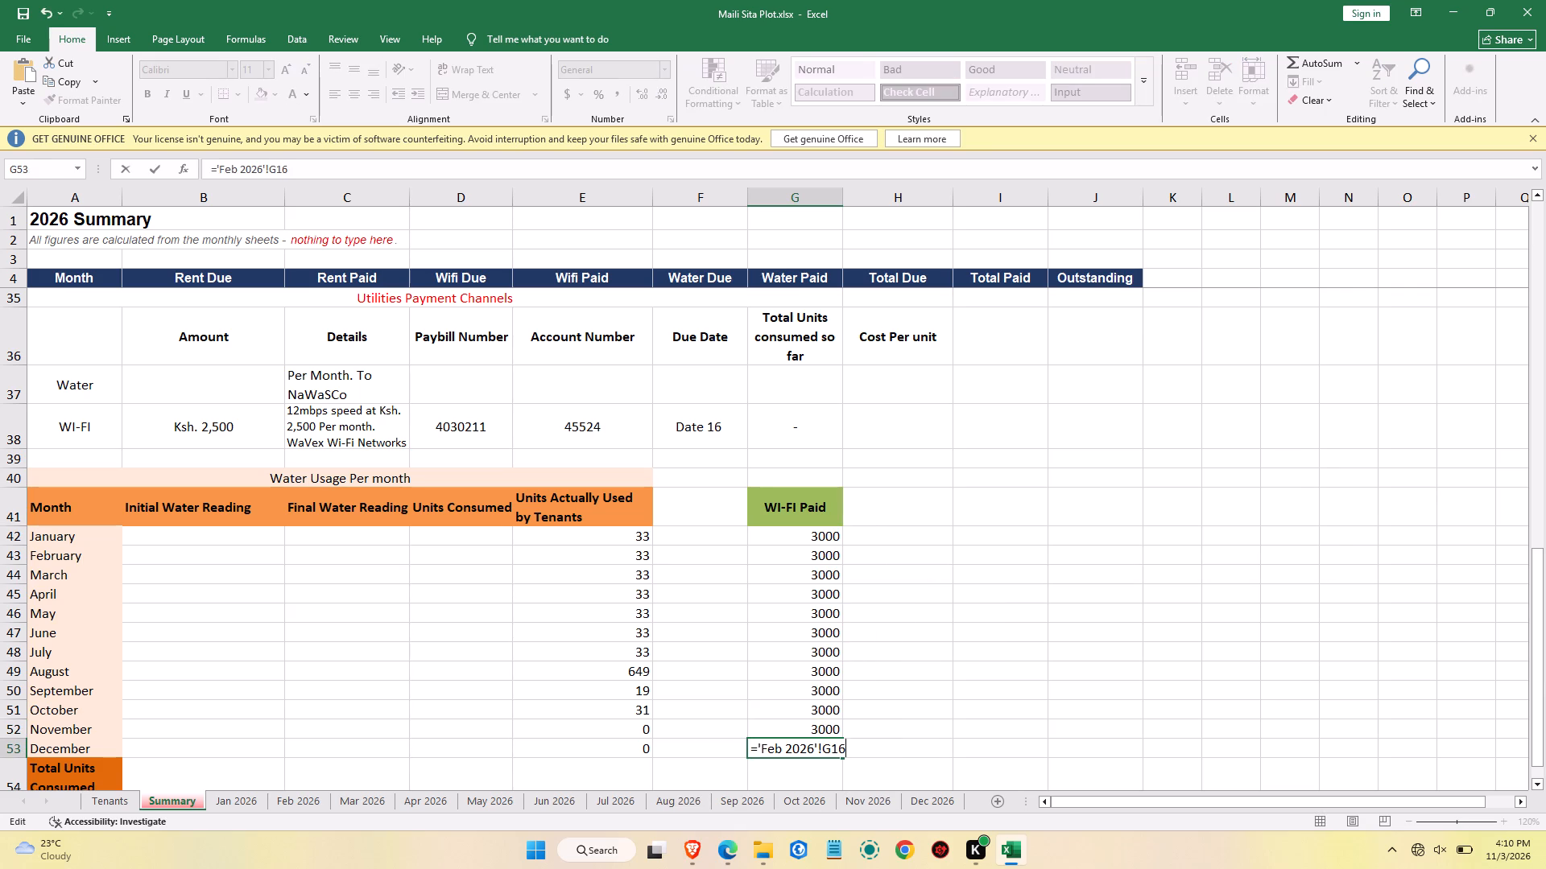
pyautogui.click(782, 751)
pyautogui.press('BackSpace')
pyautogui.press('BackSpace')
pyautogui.press('BackSpace')
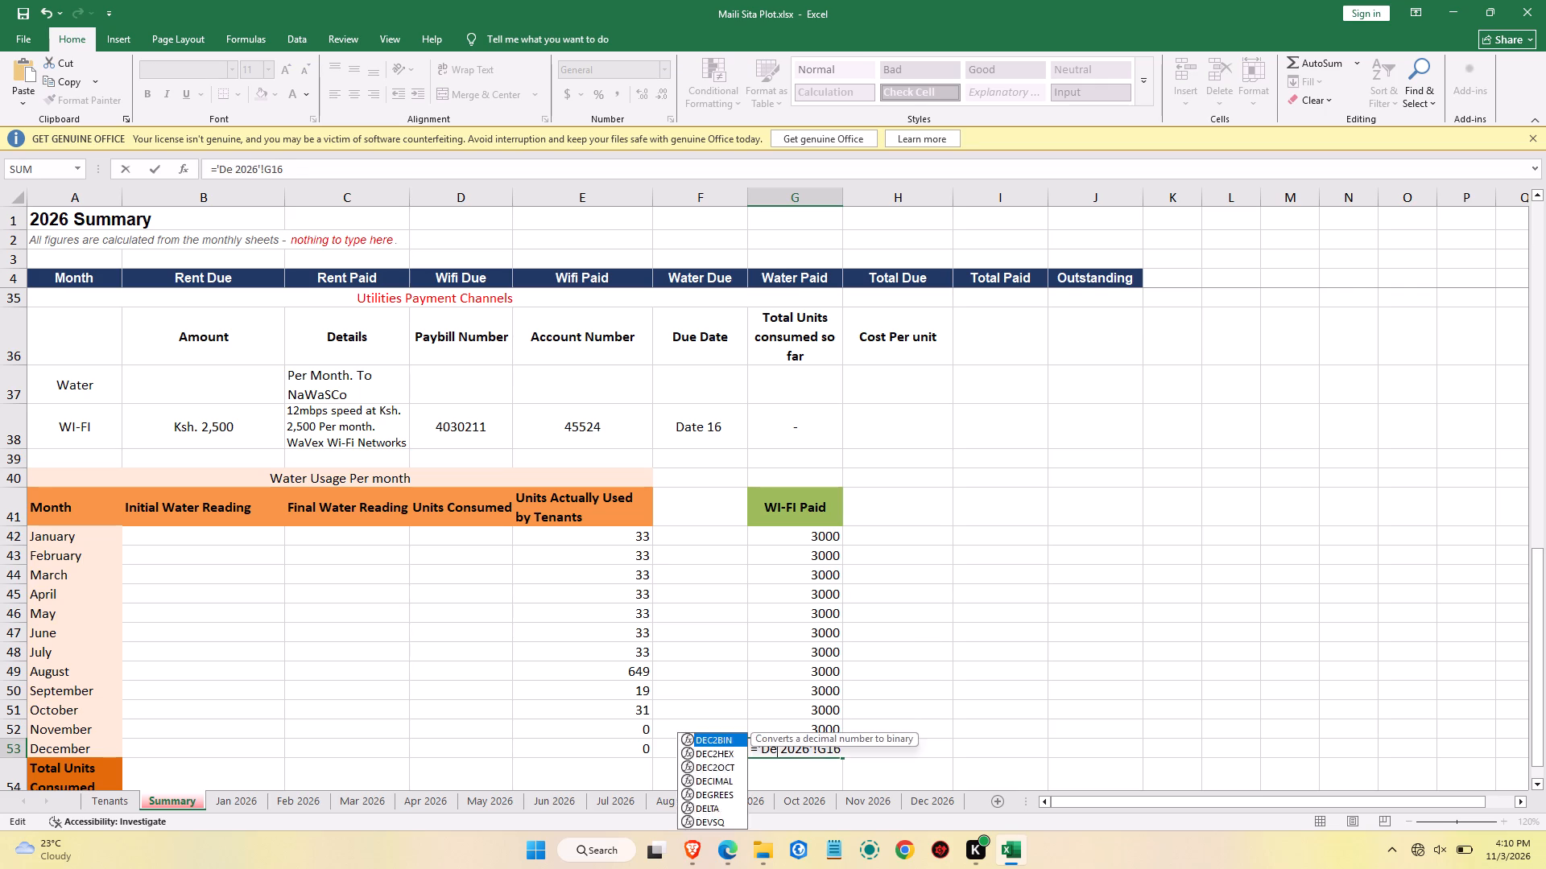
pyautogui.press('Return')
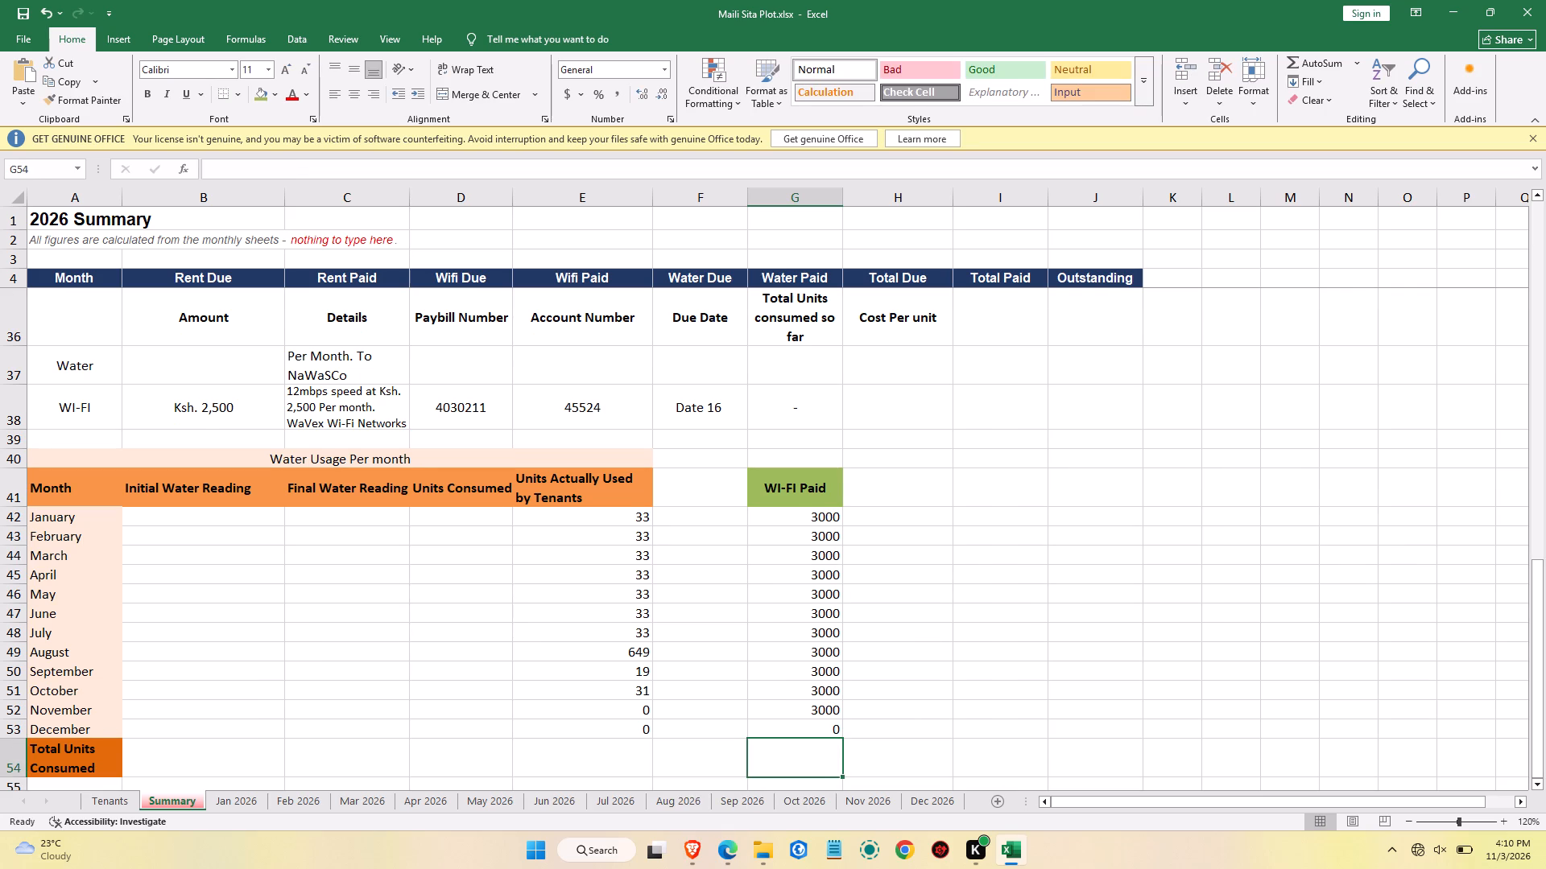
pyautogui.click(808, 729)
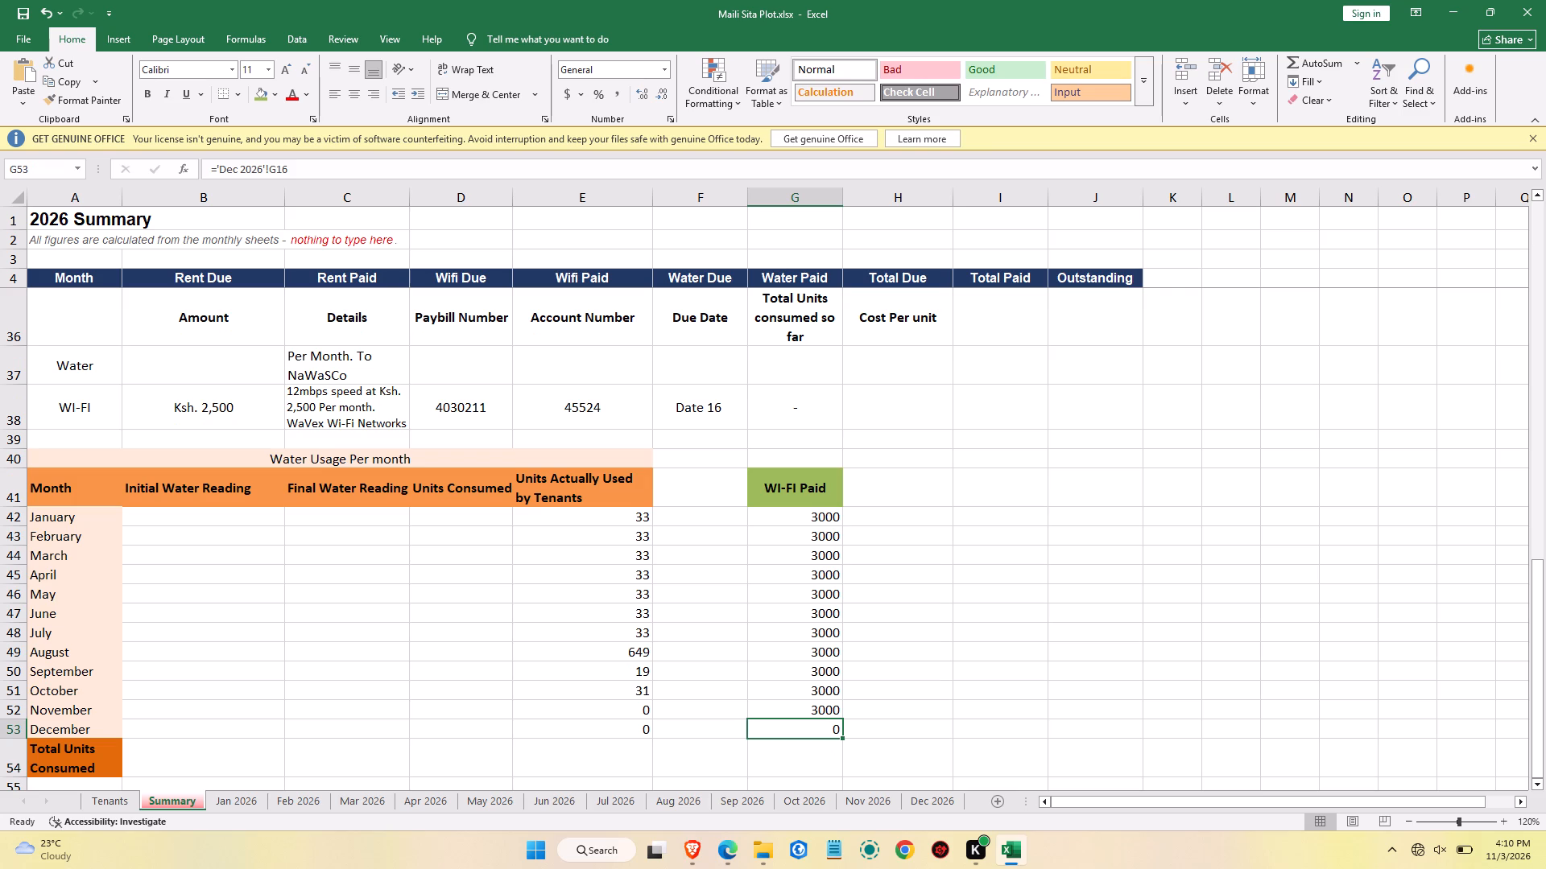
# Enter the label "Total Wi-Fi Paid byCustomers" in cell F53, beside the December WI-FI Paid cell.
pyautogui.scroll(-2, 684, 719)
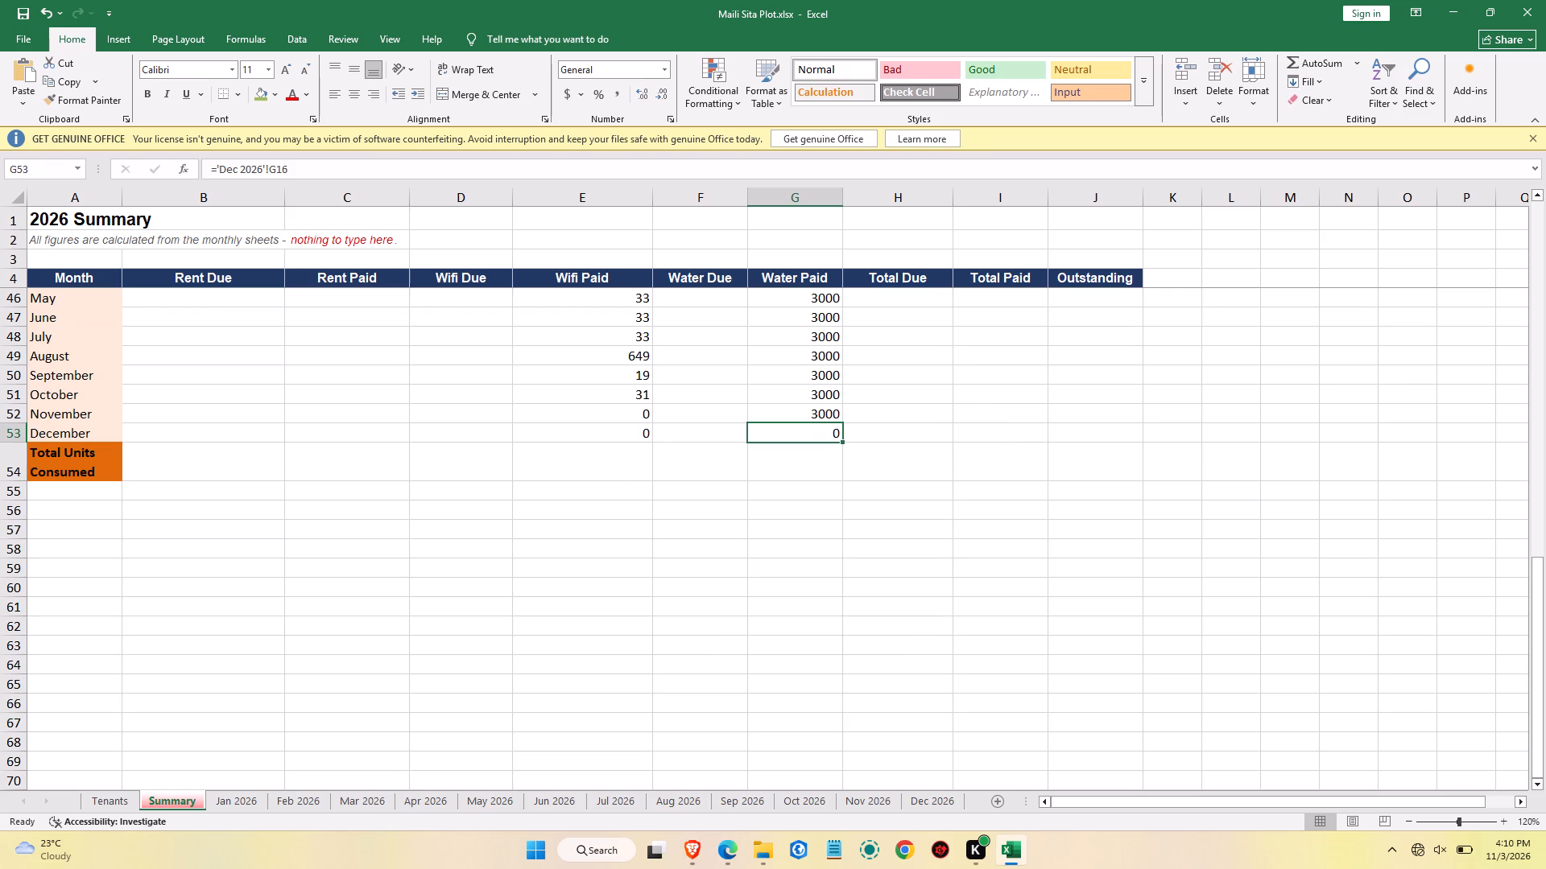
pyautogui.scroll(2, 684, 719)
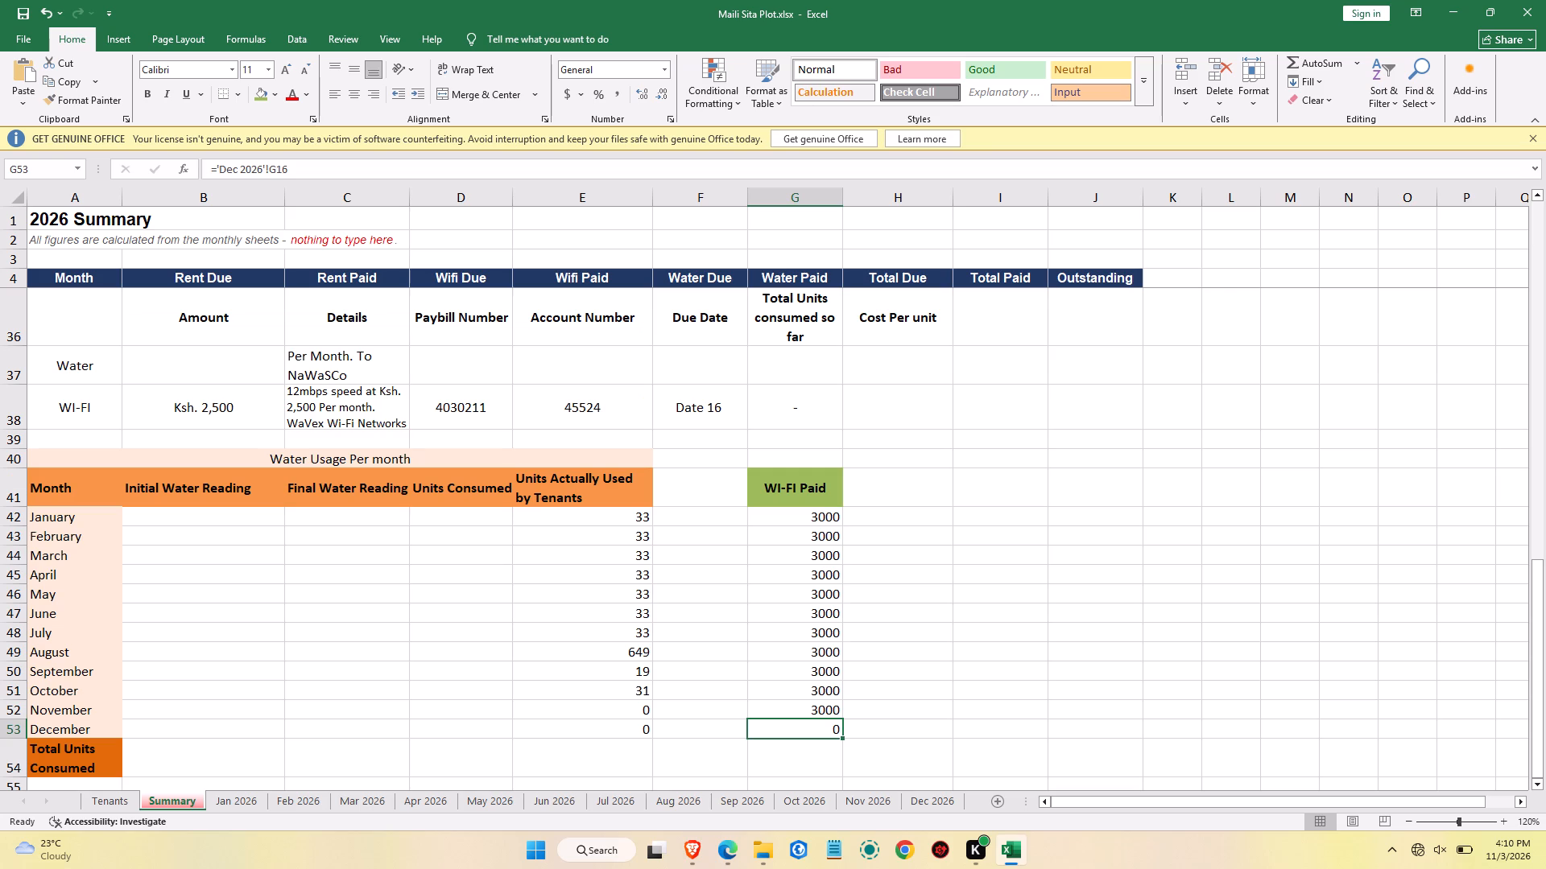
pyautogui.click(686, 733)
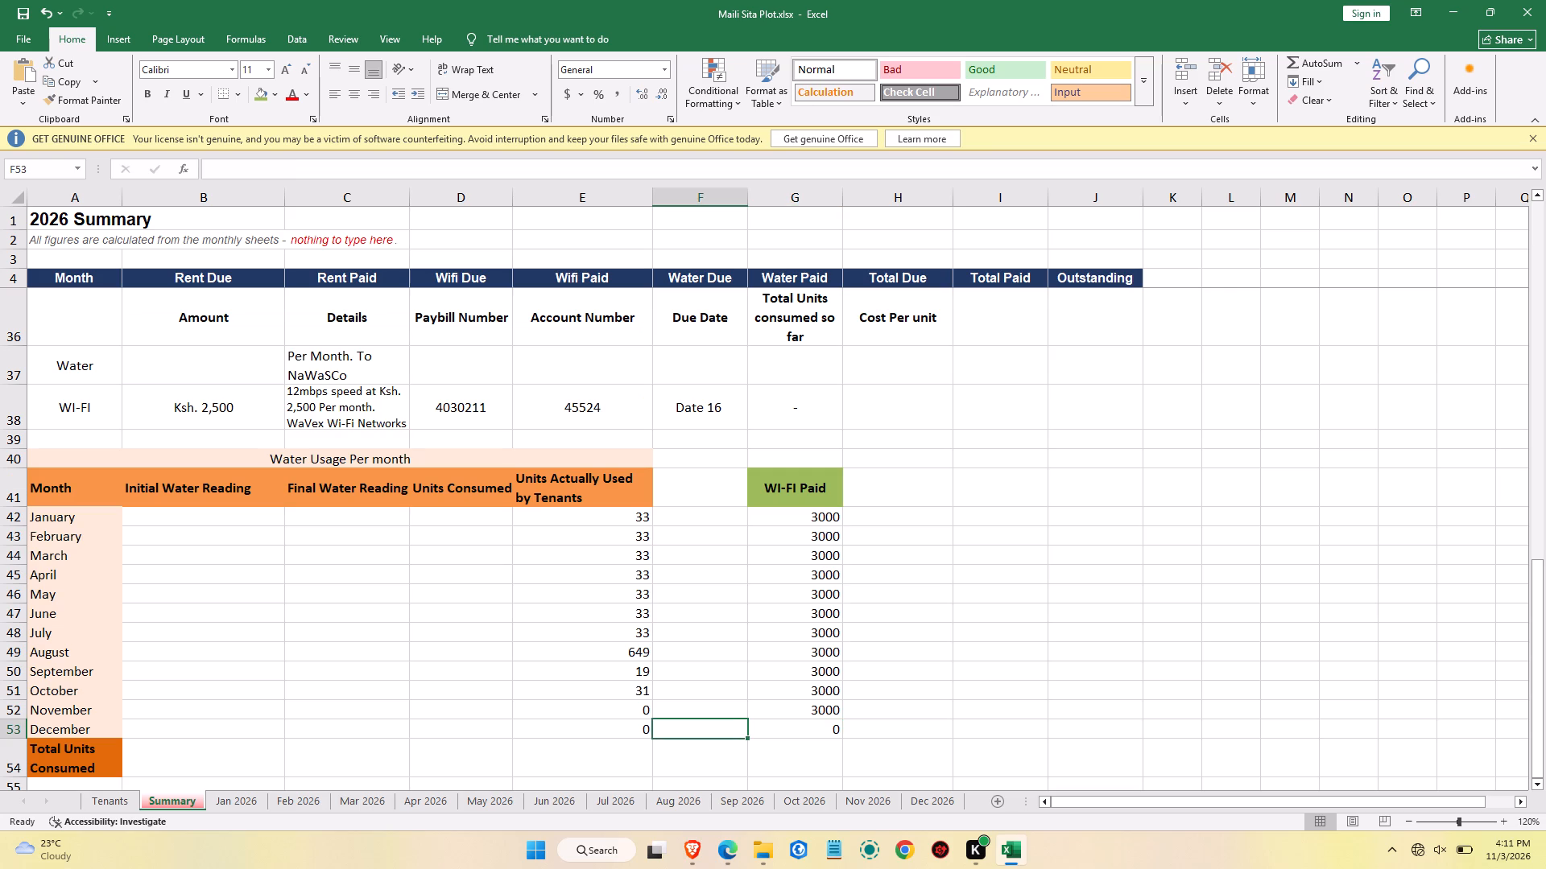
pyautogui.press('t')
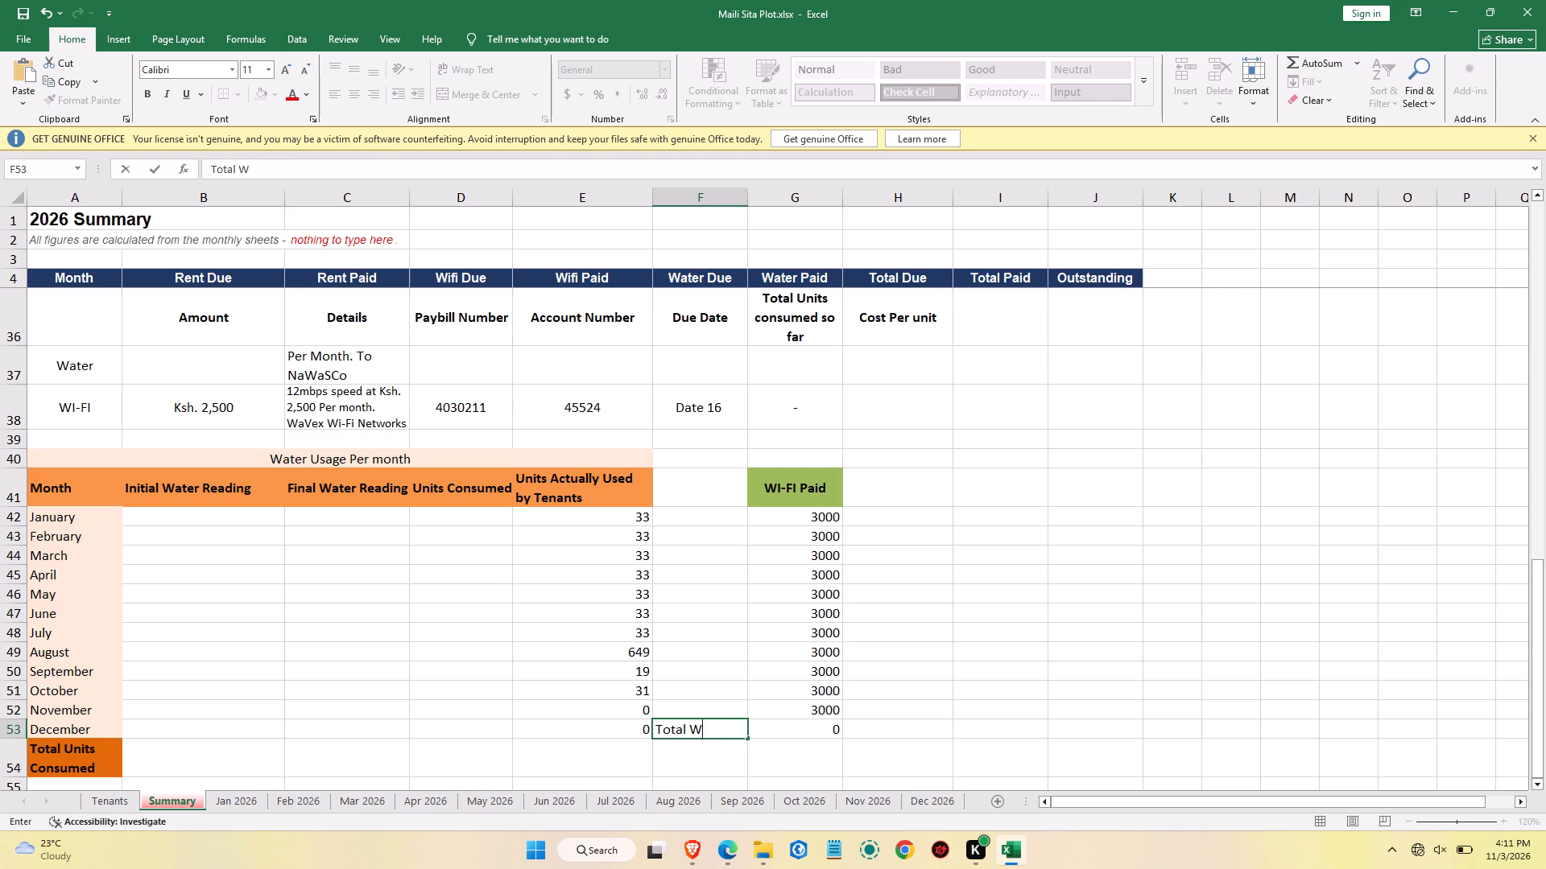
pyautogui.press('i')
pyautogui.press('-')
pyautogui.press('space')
pyautogui.press('BackSpace')
pyautogui.press('BackSpace')
pyautogui.press('BackSpace')
pyautogui.press('BackSpace')
pyautogui.press('BackSpace')
pyautogui.press('BackSpace')
pyautogui.press('BackSpace')
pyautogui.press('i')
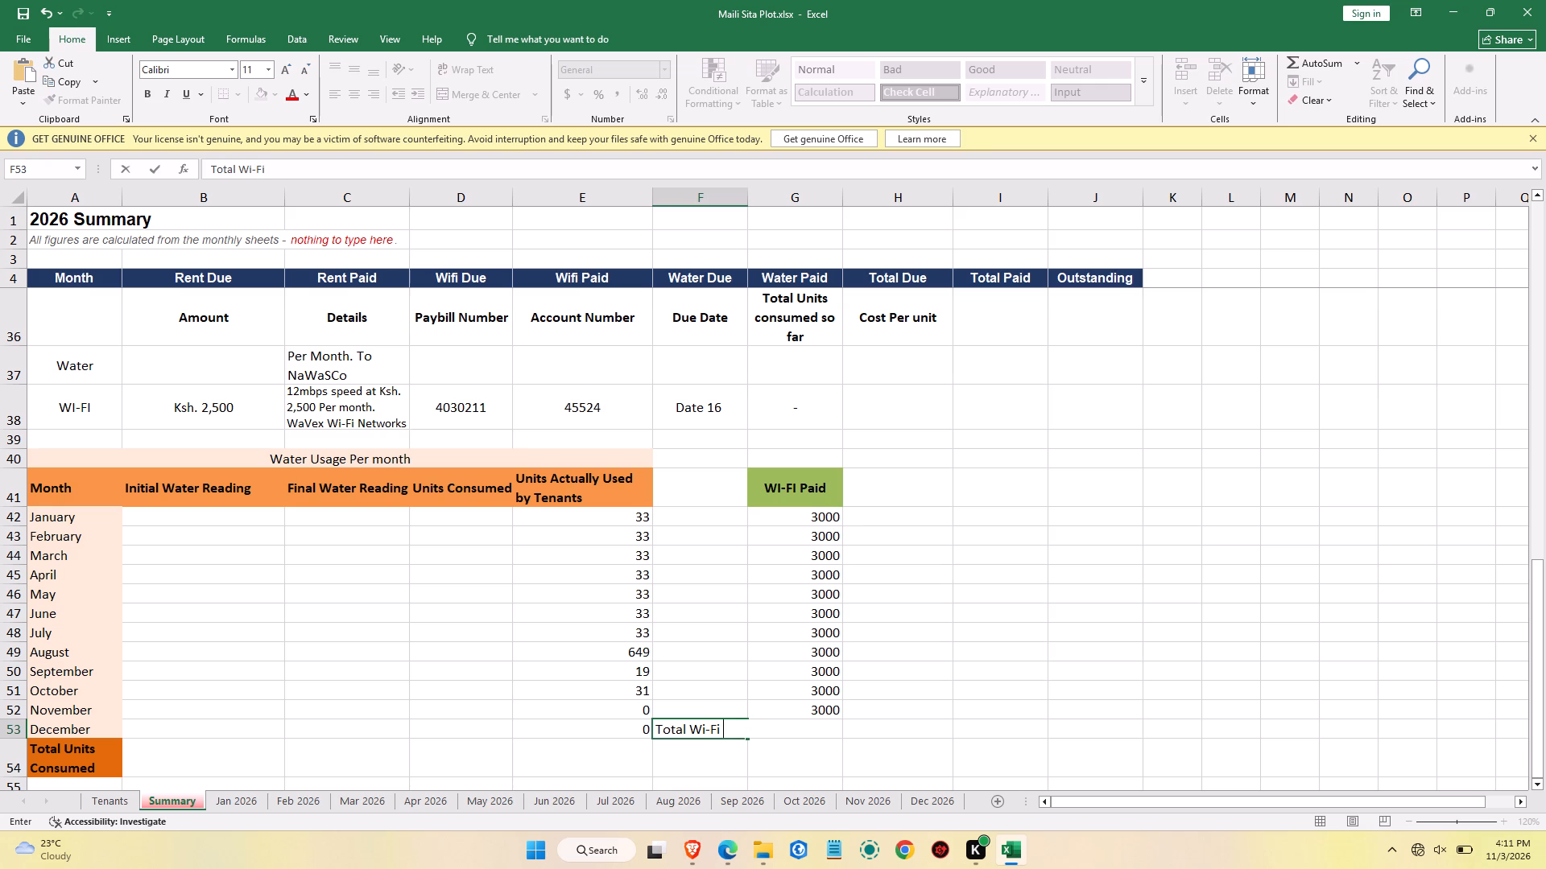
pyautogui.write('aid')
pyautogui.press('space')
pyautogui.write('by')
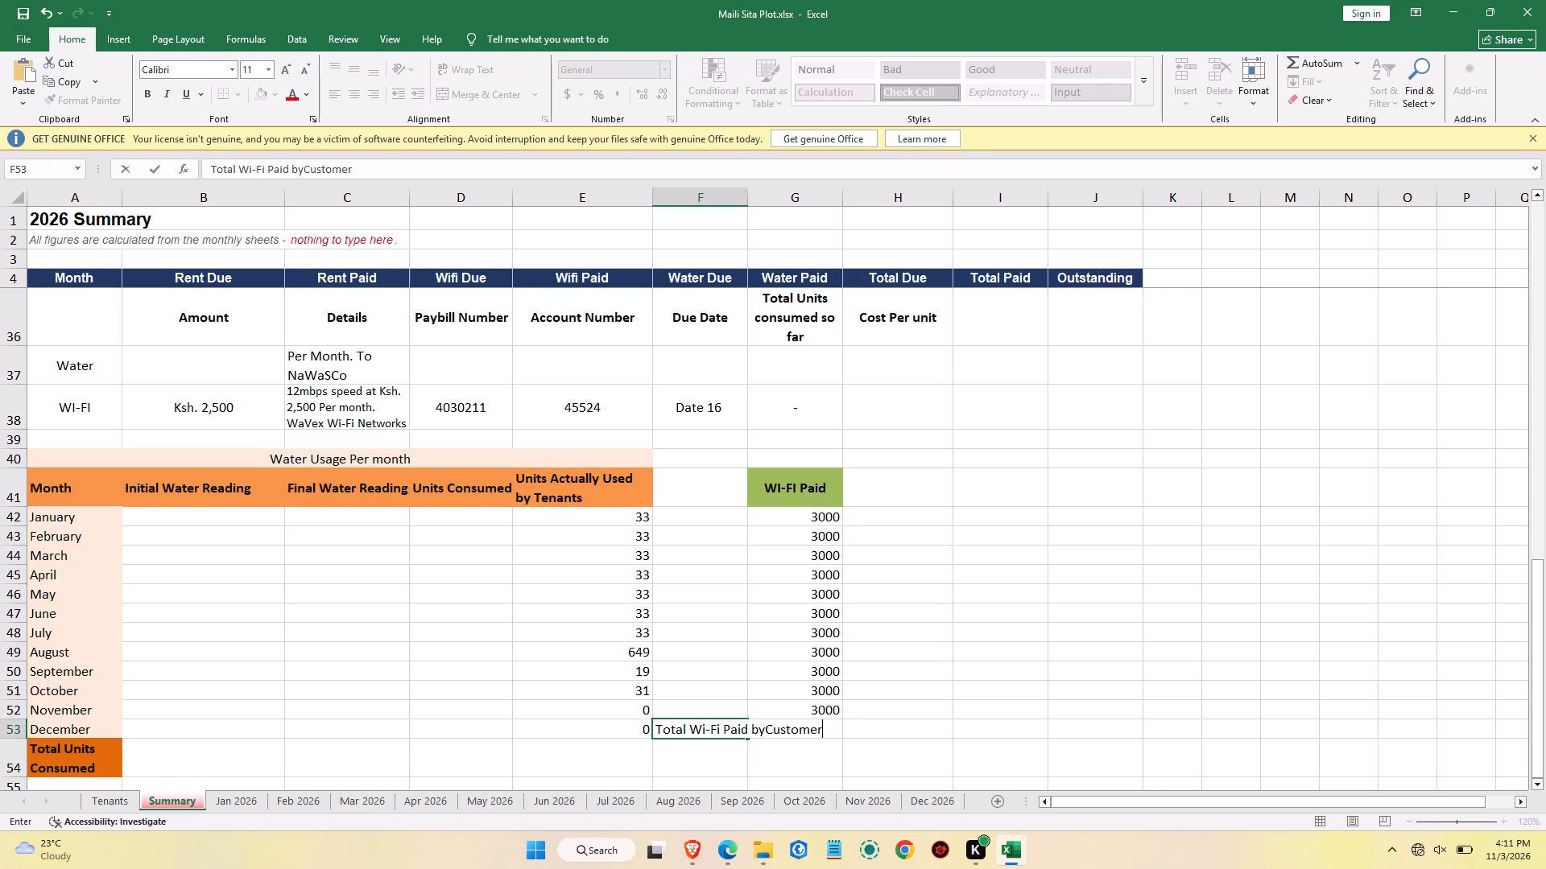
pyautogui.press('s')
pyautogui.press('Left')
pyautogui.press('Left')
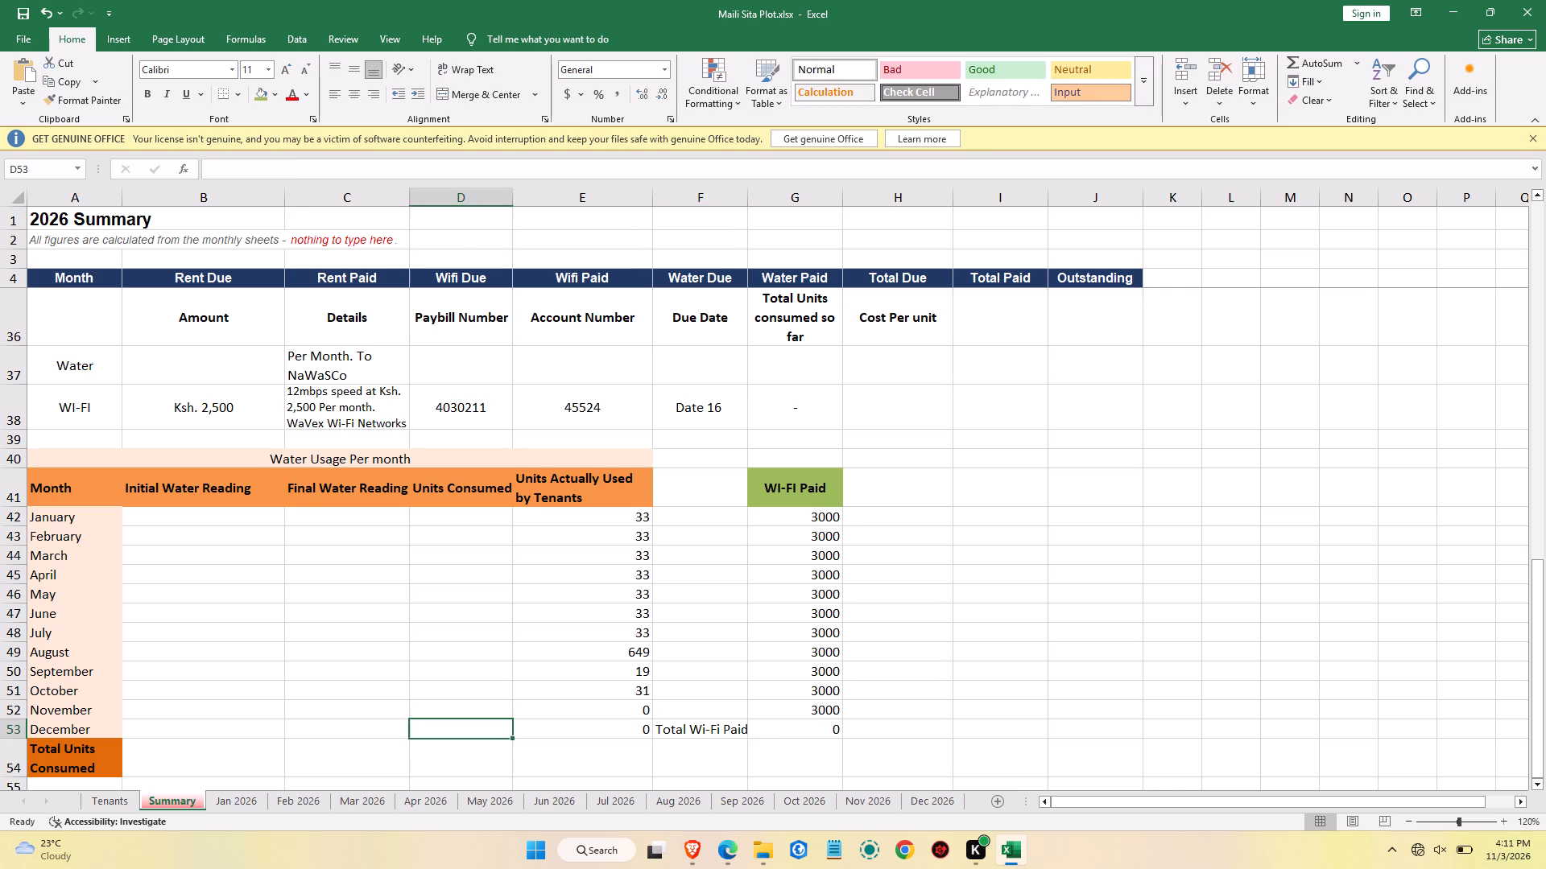
# Change the label in cell F53 to read "Total Wi-Fi Paid by Tenants".
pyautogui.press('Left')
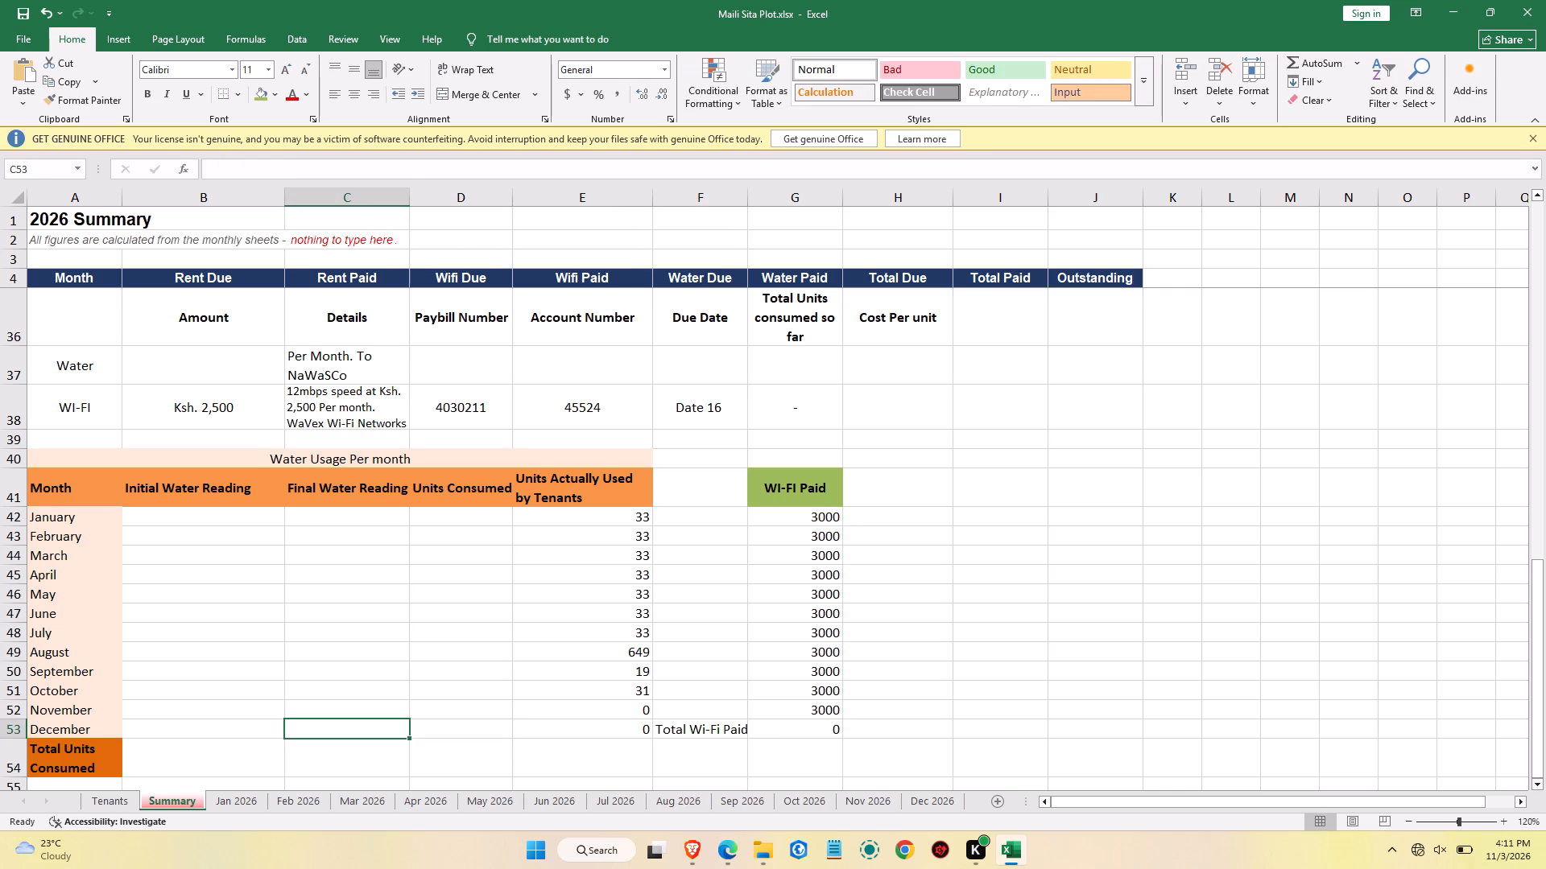
pyautogui.doubleClick(726, 730)
pyautogui.click(765, 731)
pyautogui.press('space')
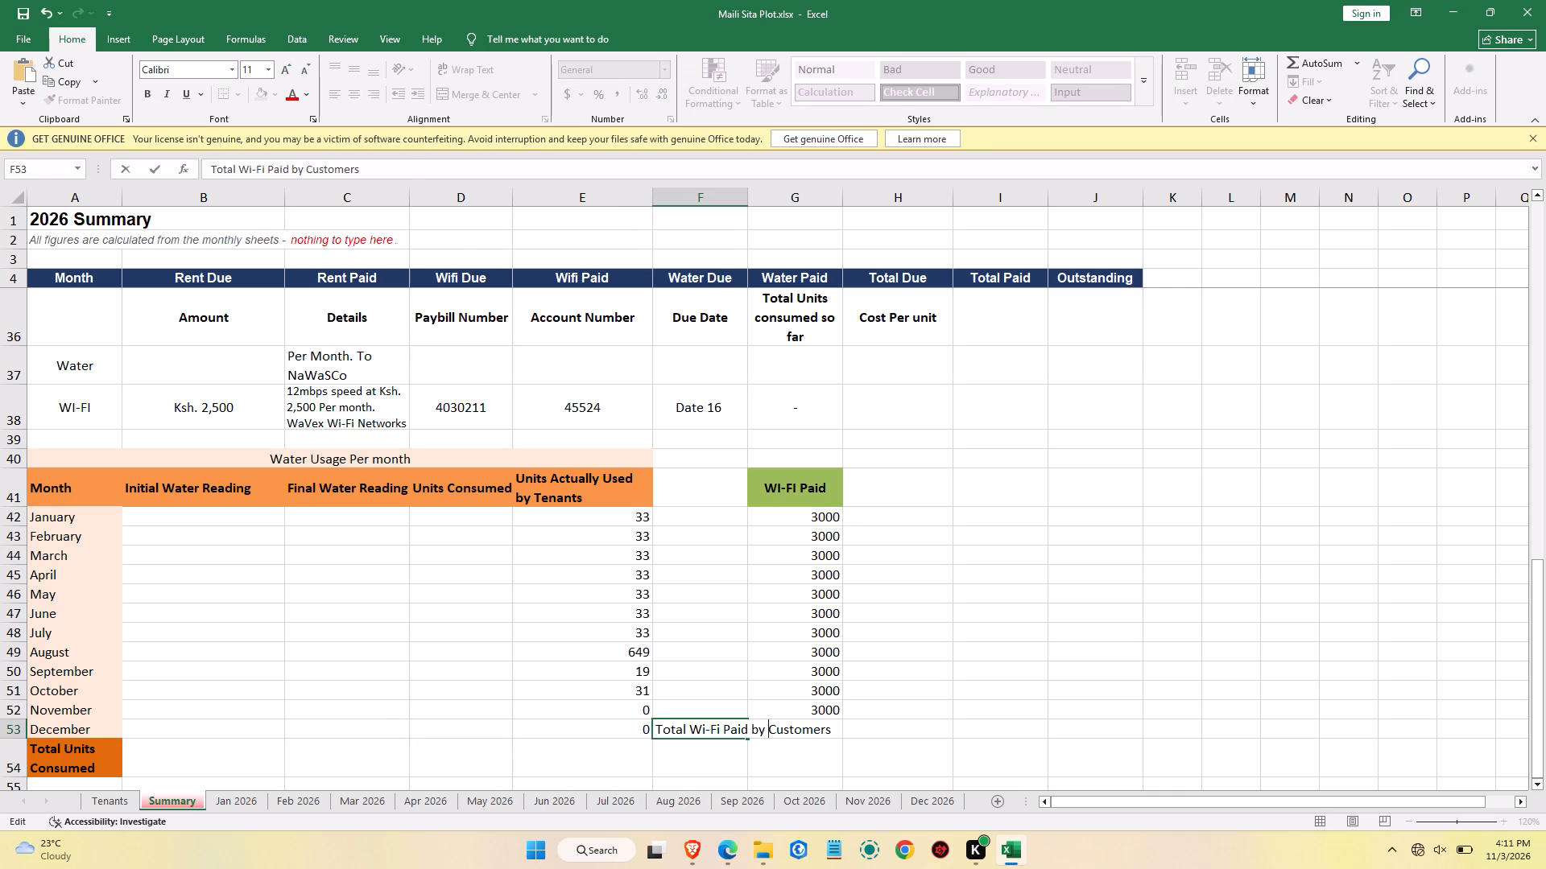
pyautogui.moveTo(770, 727); pyautogui.dragTo(829, 734)
pyautogui.press('Return')
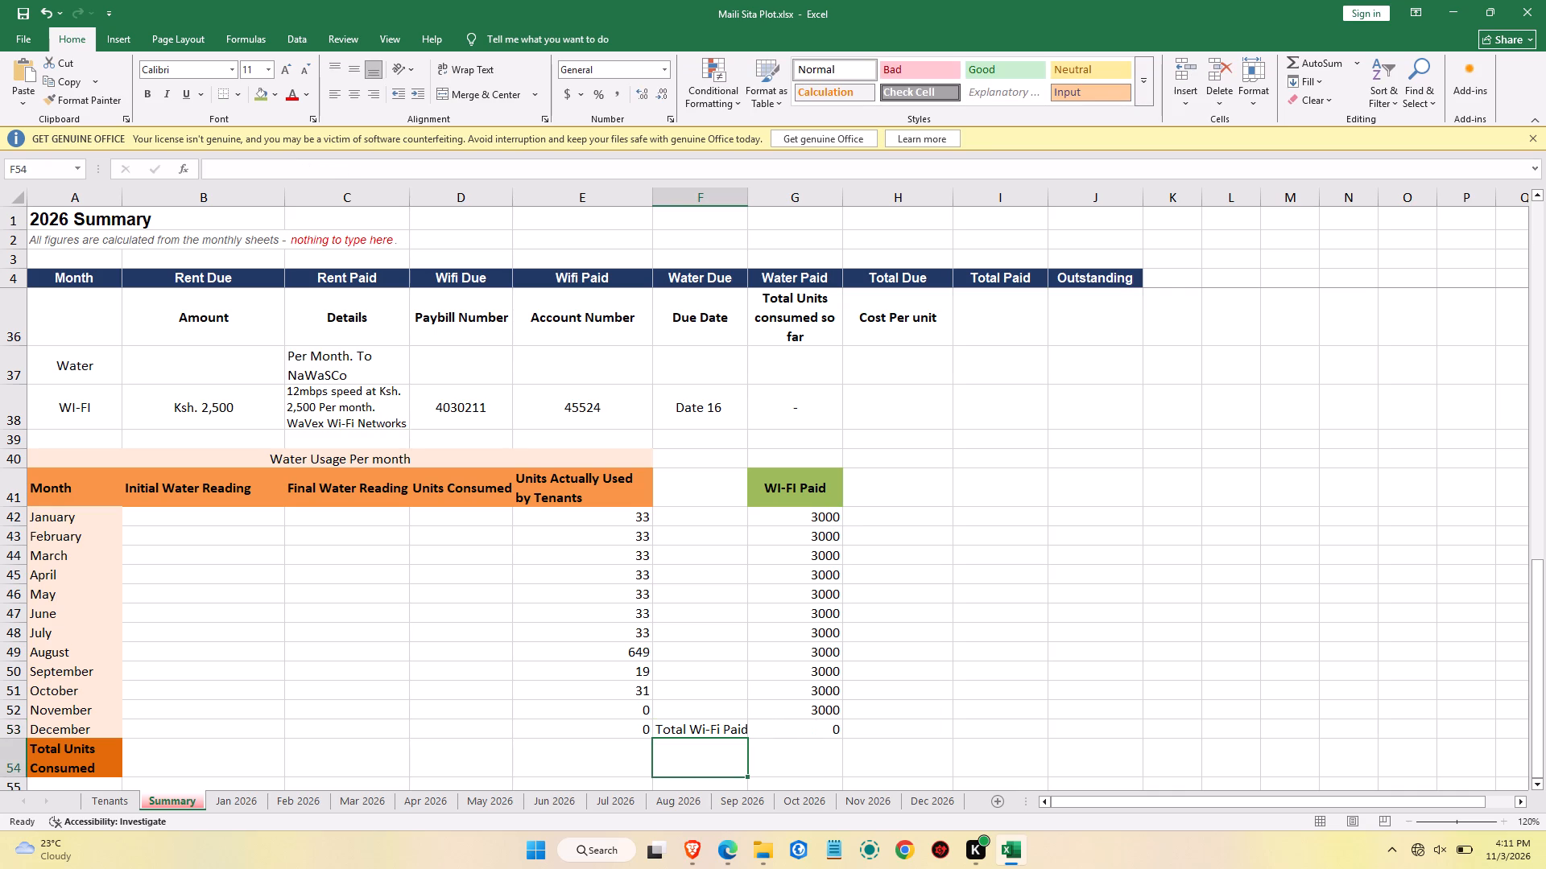
# Wrap the text of the label in cell F53 and align it to the vertical middle and horizontal left.
pyautogui.click(735, 735)
pyautogui.click(732, 726)
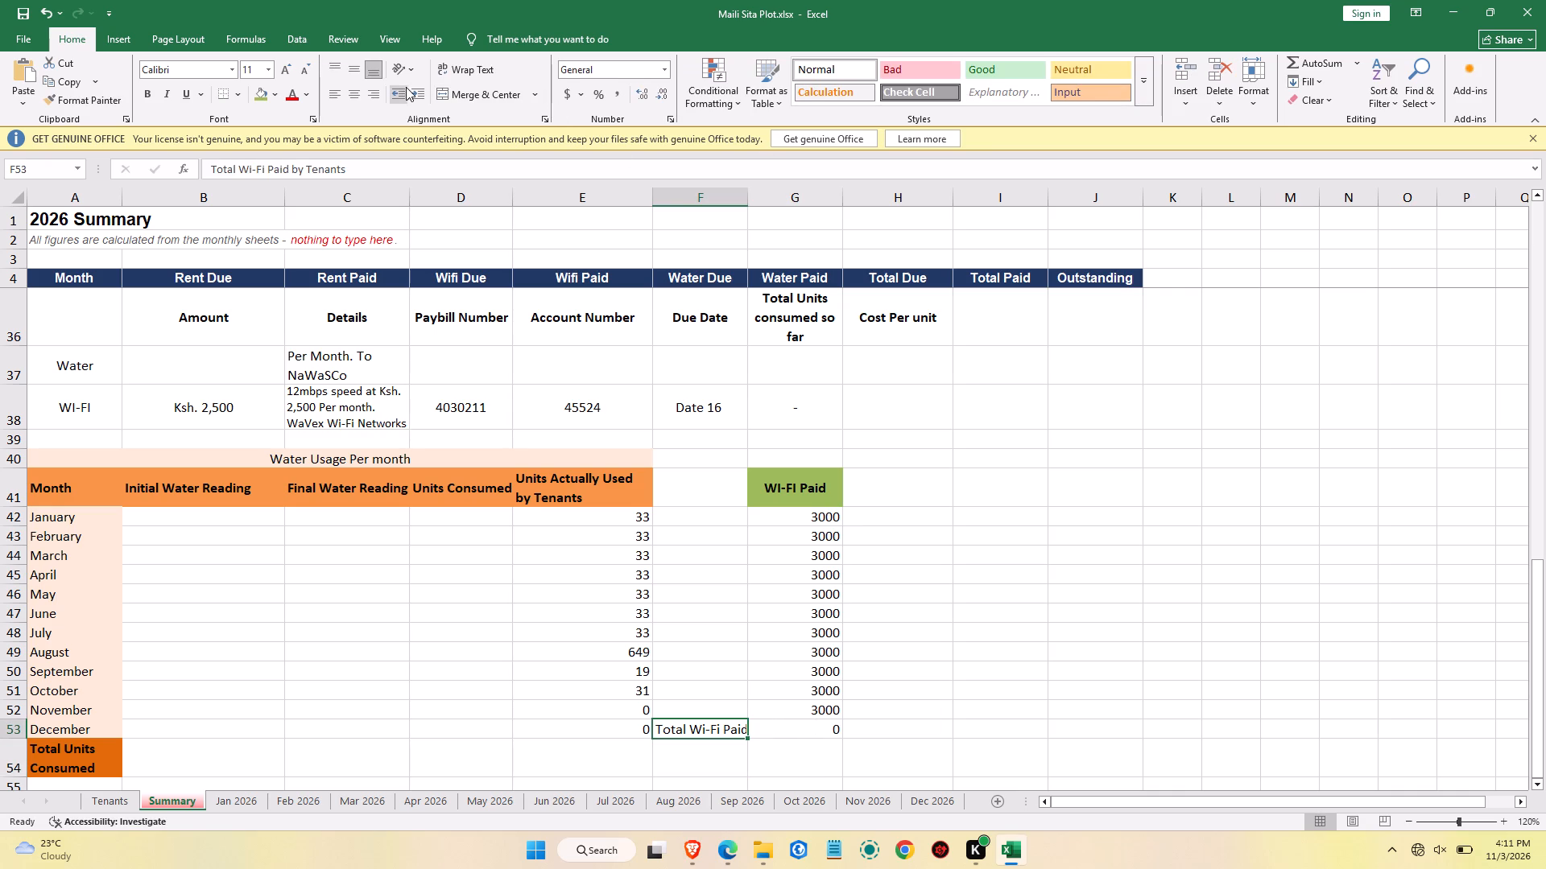
pyautogui.click(490, 71)
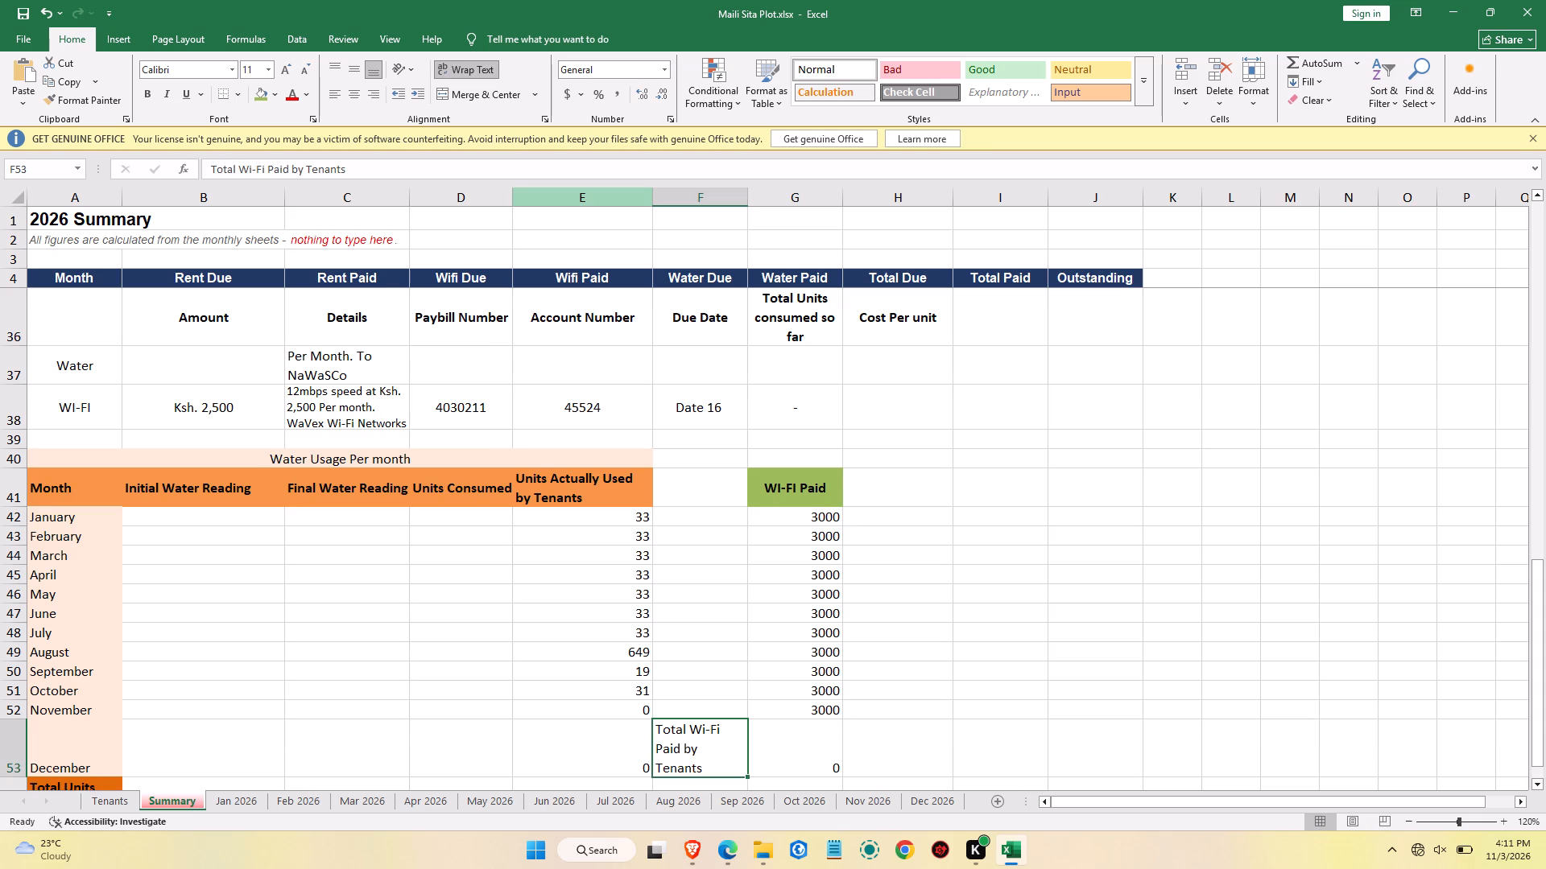
pyautogui.click(349, 74)
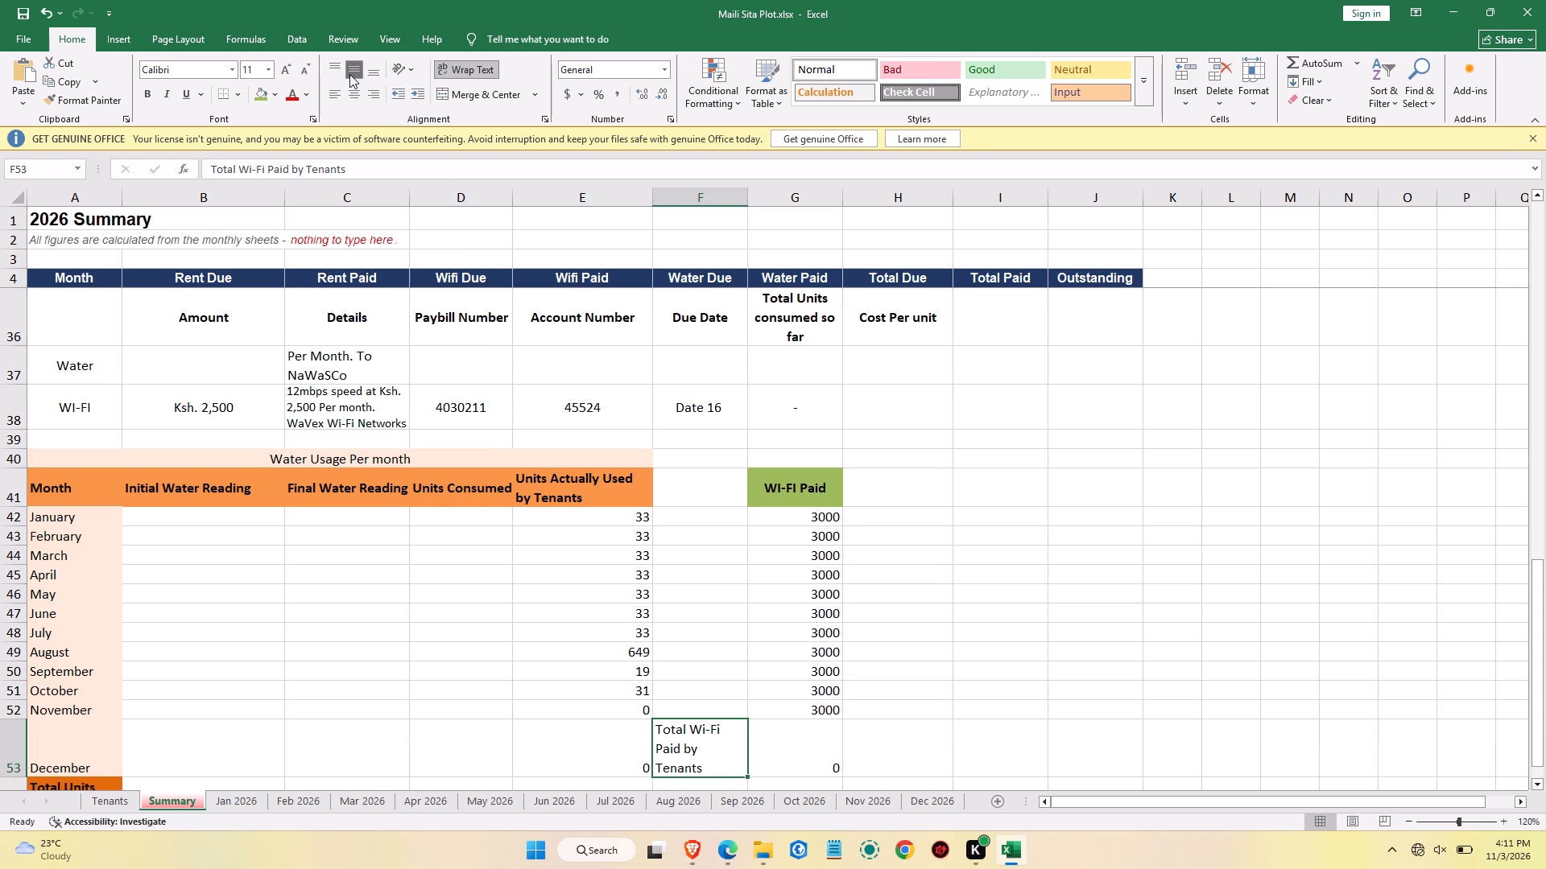
pyautogui.click(349, 99)
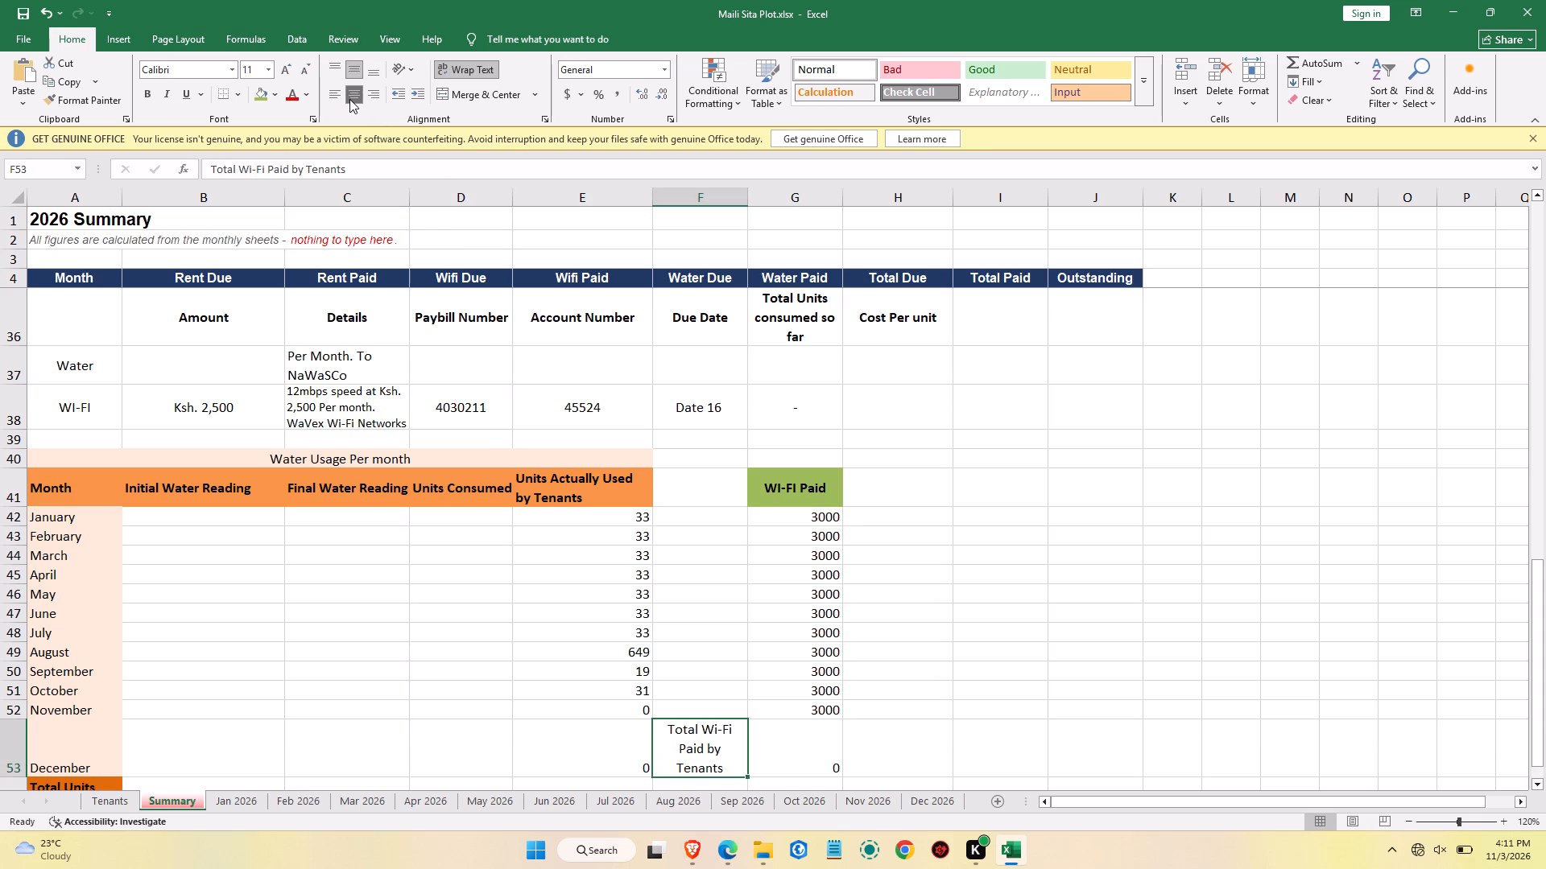
pyautogui.click(341, 97)
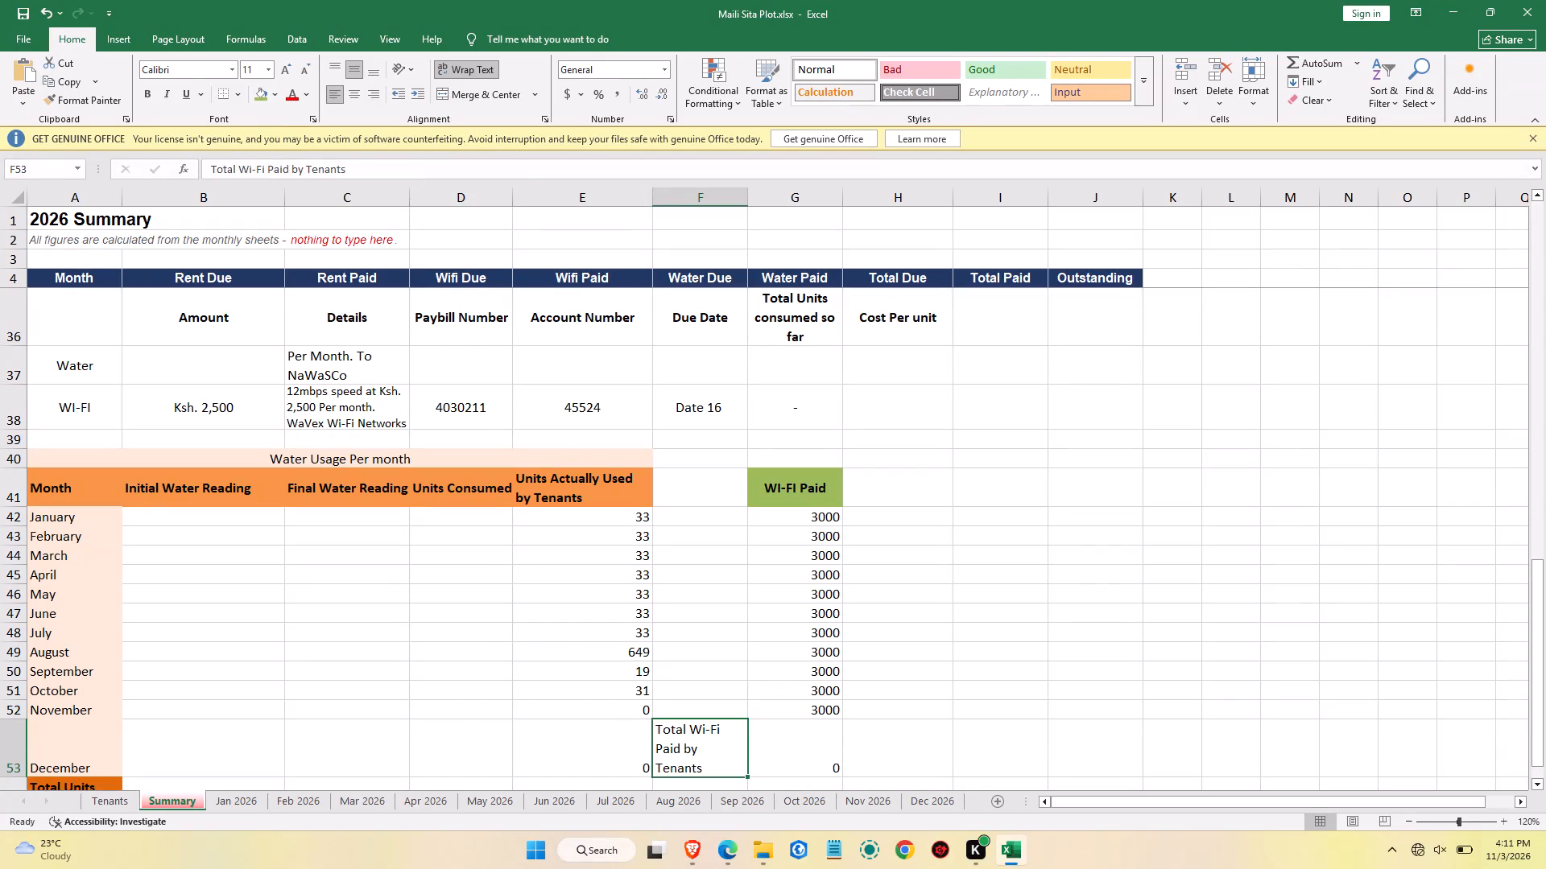
# Fill the Total Wi-Fi Paid by Tenants label cell F53 with the orange theme colour.
pyautogui.click(275, 95)
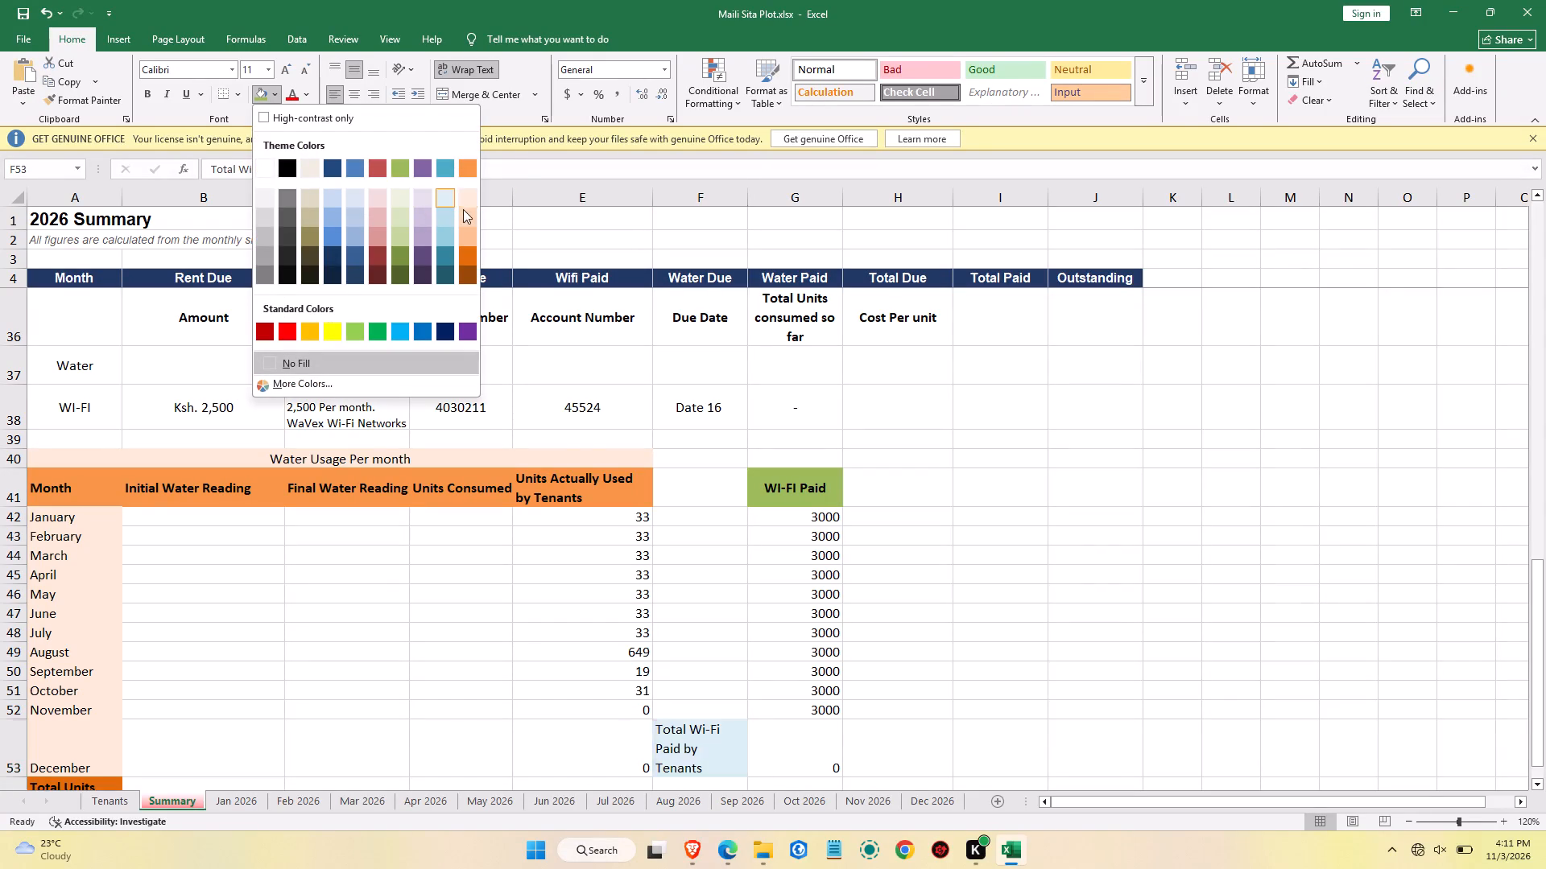
pyautogui.click(469, 170)
pyautogui.click(1018, 559)
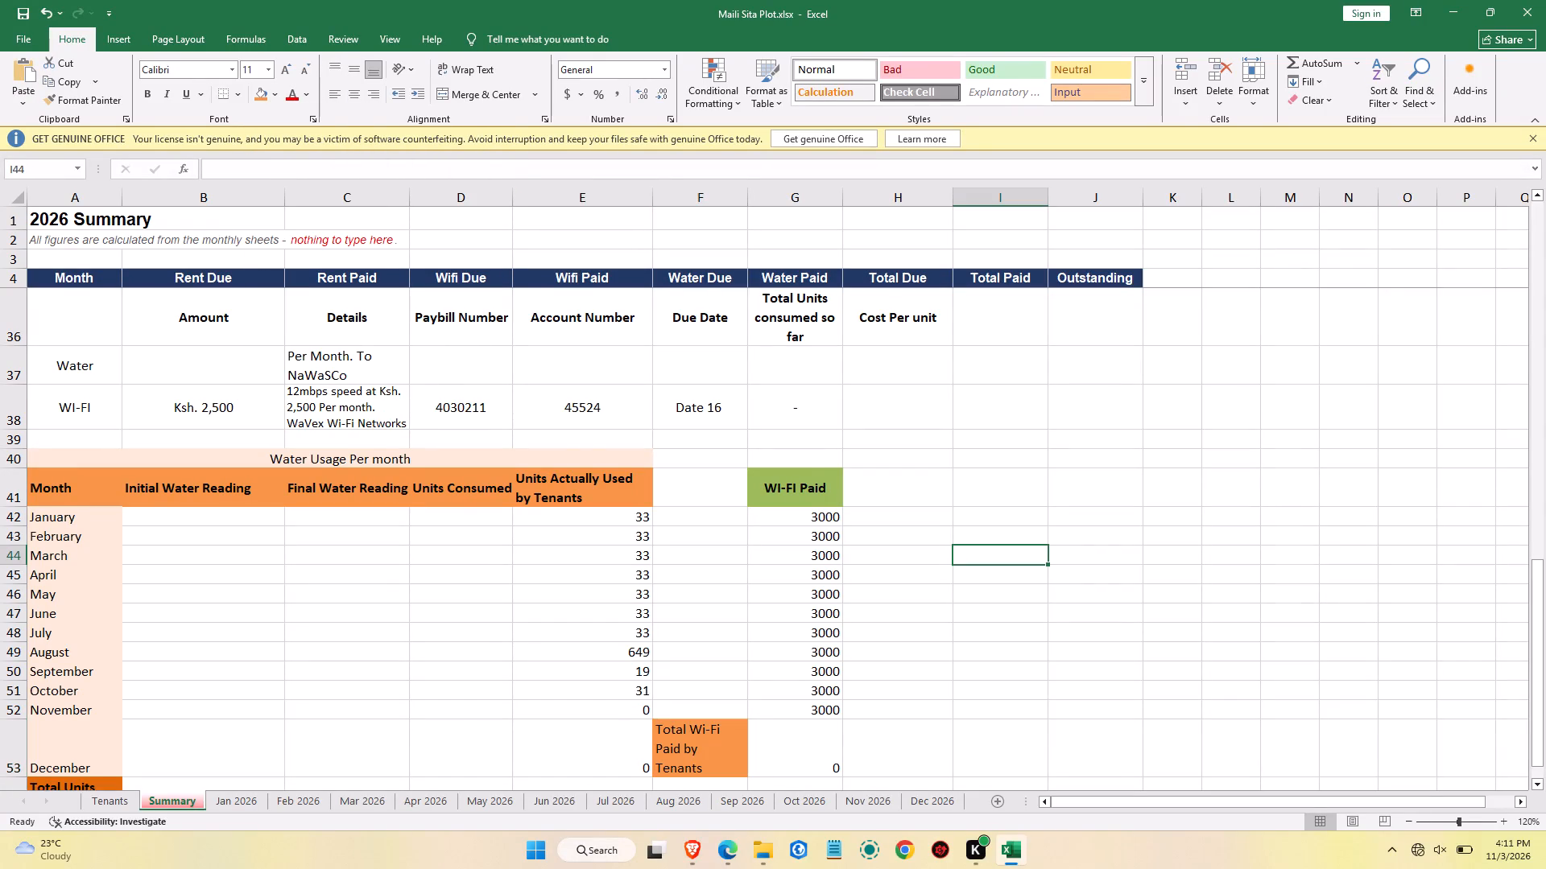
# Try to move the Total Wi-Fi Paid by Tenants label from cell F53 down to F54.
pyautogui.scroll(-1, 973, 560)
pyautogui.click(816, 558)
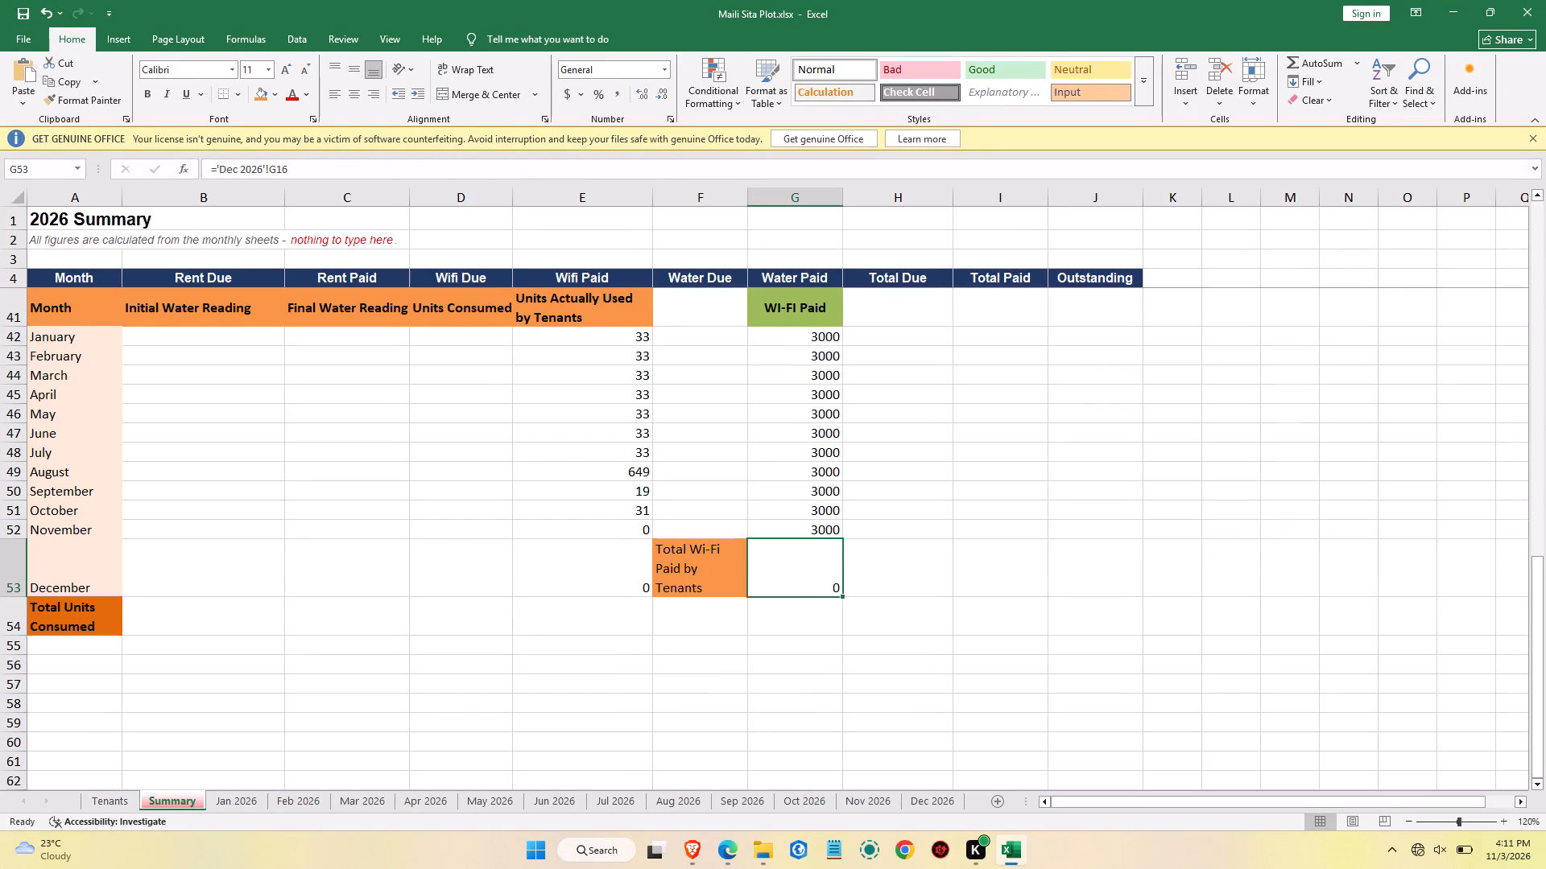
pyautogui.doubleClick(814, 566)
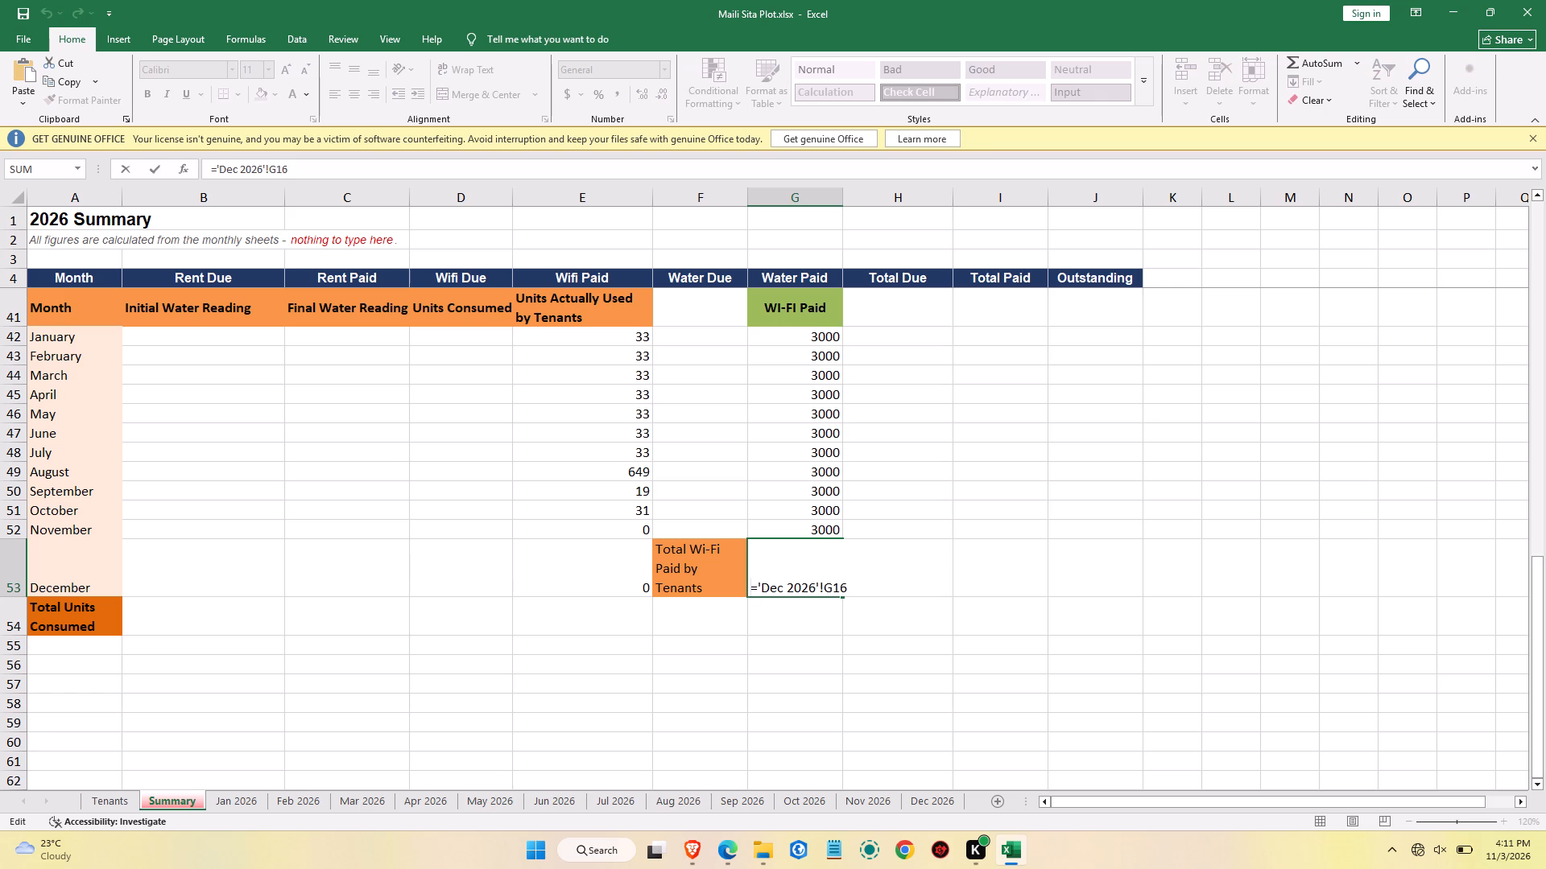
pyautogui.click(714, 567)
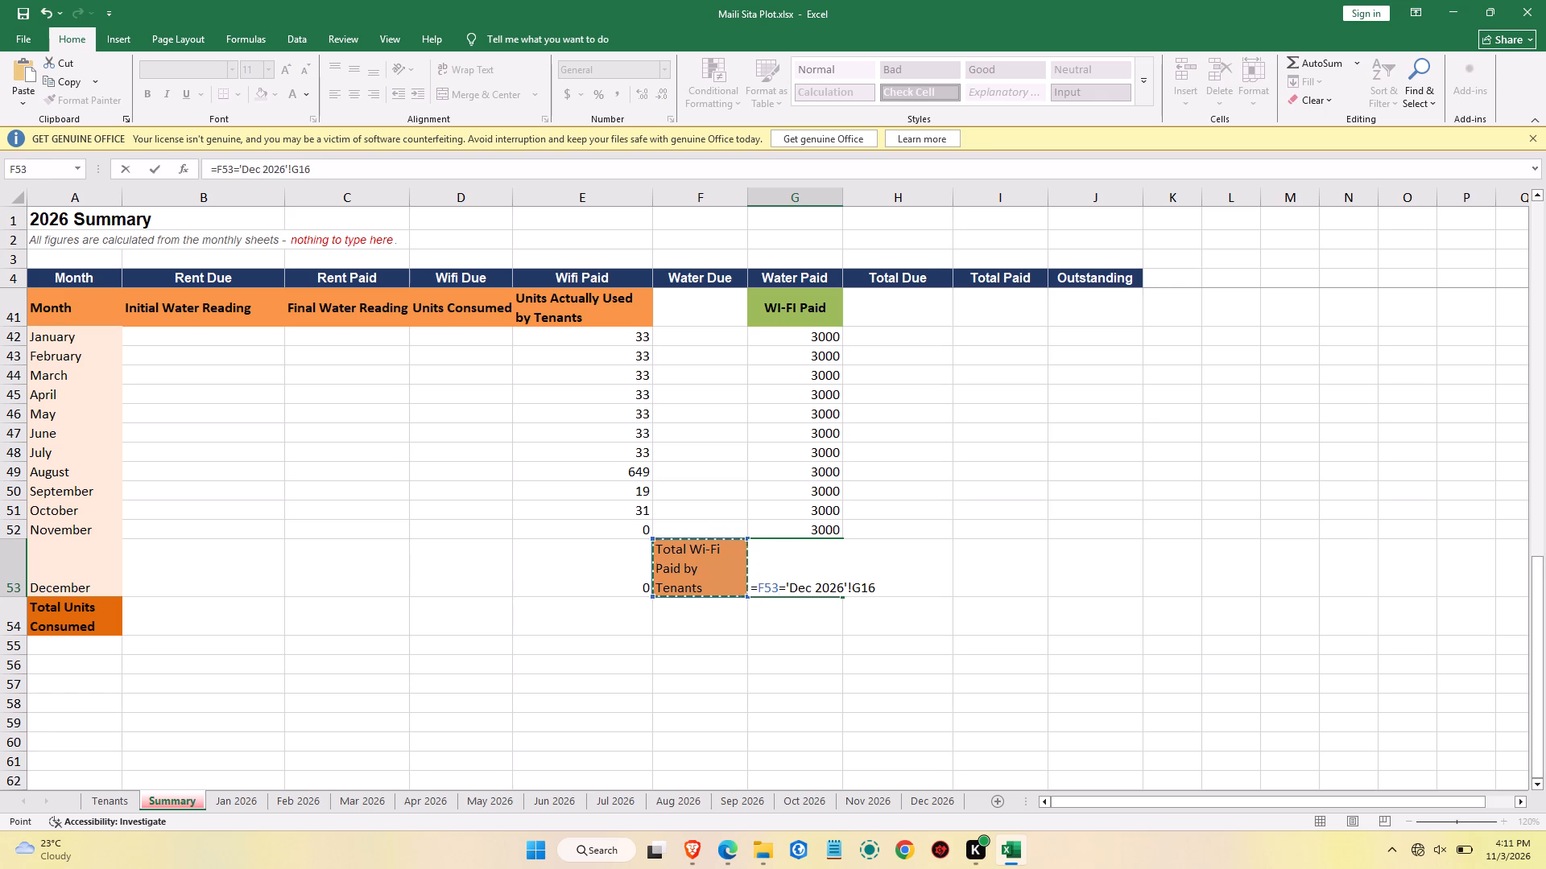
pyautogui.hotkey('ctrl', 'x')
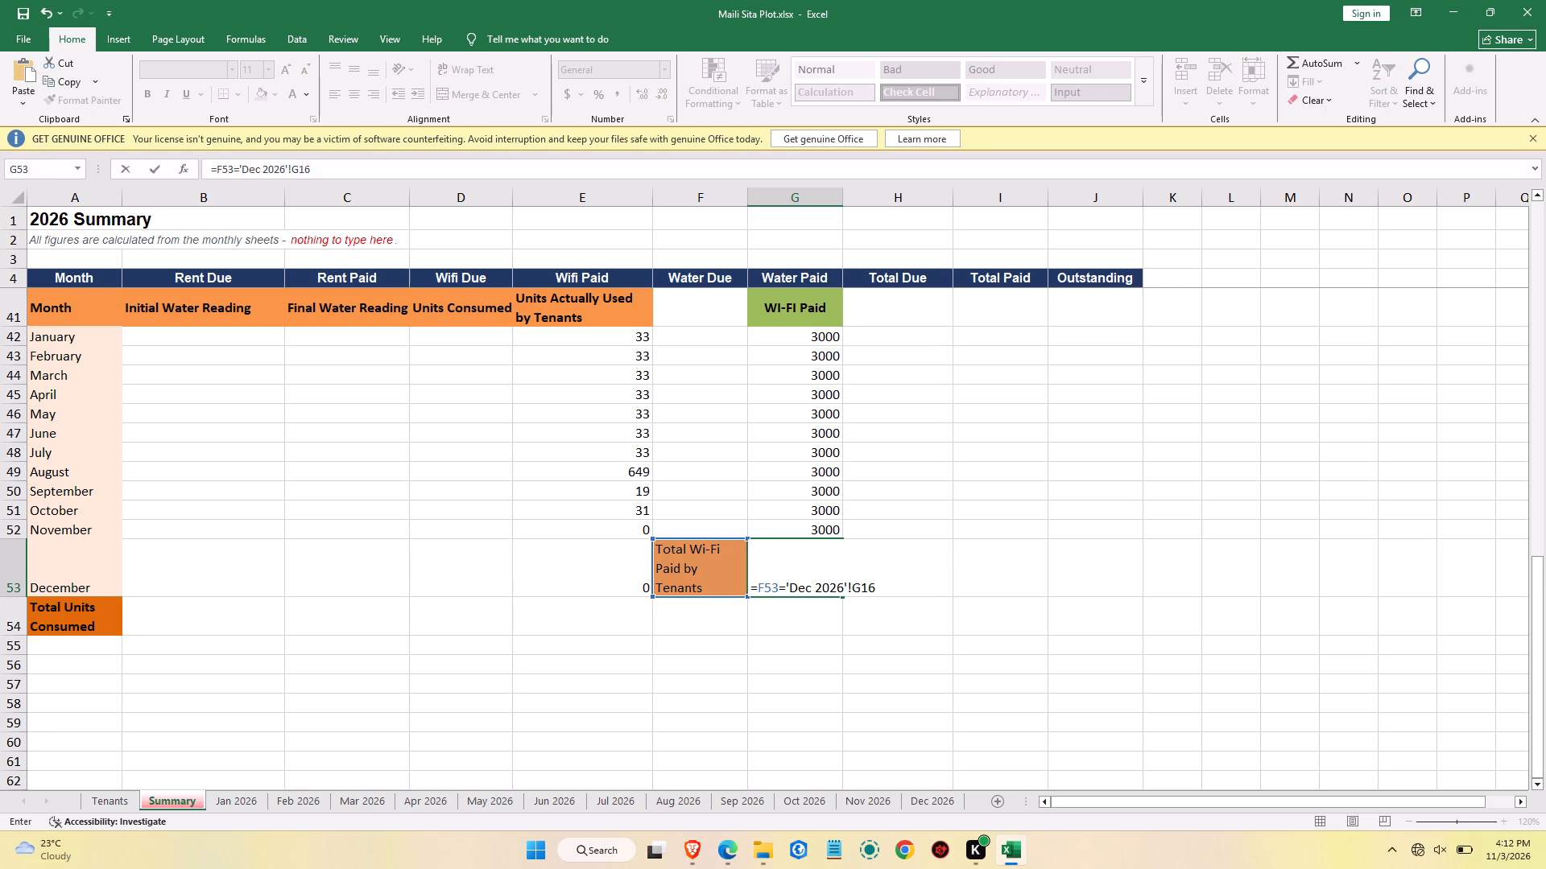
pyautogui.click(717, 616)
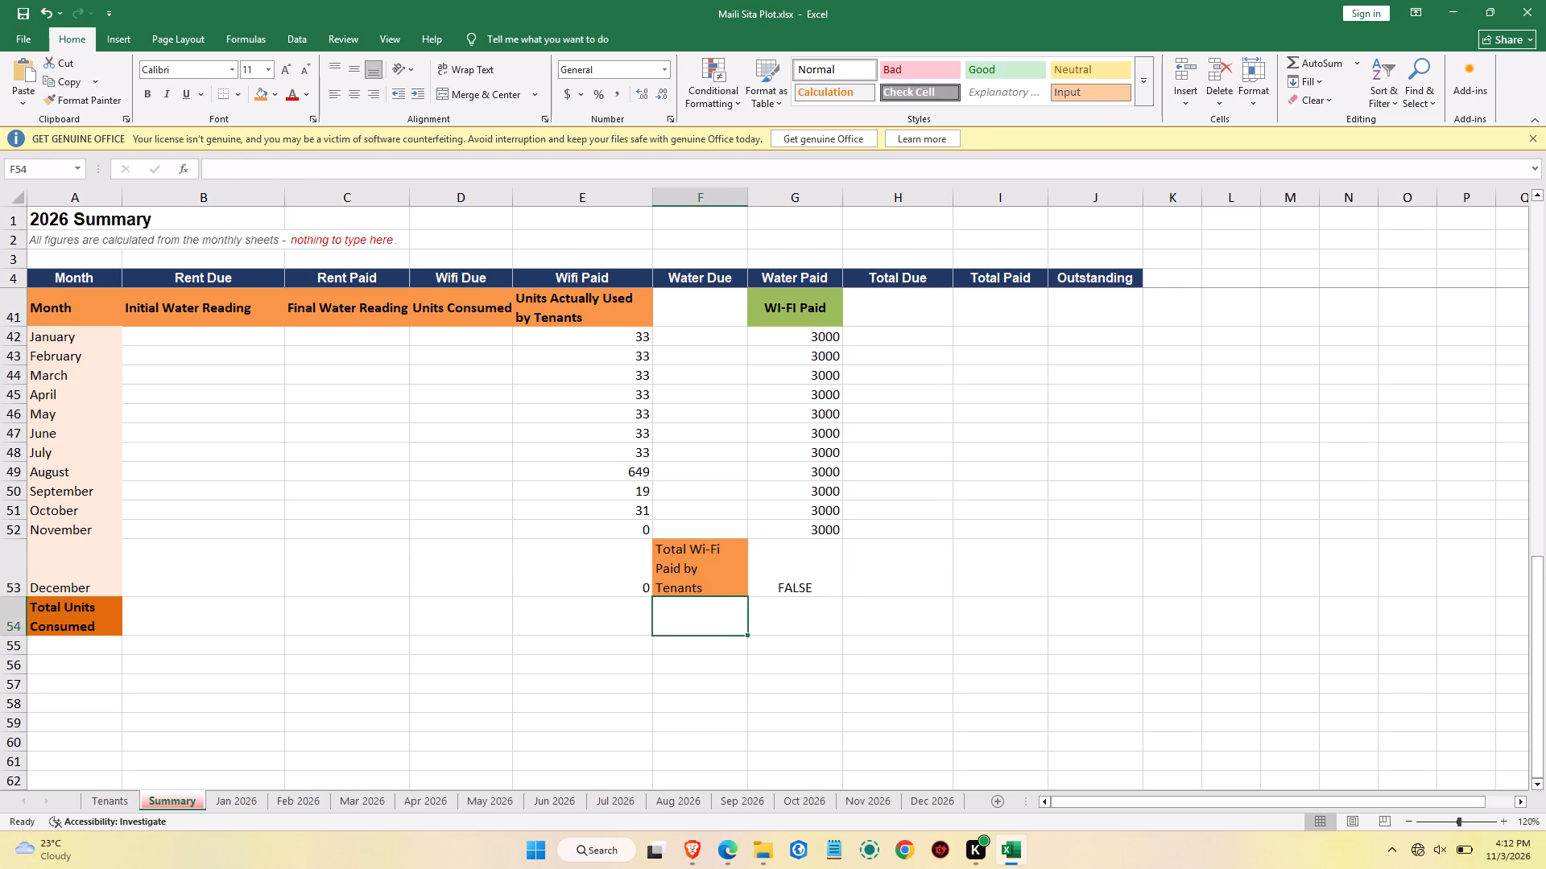
# Move the Total Wi-Fi Paid by Tenants label from cell F53 to cell F54, beside the empty total cell.
pyautogui.click(709, 577)
pyautogui.hotkey('ctrl', 'x')
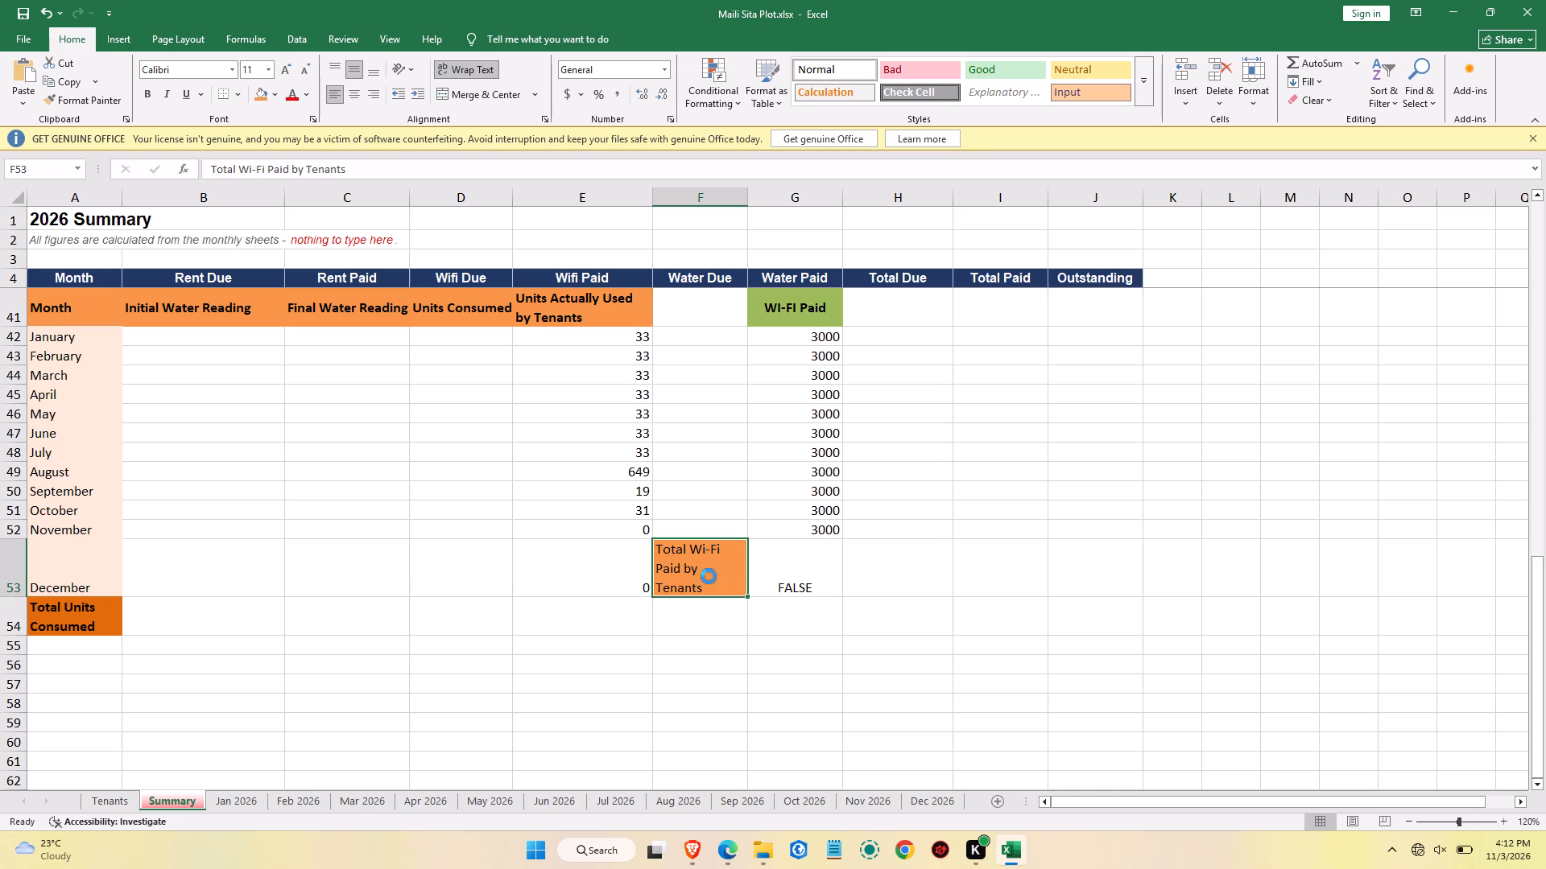
pyautogui.click(698, 620)
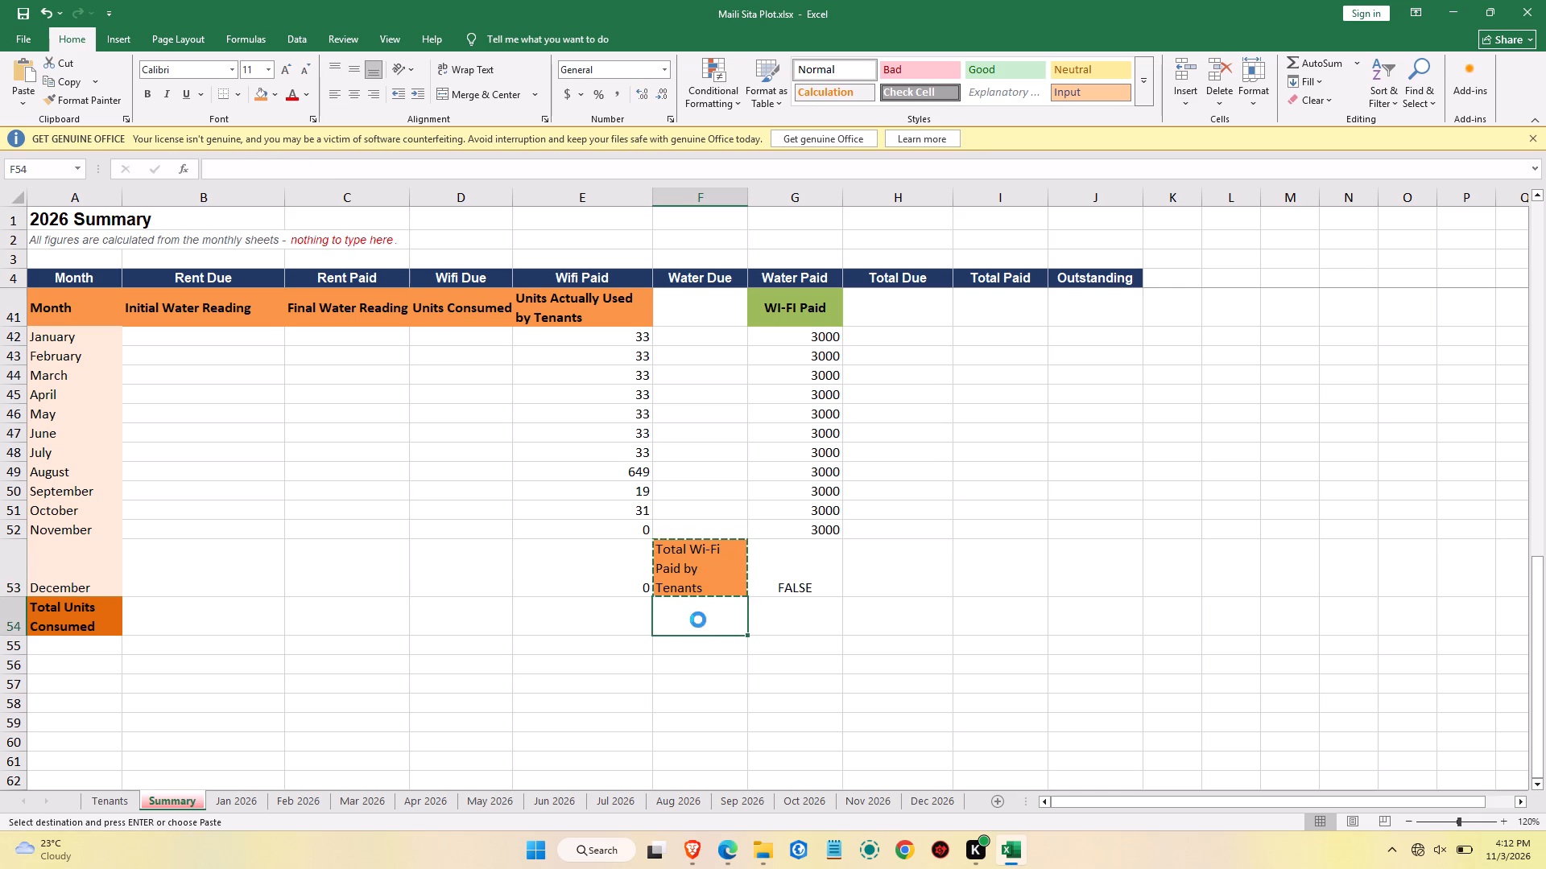
pyautogui.hotkey('ctrl', 'v')
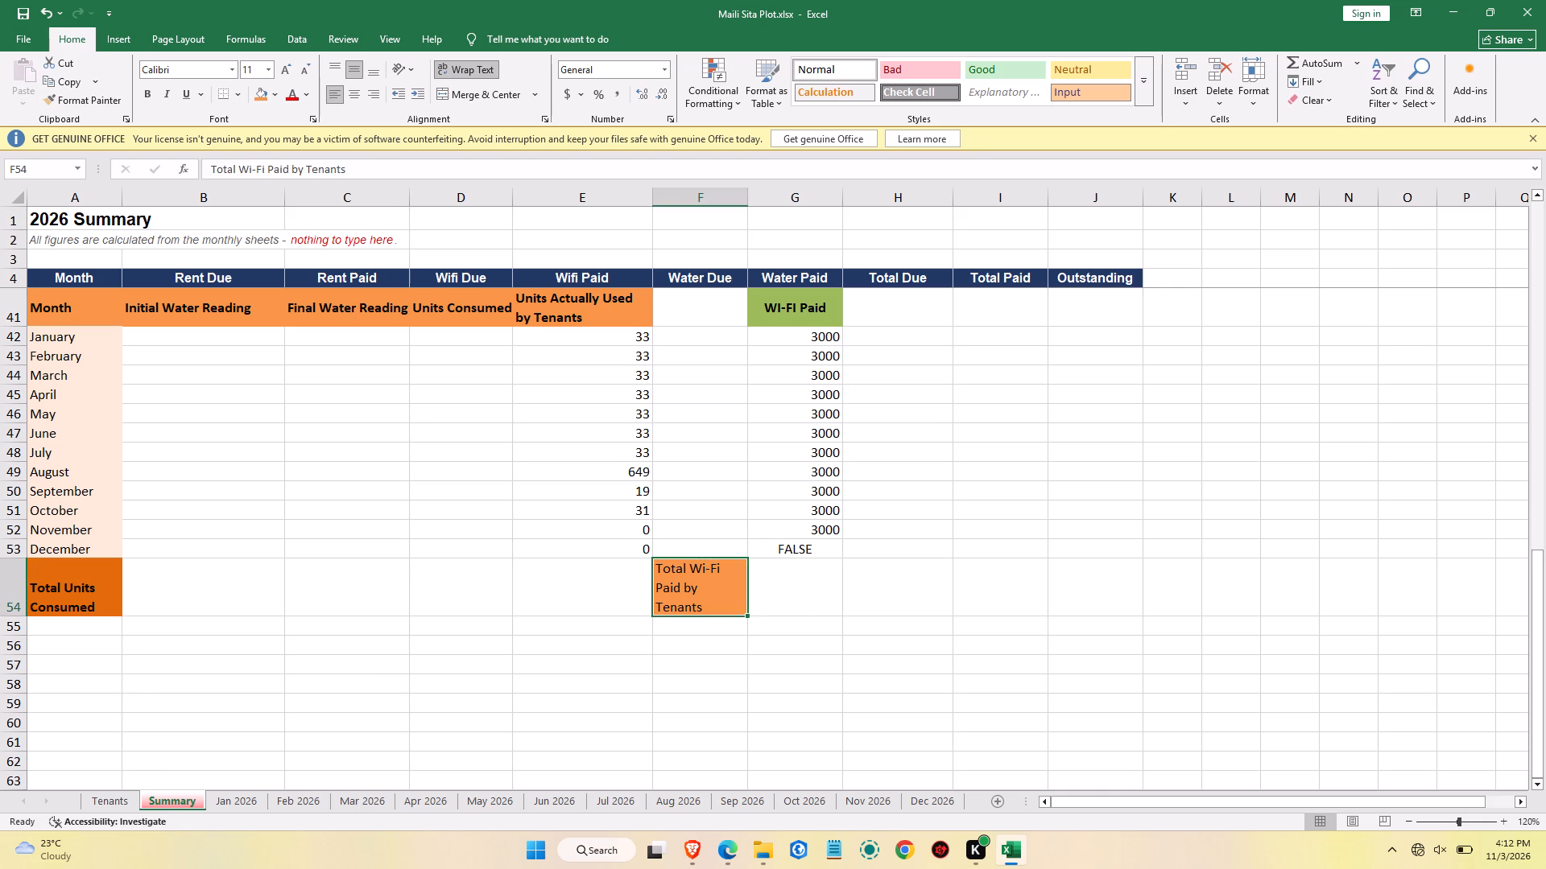
# Correct the December WI-FI Paid formula in G53 to ='Dec 2026'!G16 by removing the stray label-cell reference.
pyautogui.click(701, 553)
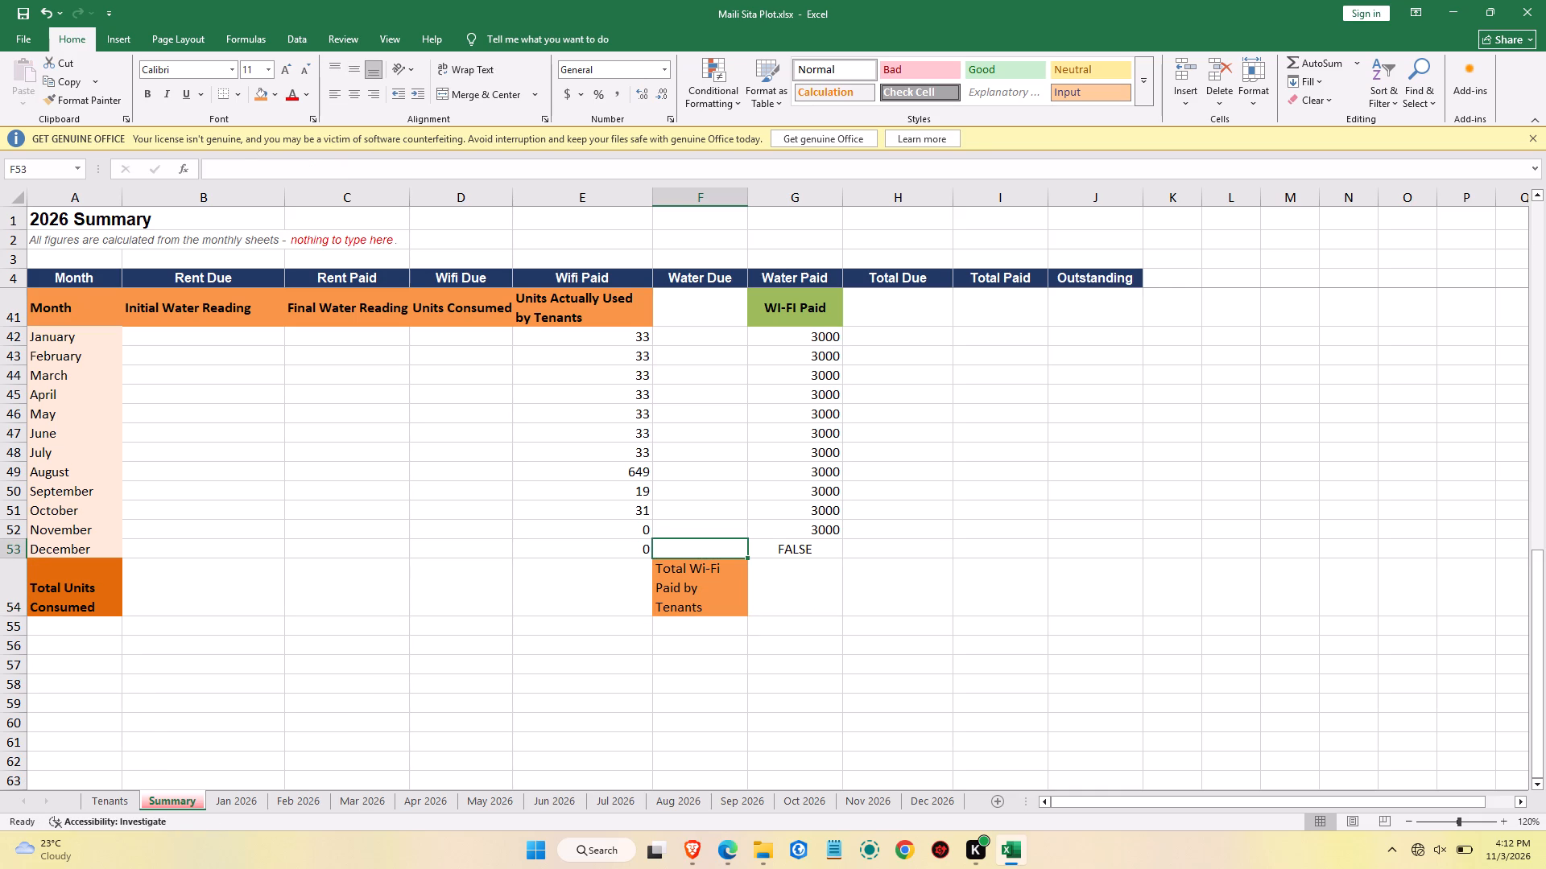
pyautogui.click(782, 551)
pyautogui.doubleClick(782, 551)
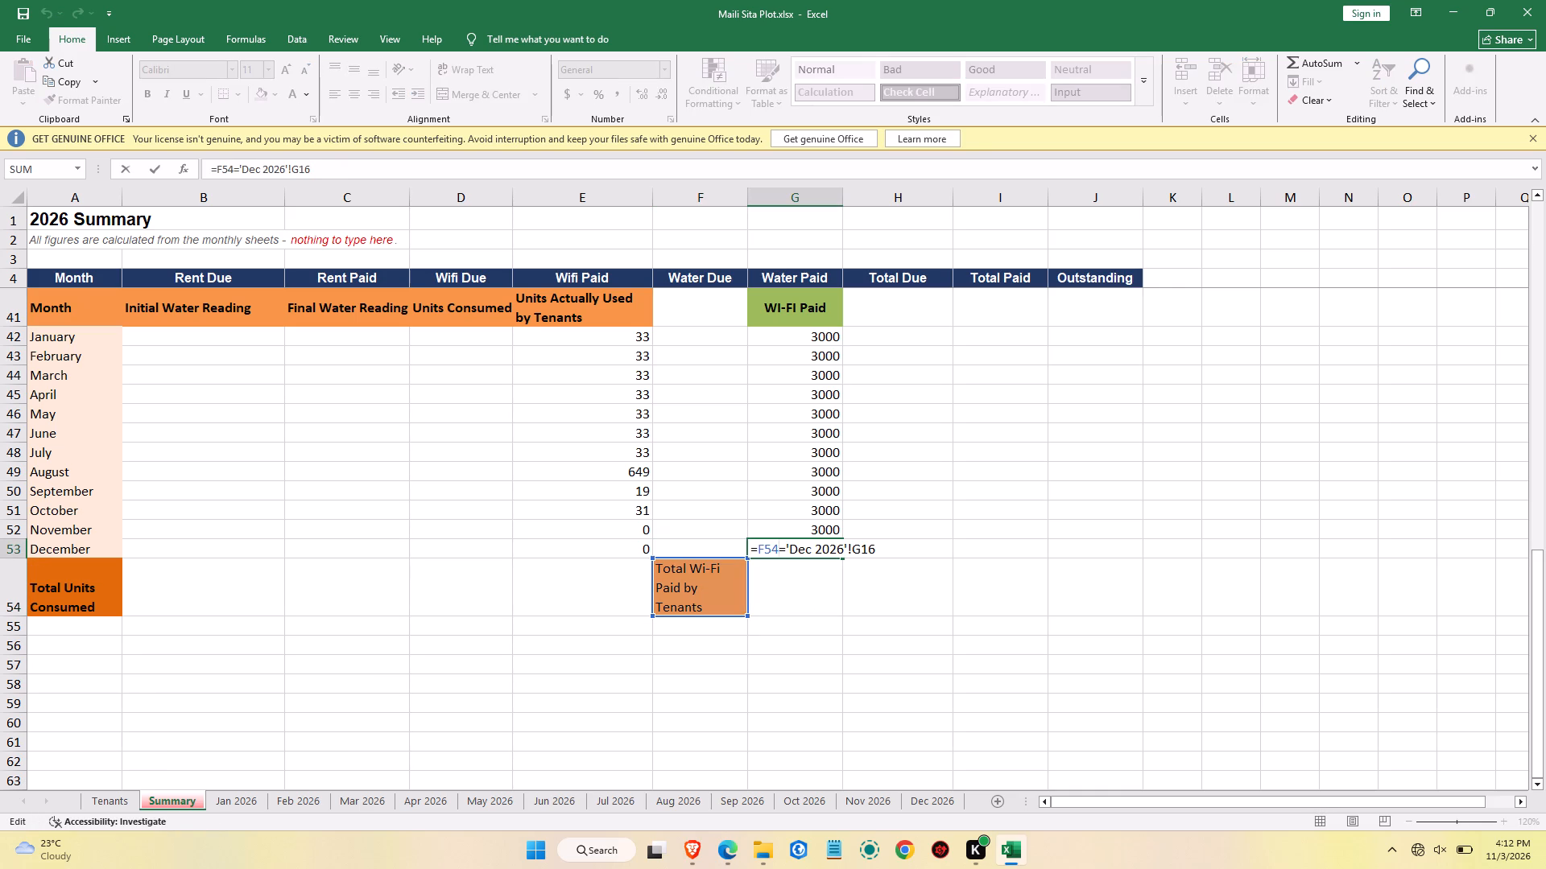
pyautogui.click(790, 547)
pyautogui.click(787, 550)
pyautogui.press('BackSpace')
pyautogui.press('BackSpace')
pyautogui.press('BackSpace')
pyautogui.press('BackSpace')
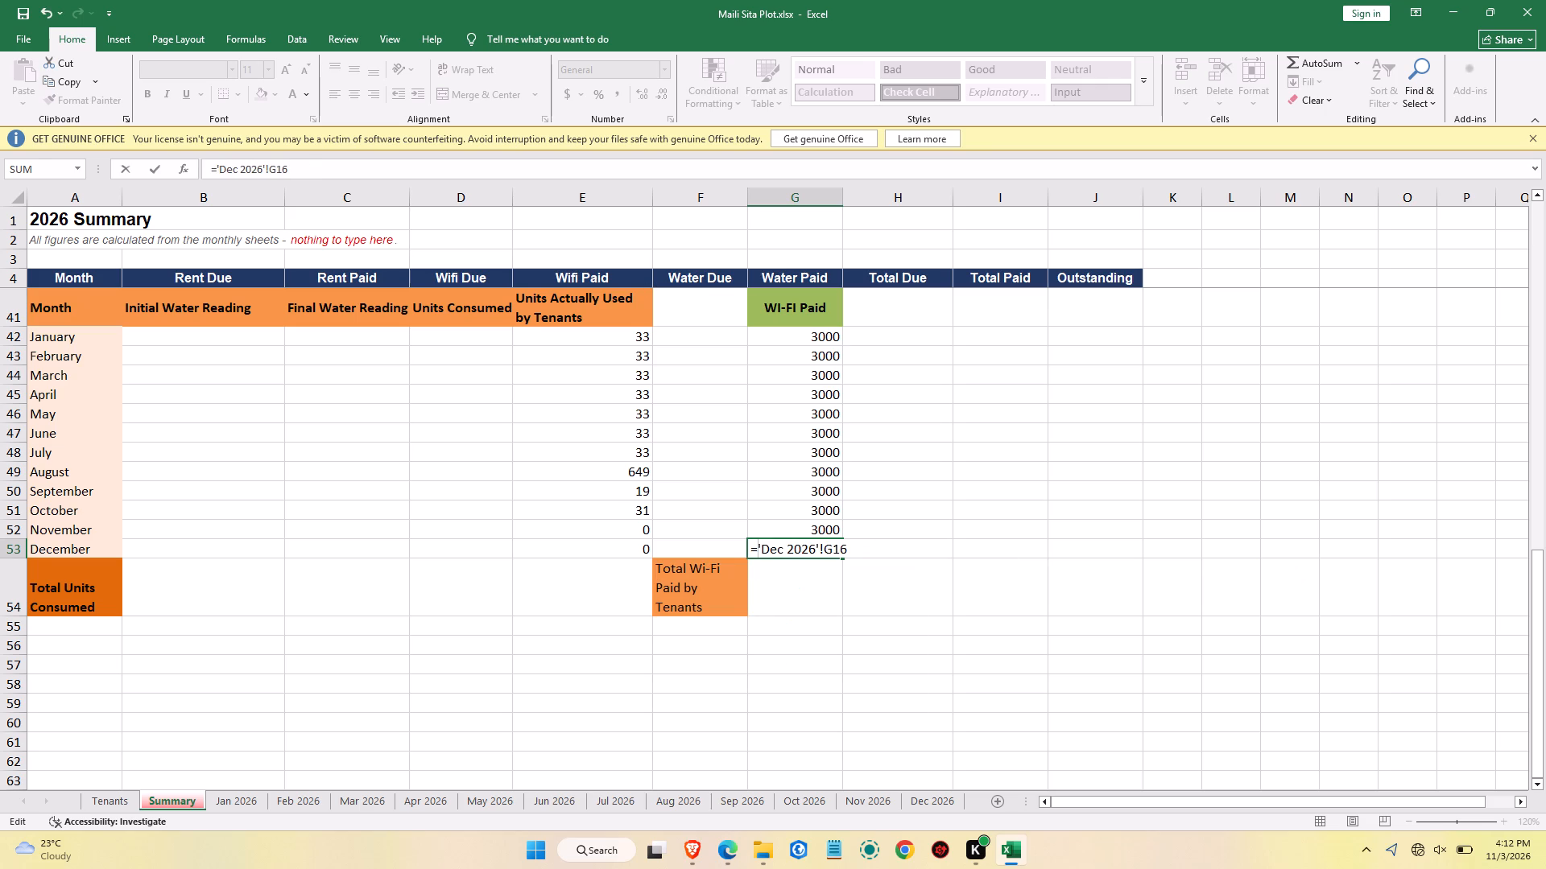
pyautogui.press('Return')
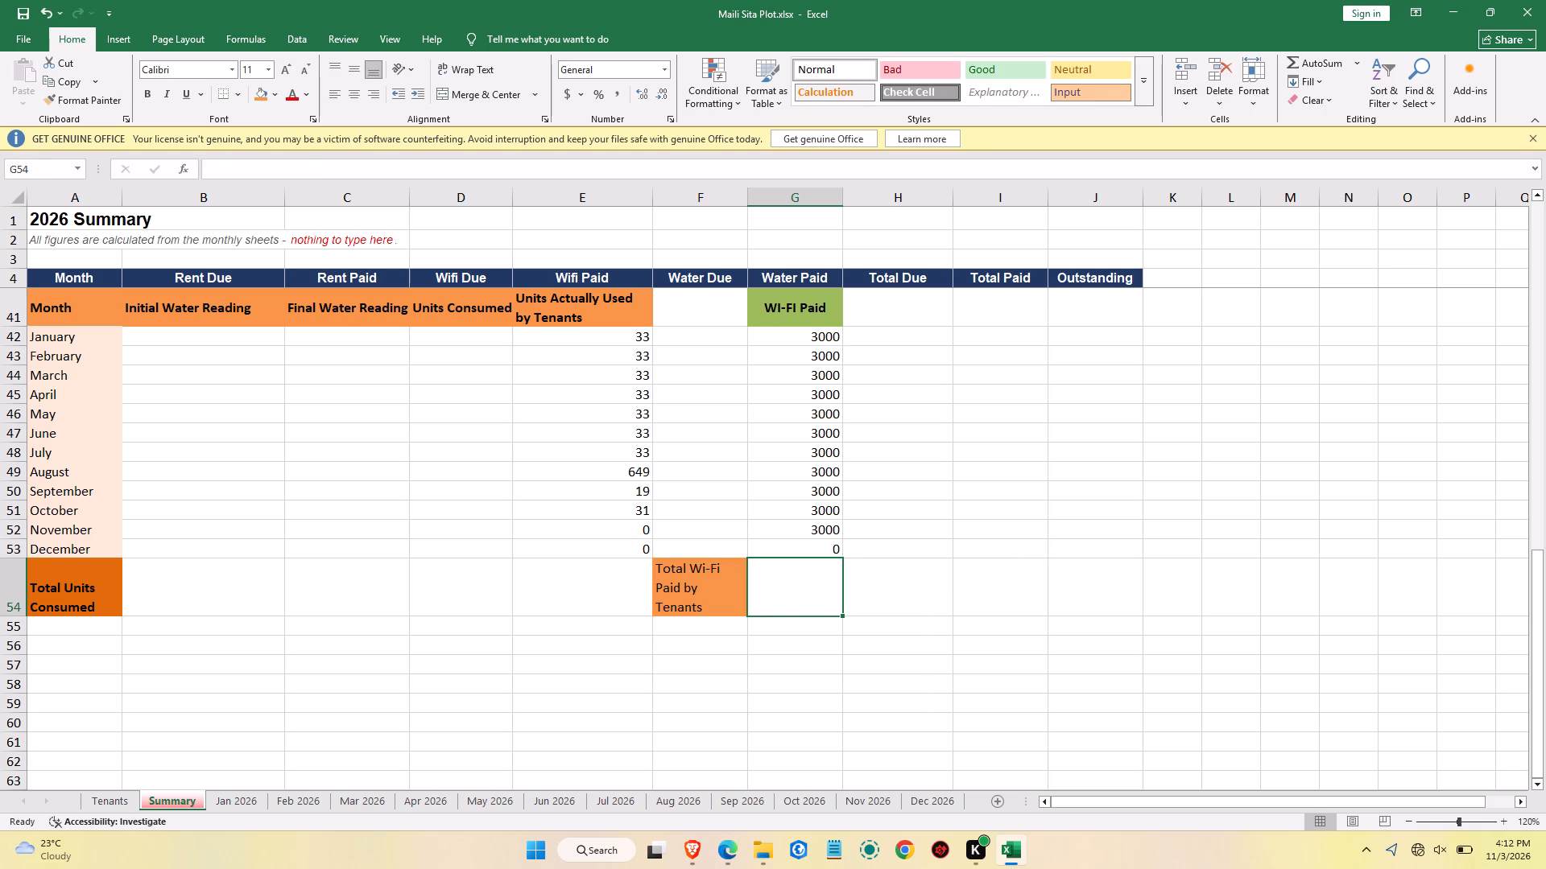
# Enter the formula =SUM(G42:G53) in cell G54 to total the January to December WI-FI Paid amounts.
pyautogui.click(796, 592)
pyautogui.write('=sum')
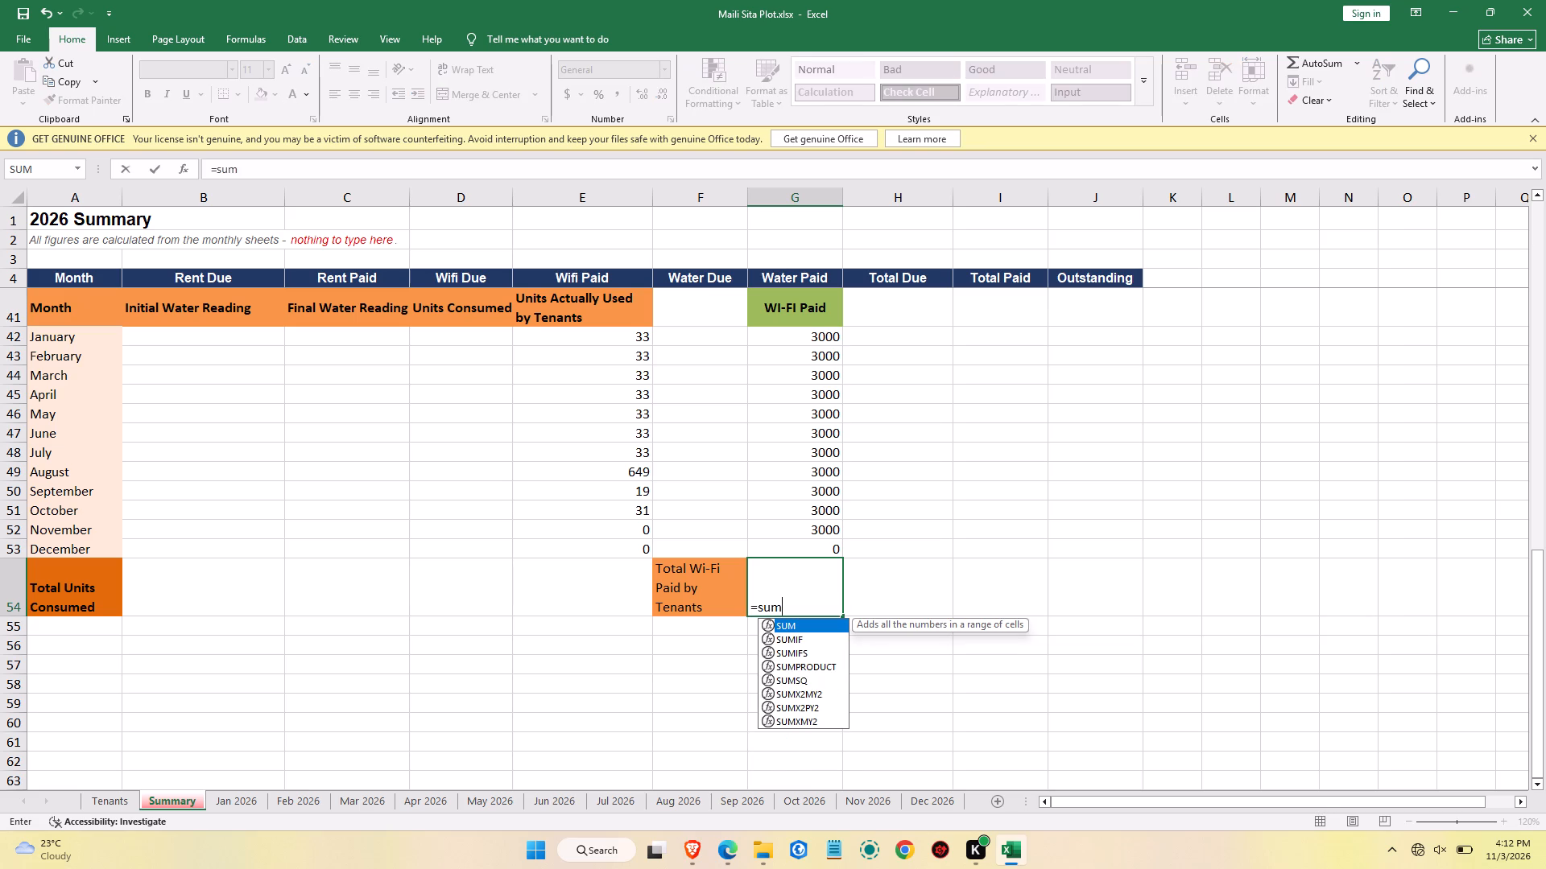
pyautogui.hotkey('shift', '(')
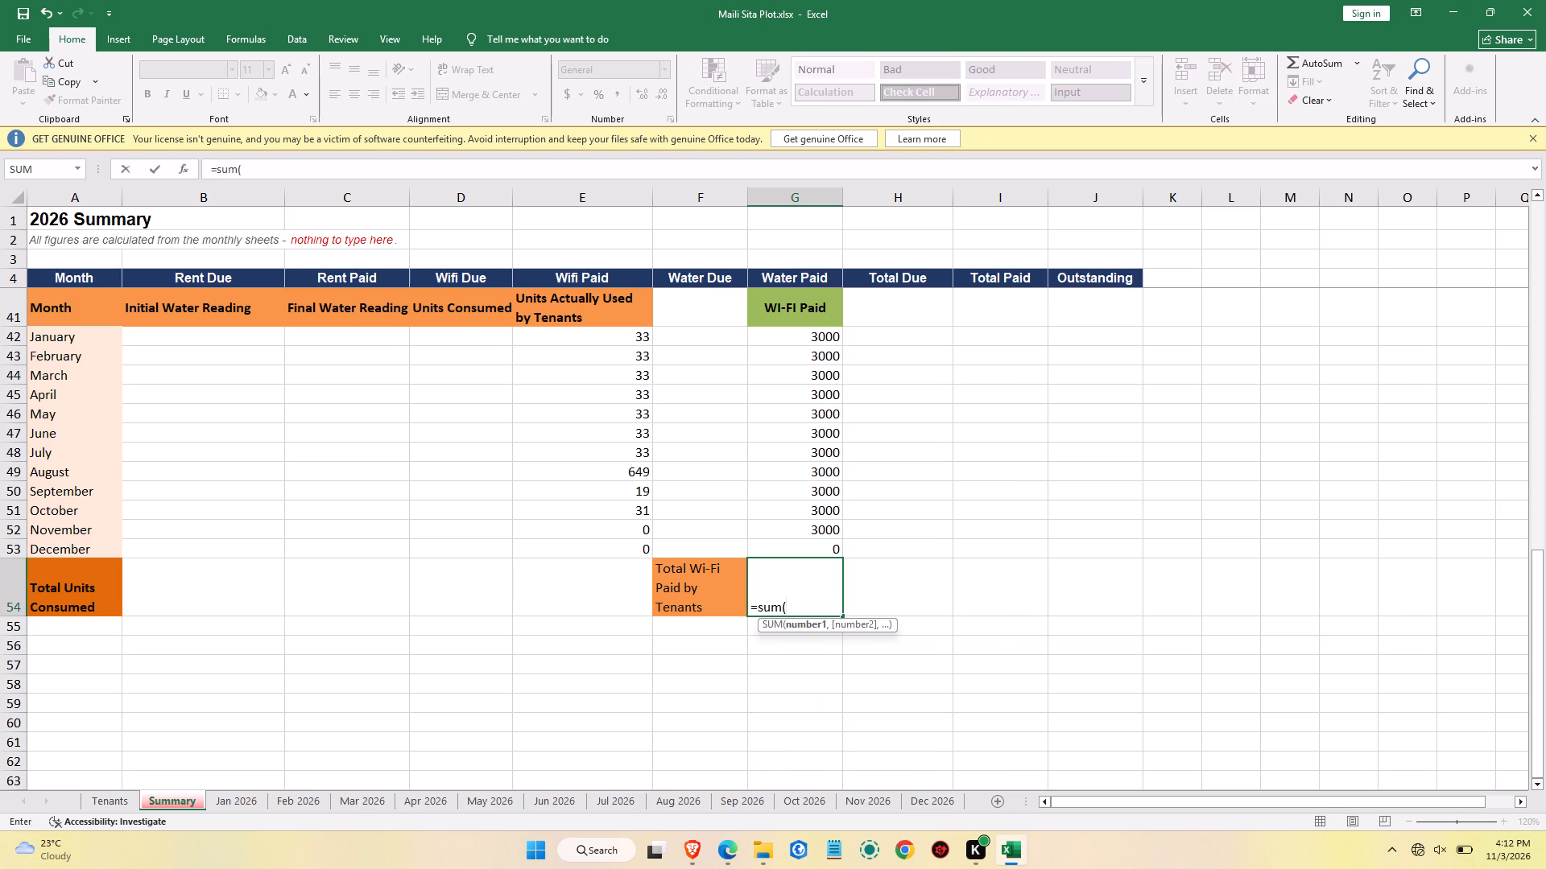
pyautogui.click(801, 340)
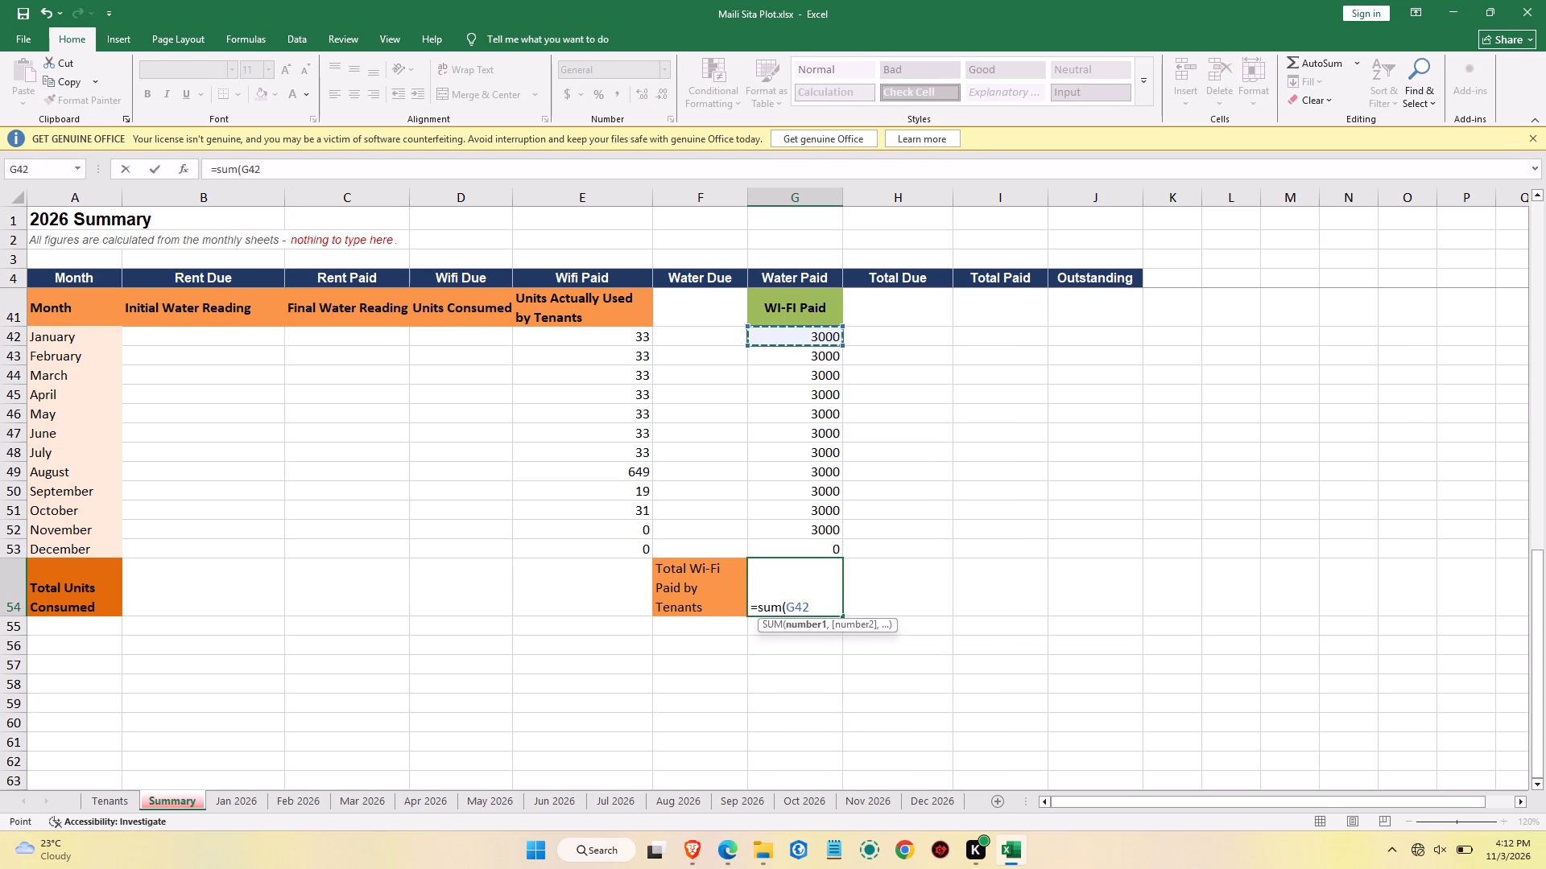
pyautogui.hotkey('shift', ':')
pyautogui.press('BackSpace')
pyautogui.press('BackSpace')
pyautogui.press('BackSpace')
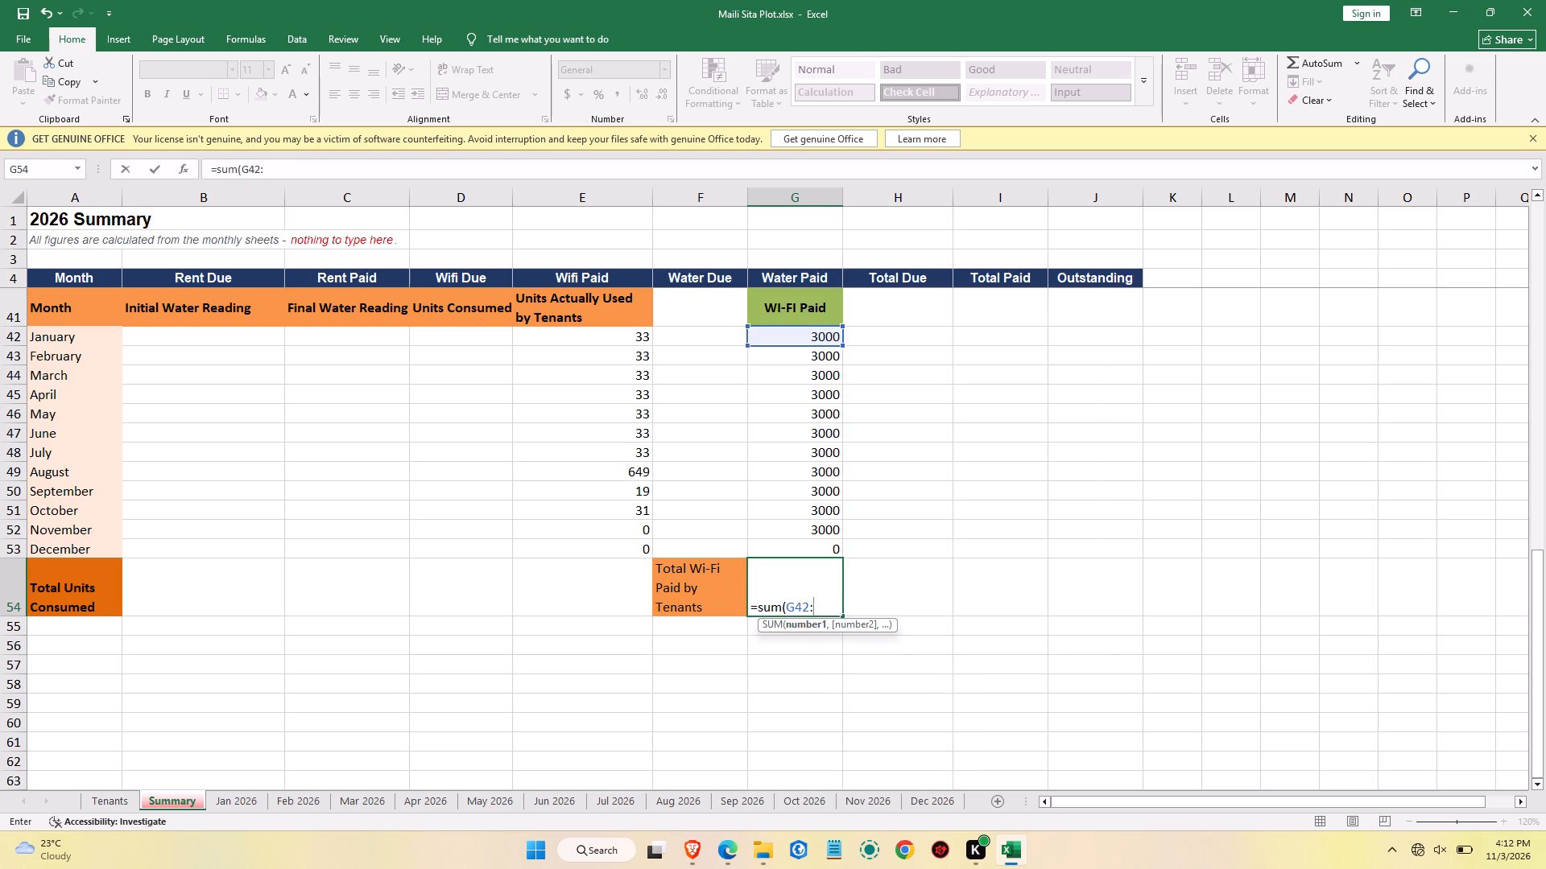
pyautogui.click(821, 546)
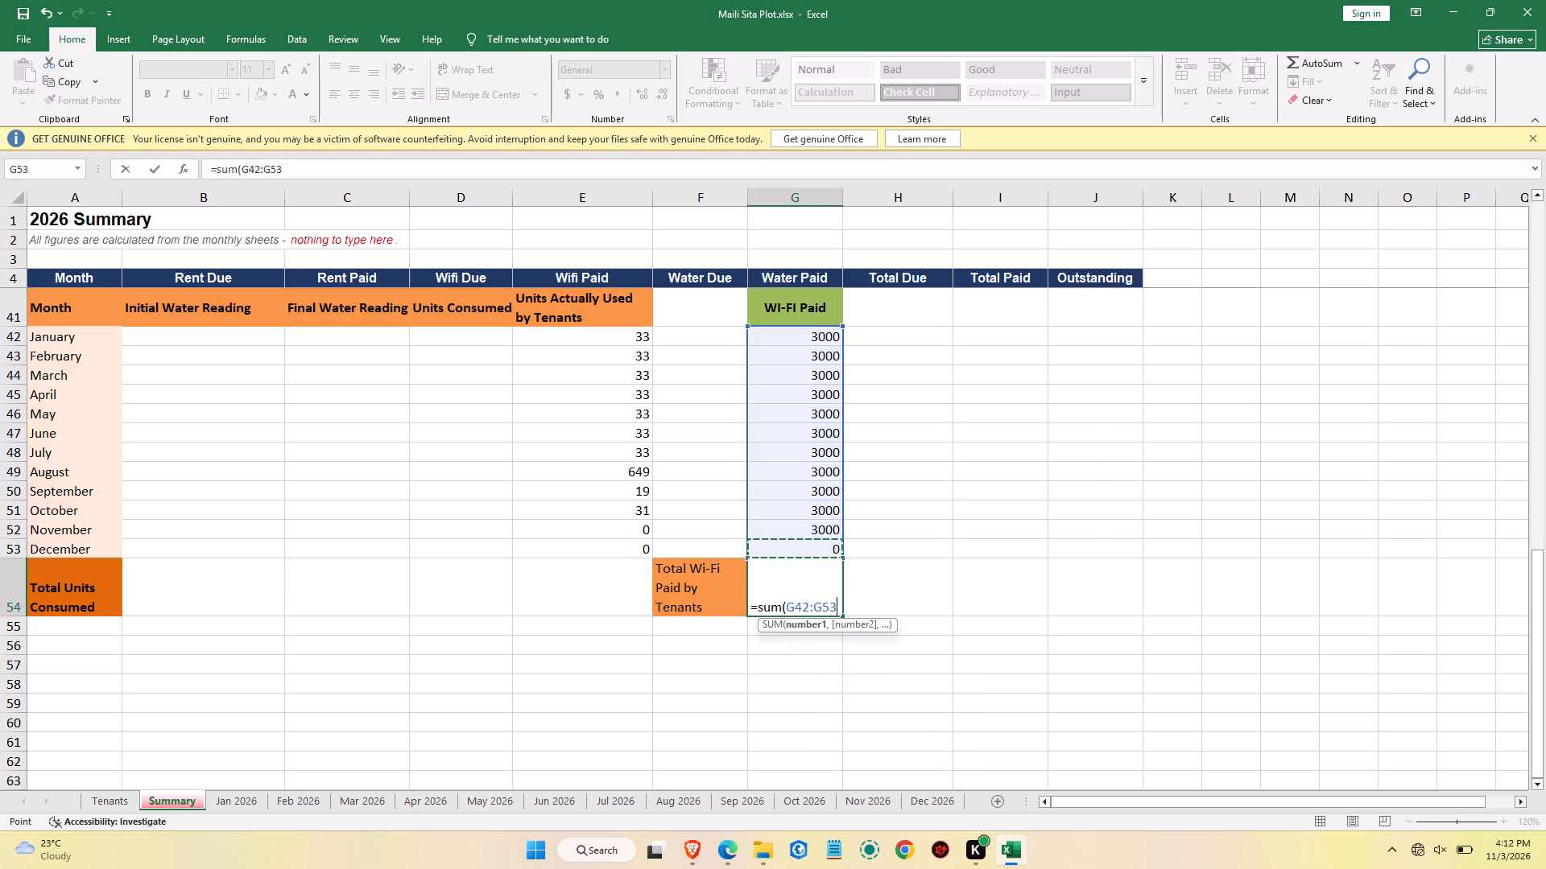
pyautogui.hotkey('shift', ')')
pyautogui.press('Return')
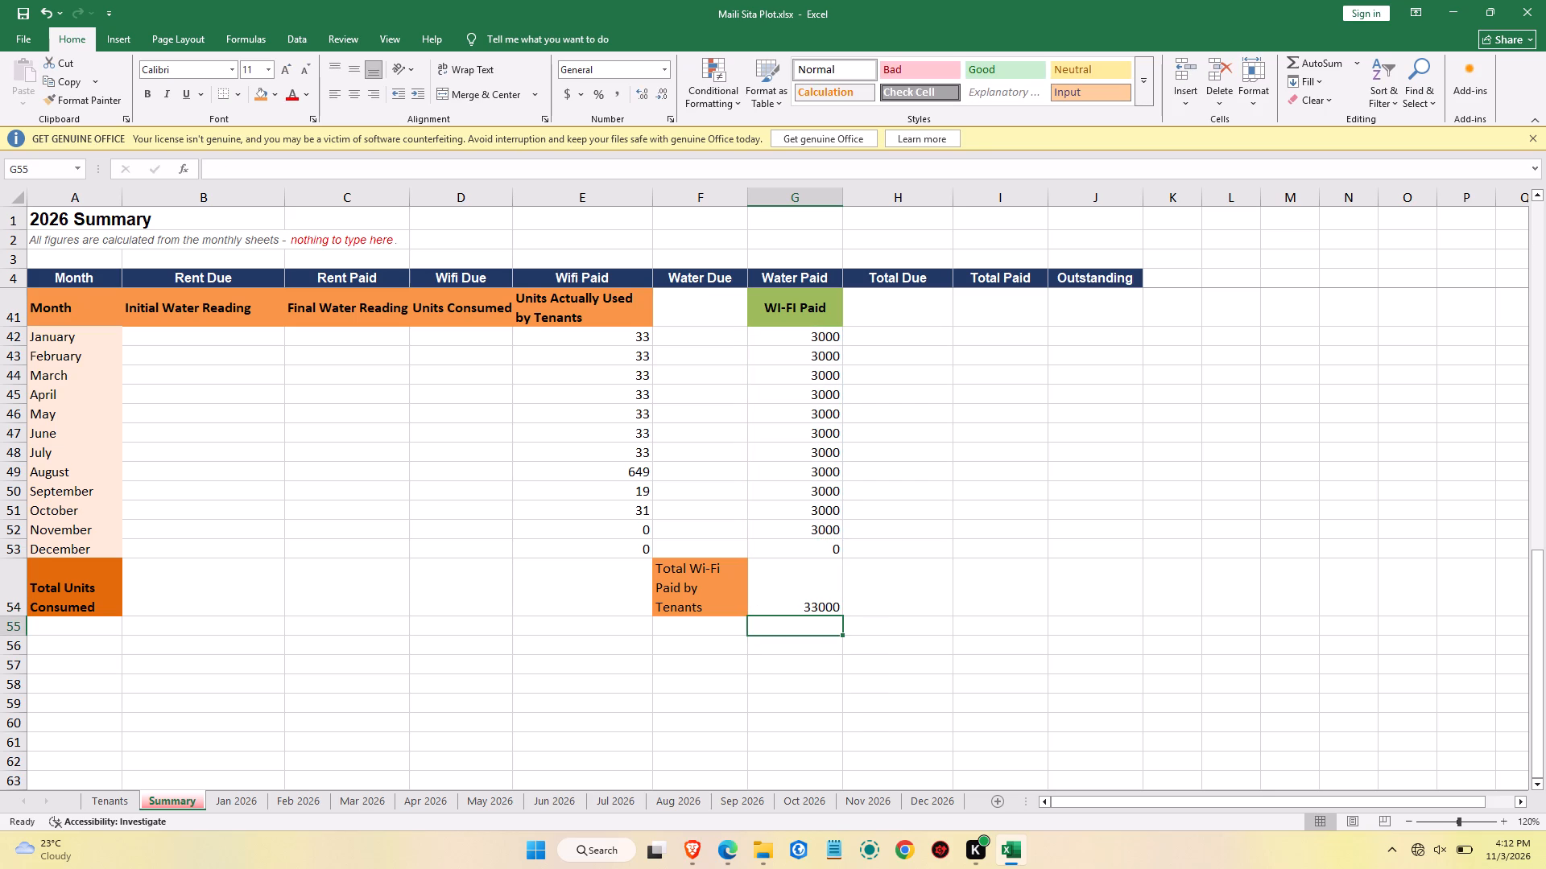
# Save the workbook.
pyautogui.click(27, 23)
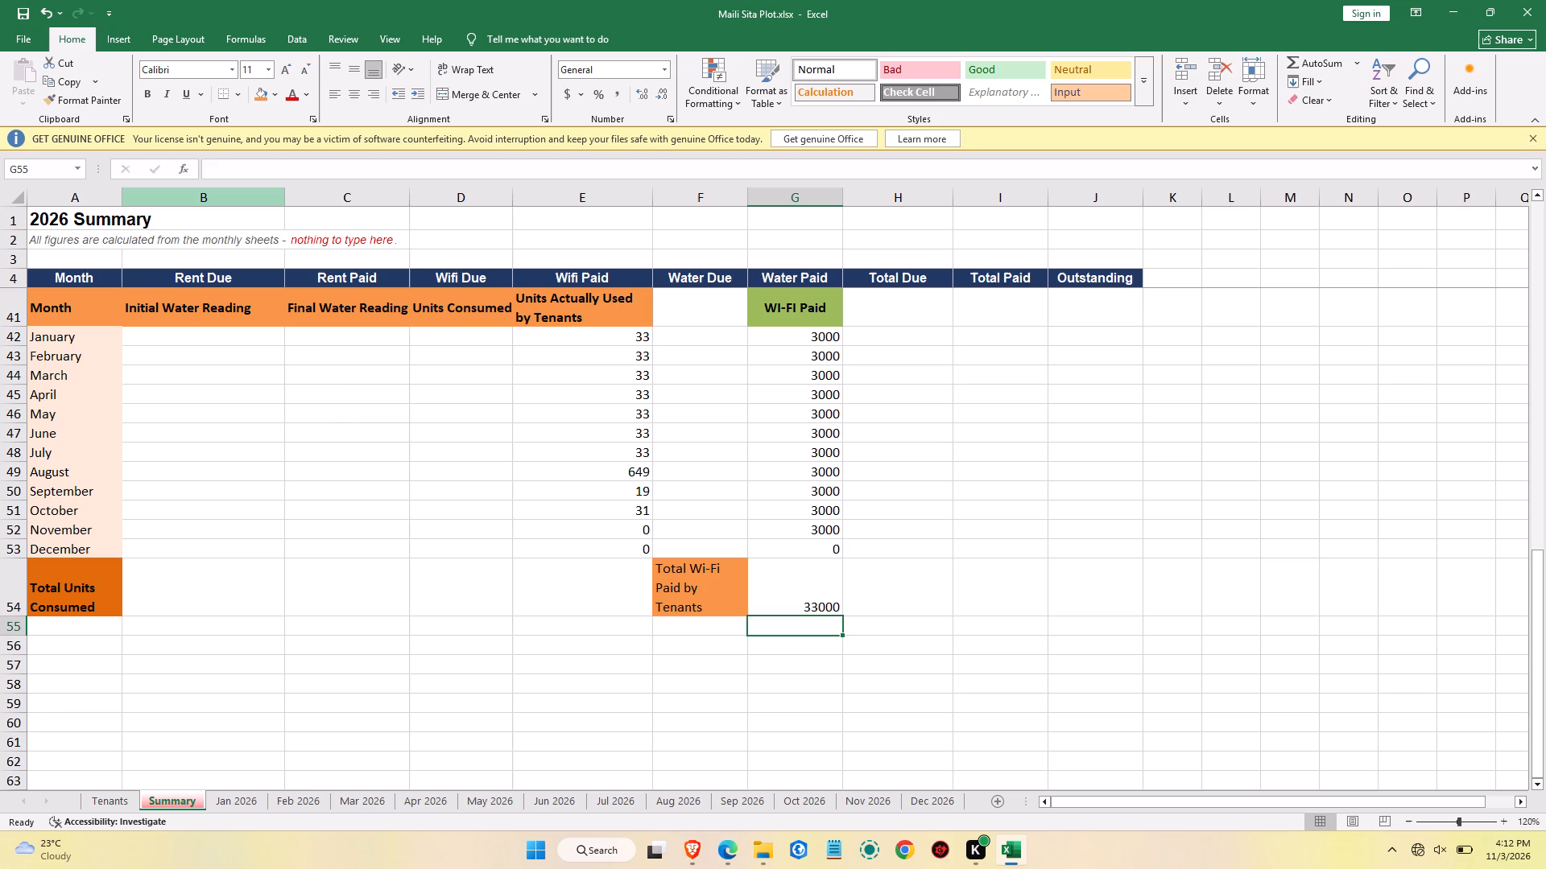
# Begin a SUM formula in cell E54, the total cell below the Units Actually Used by Tenants column.
pyautogui.scroll(1, 604, 482)
pyautogui.scroll(-1, 604, 484)
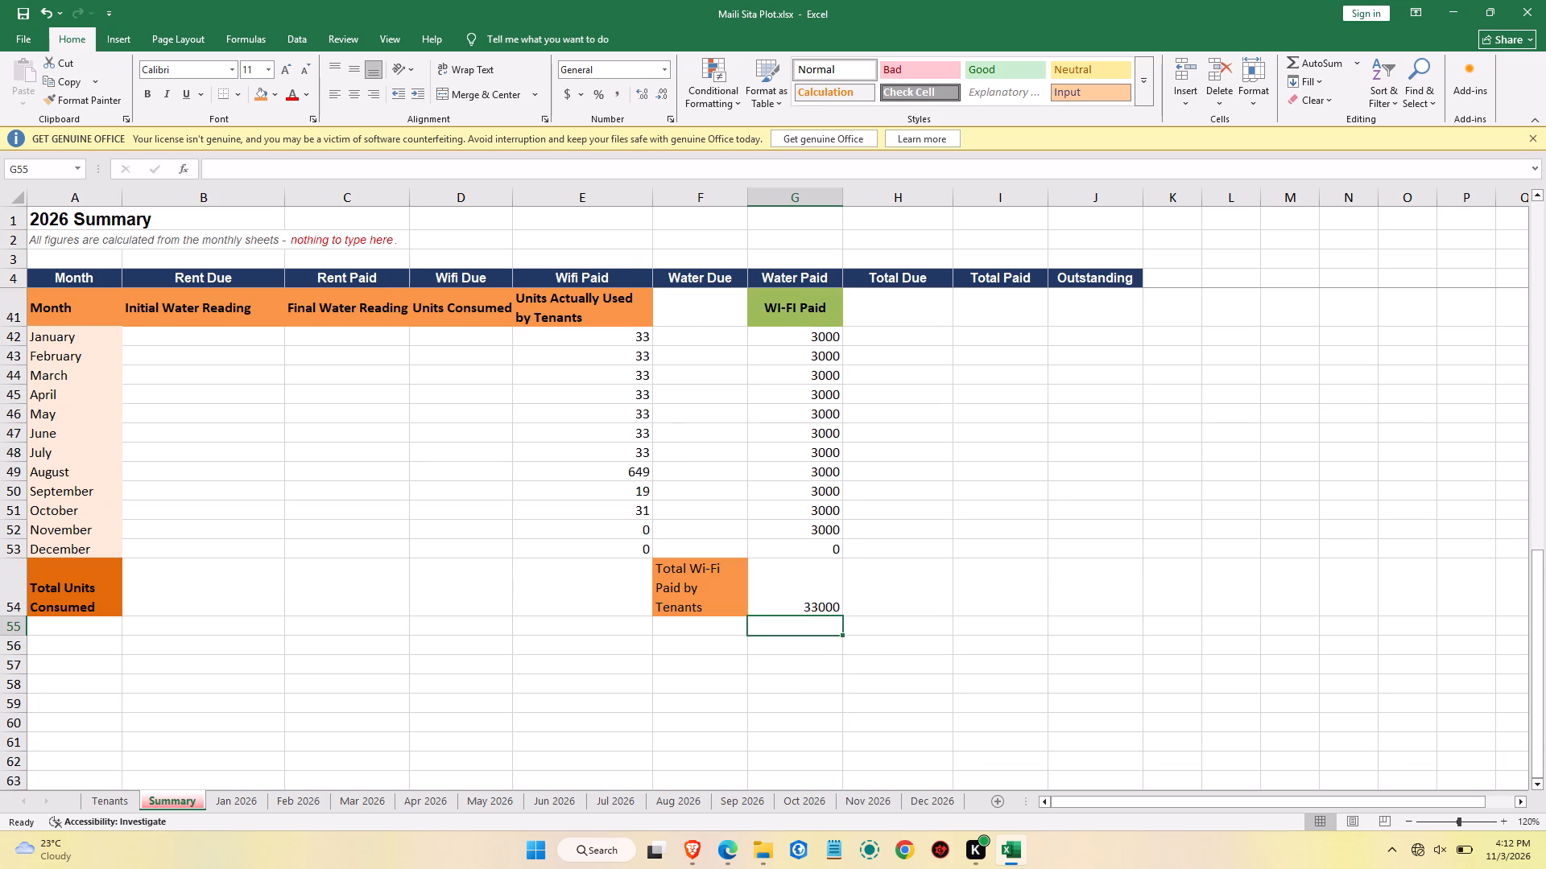
pyautogui.click(585, 591)
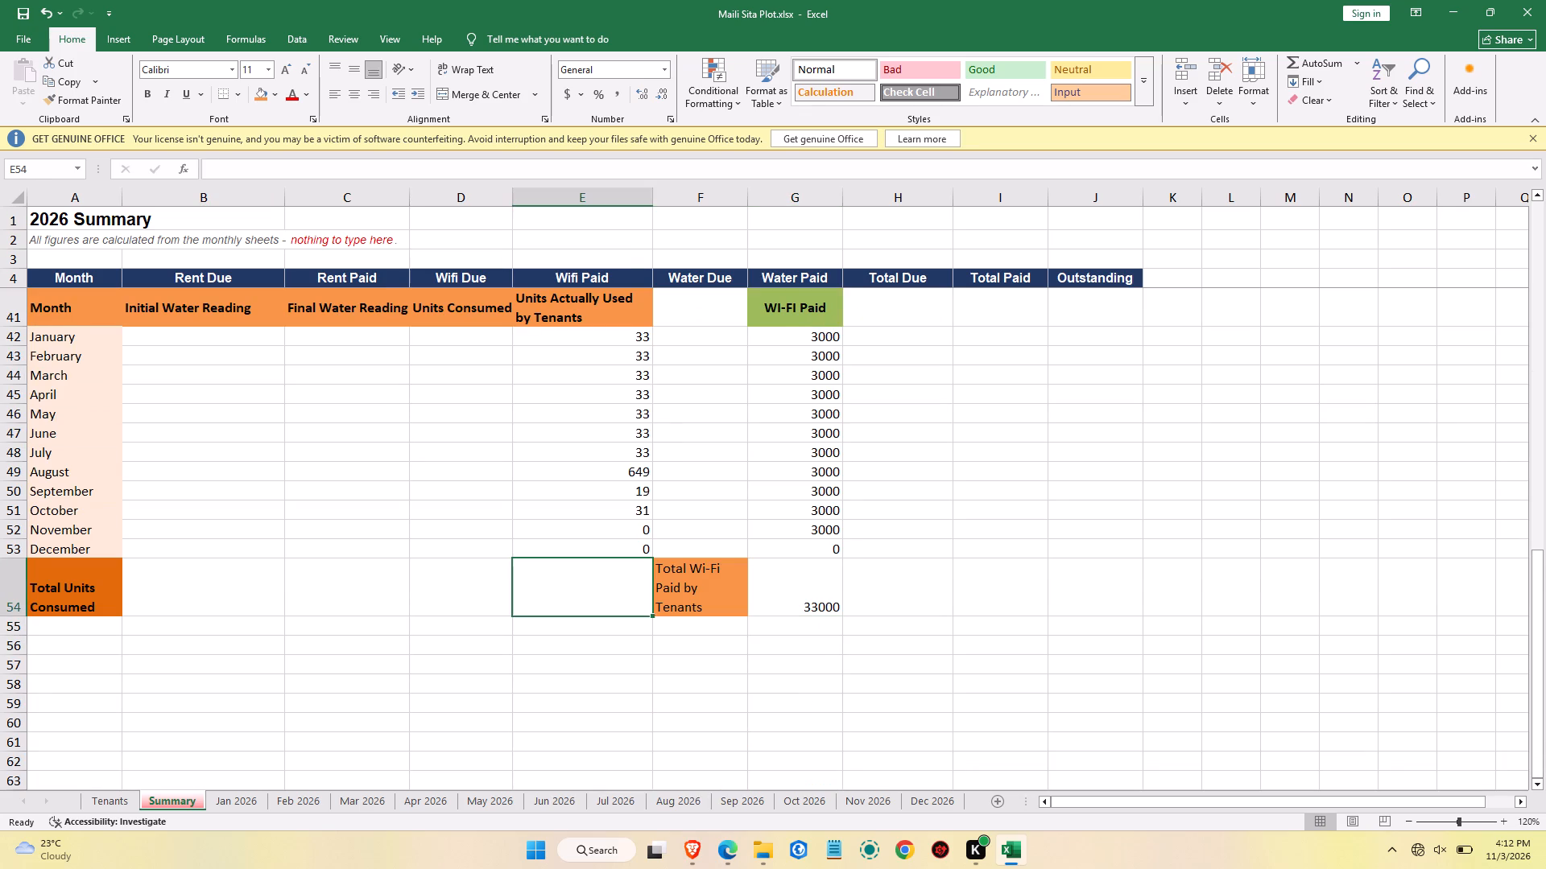
pyautogui.doubleClick(585, 587)
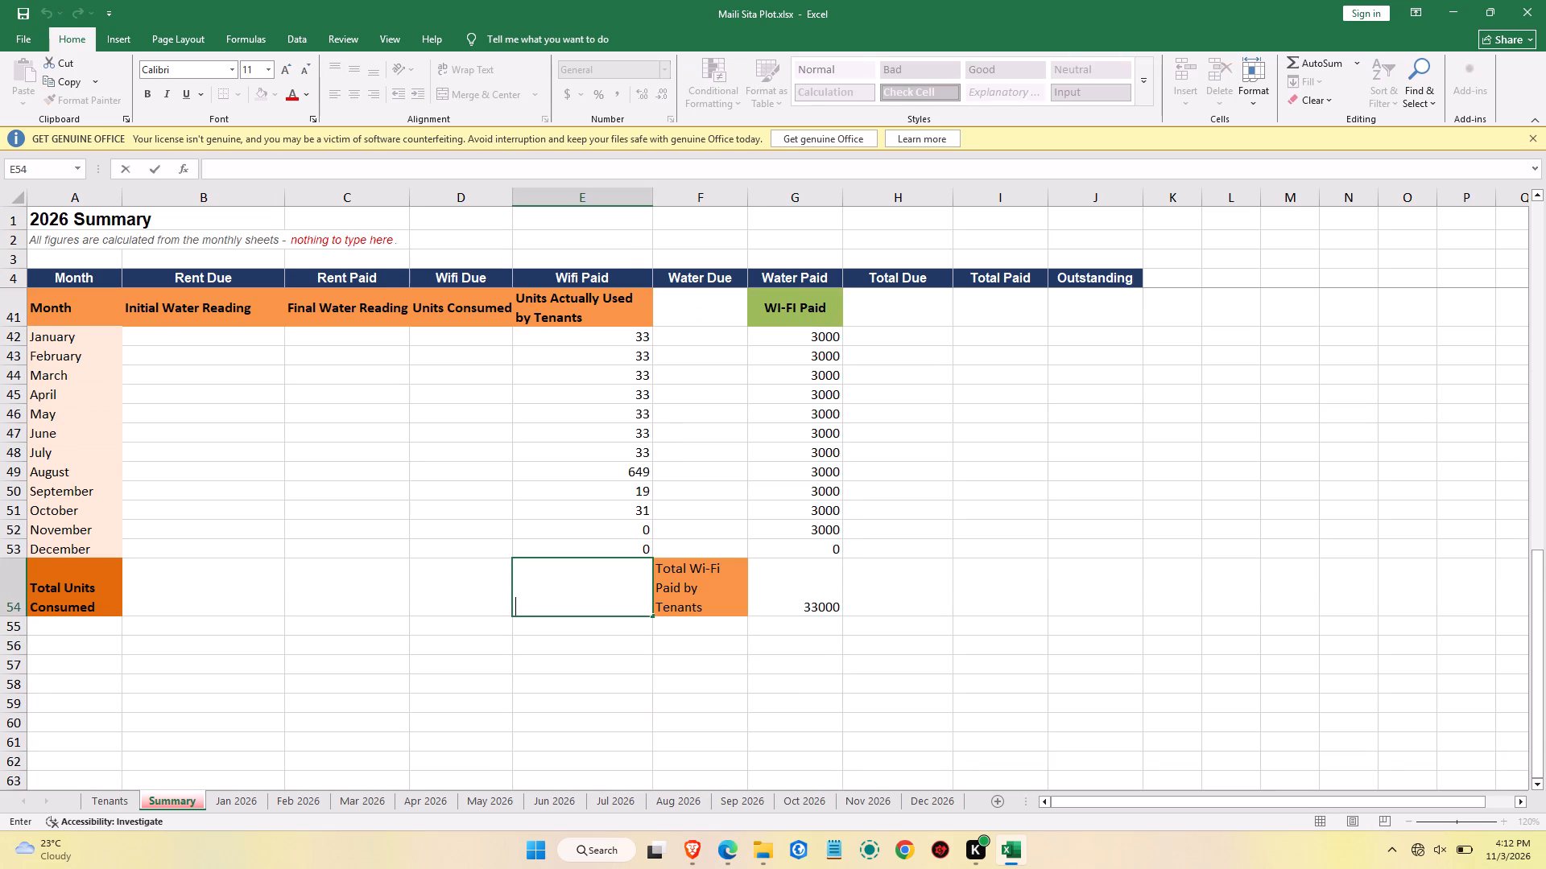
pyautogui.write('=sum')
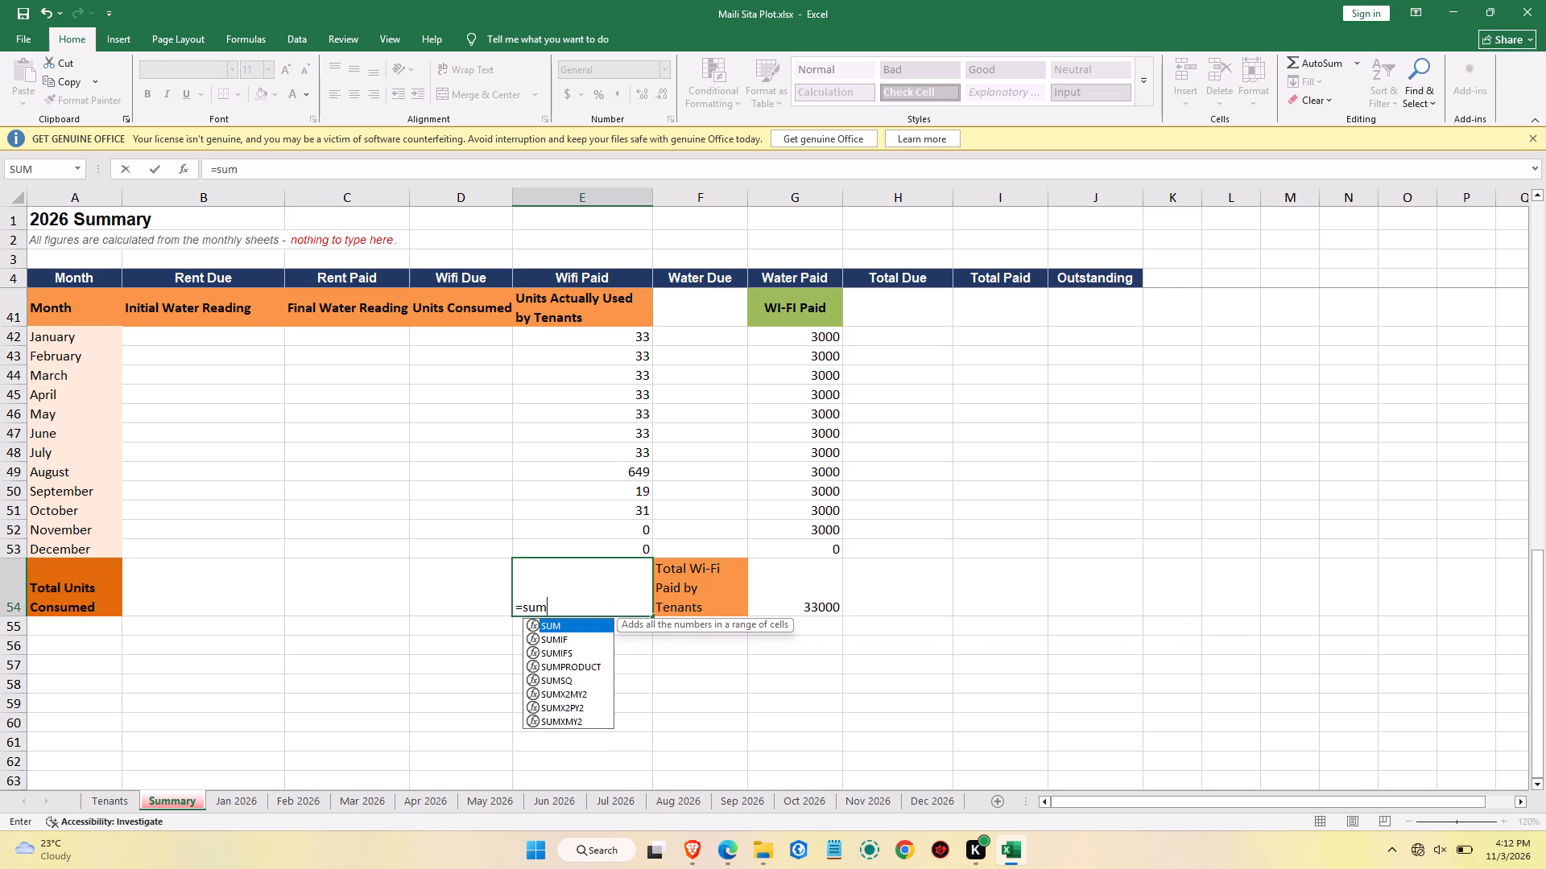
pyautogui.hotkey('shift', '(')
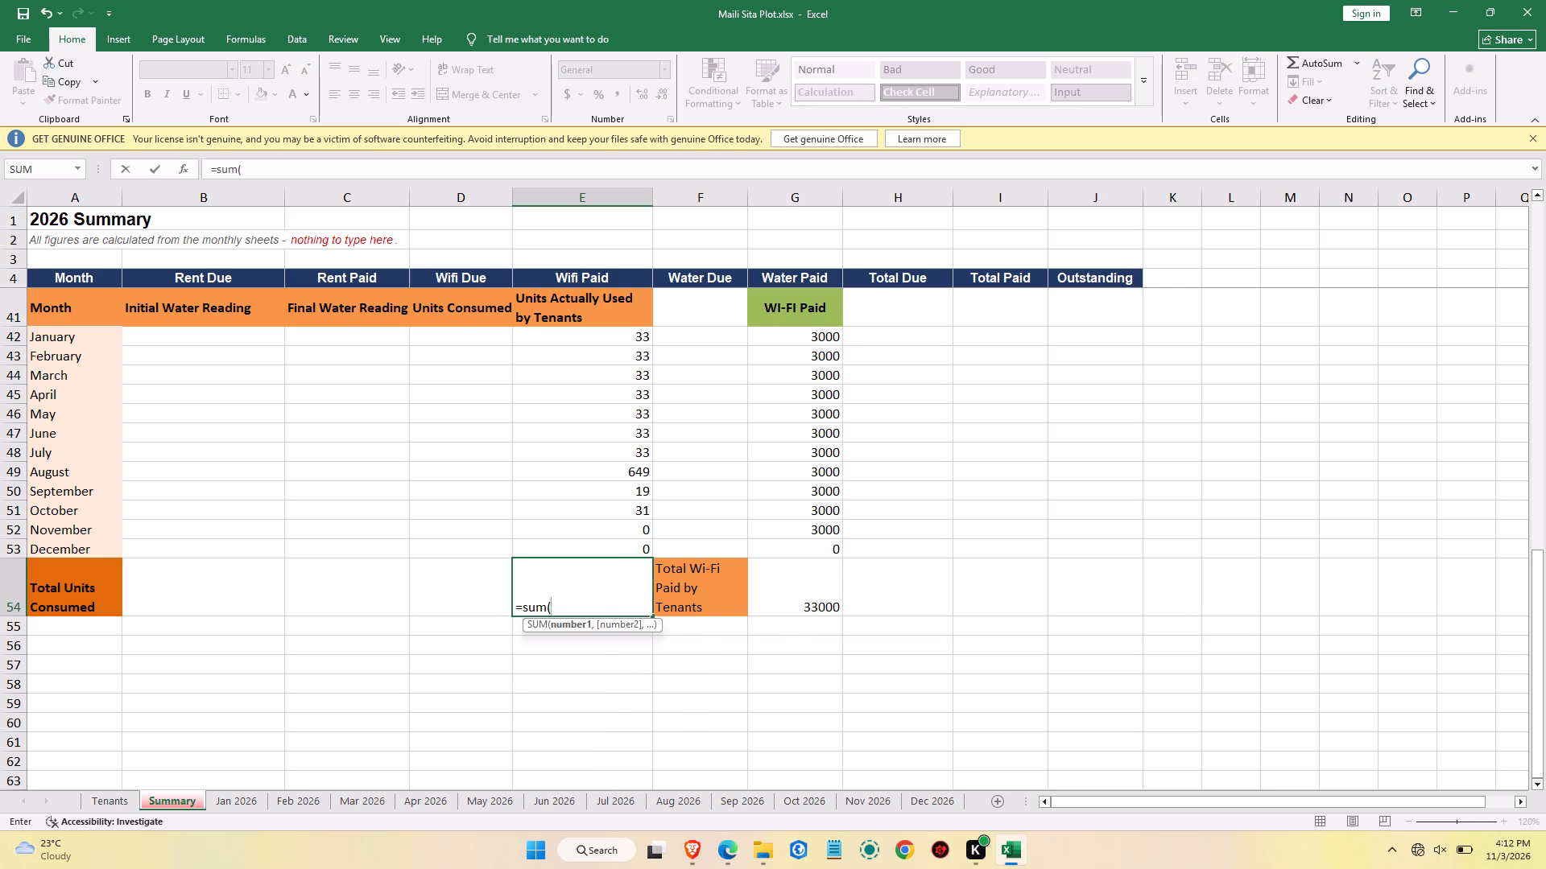
# Complete the SUM formula in E54 so it totals the tenants' used units in E42:E53.
pyautogui.click(599, 336)
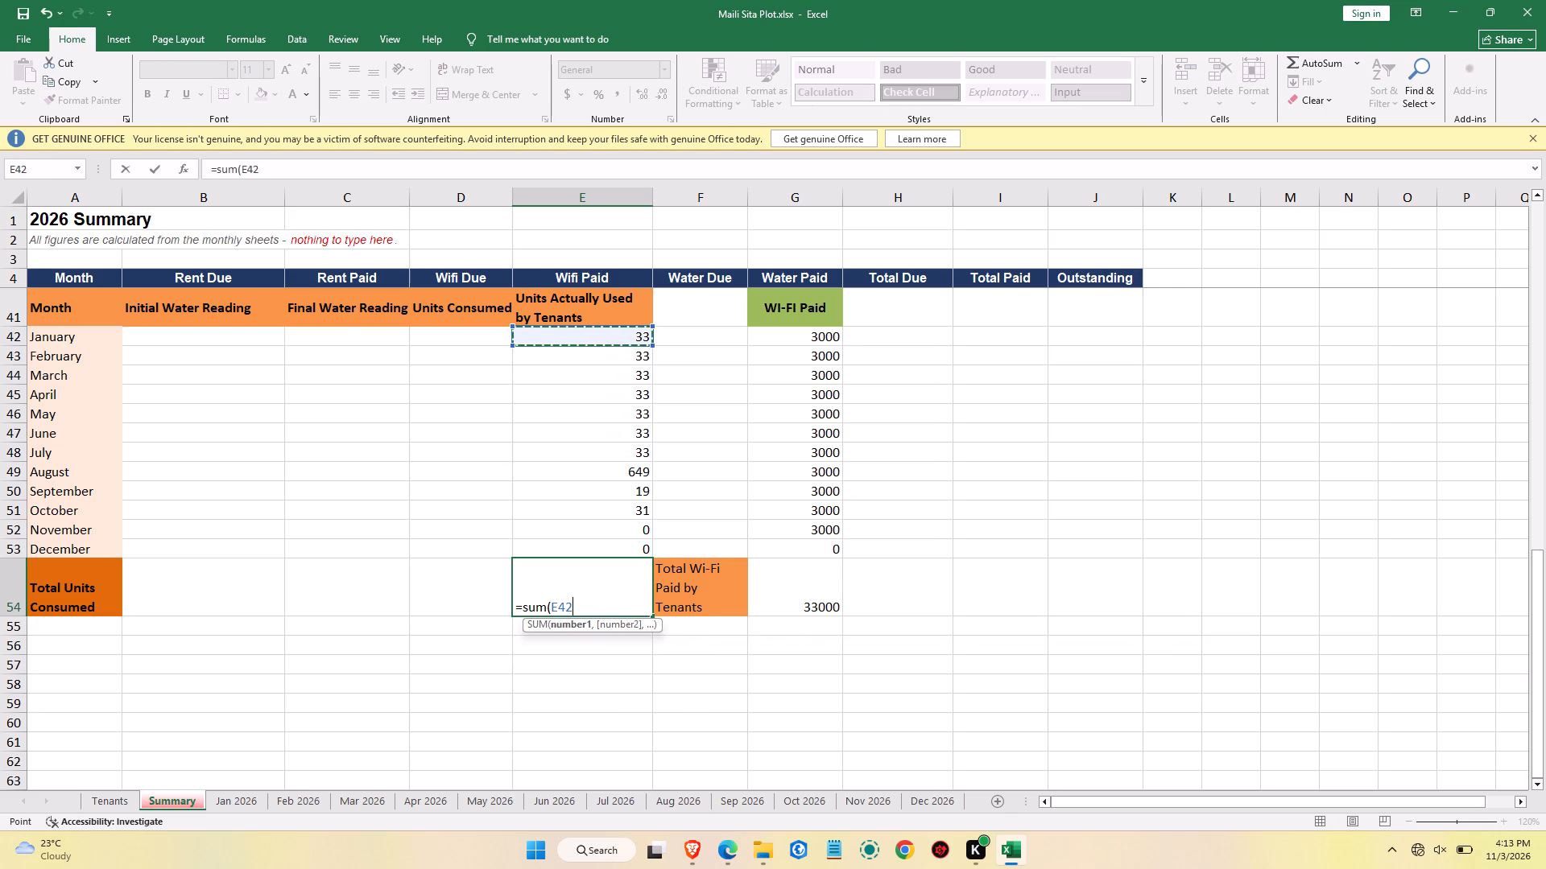
pyautogui.hotkey('shift', ':')
pyautogui.press('BackSpace')
pyautogui.press('BackSpace')
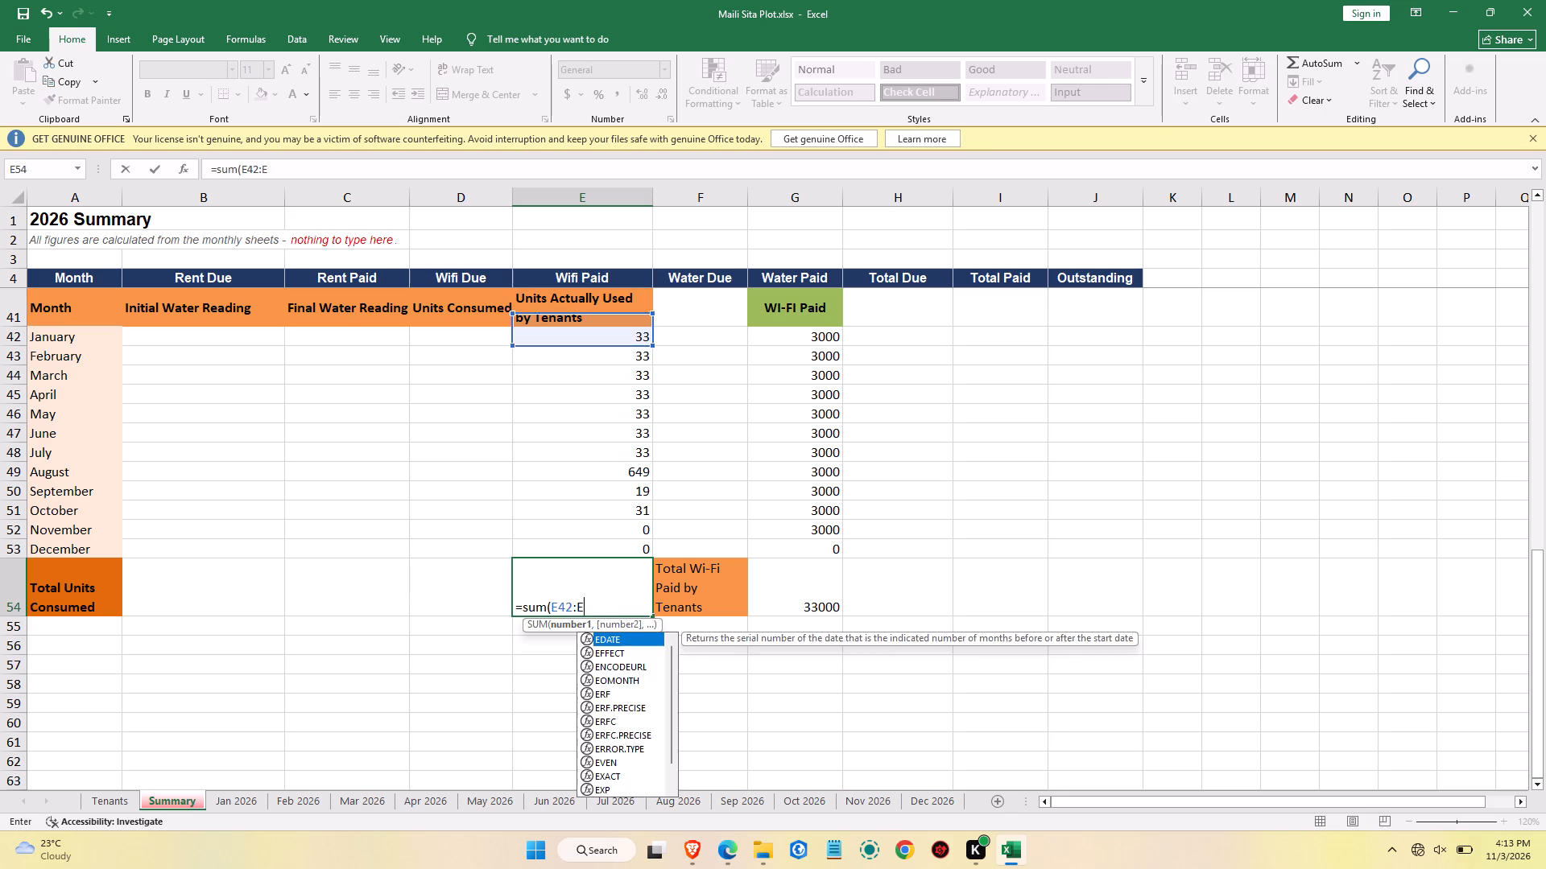
pyautogui.press('BackSpace')
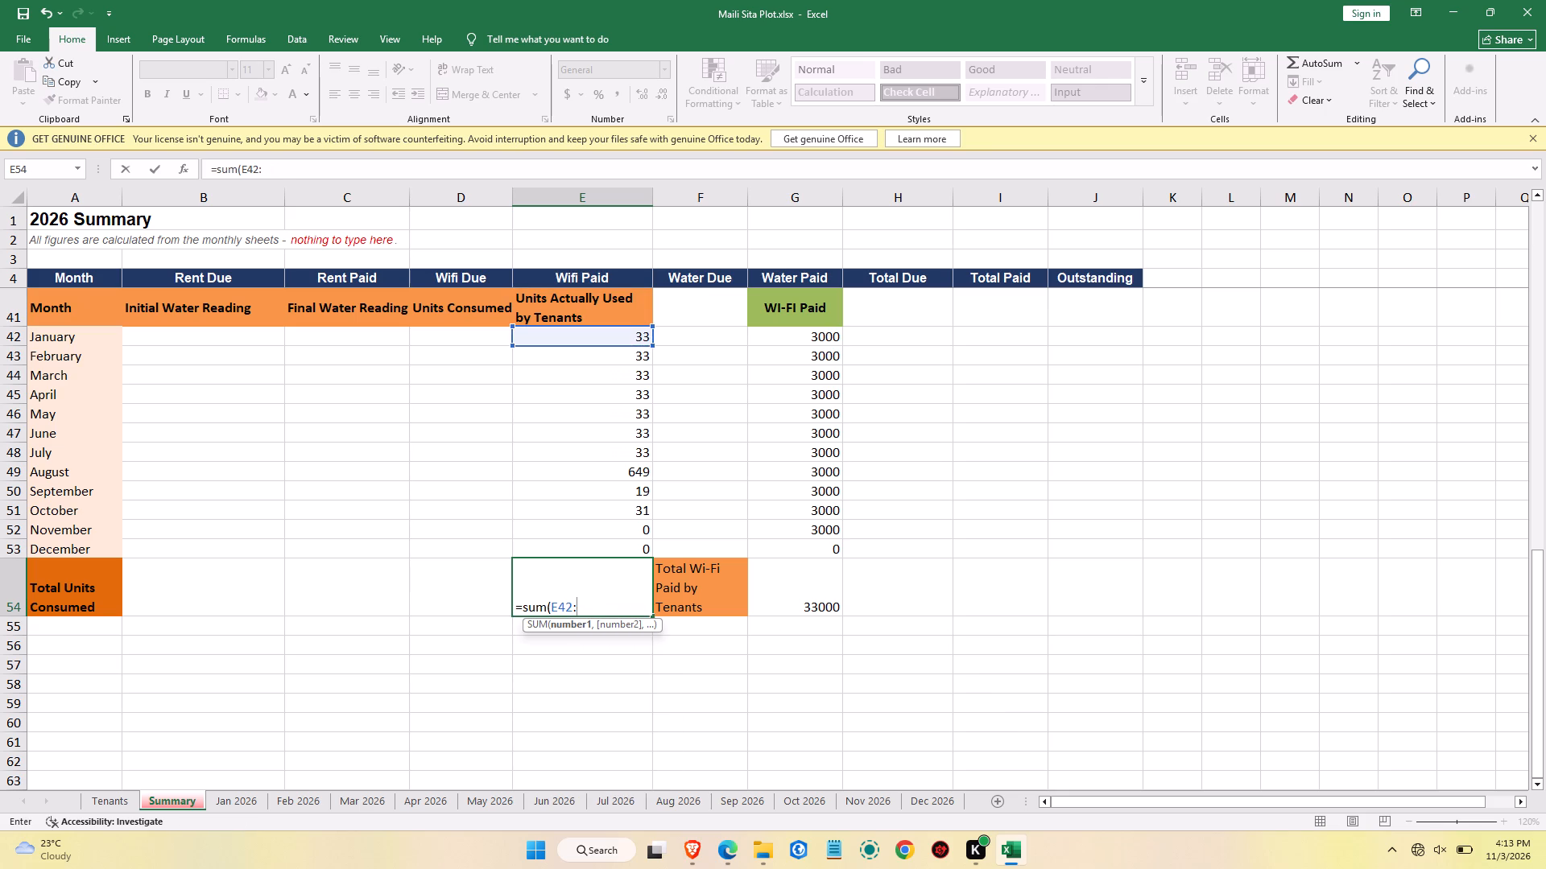
pyautogui.click(582, 550)
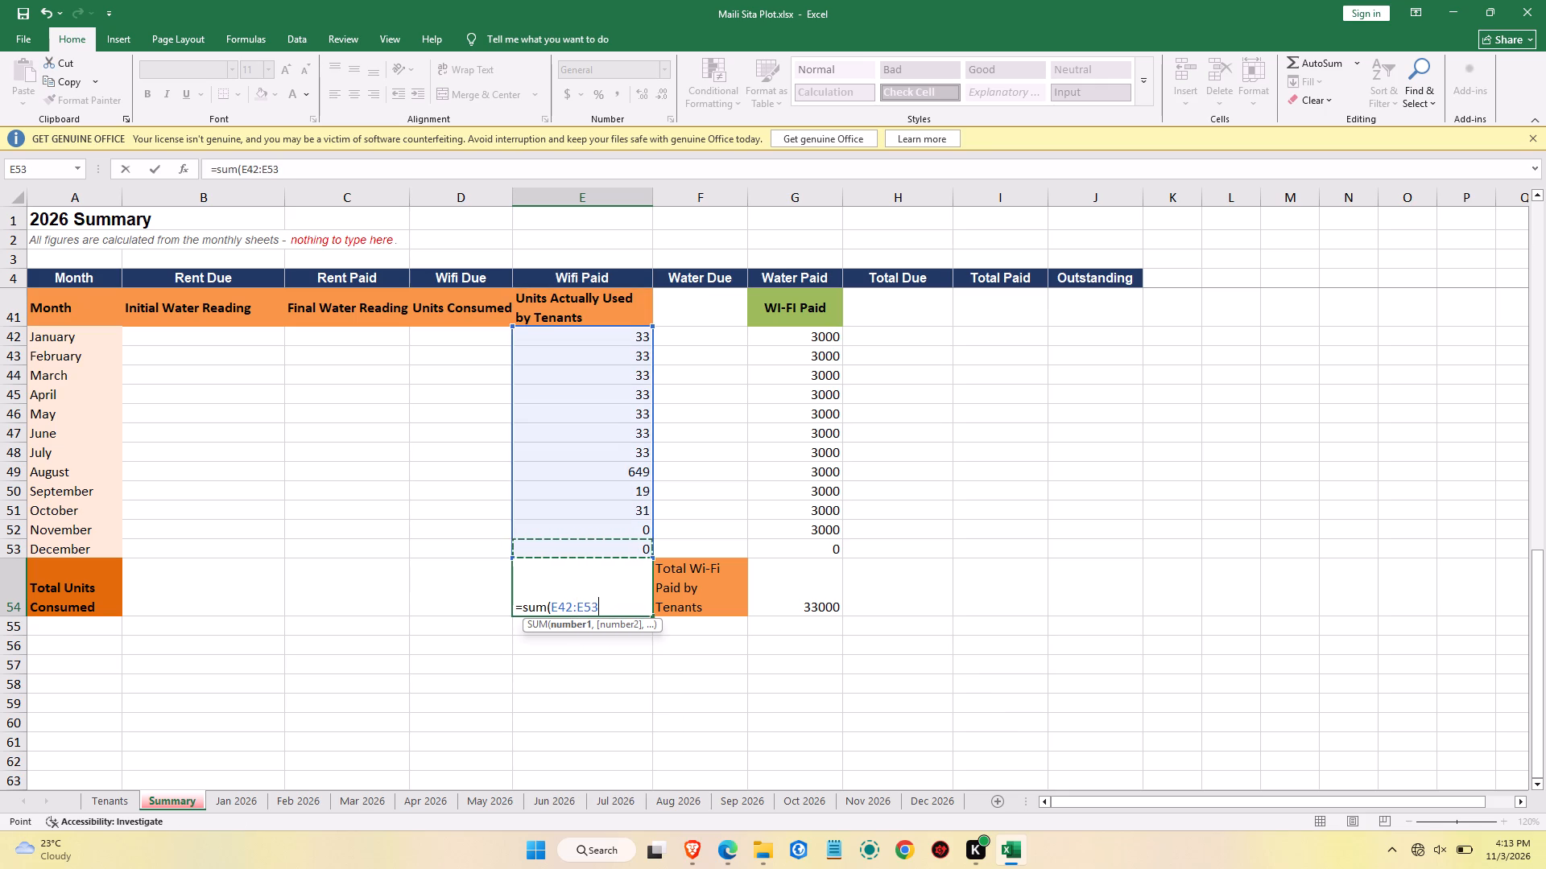
pyautogui.hotkey('shift', ')')
pyautogui.press('Return')
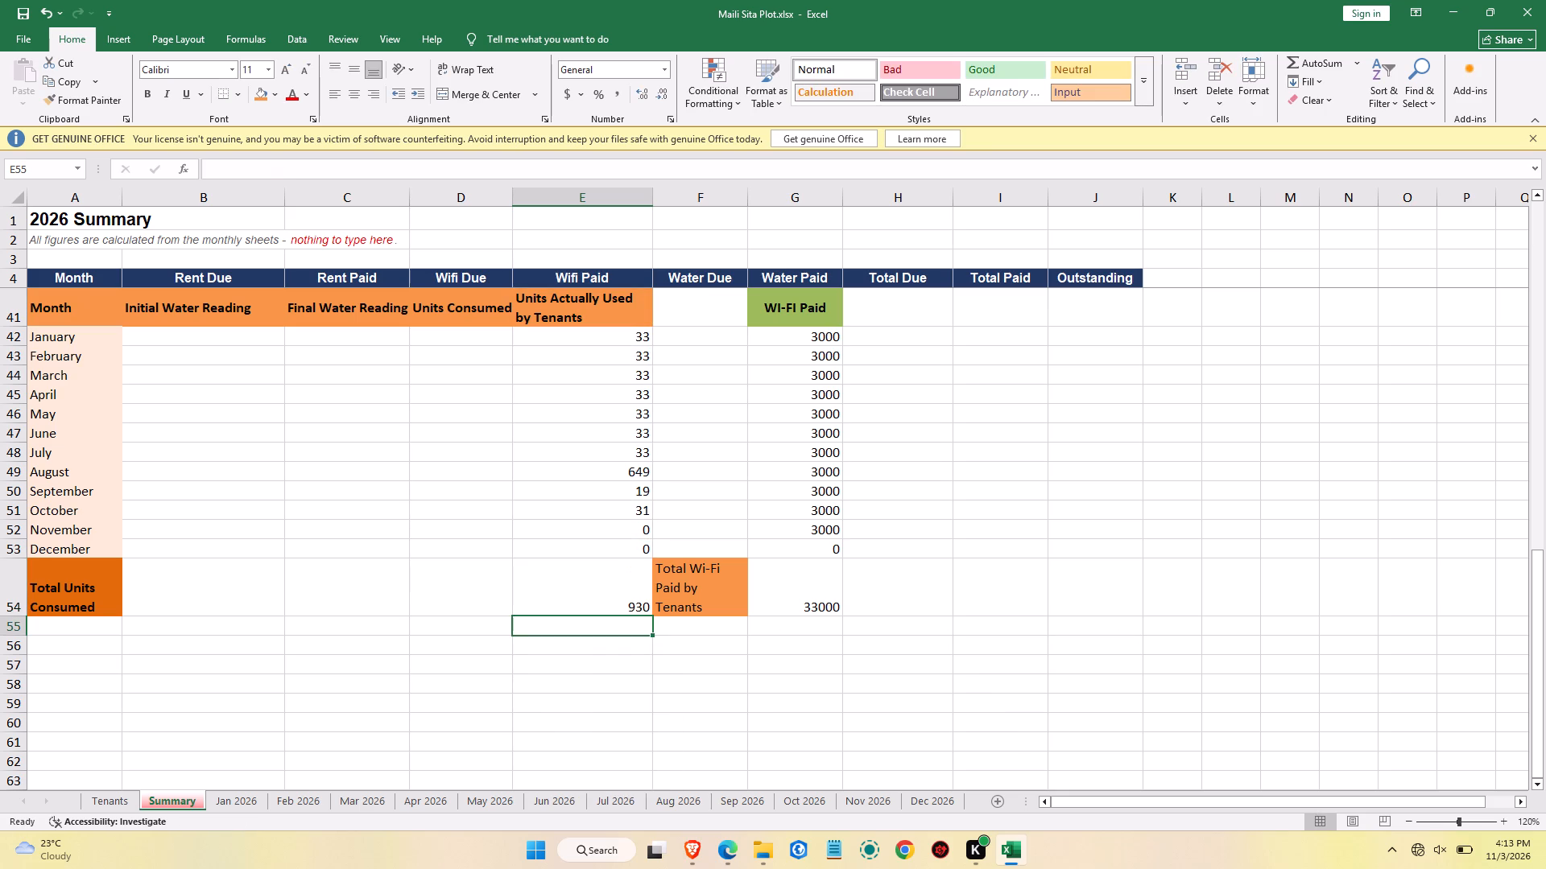
# Save the workbook.
pyautogui.scroll(2, 600, 647)
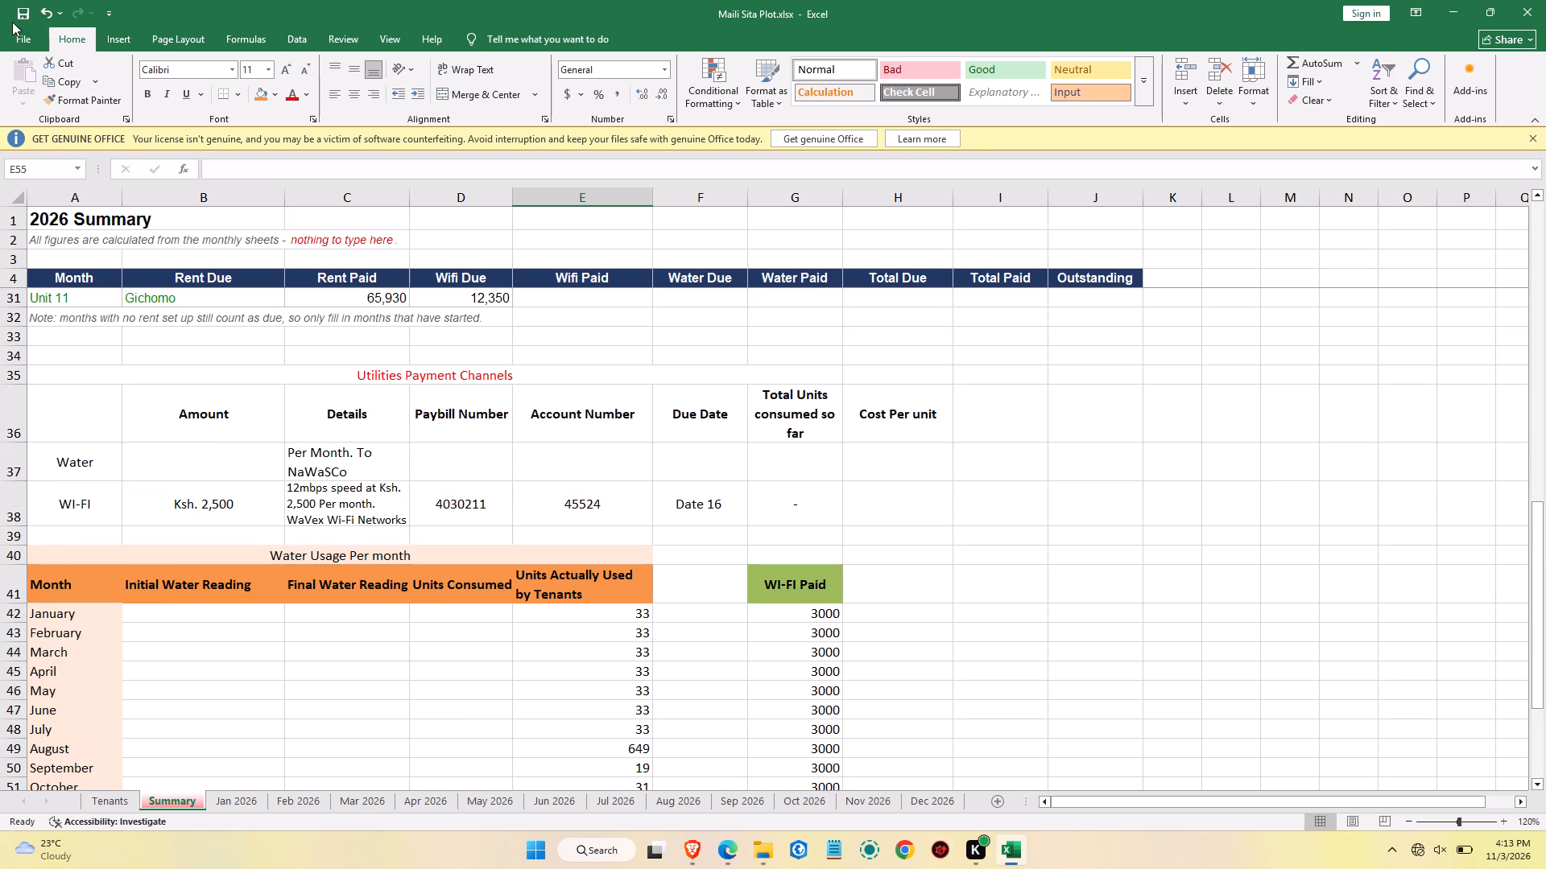
pyautogui.click(23, 18)
# Copy the WI-FI Paid header from G41 into H41 and change the copy's text to WI-FI Bill.
pyautogui.scroll(-1, 799, 508)
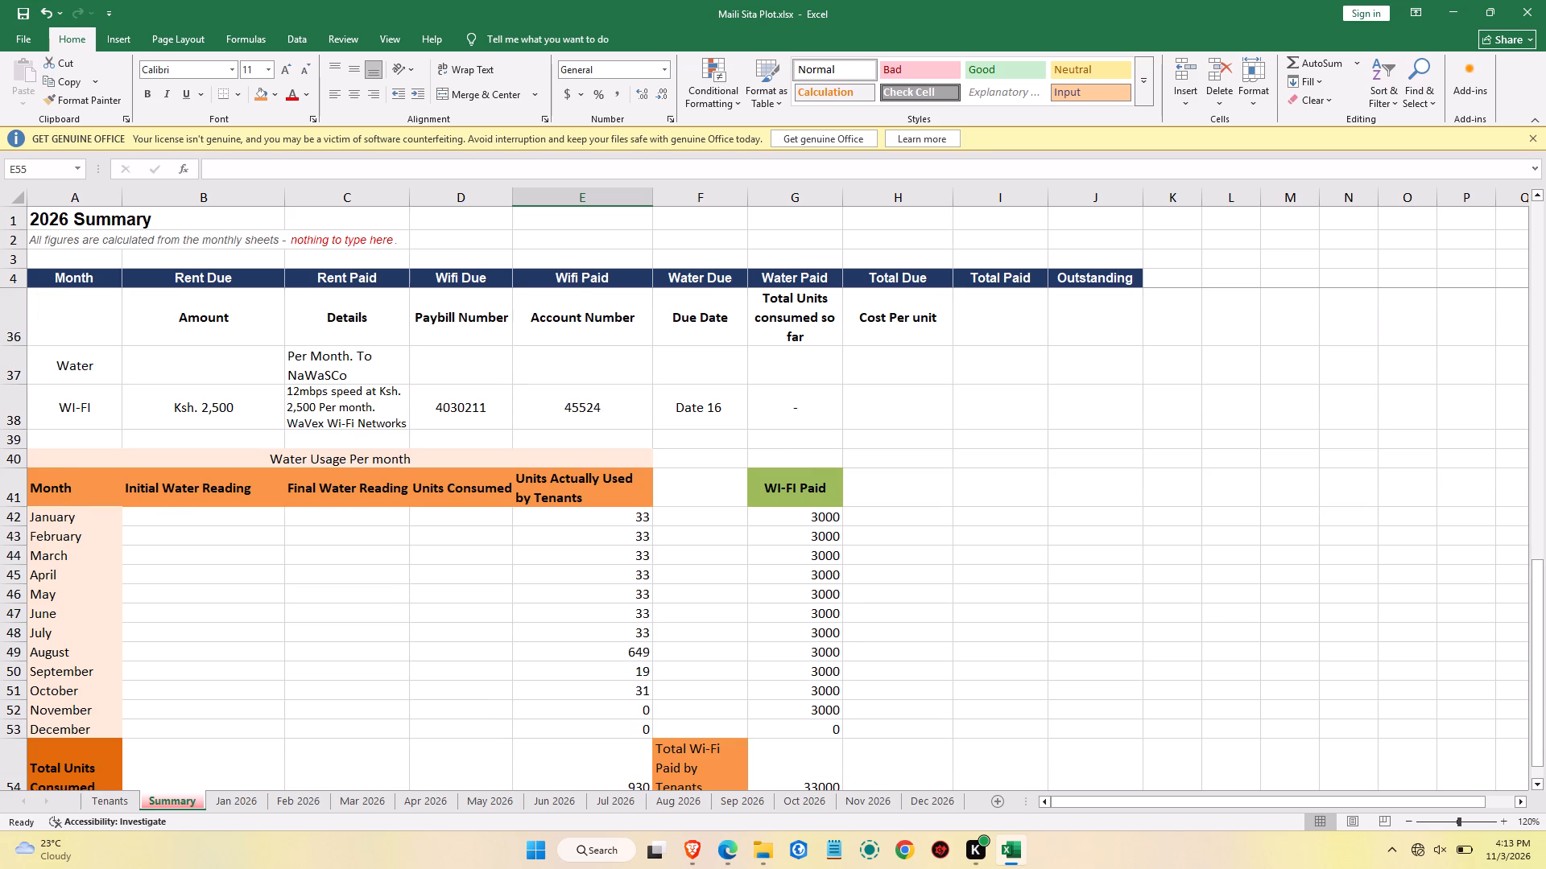
pyautogui.scroll(-1, 800, 508)
pyautogui.scroll(1, 800, 508)
pyautogui.scroll(-1, 908, 496)
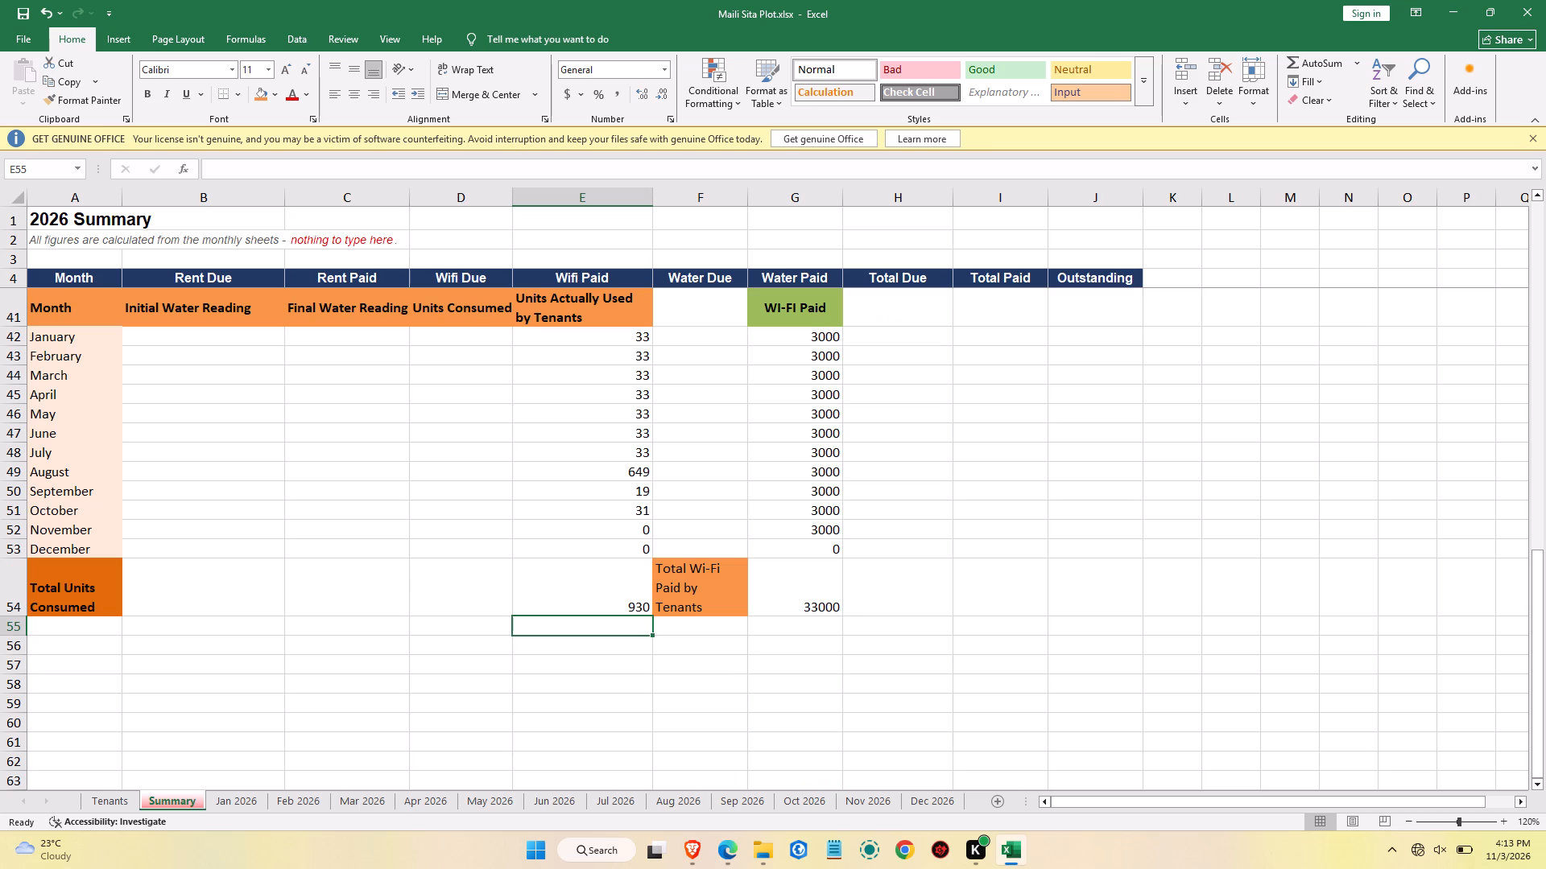
pyautogui.scroll(1, 906, 484)
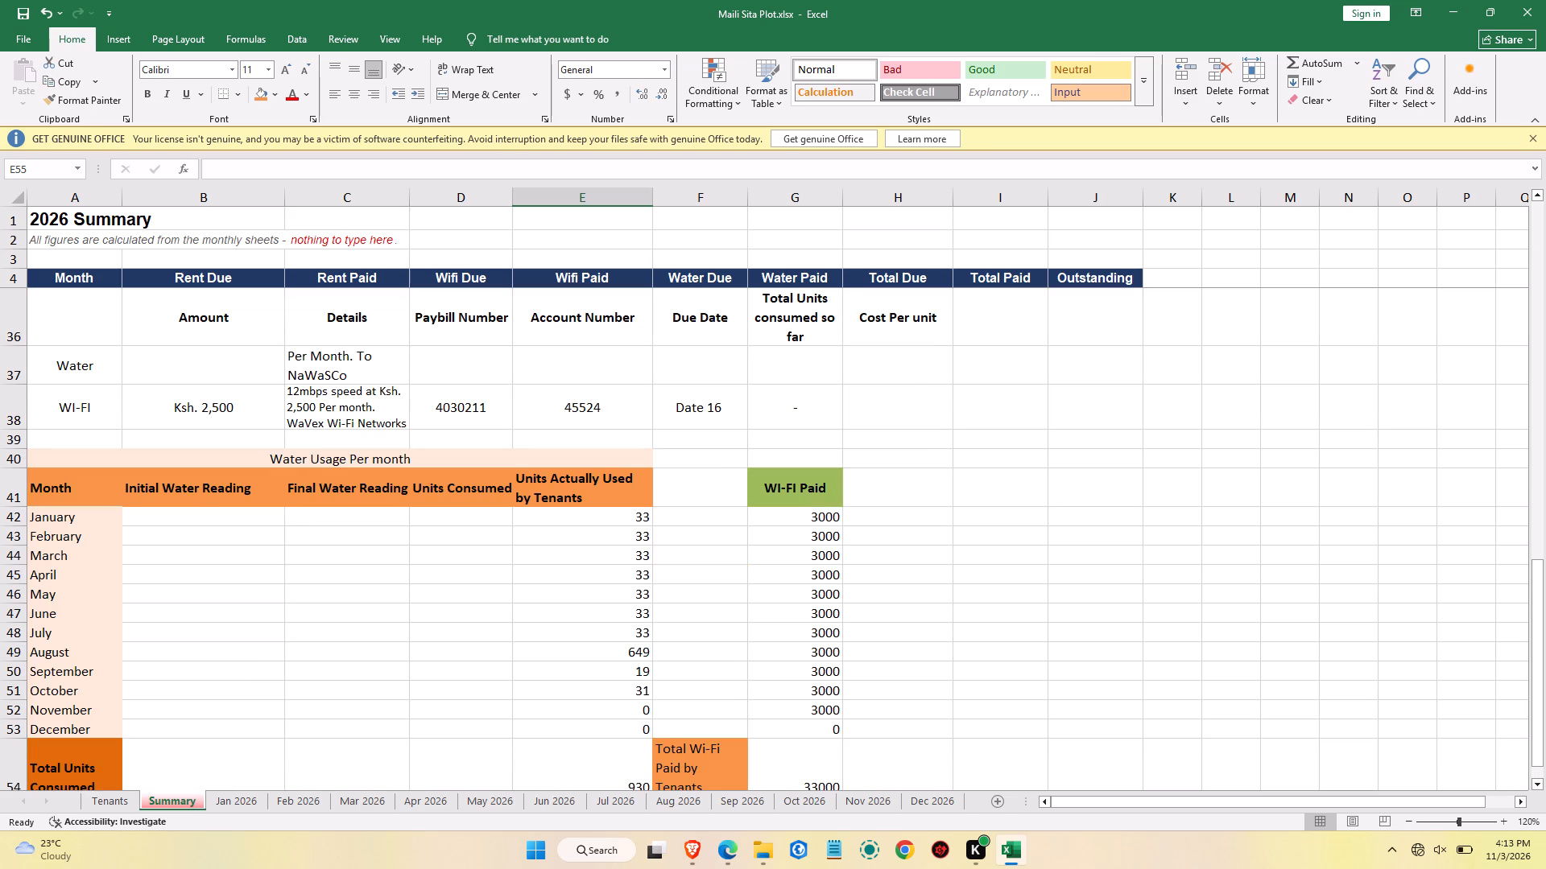
pyautogui.click(816, 493)
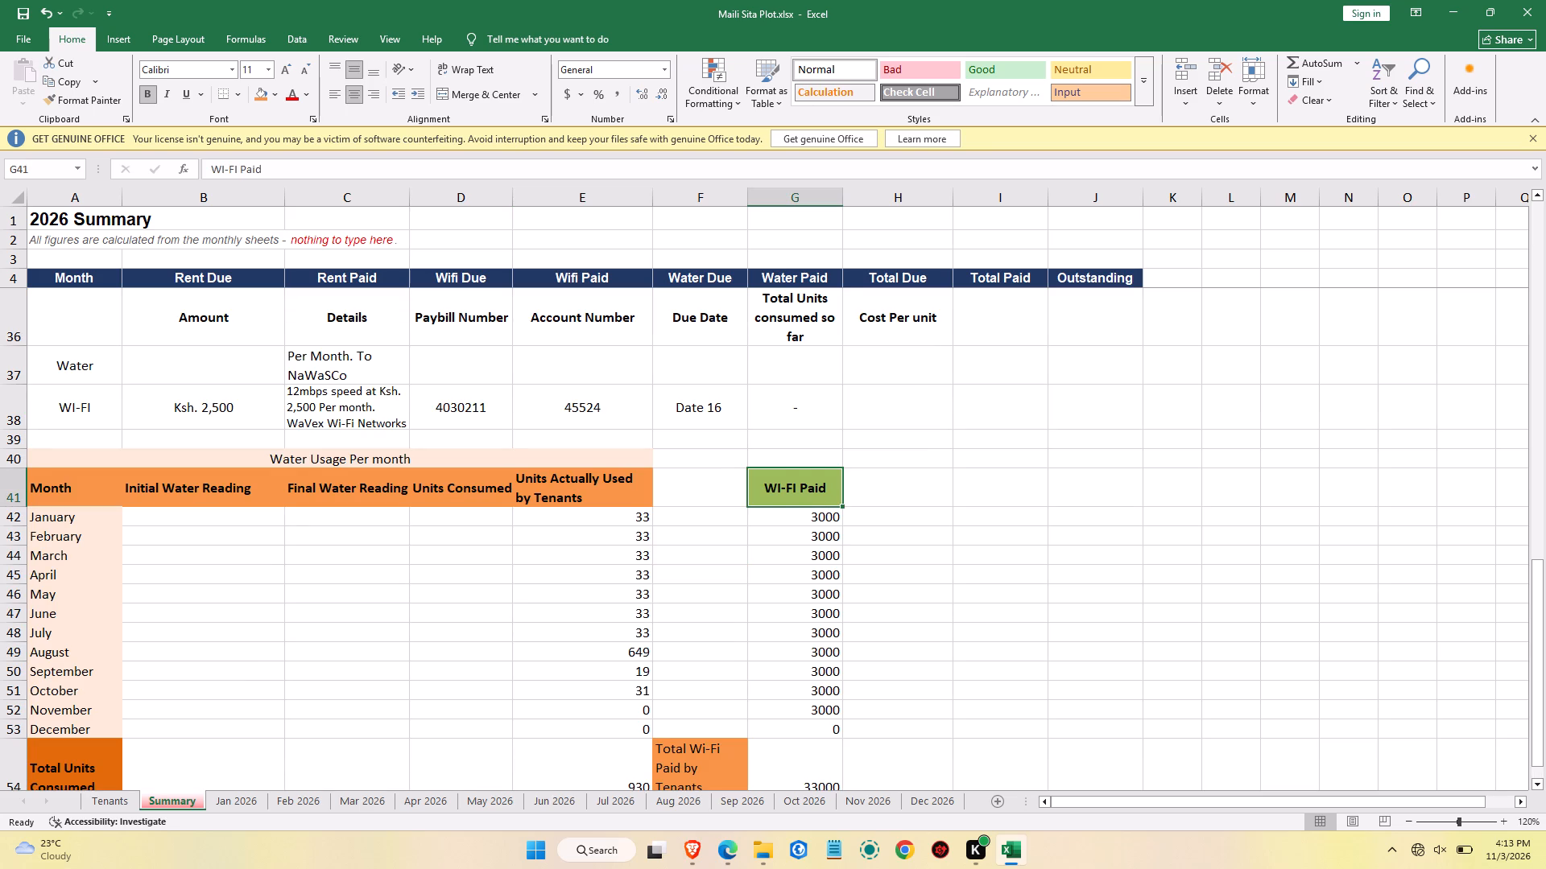
pyautogui.hotkey('ctrl', 'c')
pyautogui.click(899, 497)
pyautogui.hotkey('ctrl', 'v')
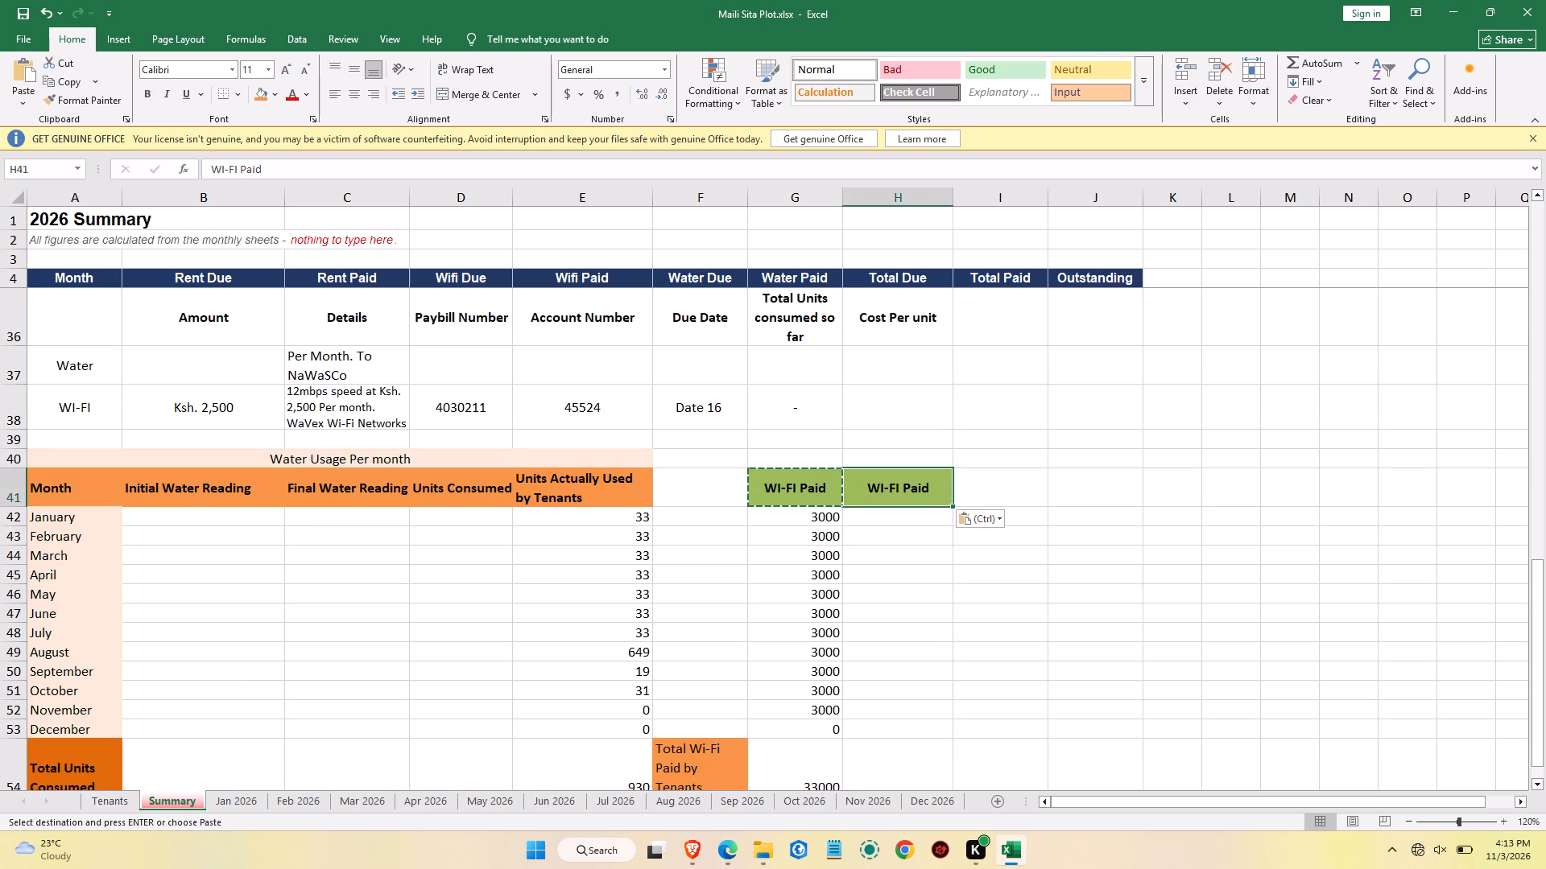
pyautogui.doubleClick(900, 494)
pyautogui.click(927, 487)
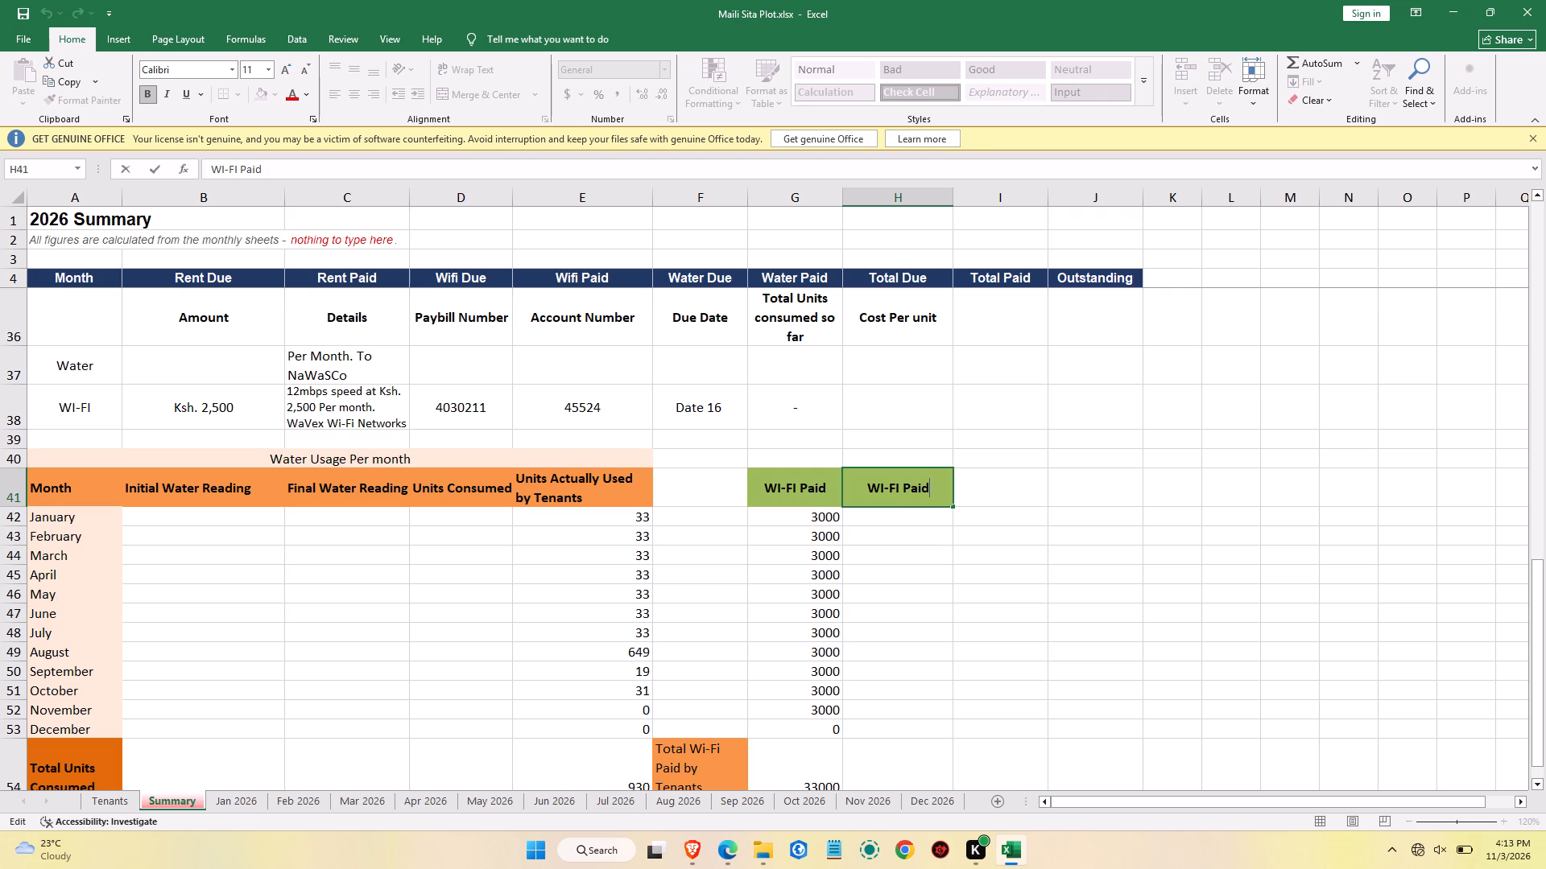
pyautogui.press('BackSpace')
pyautogui.press('BackSpace')
pyautogui.press('BackSpace')
pyautogui.press('BackSpace')
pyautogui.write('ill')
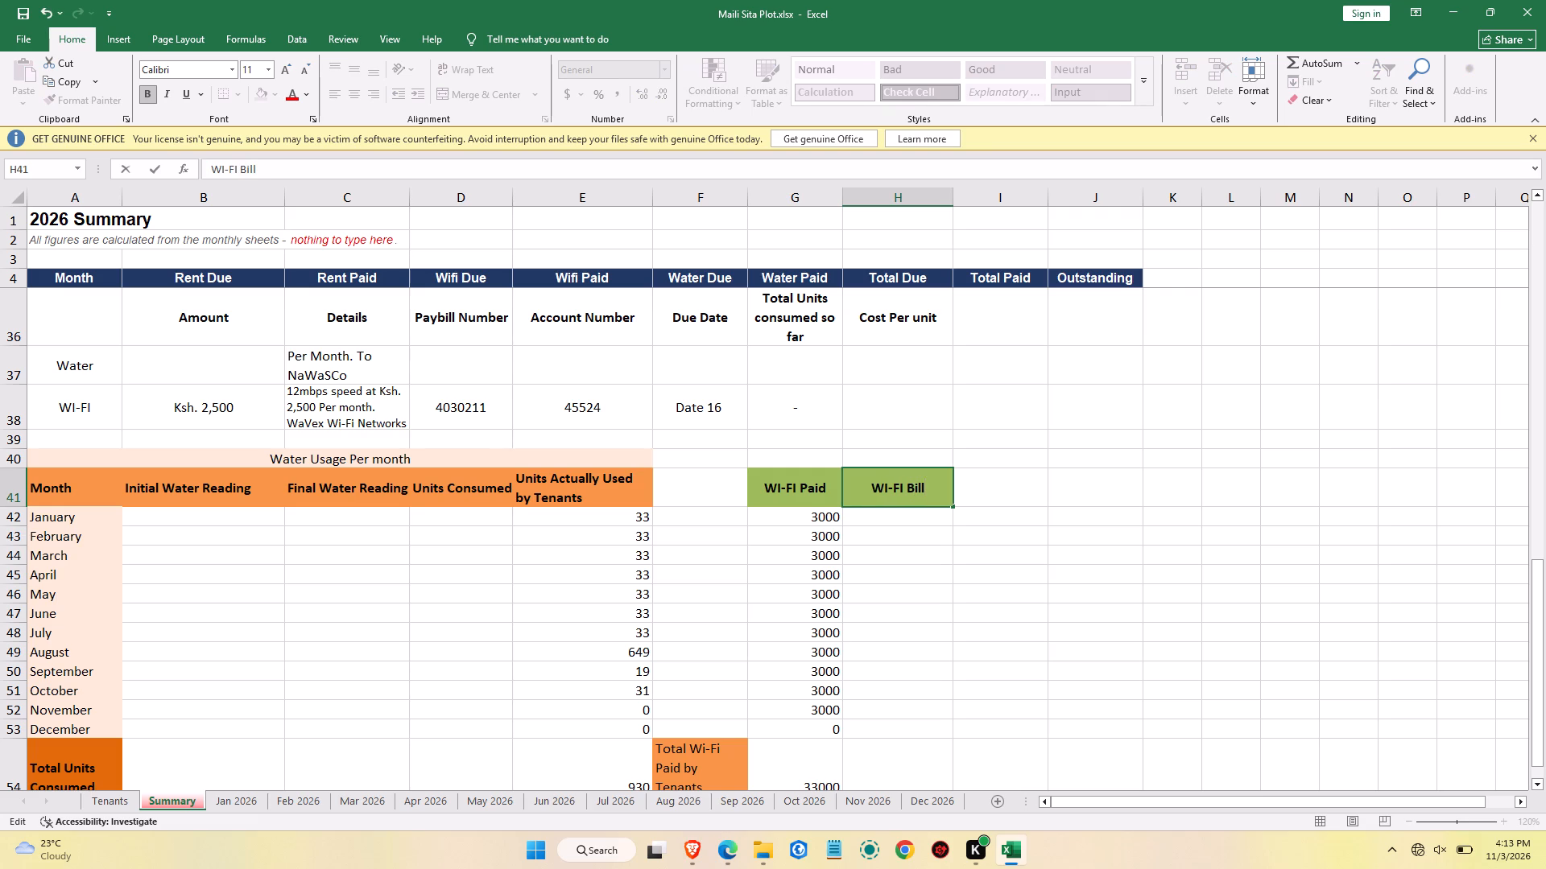
# Enter 2,500 as January's Wi-Fi bill in H42 and fill it down to December in H53.
pyautogui.click(932, 517)
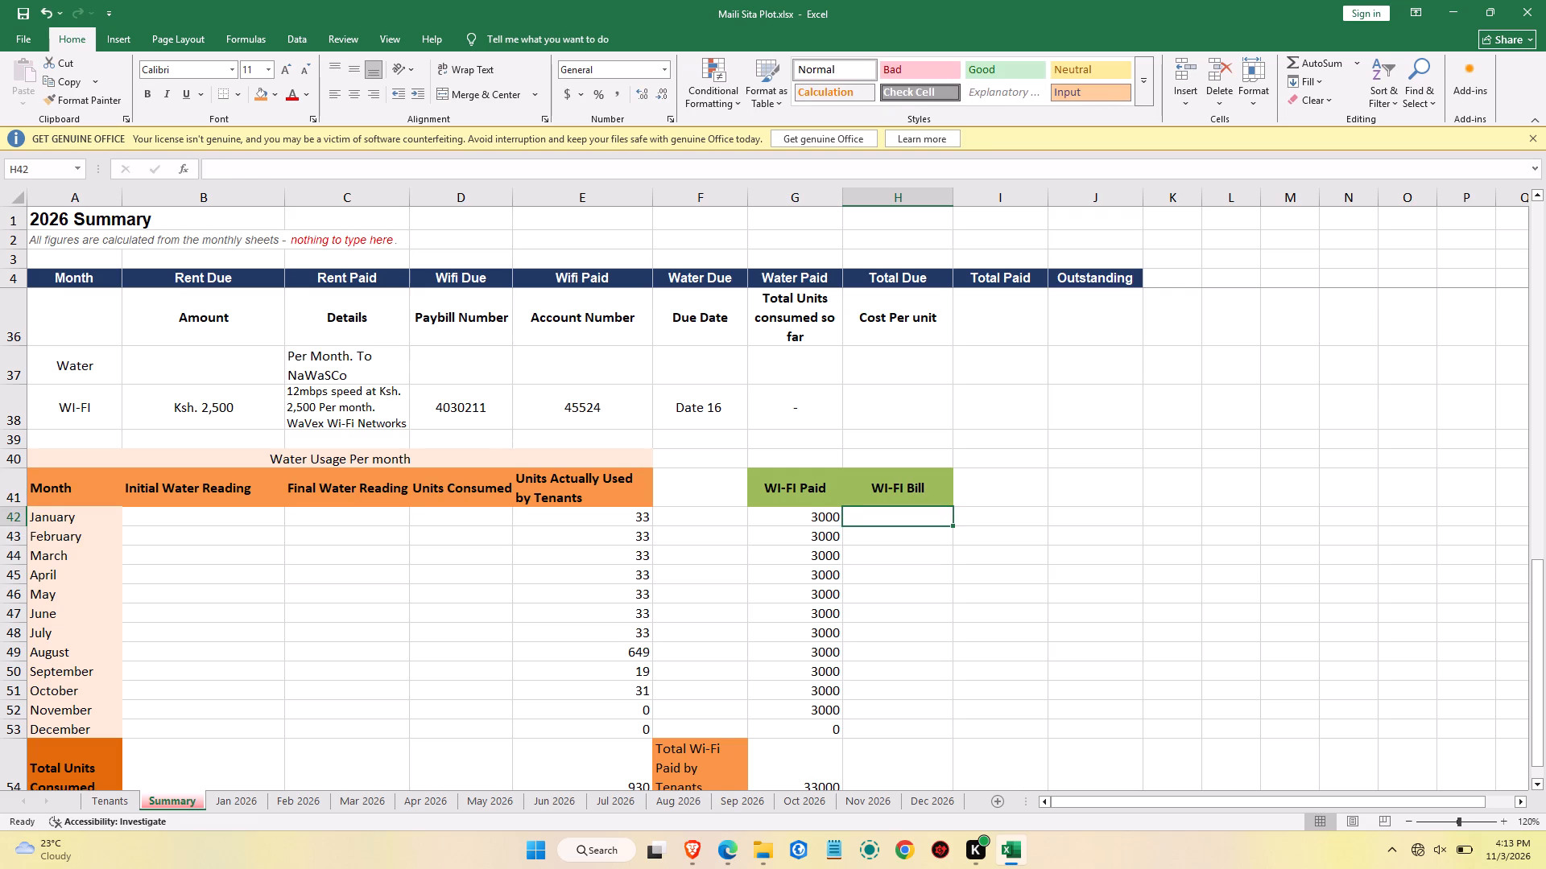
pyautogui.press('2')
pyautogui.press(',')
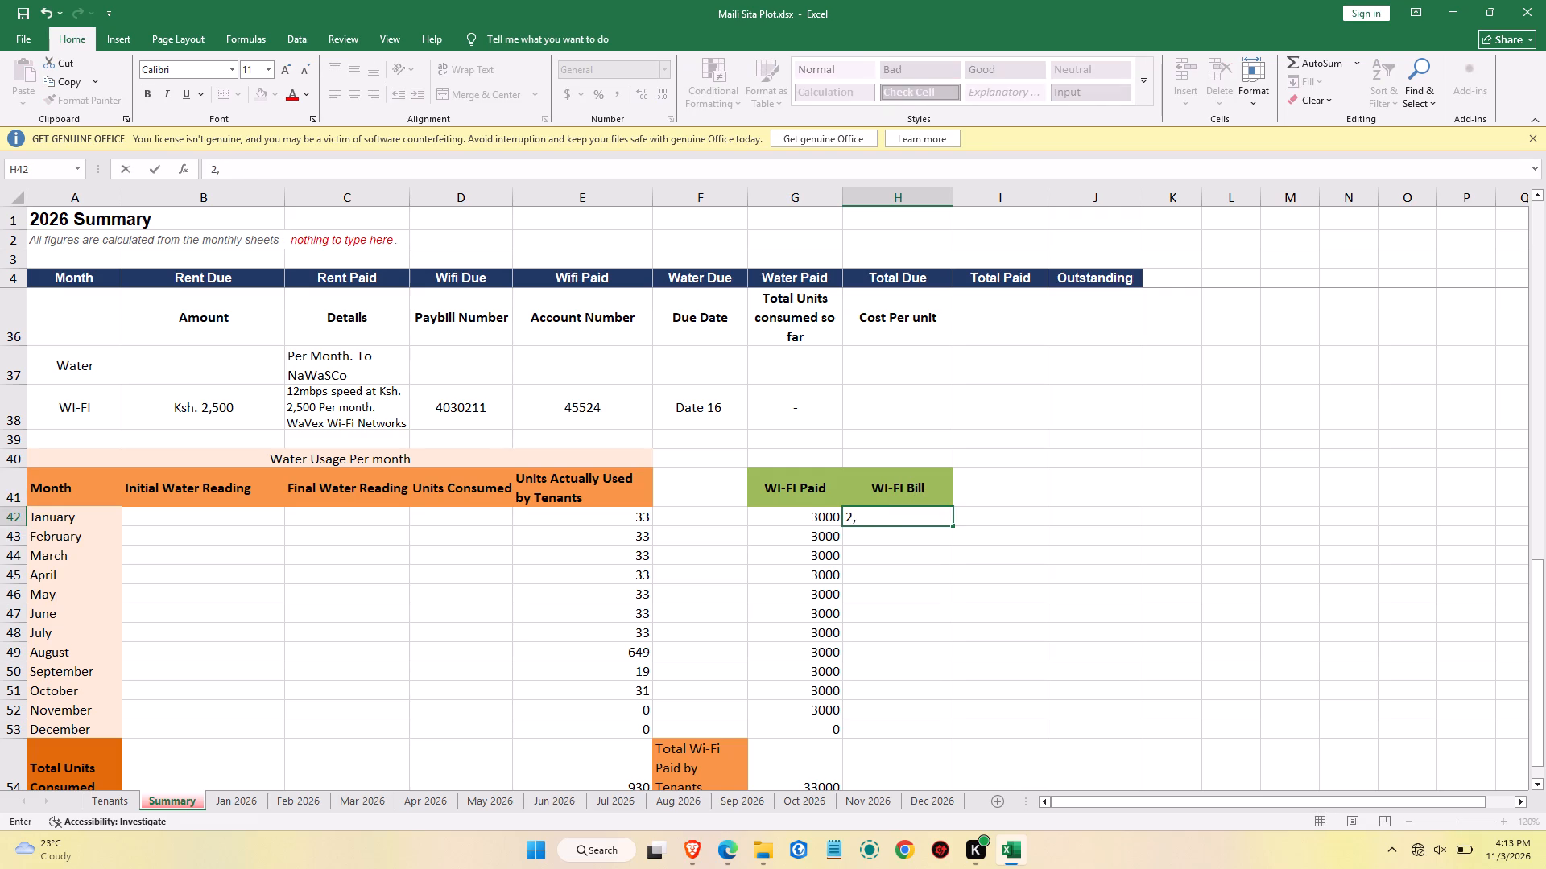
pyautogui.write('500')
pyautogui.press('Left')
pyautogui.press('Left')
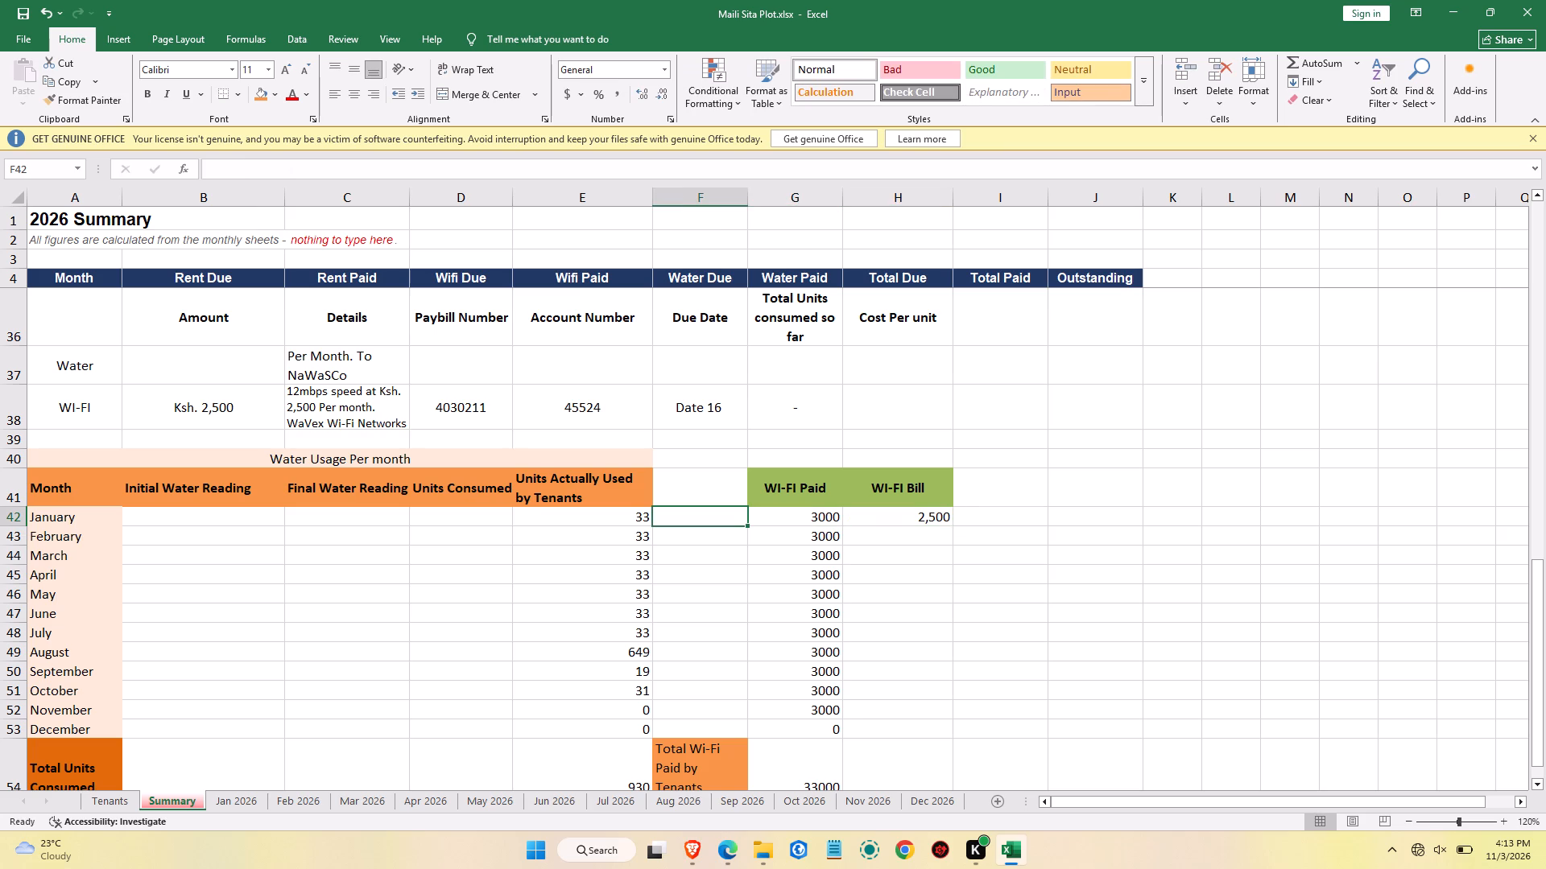
pyautogui.click(912, 523)
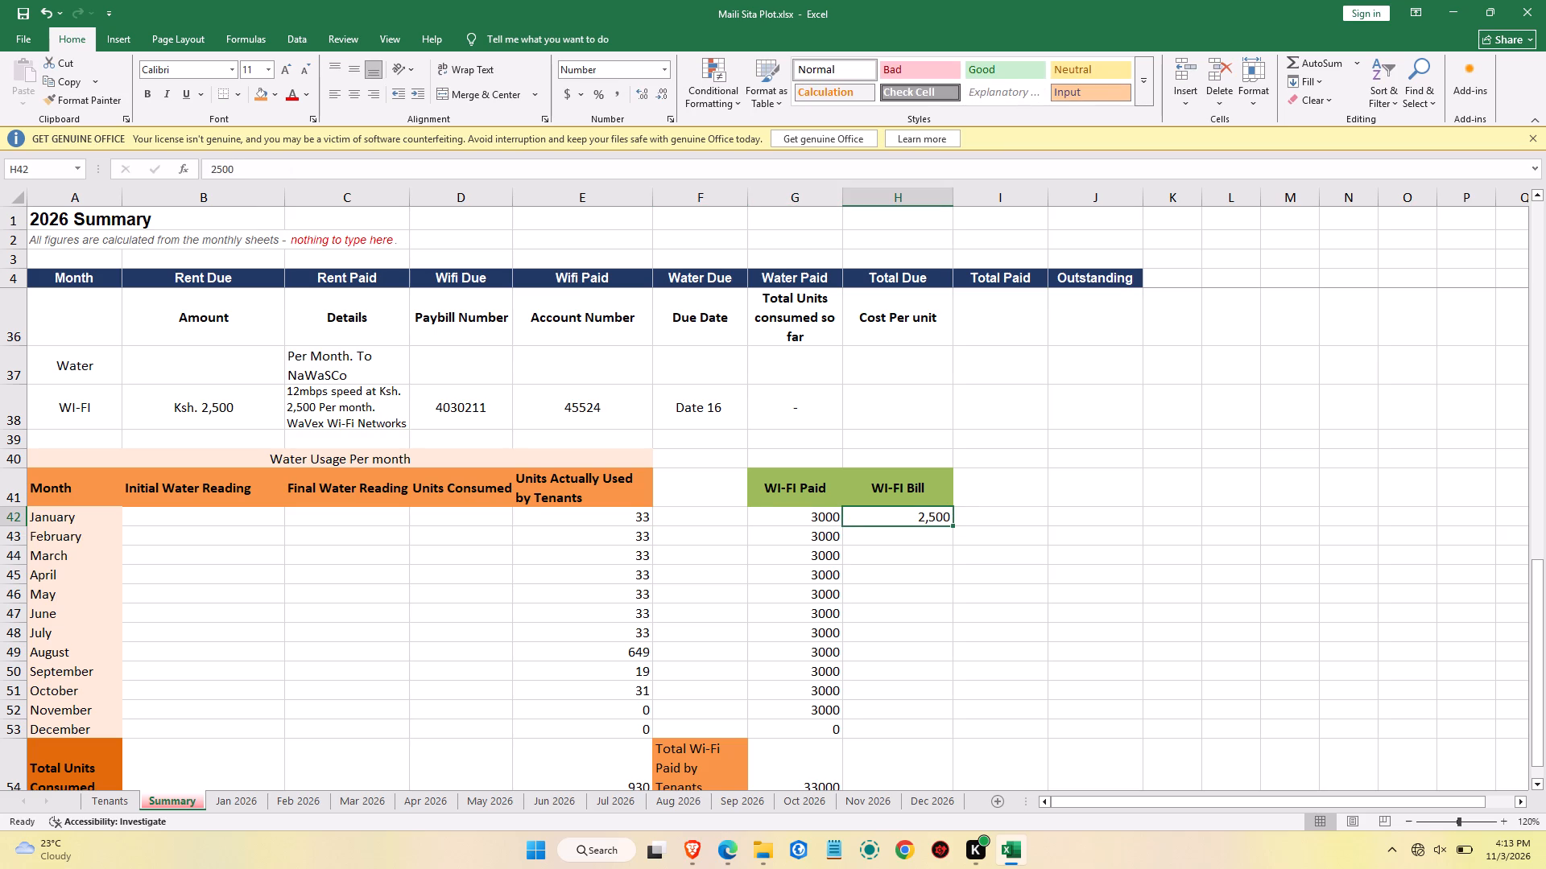
pyautogui.moveTo(951, 523); pyautogui.dragTo(932, 721)
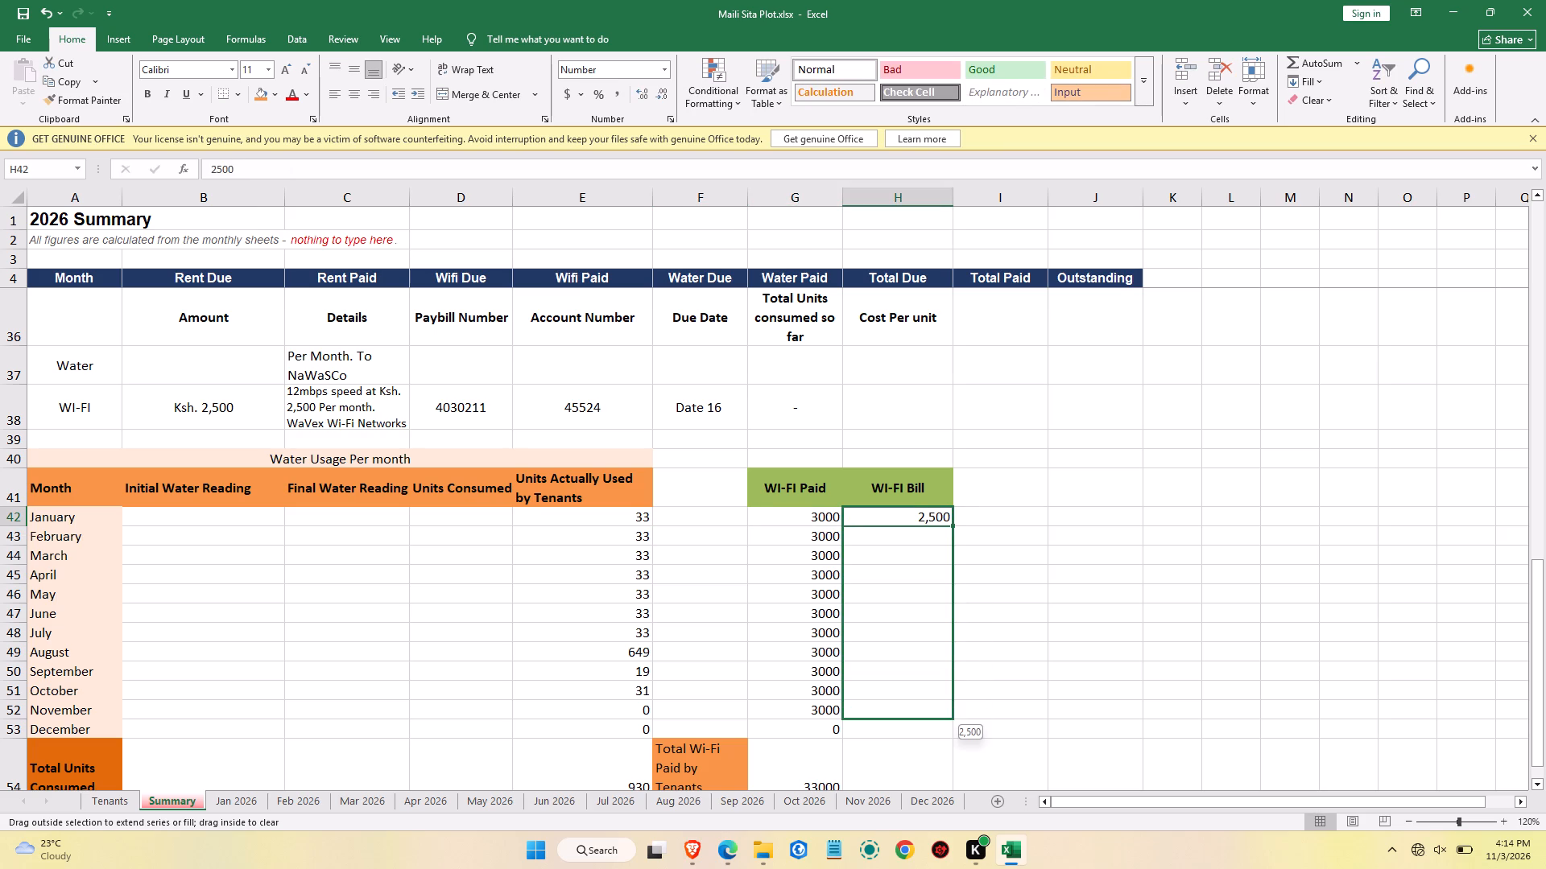
pyautogui.moveTo(932, 721); pyautogui.dragTo(936, 731)
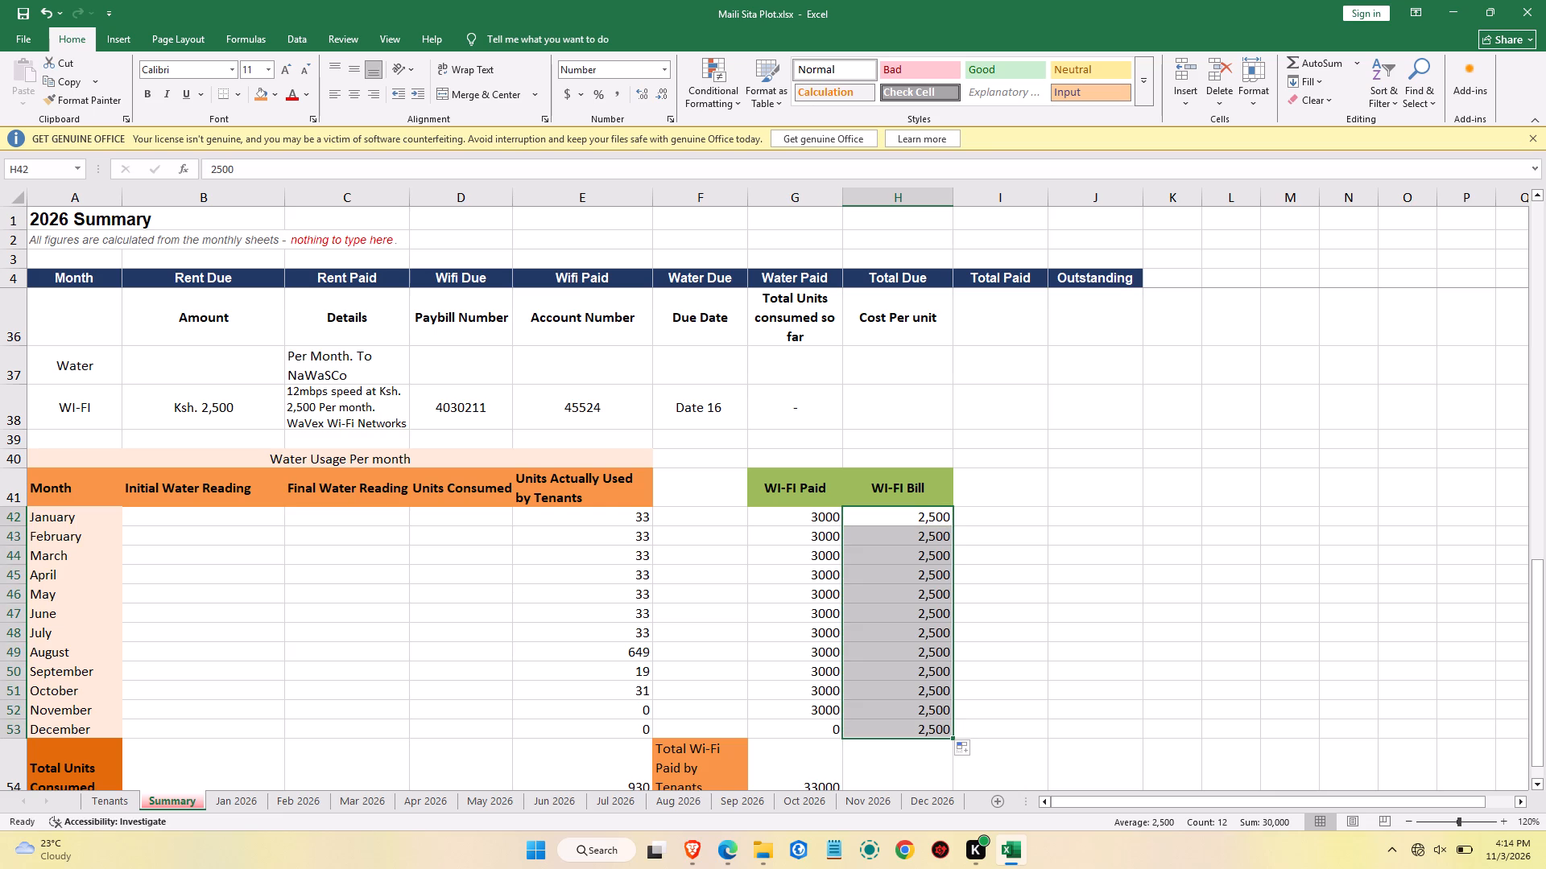
# In Format Cells, choose the Currency category with red negative numbers for the Wi-Fi bill amounts in H42:H53.
pyautogui.rightClick(899, 547)
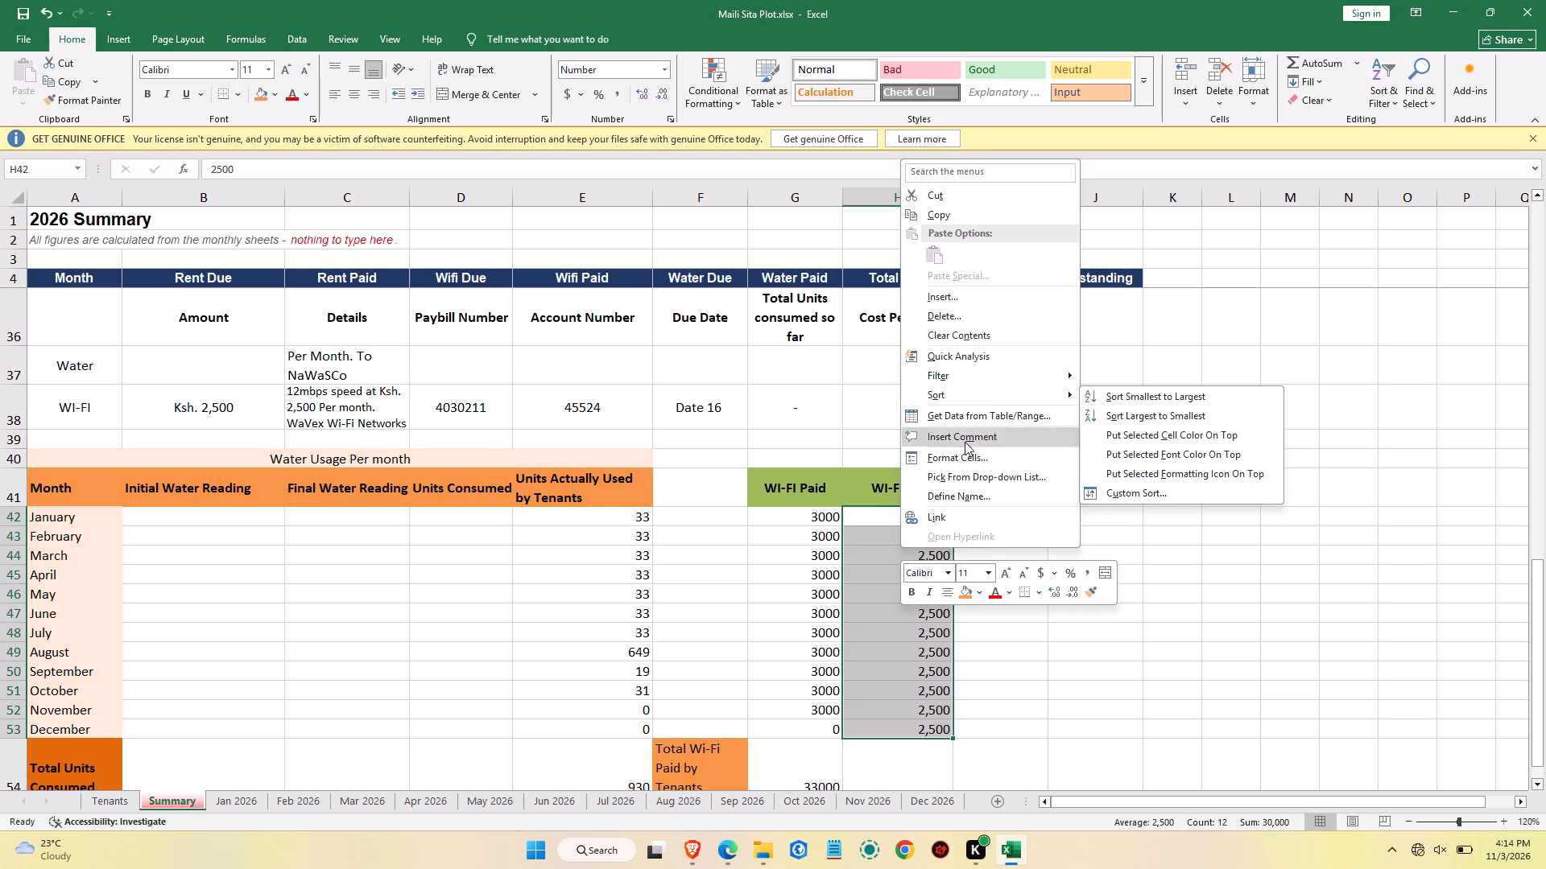
pyautogui.click(965, 453)
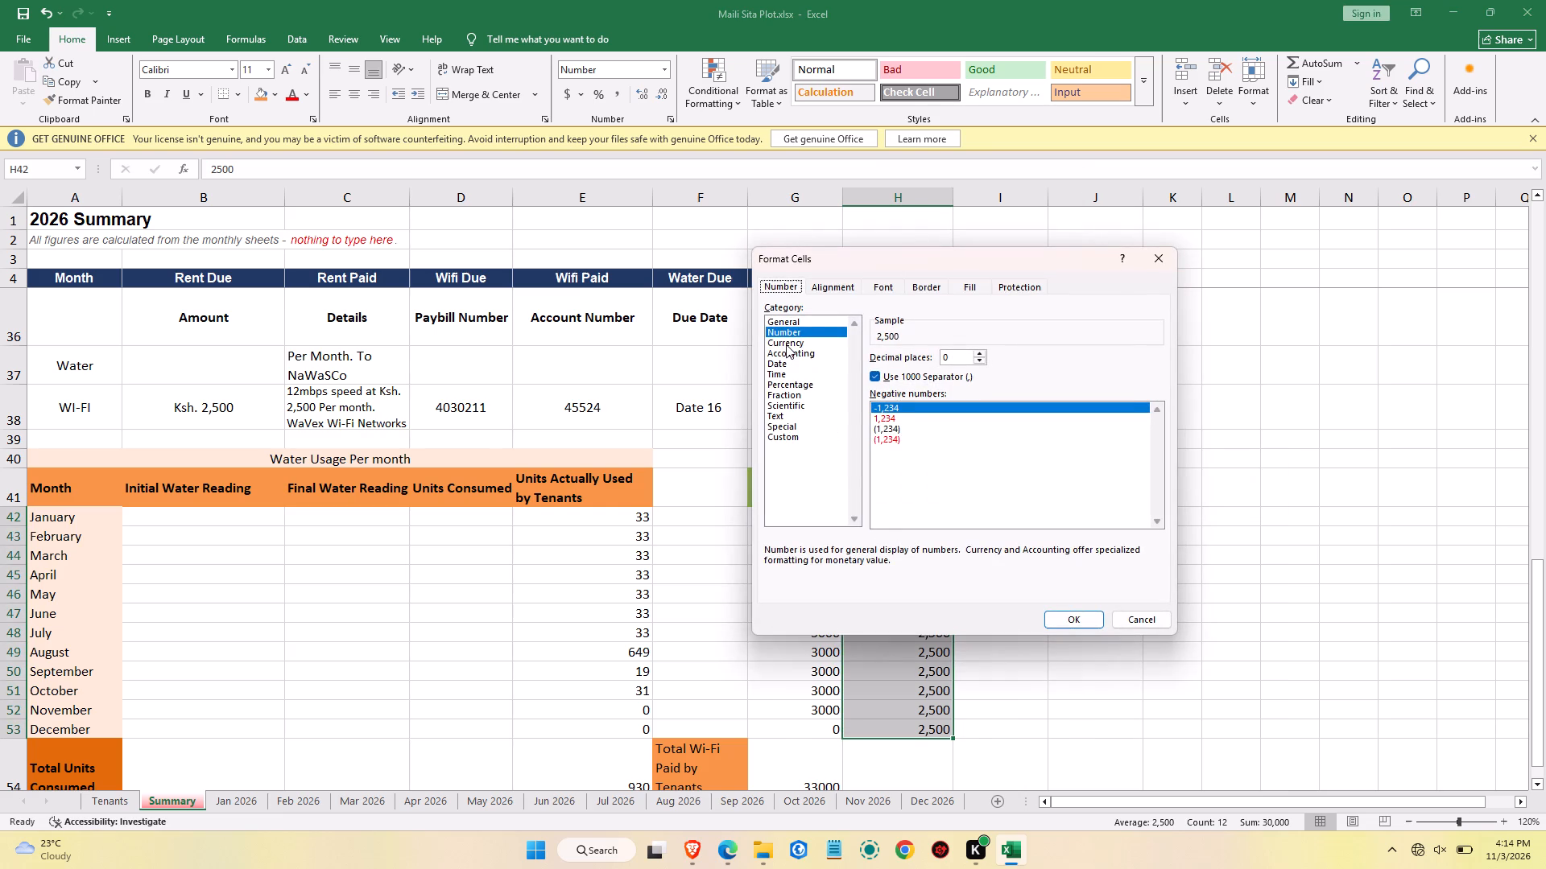
pyautogui.click(786, 344)
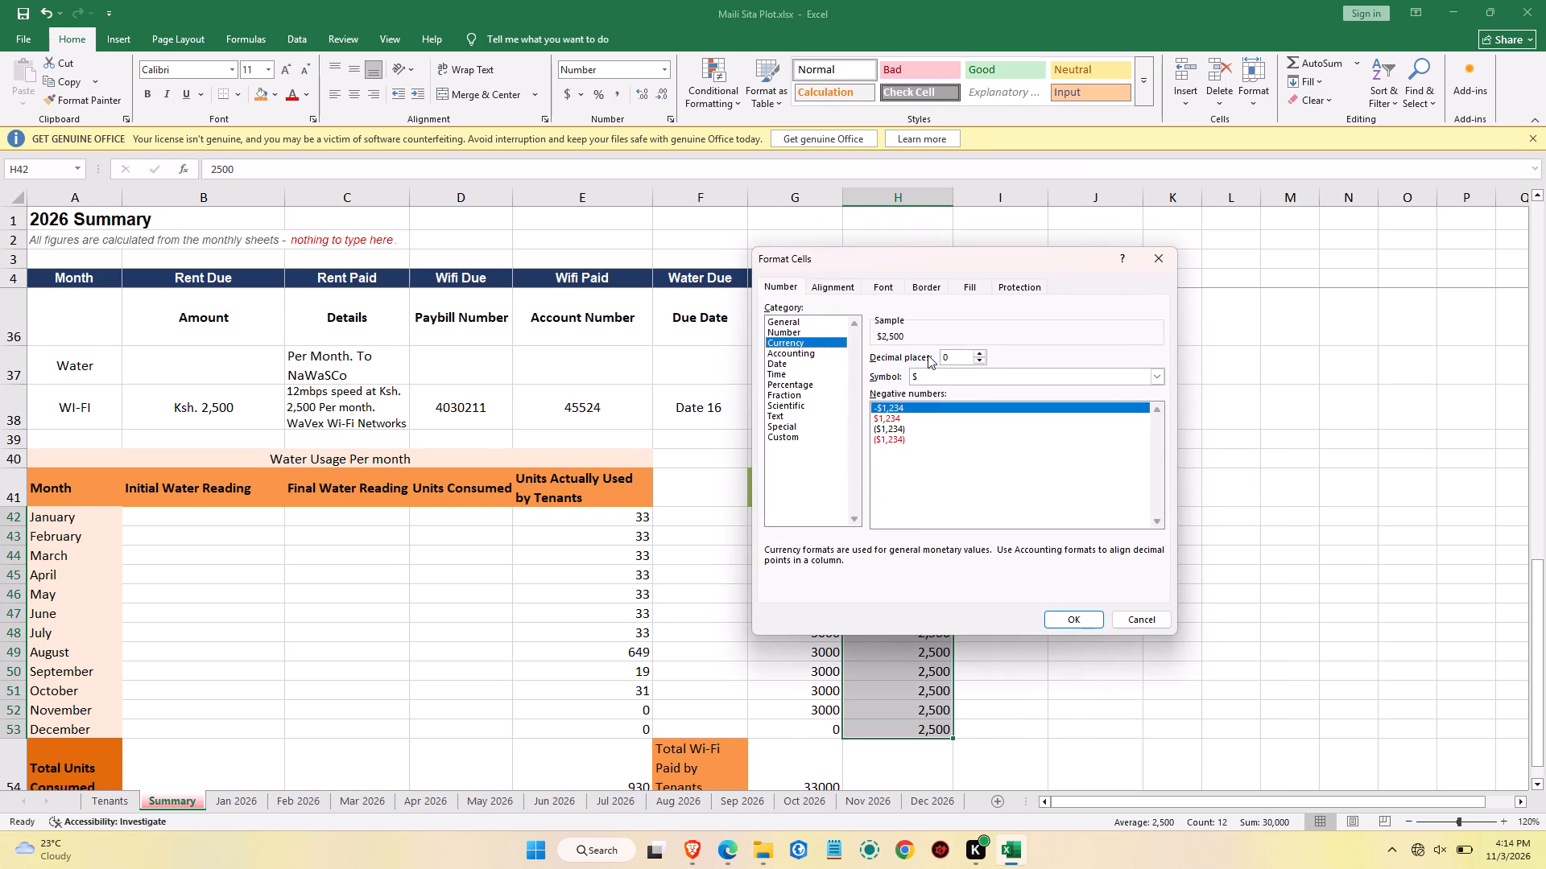
pyautogui.click(894, 336)
pyautogui.click(889, 417)
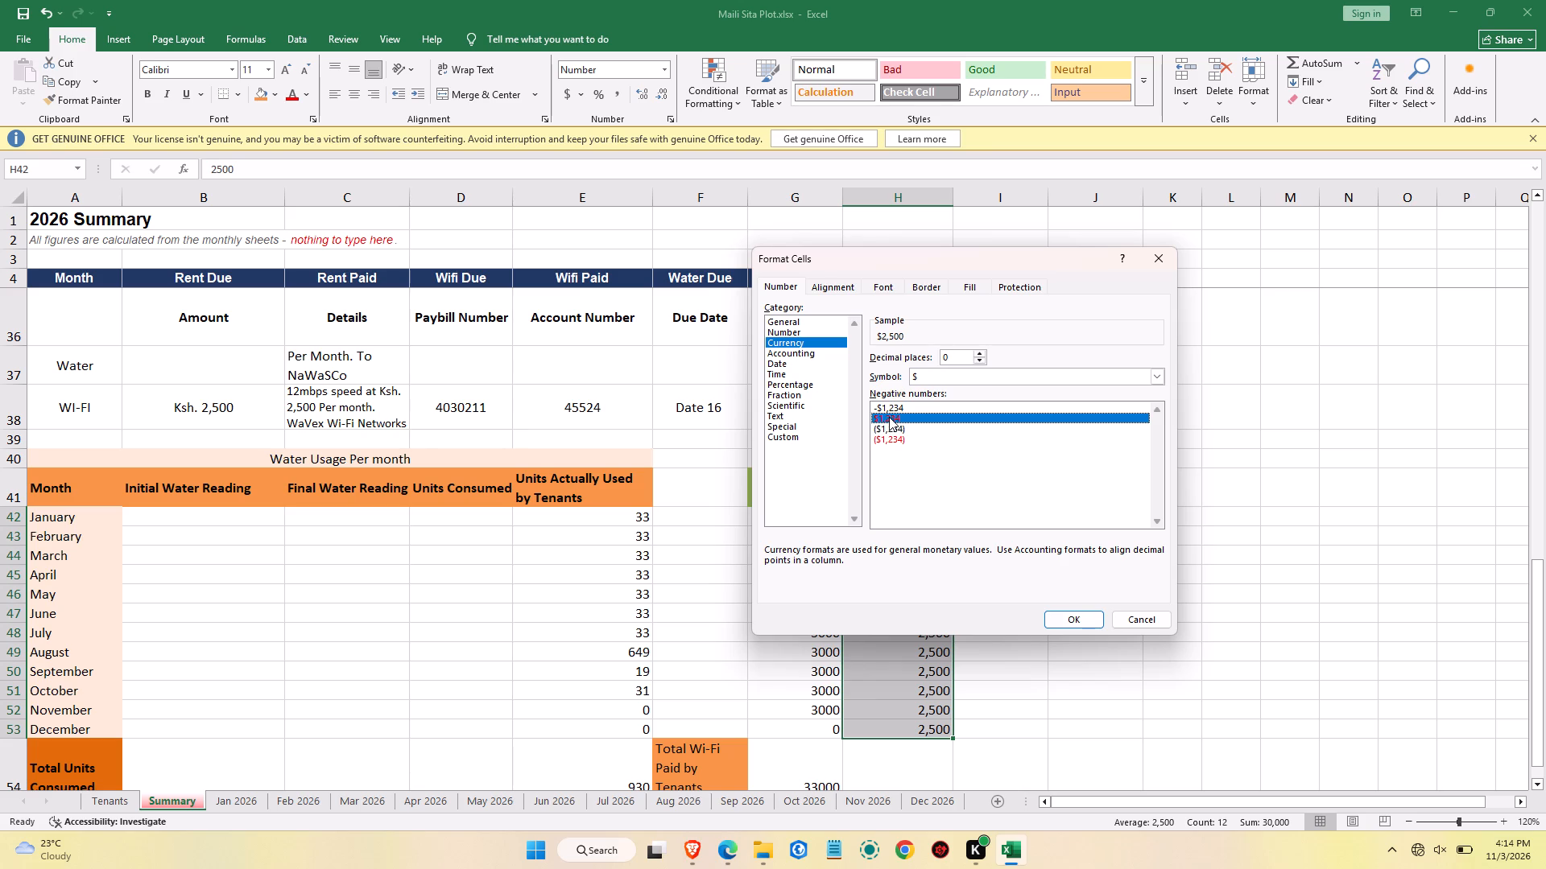
# Look through the available currency symbols for one that suits the Wi-Fi bill amounts.
pyautogui.click(918, 377)
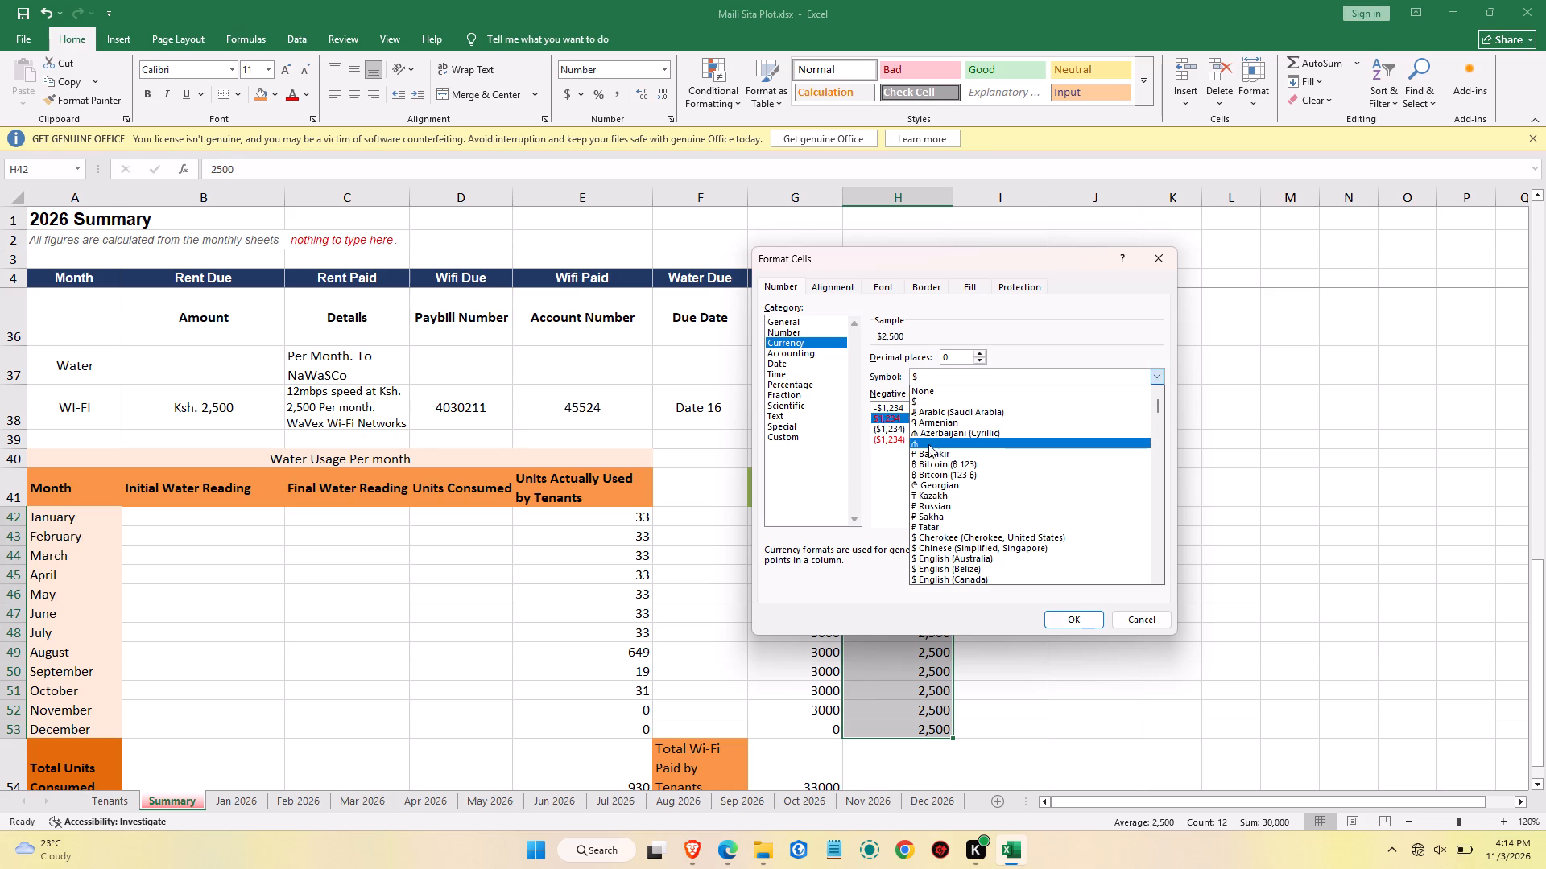
pyautogui.scroll(-7, 928, 447)
pyautogui.scroll(1, 928, 447)
pyautogui.scroll(-3, 928, 449)
pyautogui.scroll(1, 928, 449)
pyautogui.scroll(-7, 928, 449)
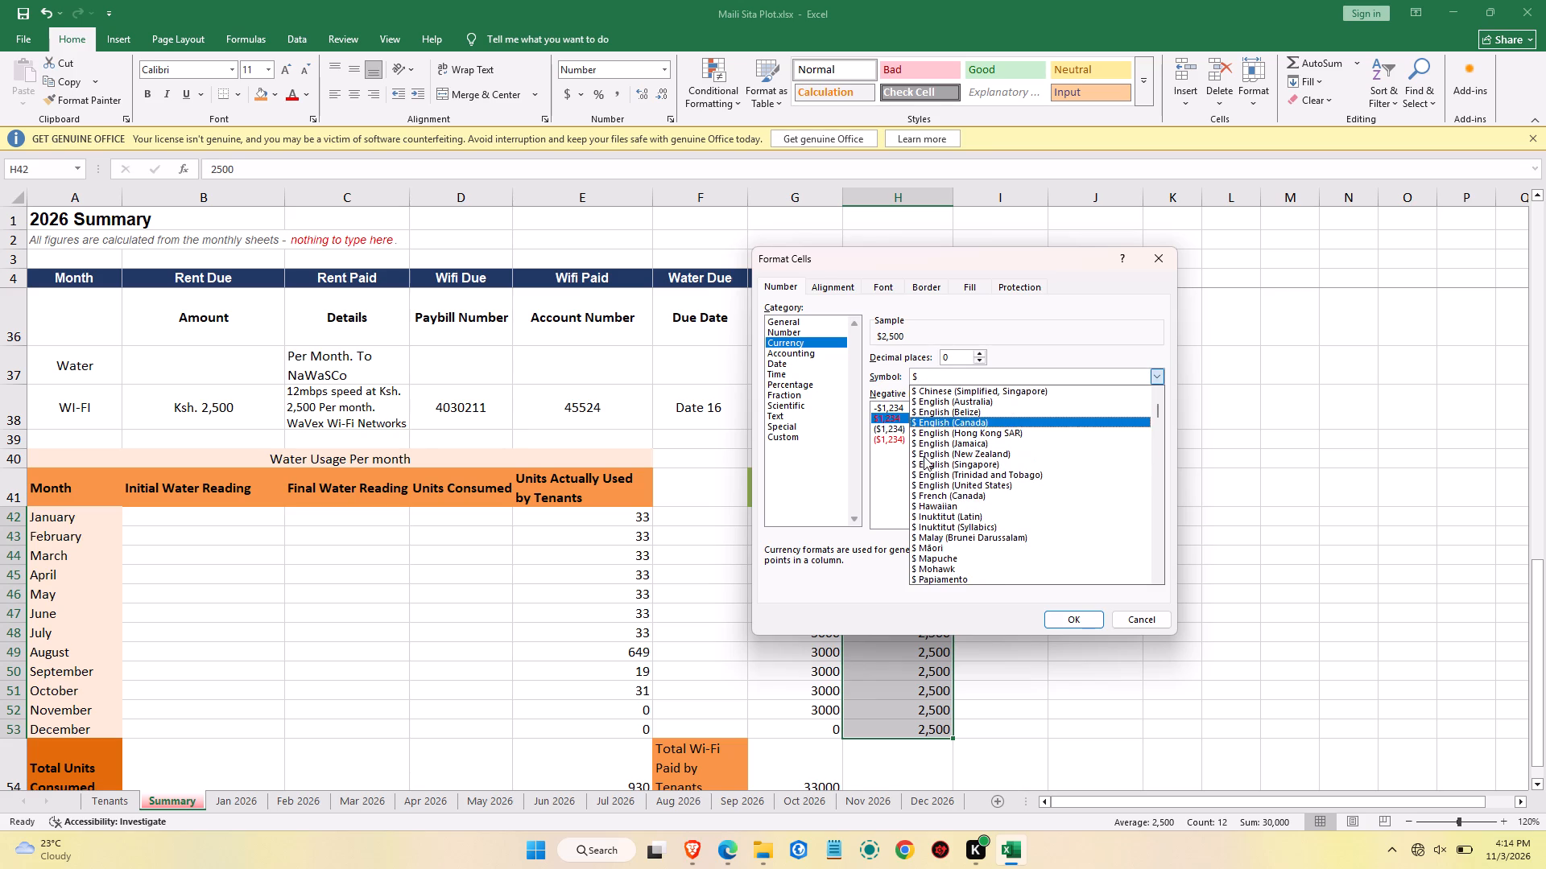
pyautogui.scroll(-7, 924, 456)
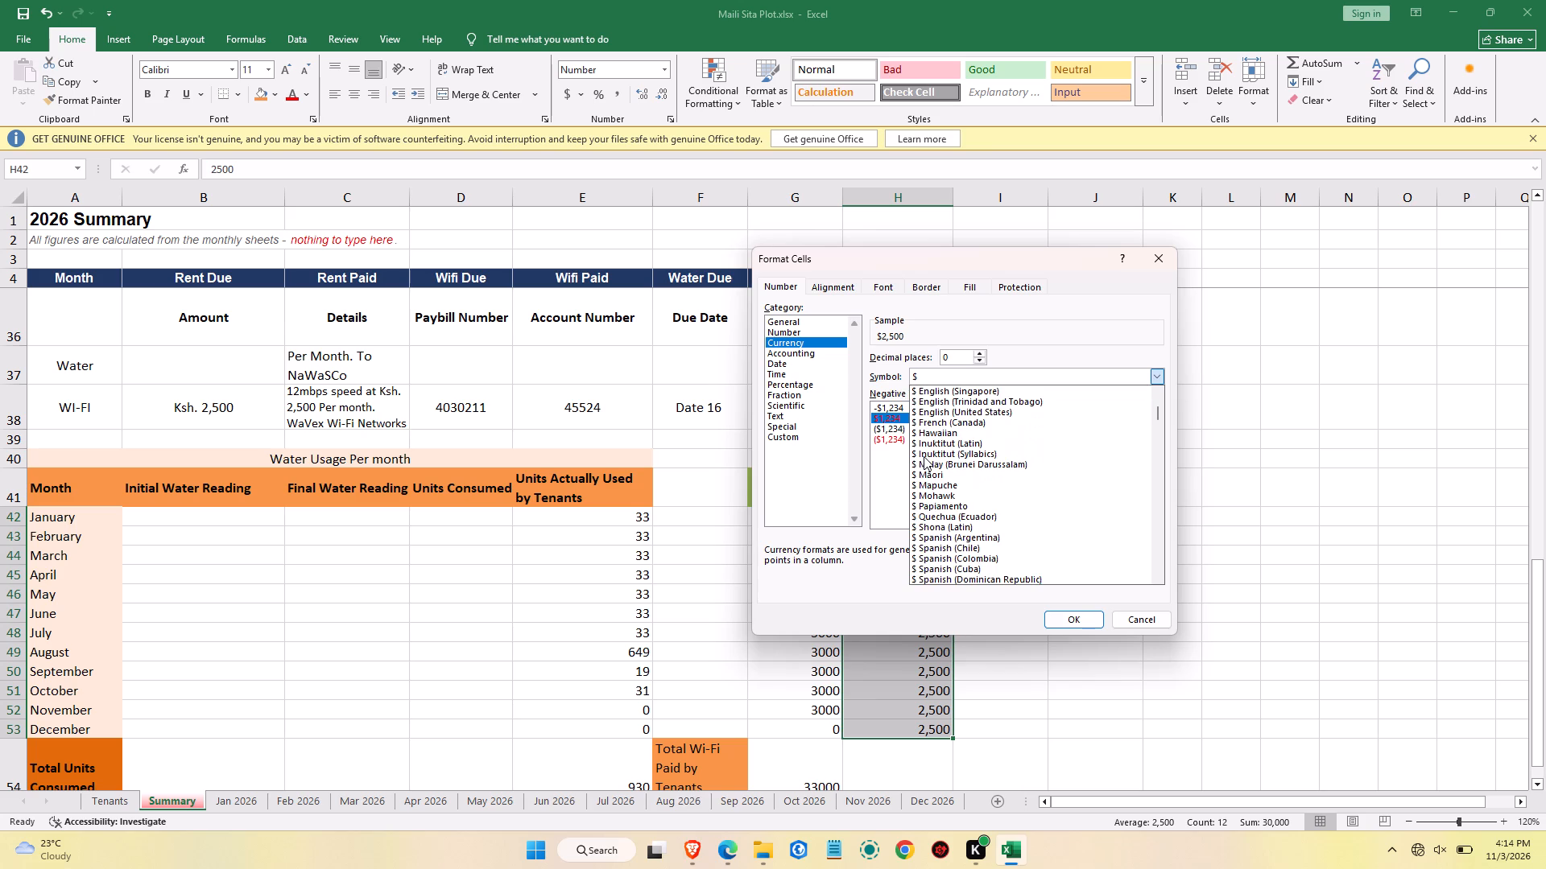
pyautogui.scroll(-1, 924, 456)
pyautogui.scroll(3, 938, 472)
pyautogui.scroll(-3, 938, 472)
pyautogui.scroll(1, 938, 471)
pyautogui.scroll(-2, 938, 471)
pyautogui.scroll(1, 938, 471)
pyautogui.scroll(-1, 938, 471)
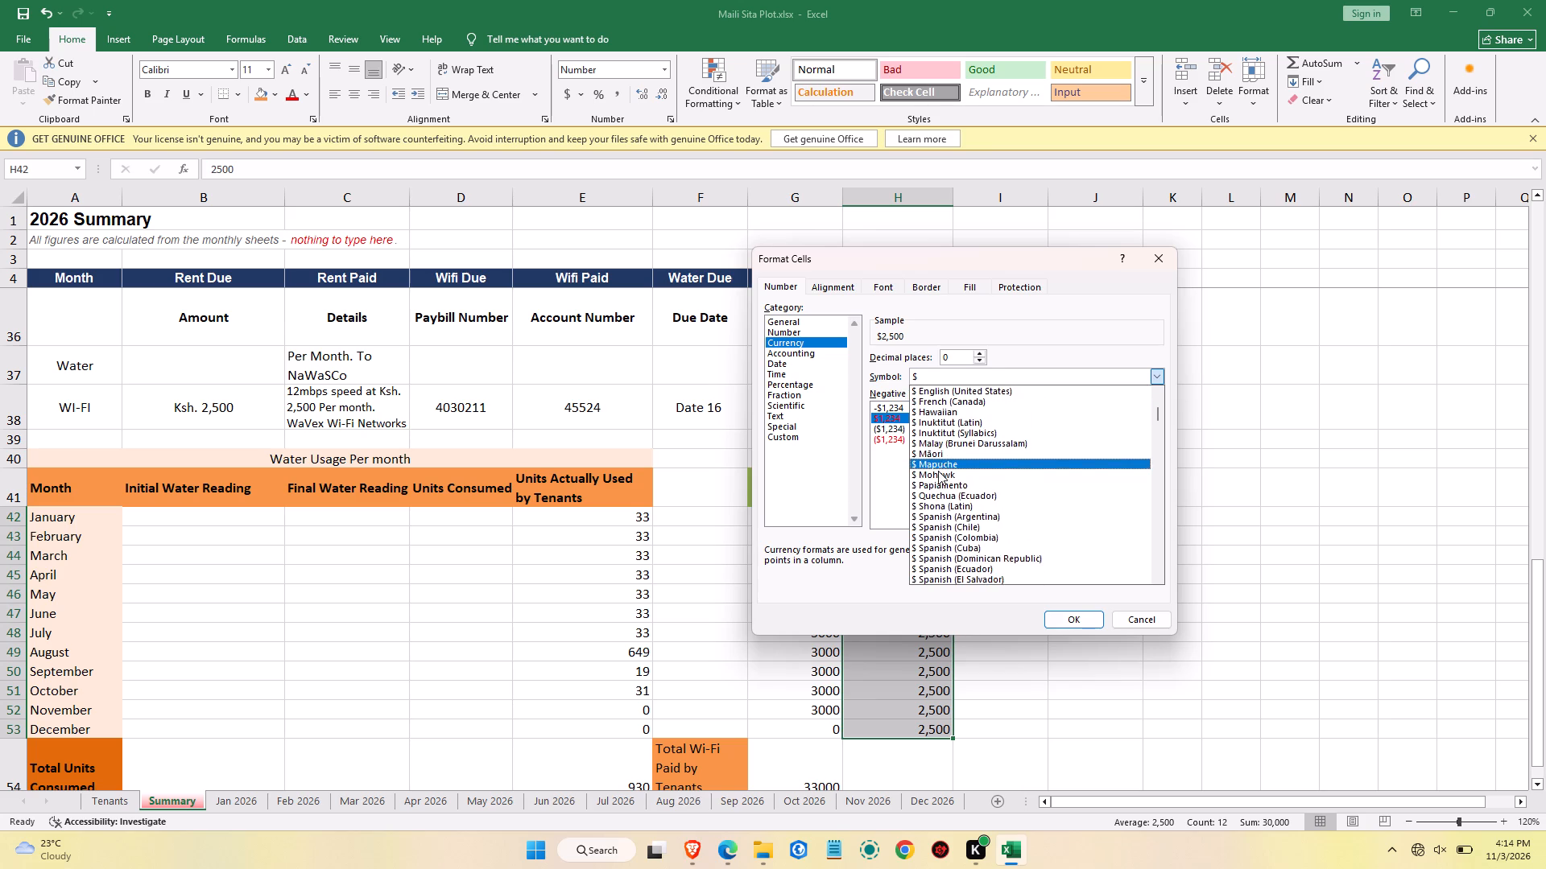
pyautogui.scroll(-6, 938, 471)
pyautogui.scroll(1, 938, 471)
pyautogui.scroll(-6, 938, 470)
pyautogui.scroll(1, 938, 470)
pyautogui.scroll(-5, 938, 470)
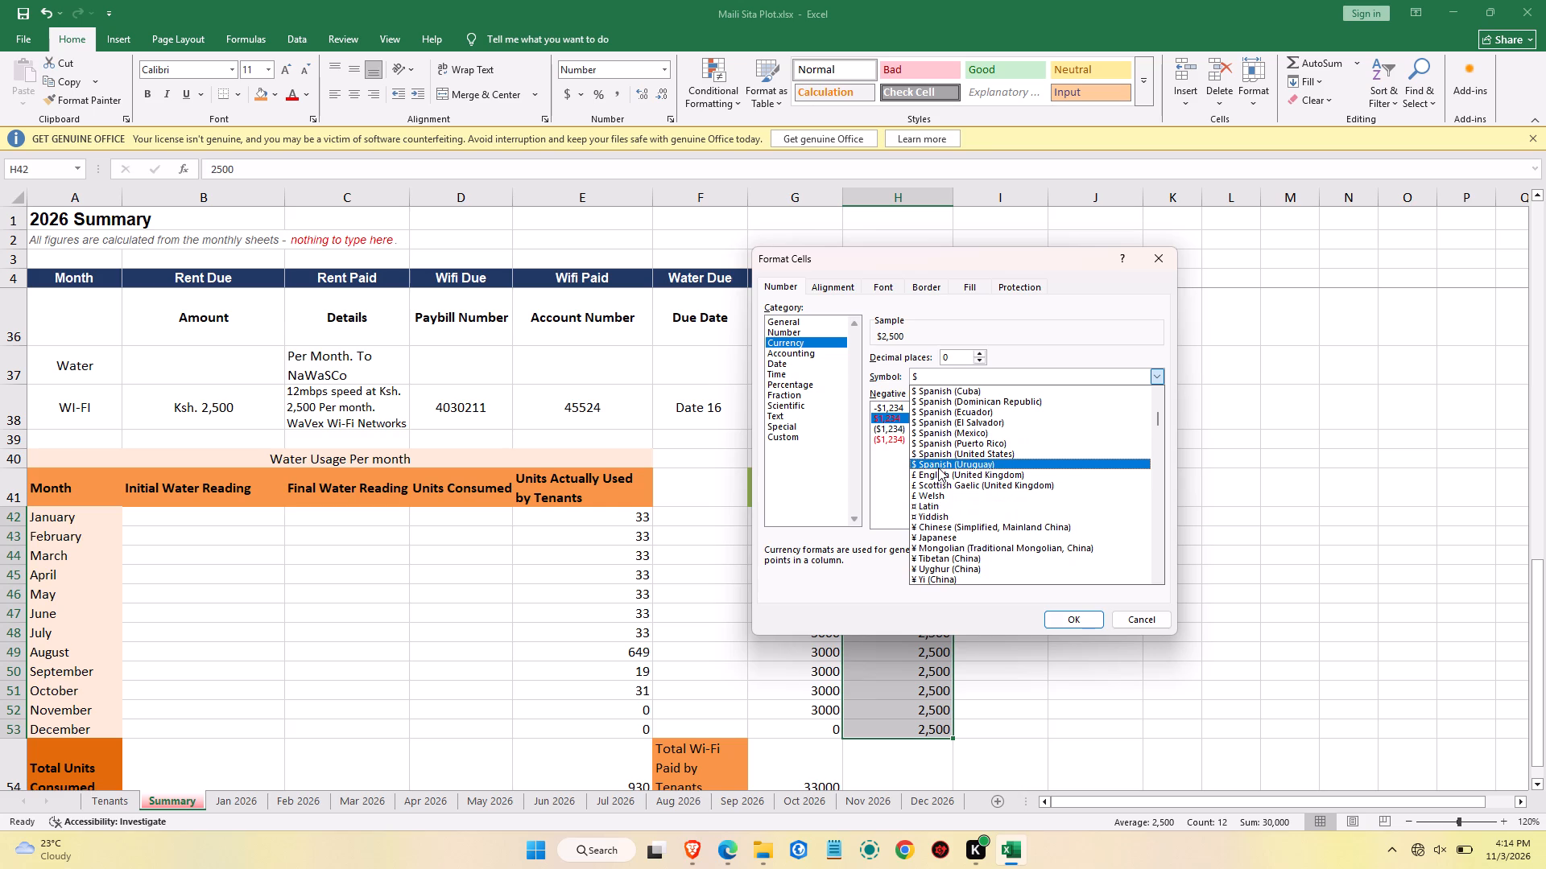
# Set the currency symbol of the WI-FI Bill values in H42:H53 to KES and apply the format.
pyautogui.scroll(-3, 938, 467)
pyautogui.scroll(1, 938, 467)
pyautogui.scroll(-3, 938, 467)
pyautogui.scroll(1, 938, 467)
pyautogui.scroll(-7, 938, 467)
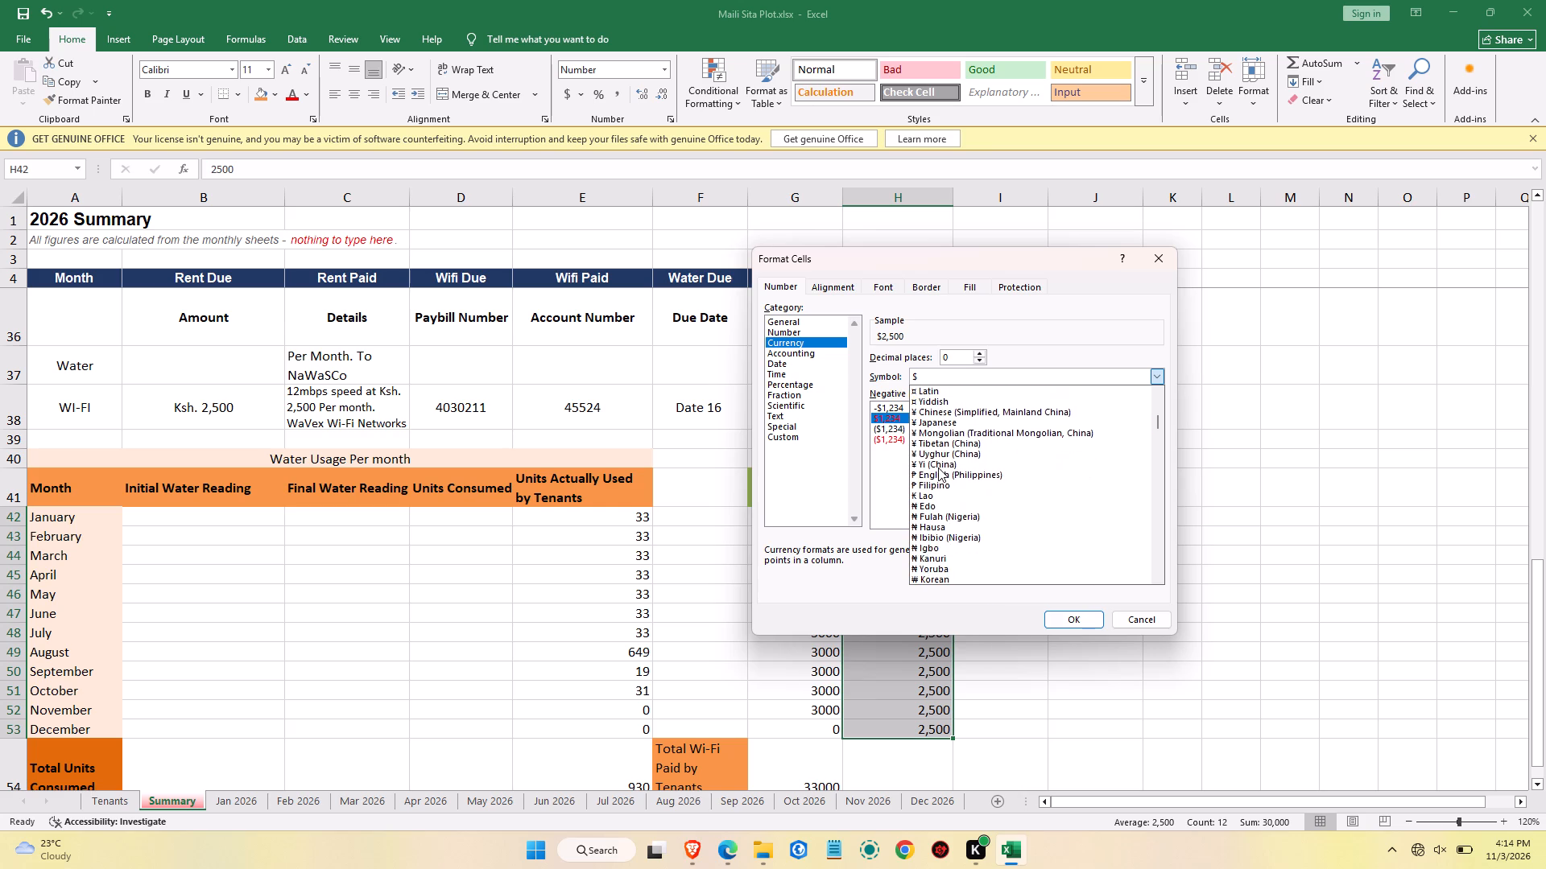
pyautogui.scroll(-5, 938, 467)
pyautogui.scroll(1, 938, 467)
pyautogui.scroll(-4, 938, 467)
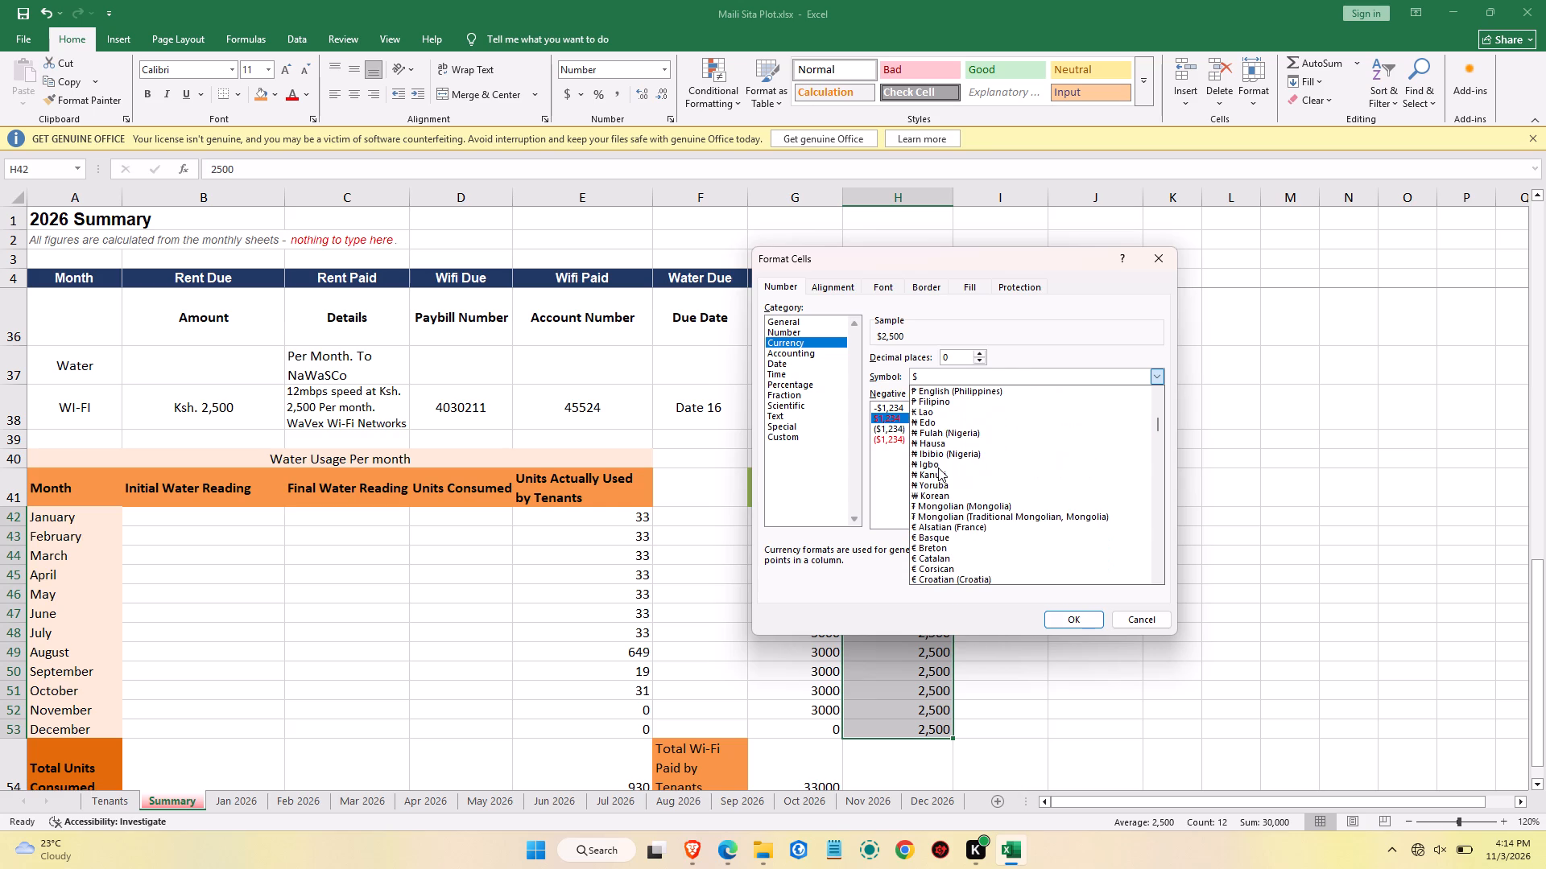
pyautogui.press('k')
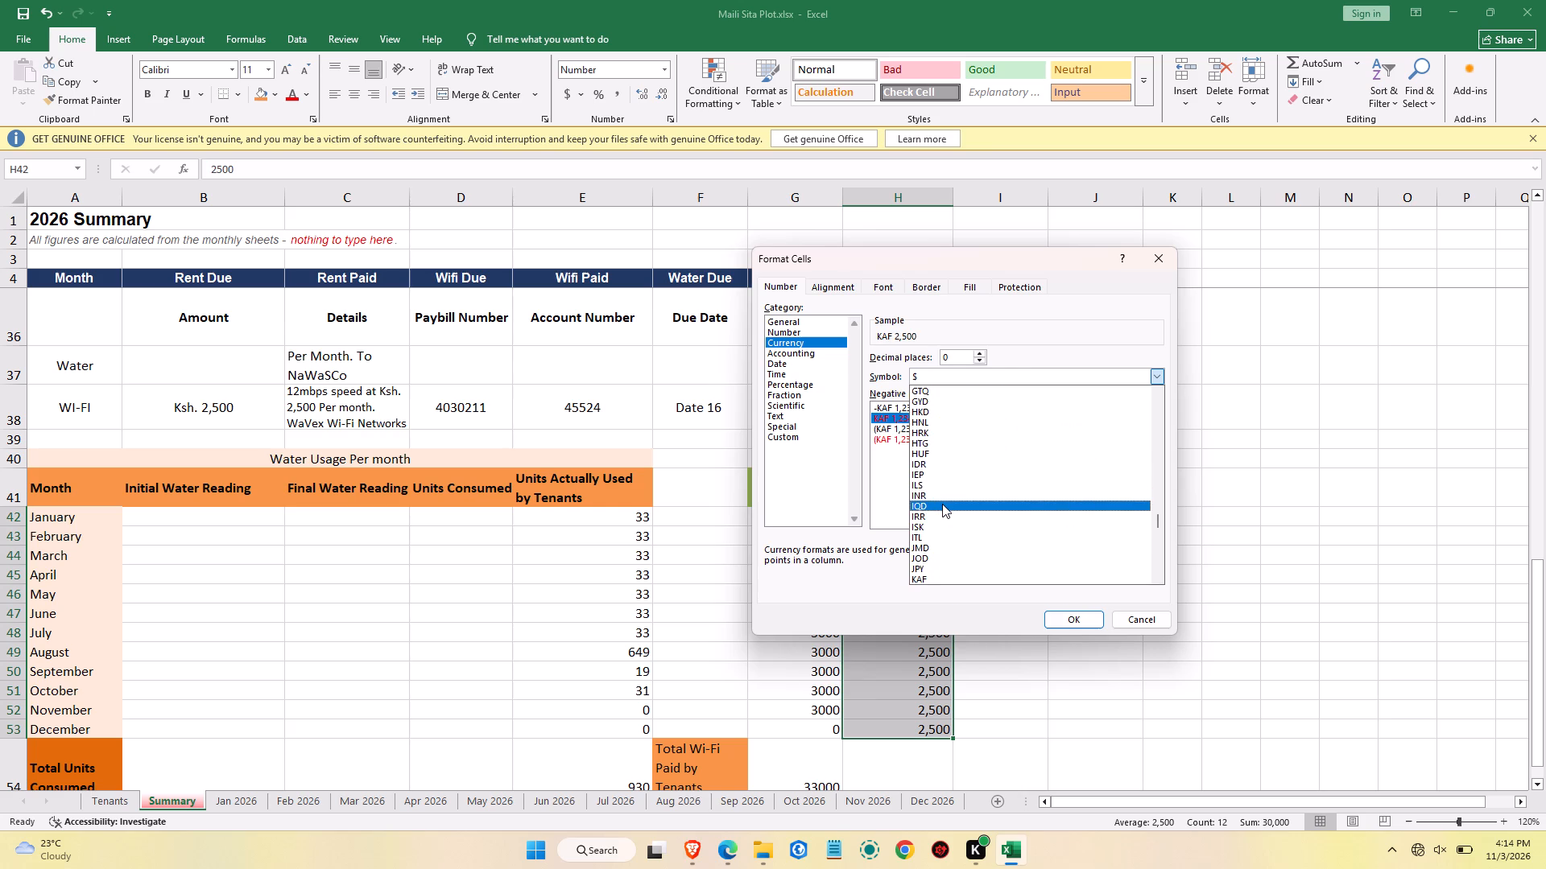
pyautogui.scroll(-1, 956, 496)
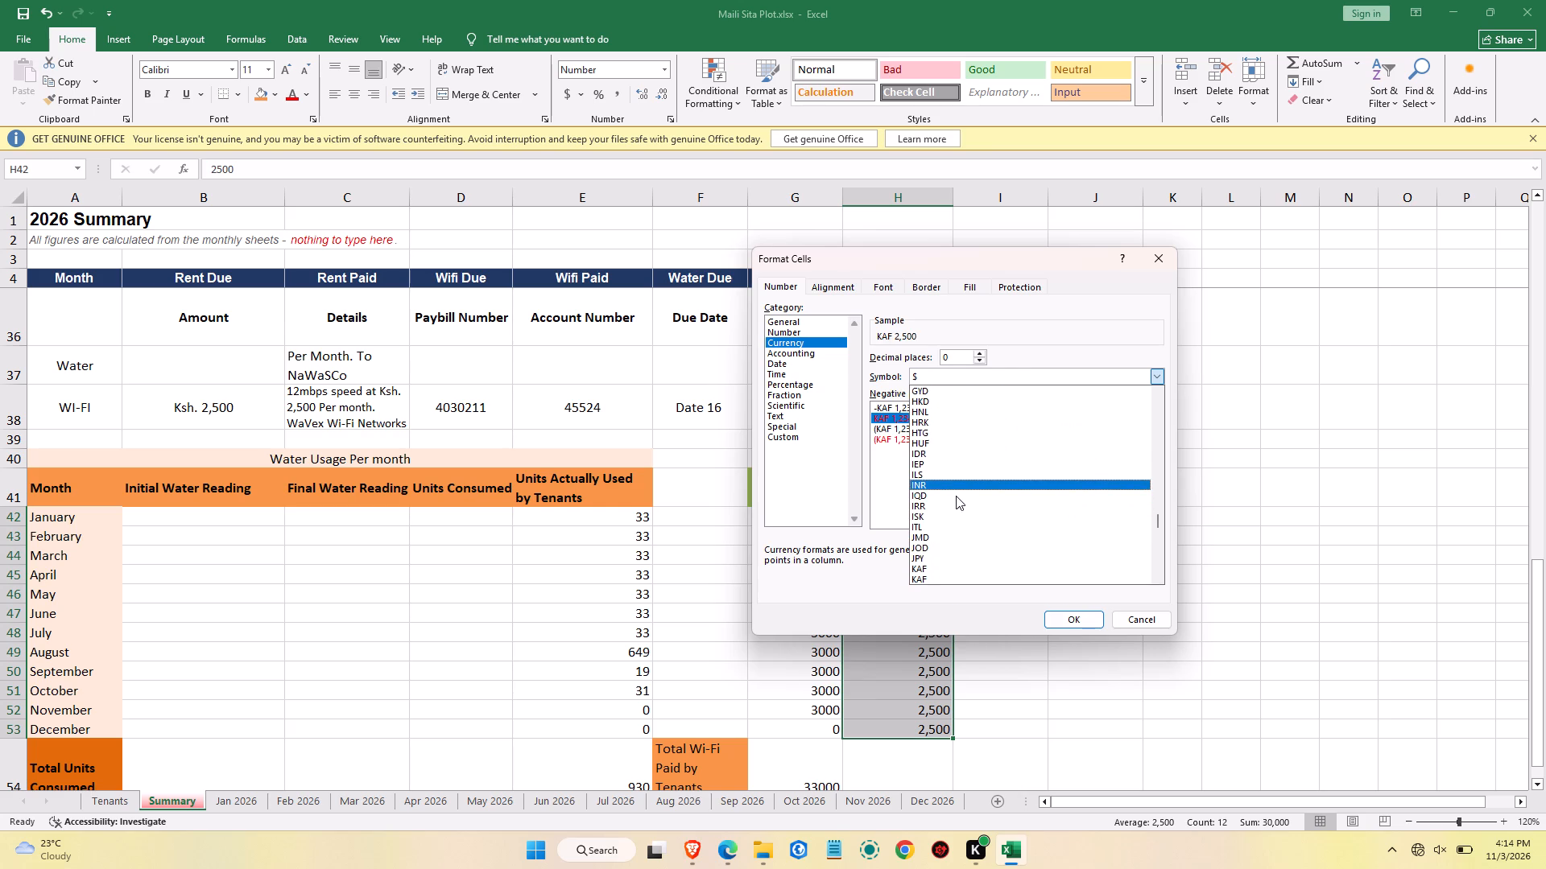
pyautogui.scroll(-1, 957, 513)
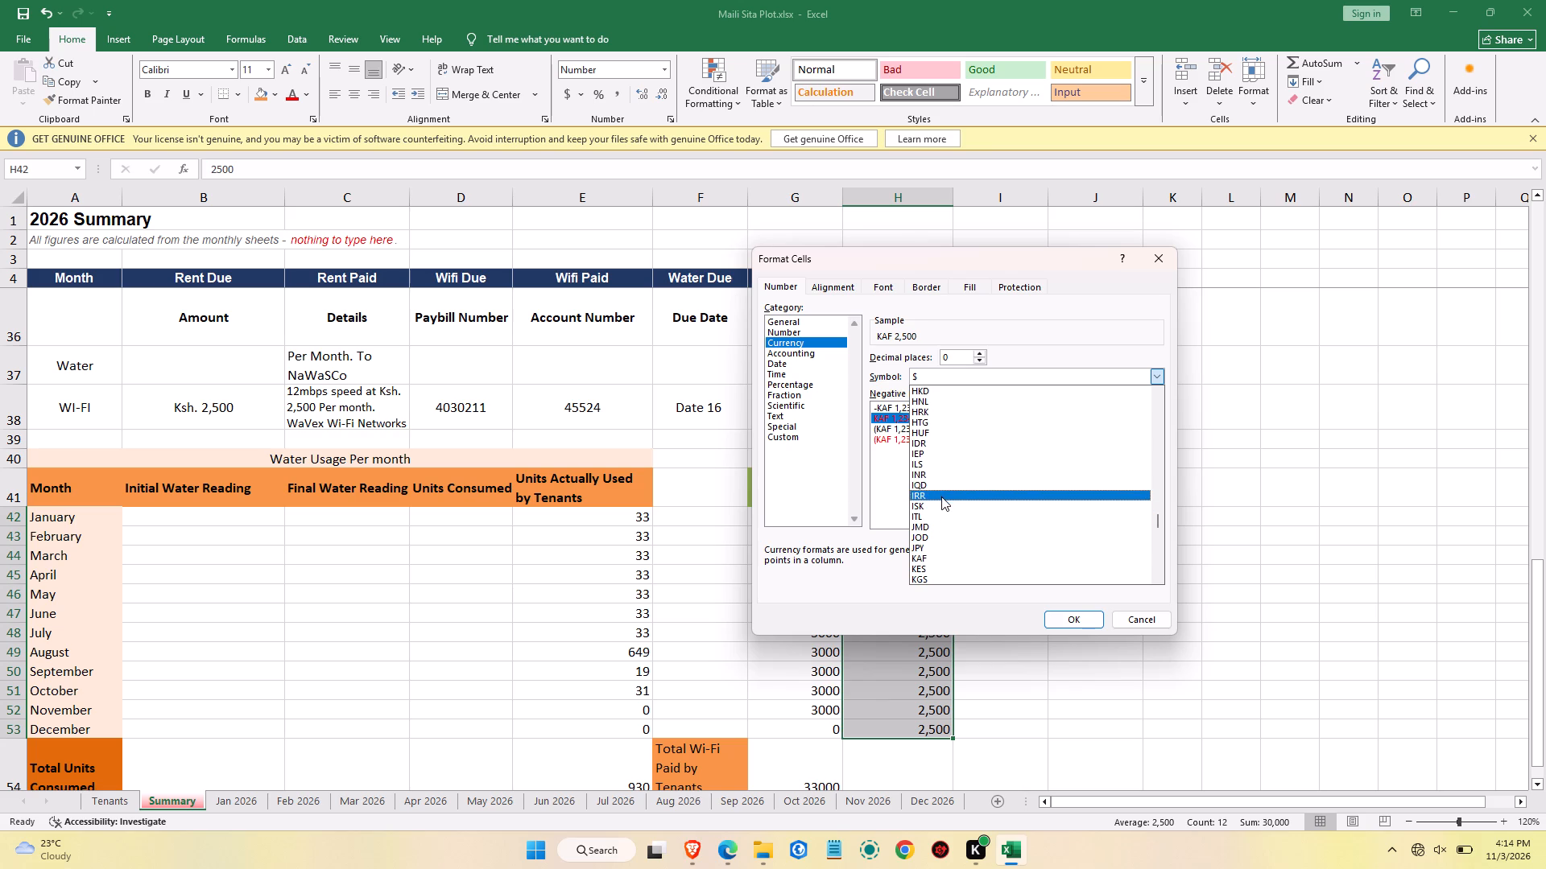
pyautogui.click(937, 566)
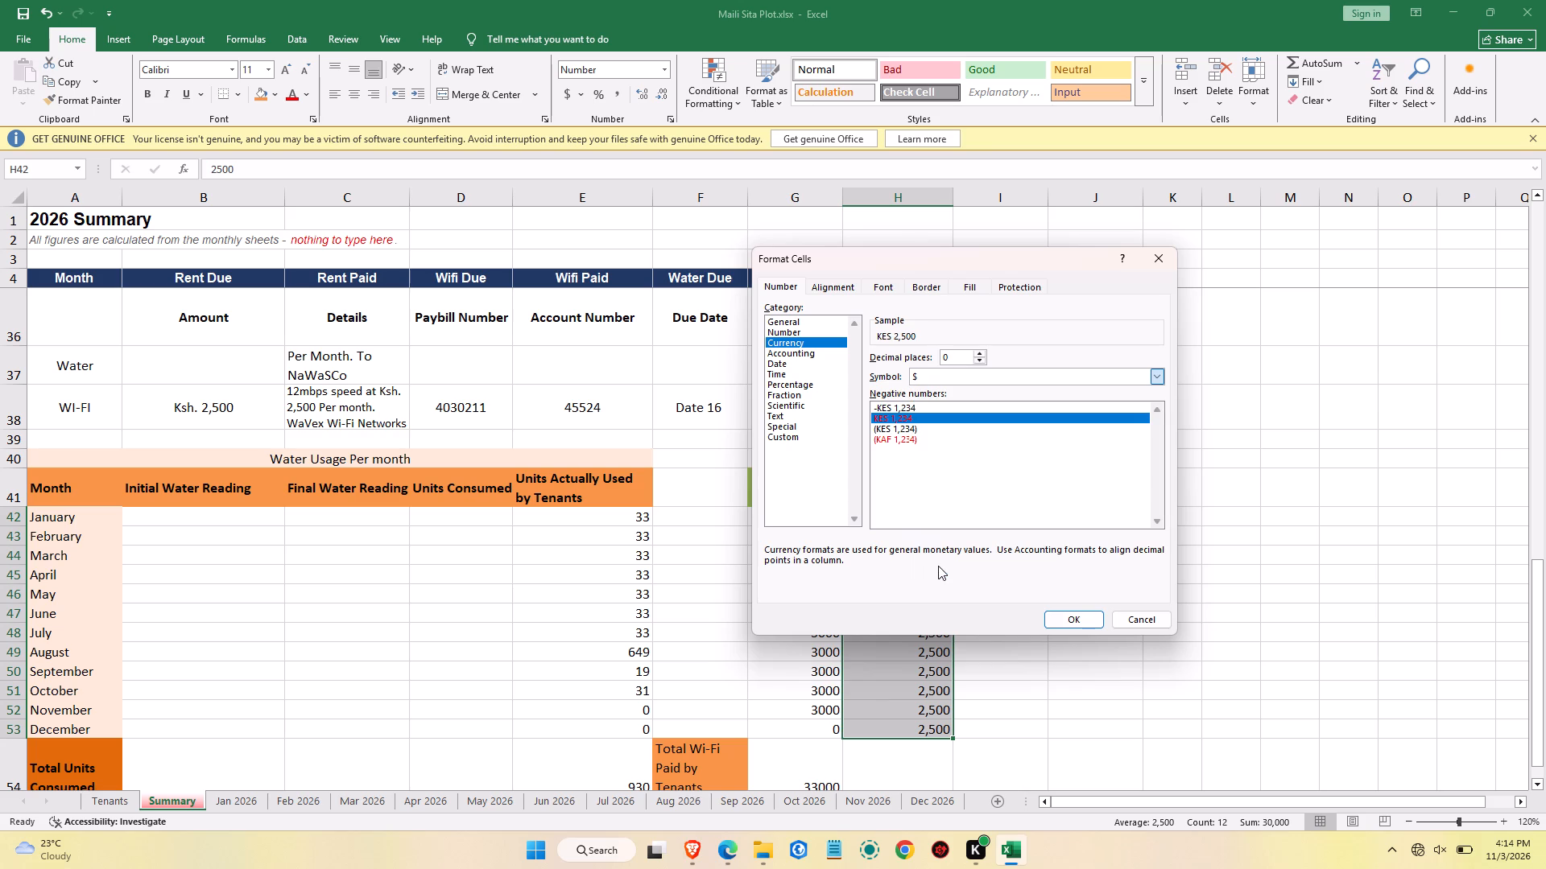
pyautogui.click(1065, 623)
pyautogui.click(1006, 558)
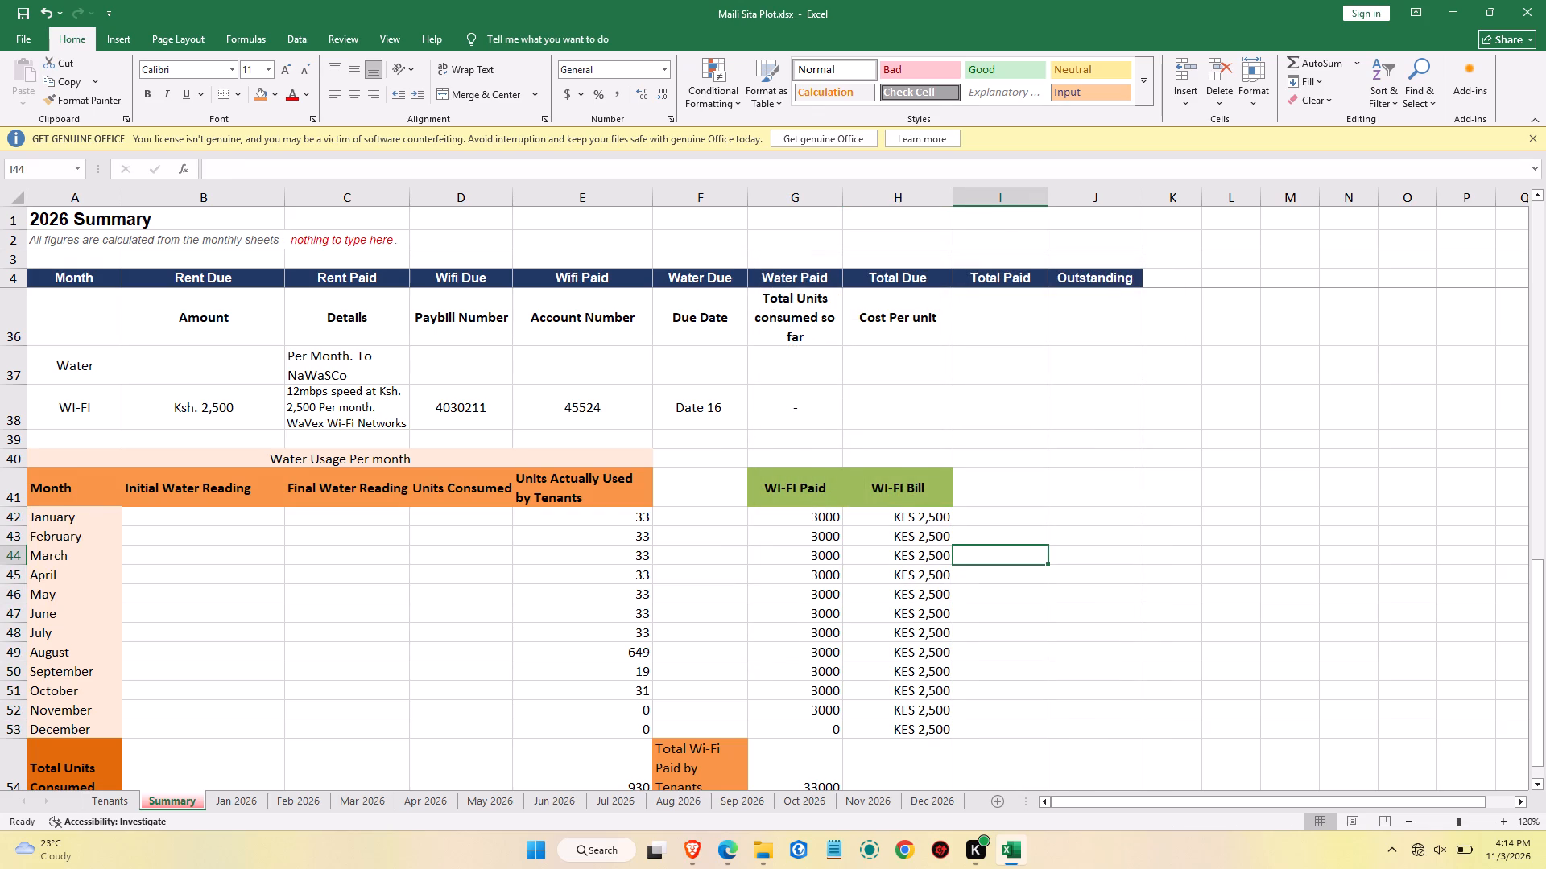
# Format the WI-FI Paid values in G42:G53 as KES currency with two decimals and red negative numbers.
pyautogui.scroll(-1, 944, 616)
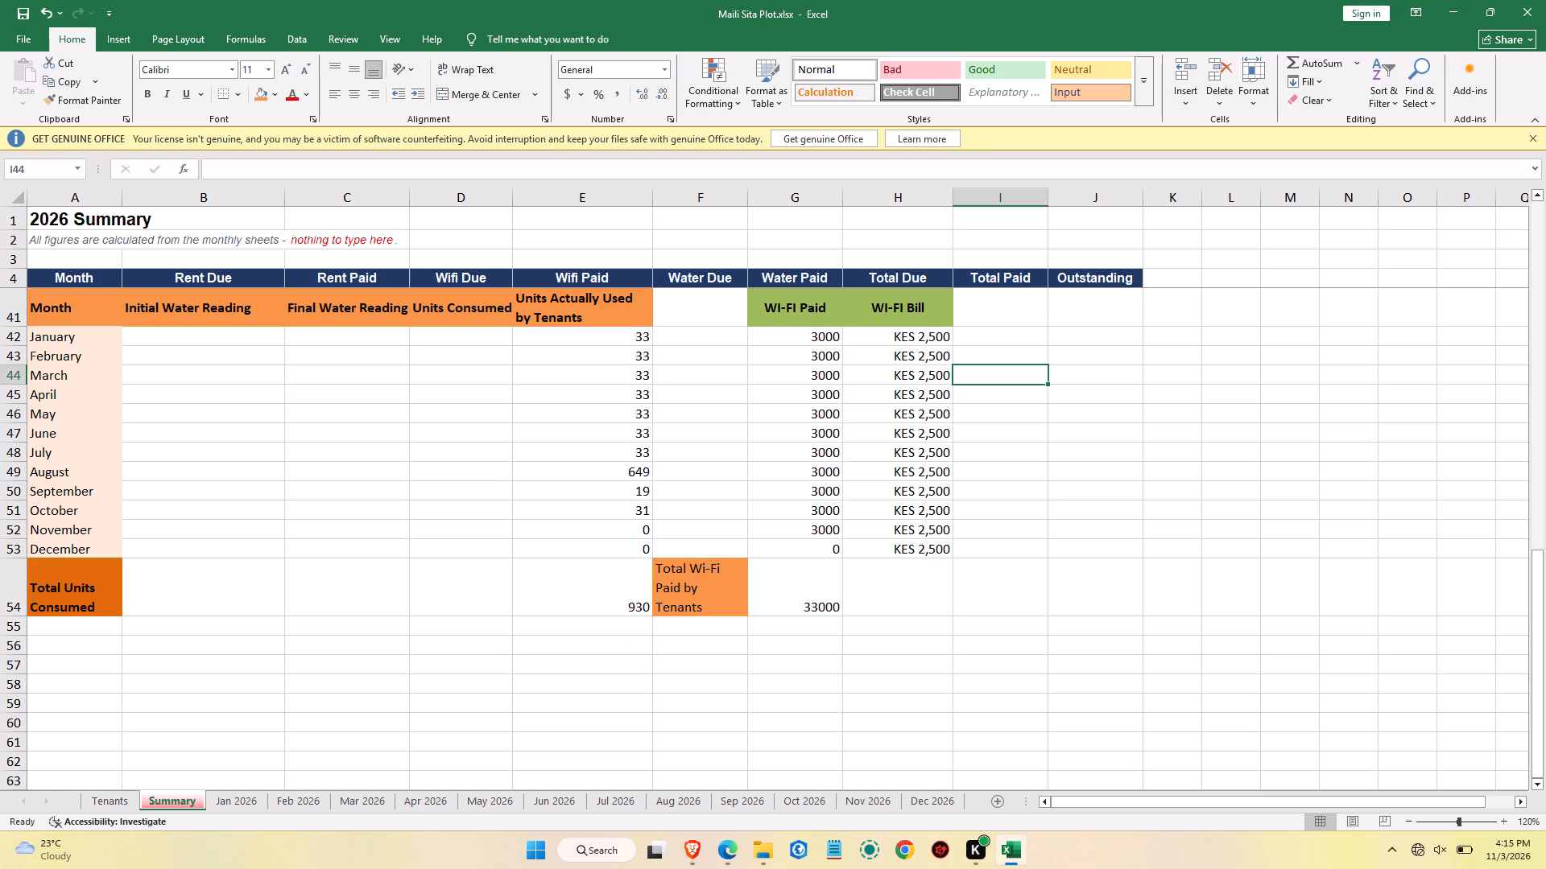
pyautogui.scroll(-1, 925, 588)
pyautogui.scroll(3, 925, 588)
pyautogui.scroll(-1, 925, 588)
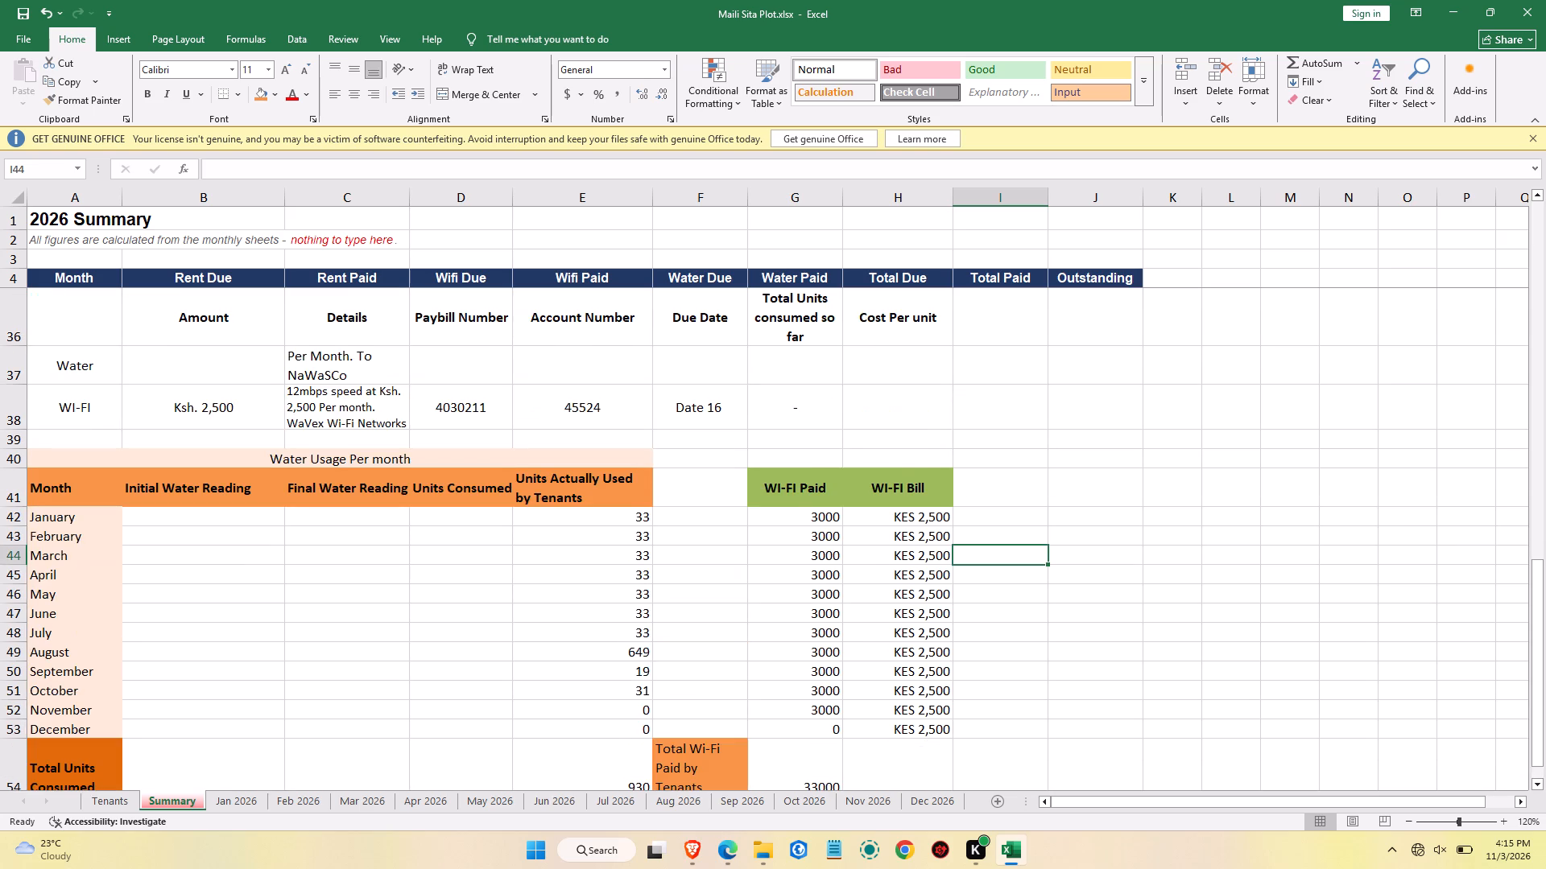
pyautogui.scroll(-1, 925, 588)
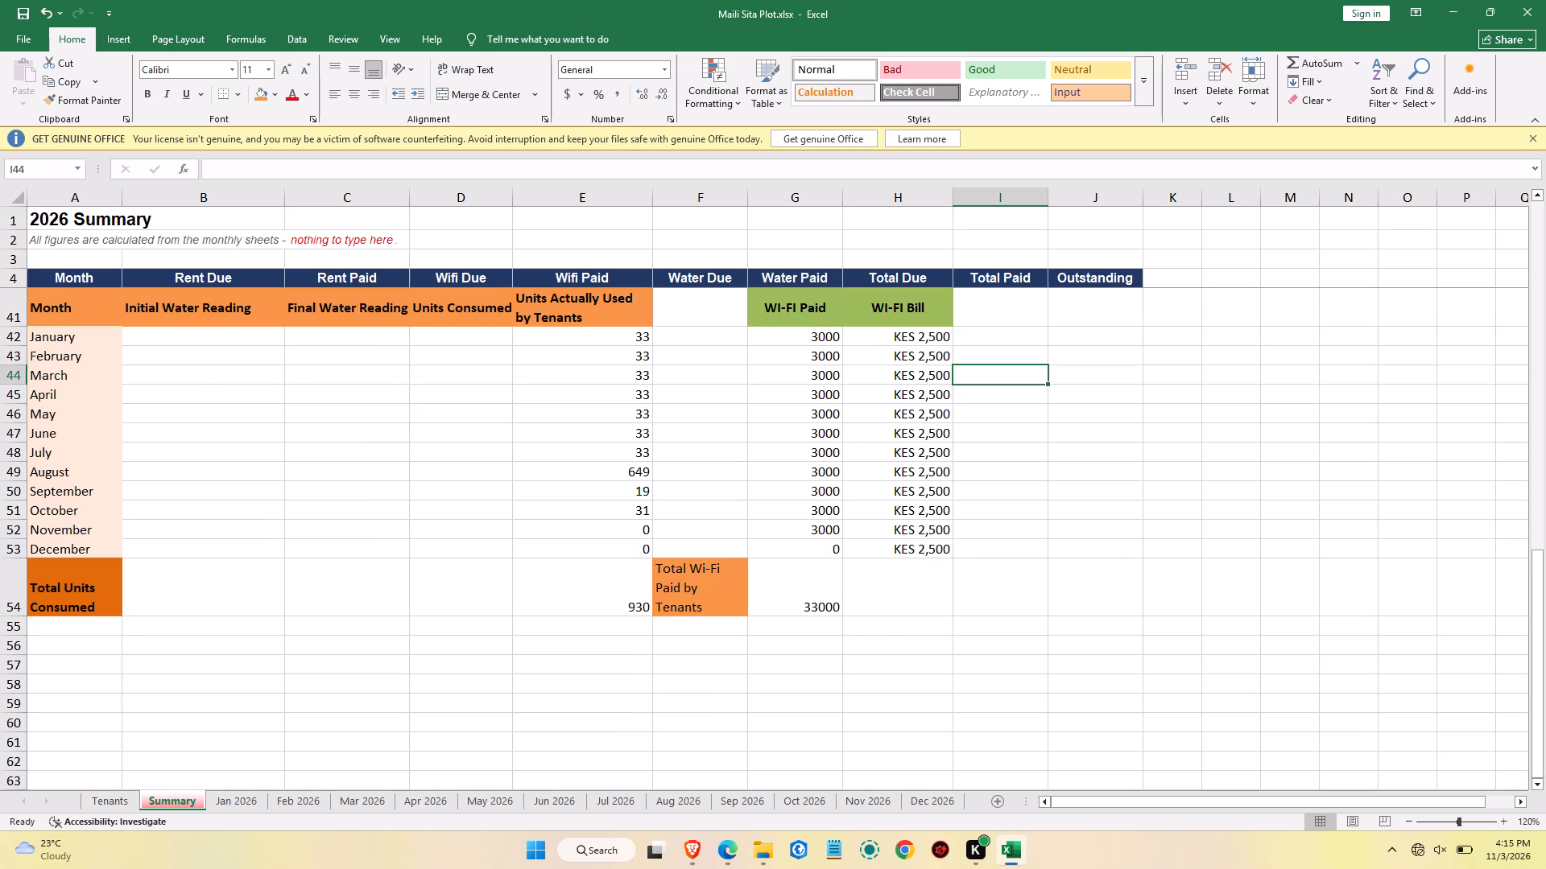
pyautogui.moveTo(788, 336); pyautogui.dragTo(783, 531)
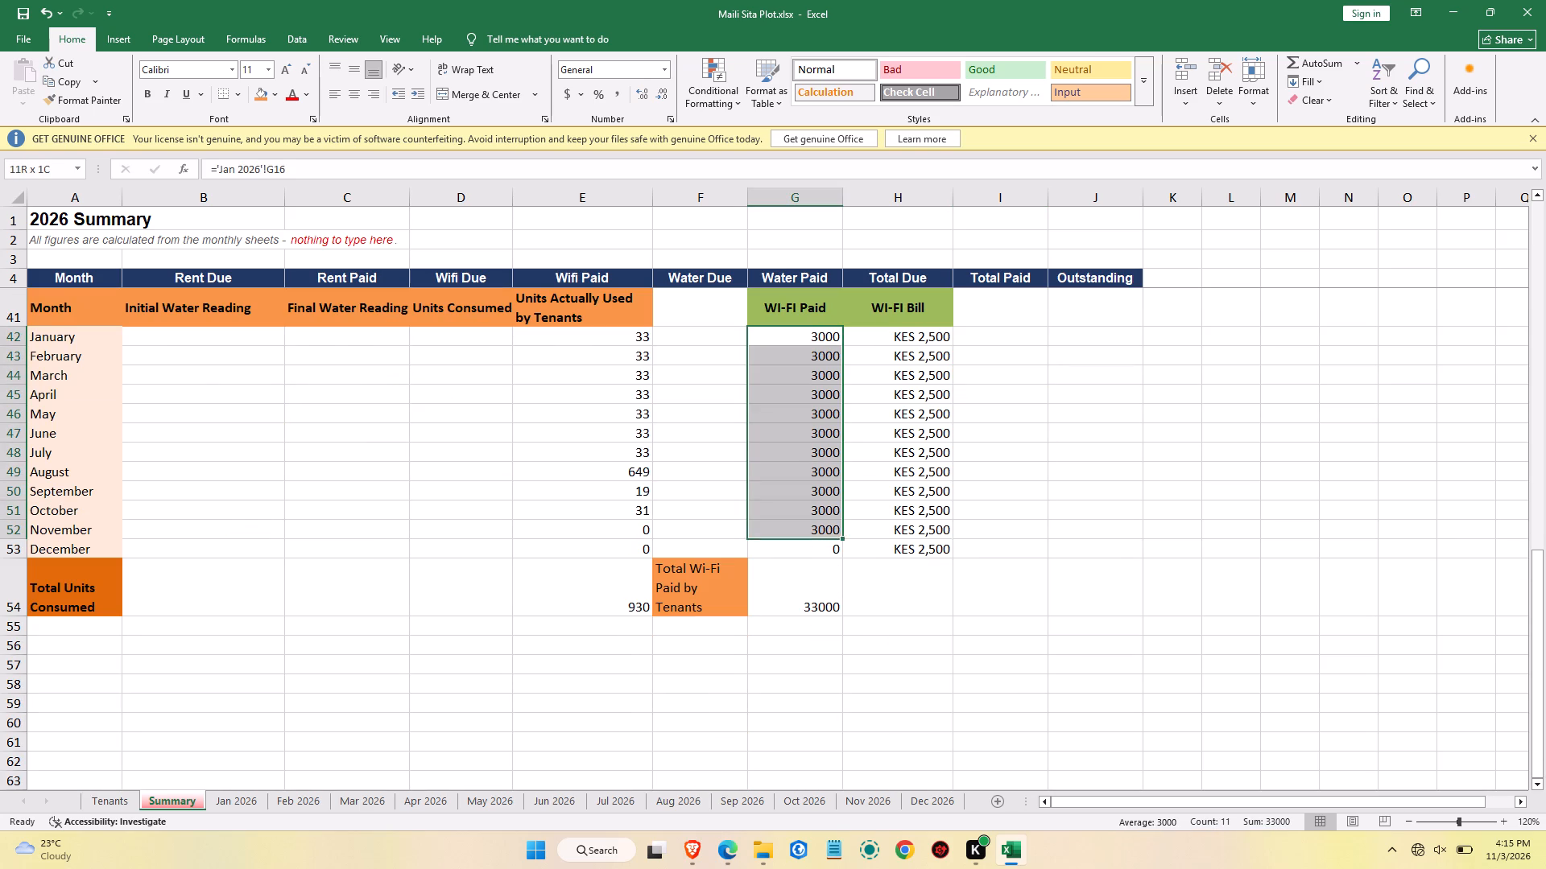
pyautogui.moveTo(783, 531); pyautogui.dragTo(782, 544)
pyautogui.rightClick(787, 515)
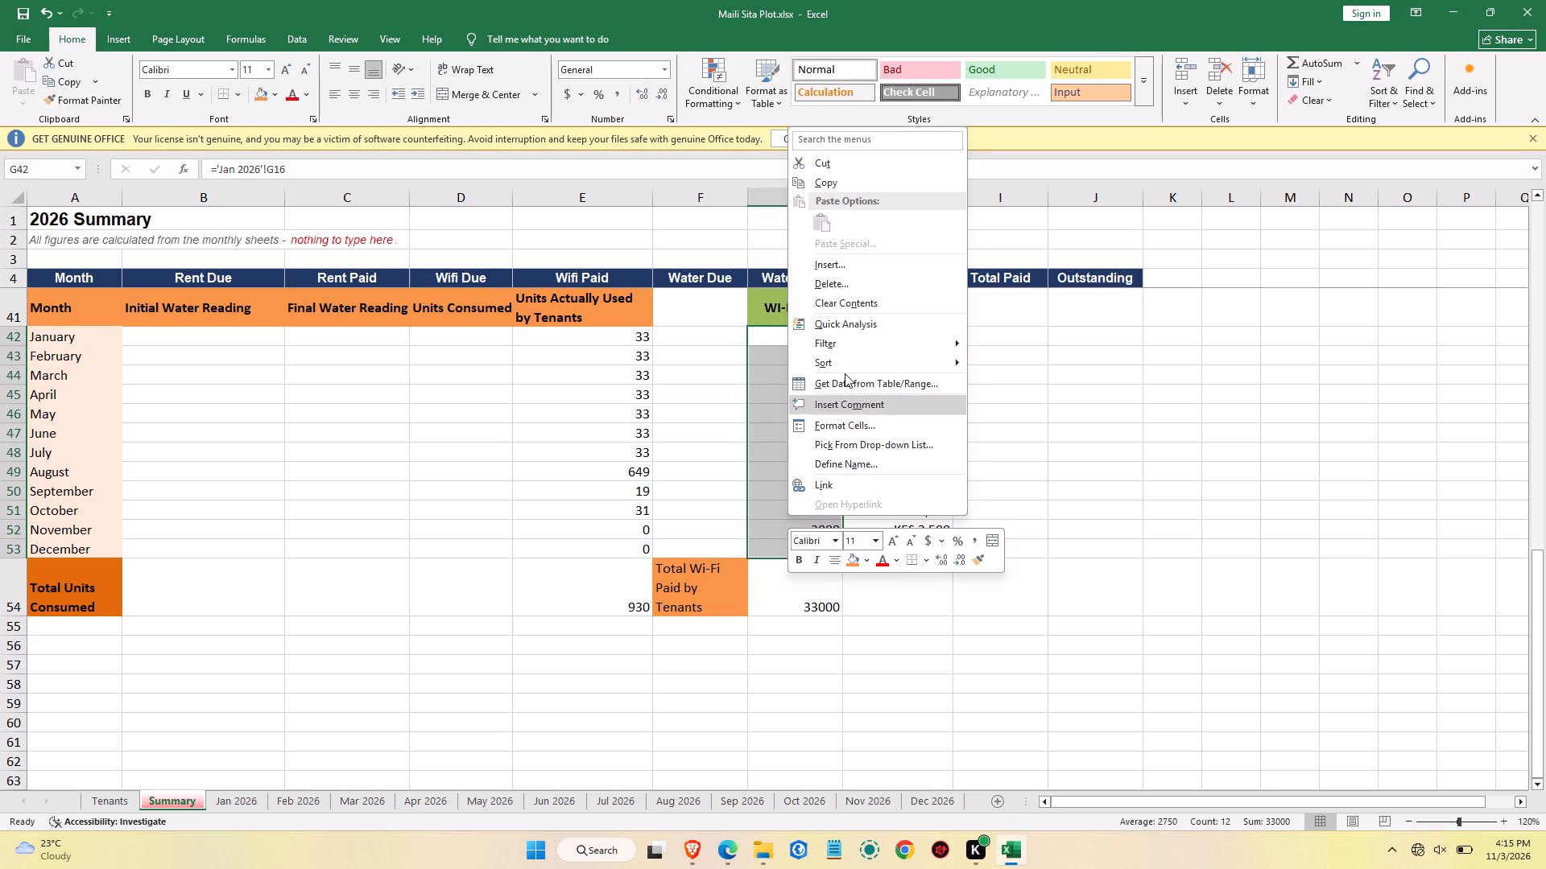
pyautogui.click(854, 423)
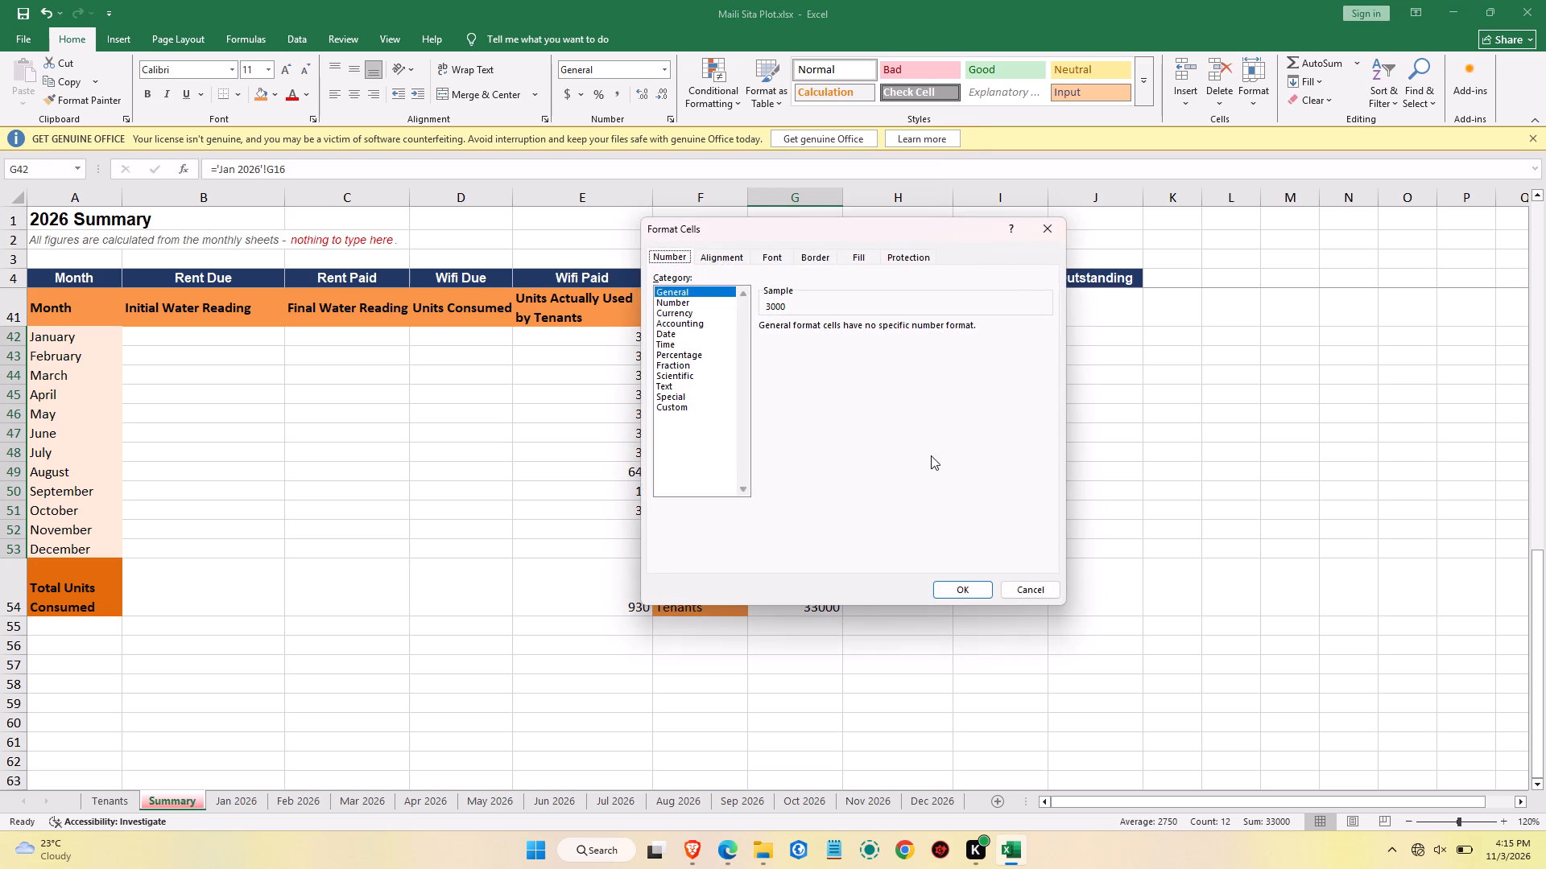
pyautogui.click(687, 307)
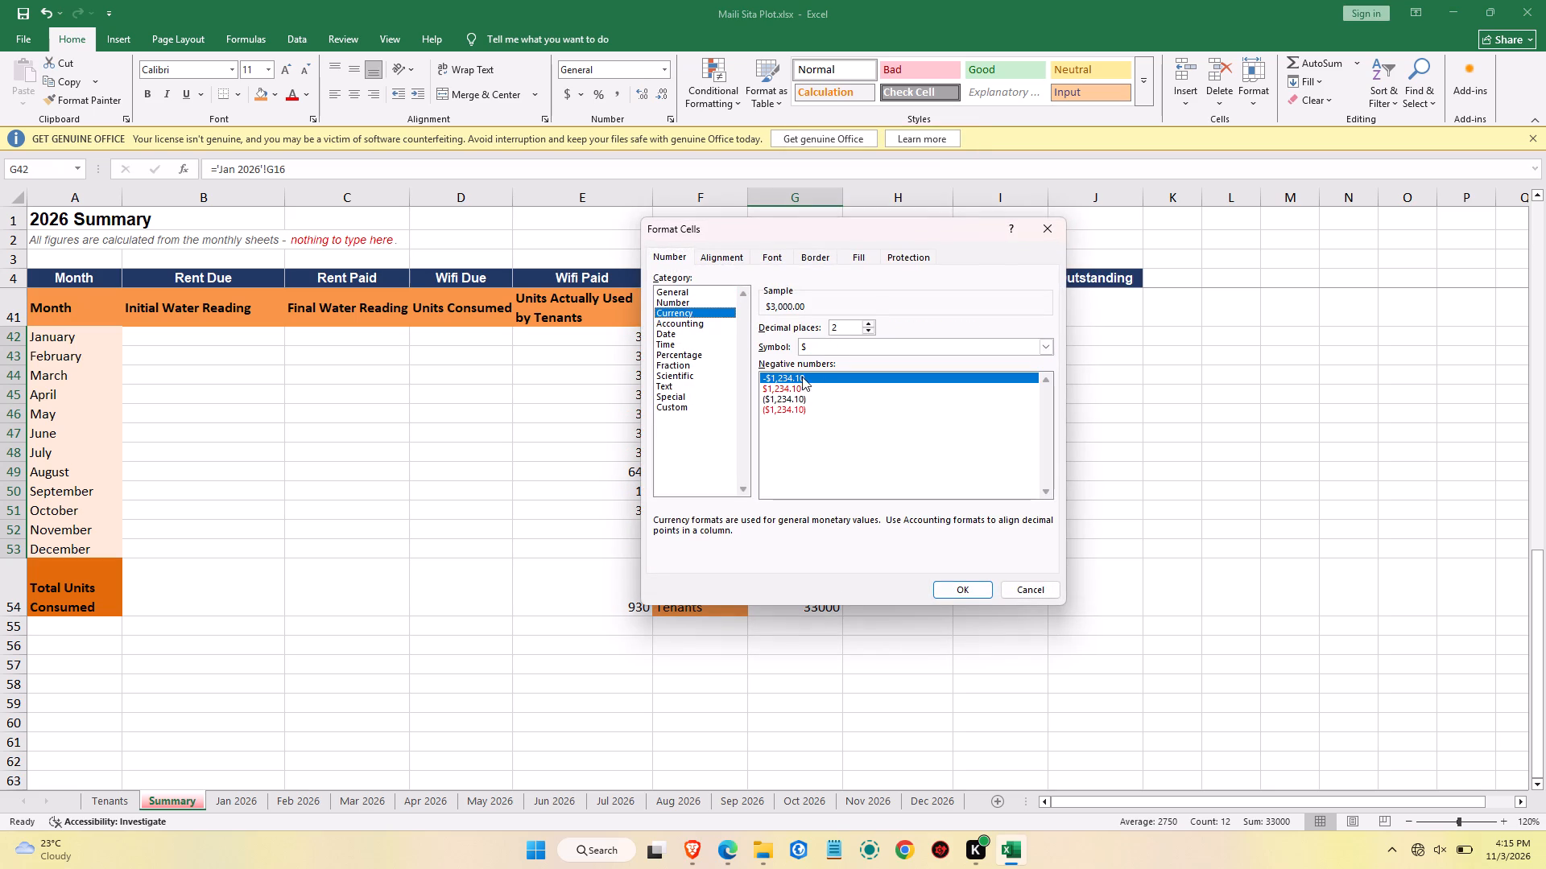
pyautogui.click(796, 386)
pyautogui.click(868, 346)
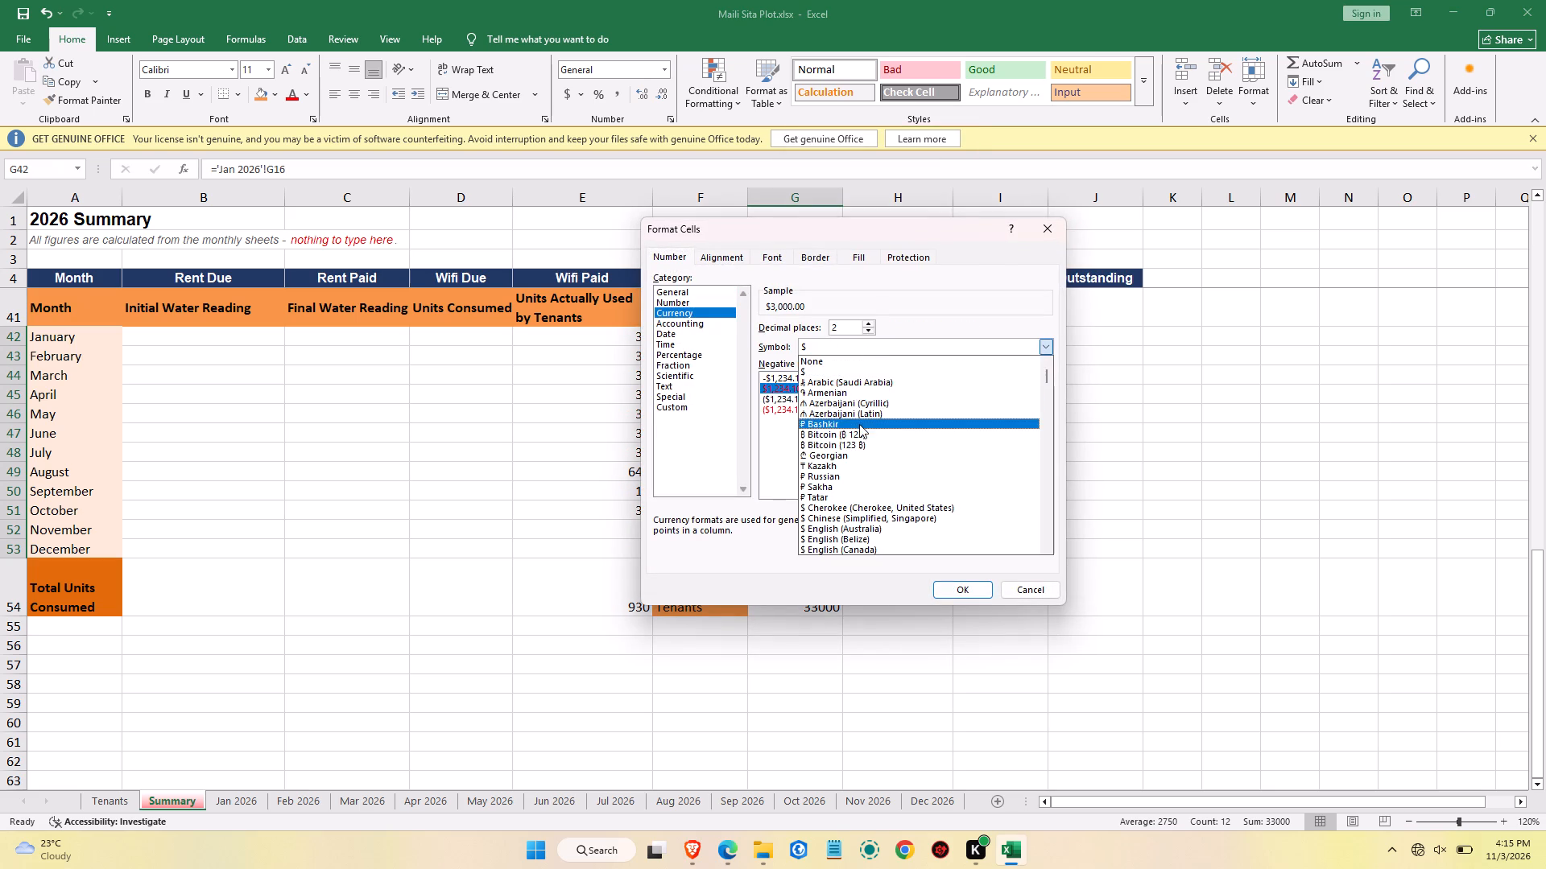
pyautogui.press('k')
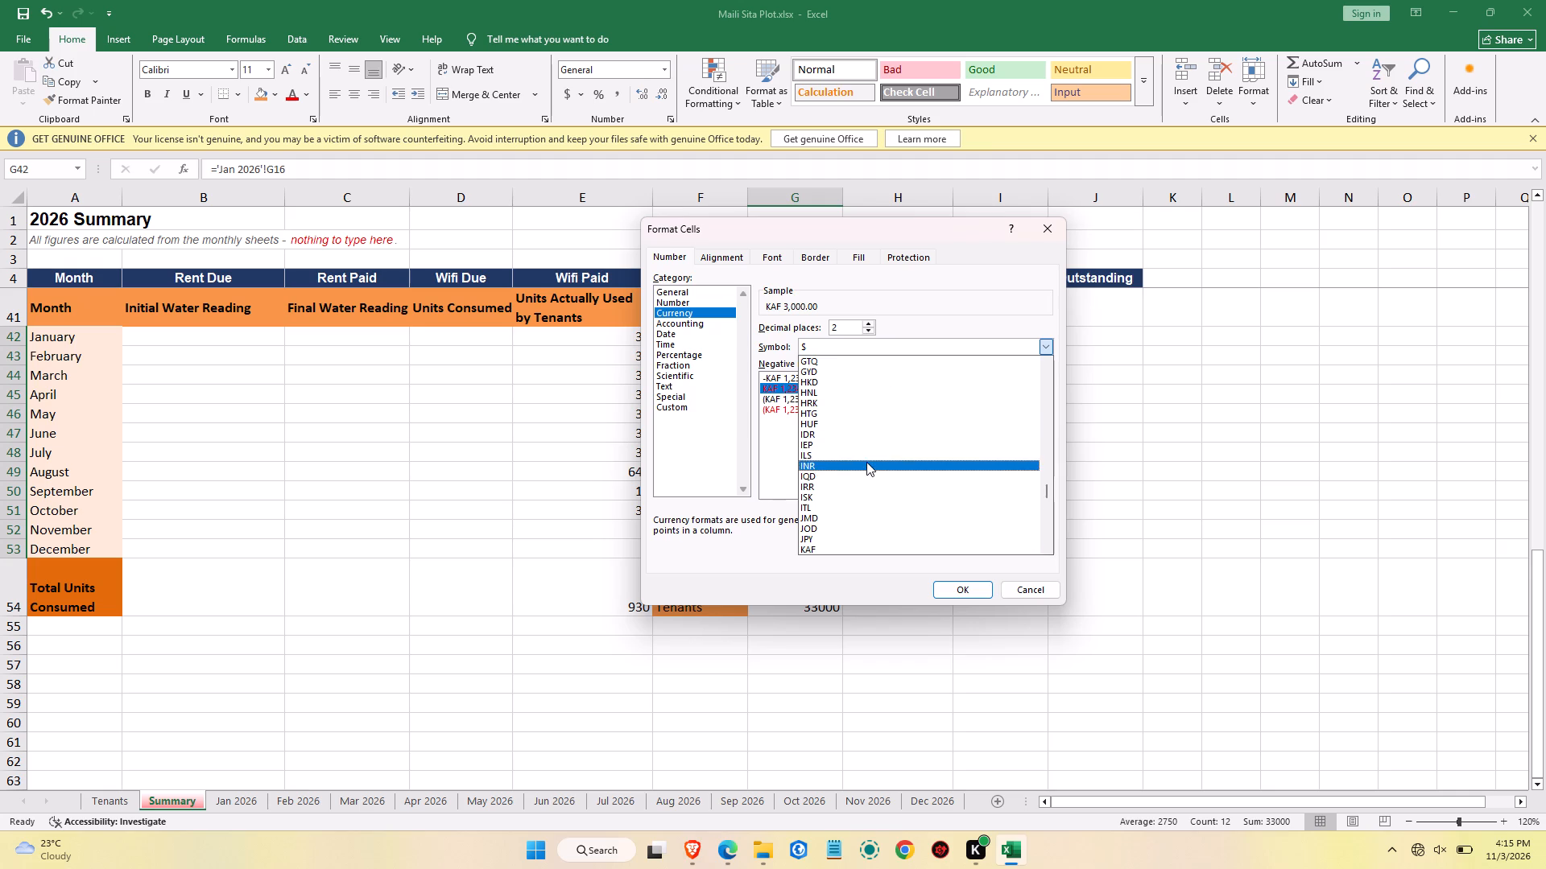
pyautogui.scroll(-1, 859, 483)
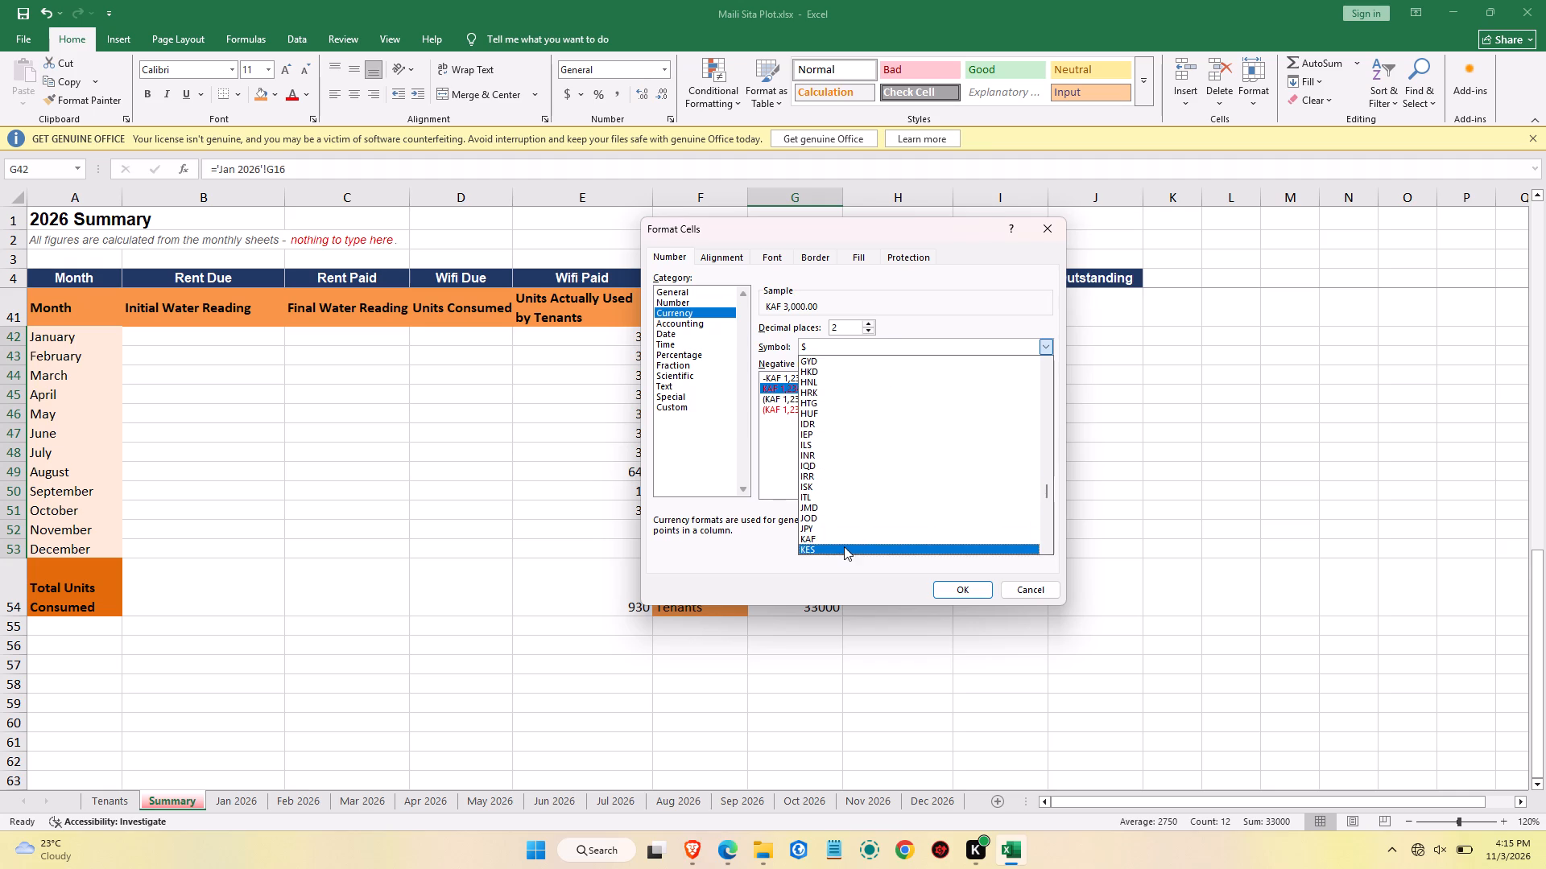
pyautogui.click(844, 547)
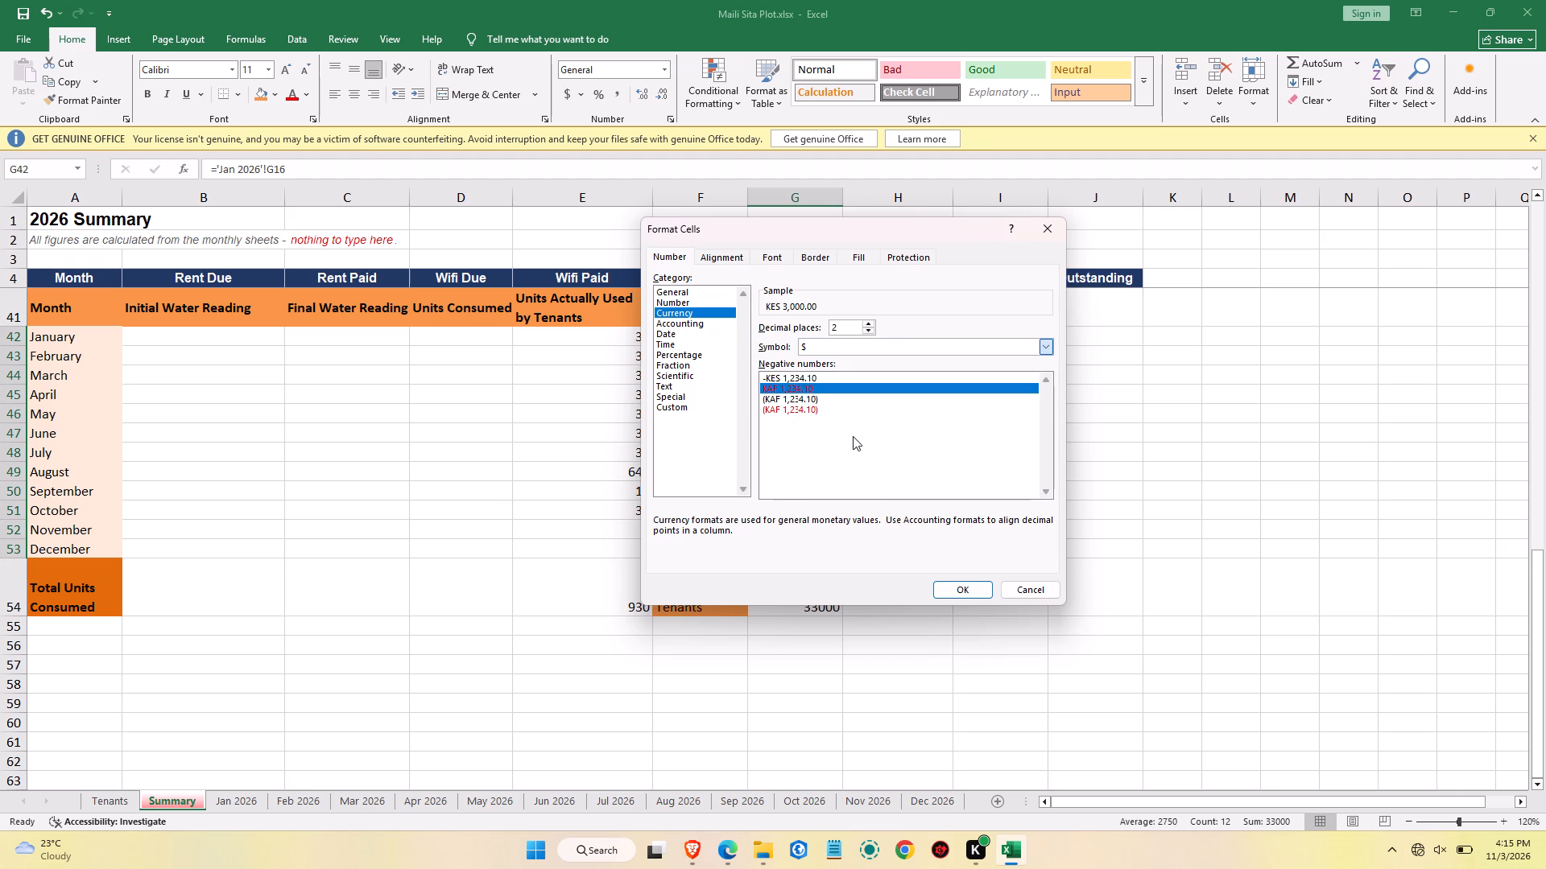
pyautogui.click(955, 584)
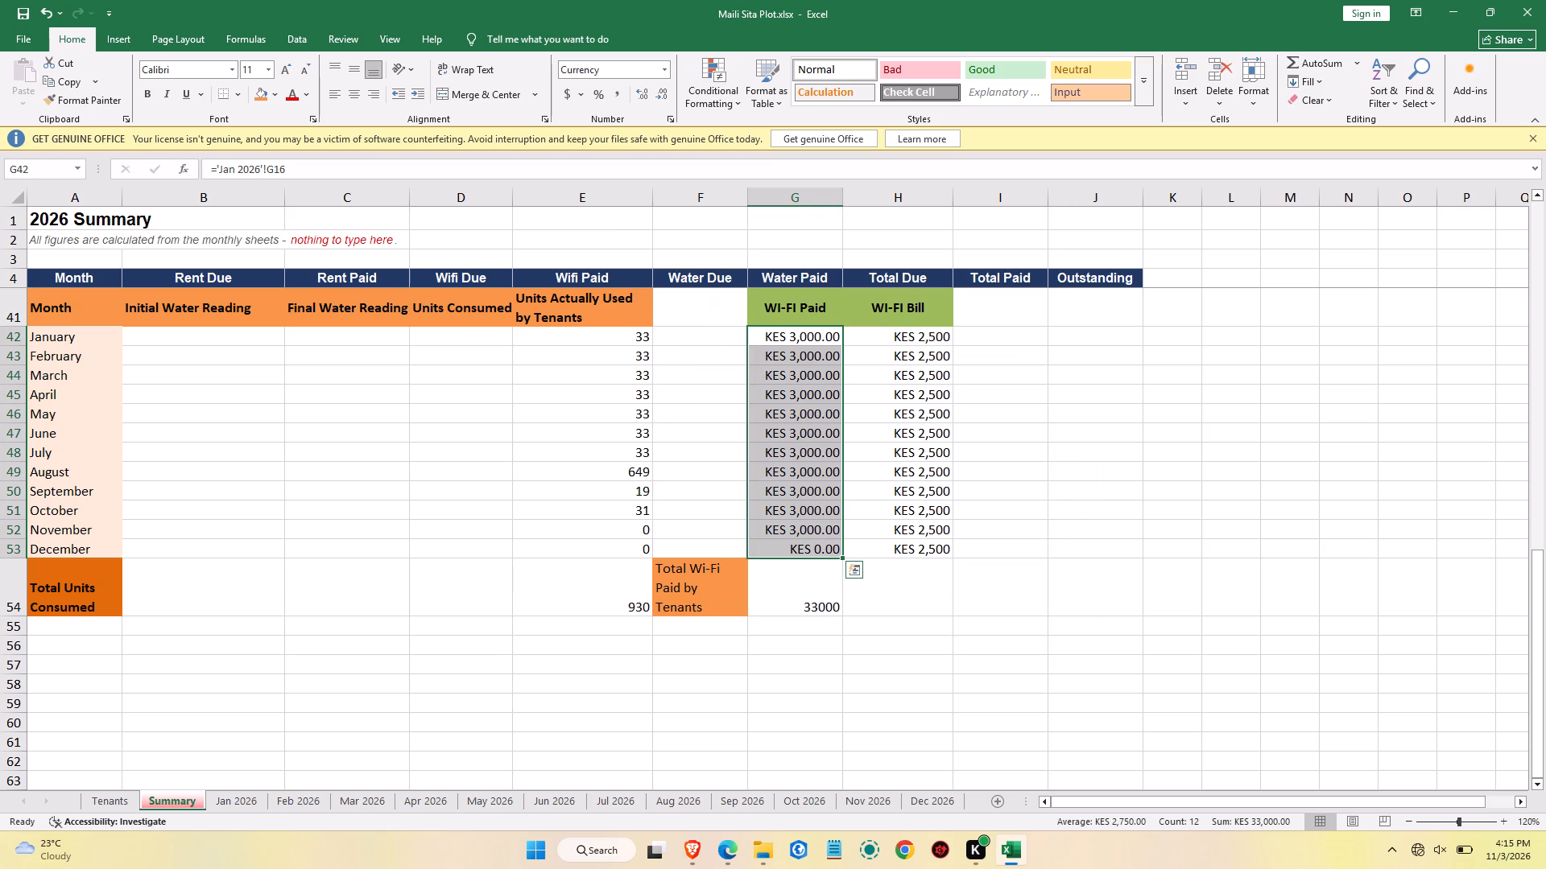
# Total the monthly WI-FI Bill values H42:H53 with a SUM formula in H54.
pyautogui.click(829, 665)
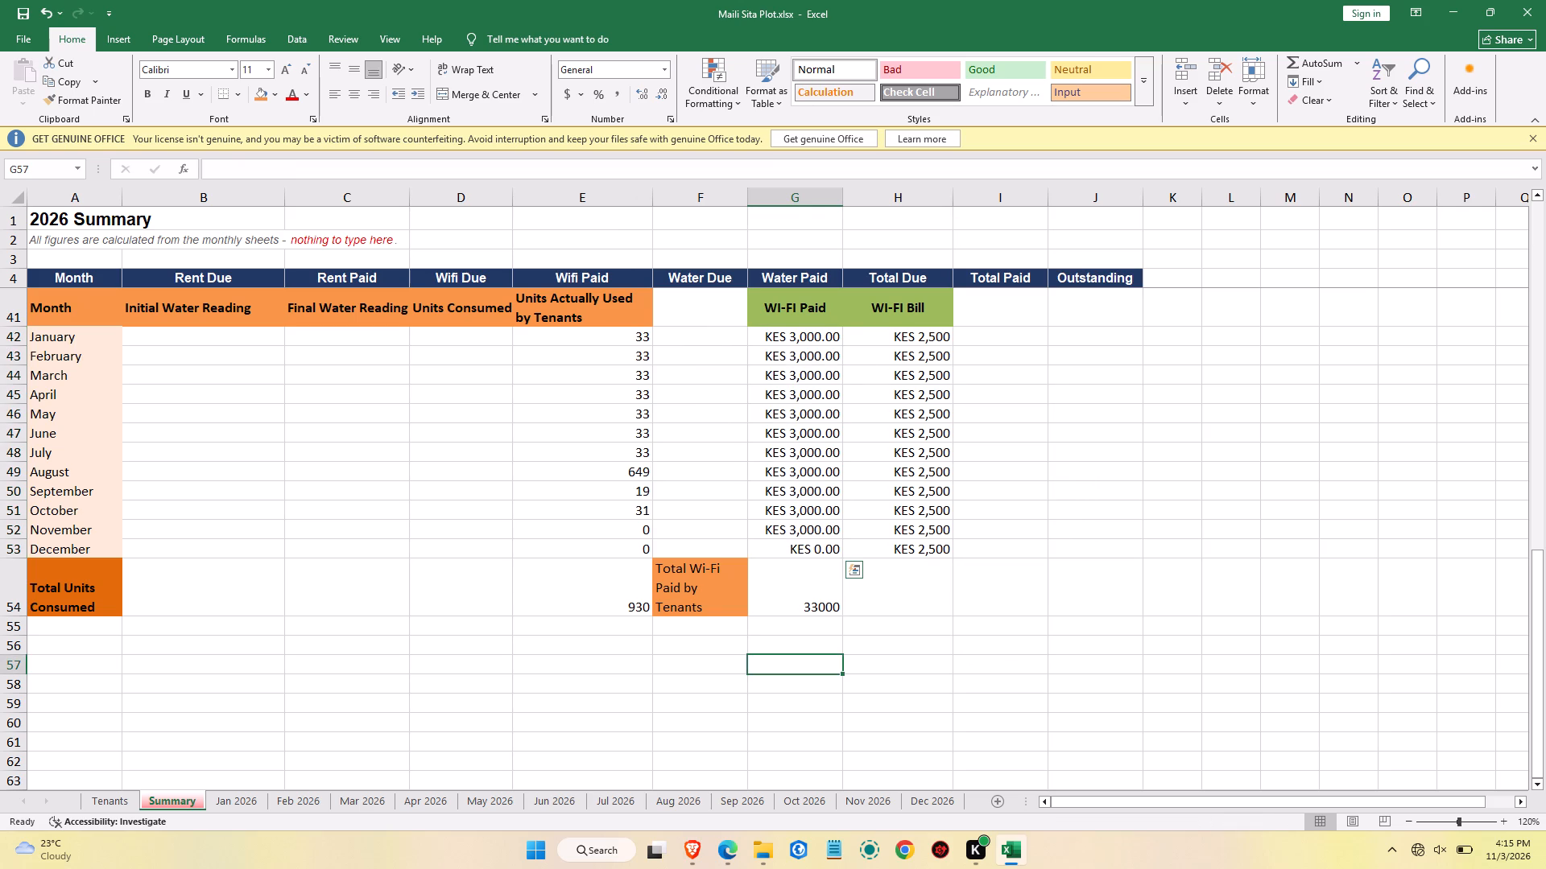
pyautogui.click(821, 594)
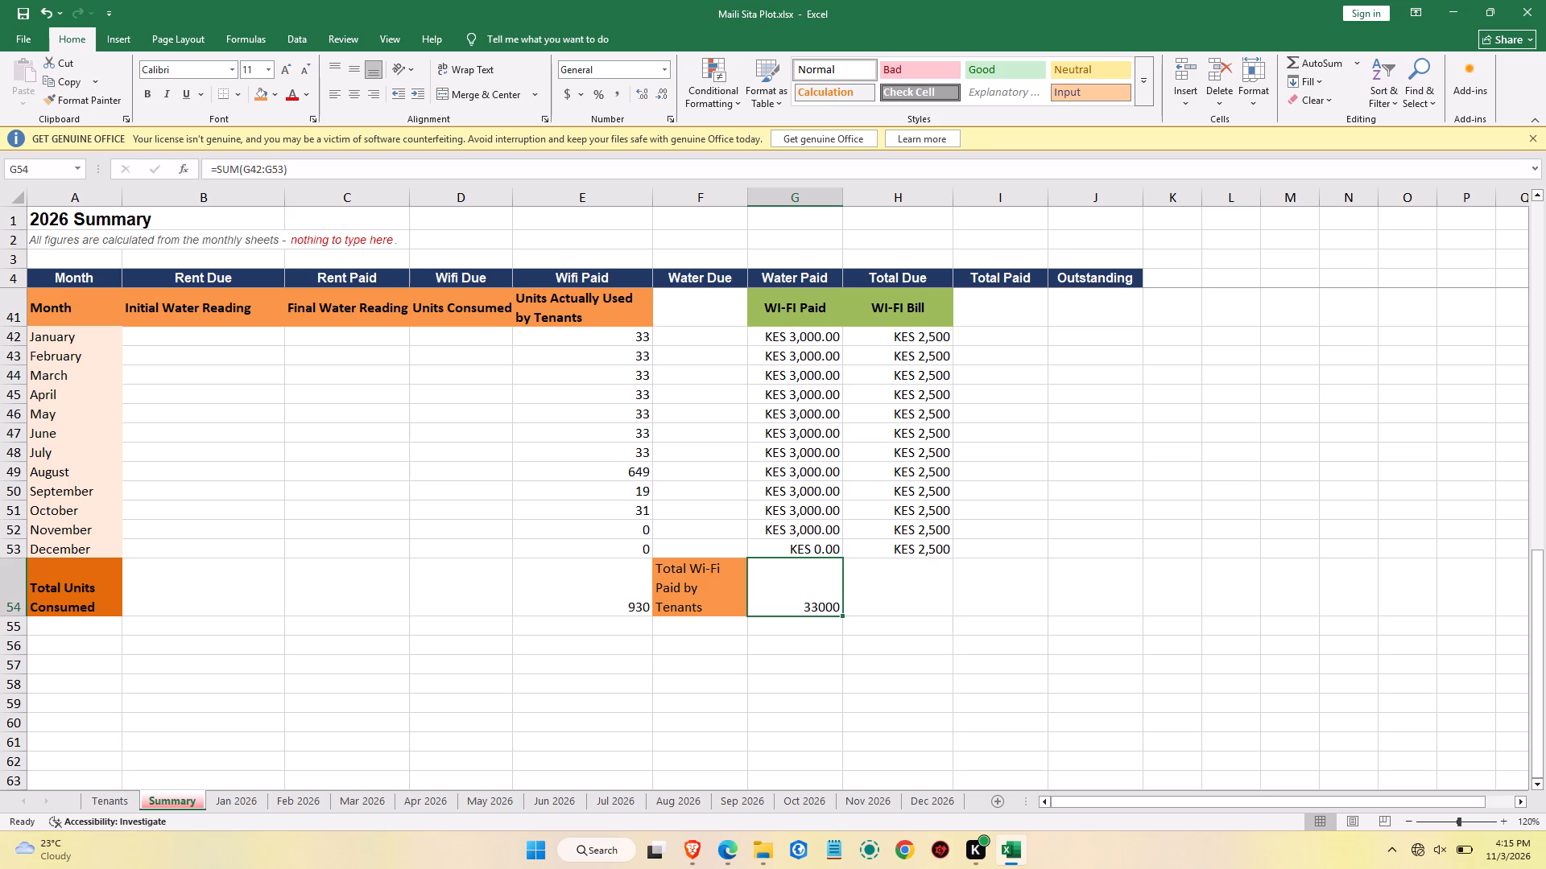
pyautogui.click(897, 591)
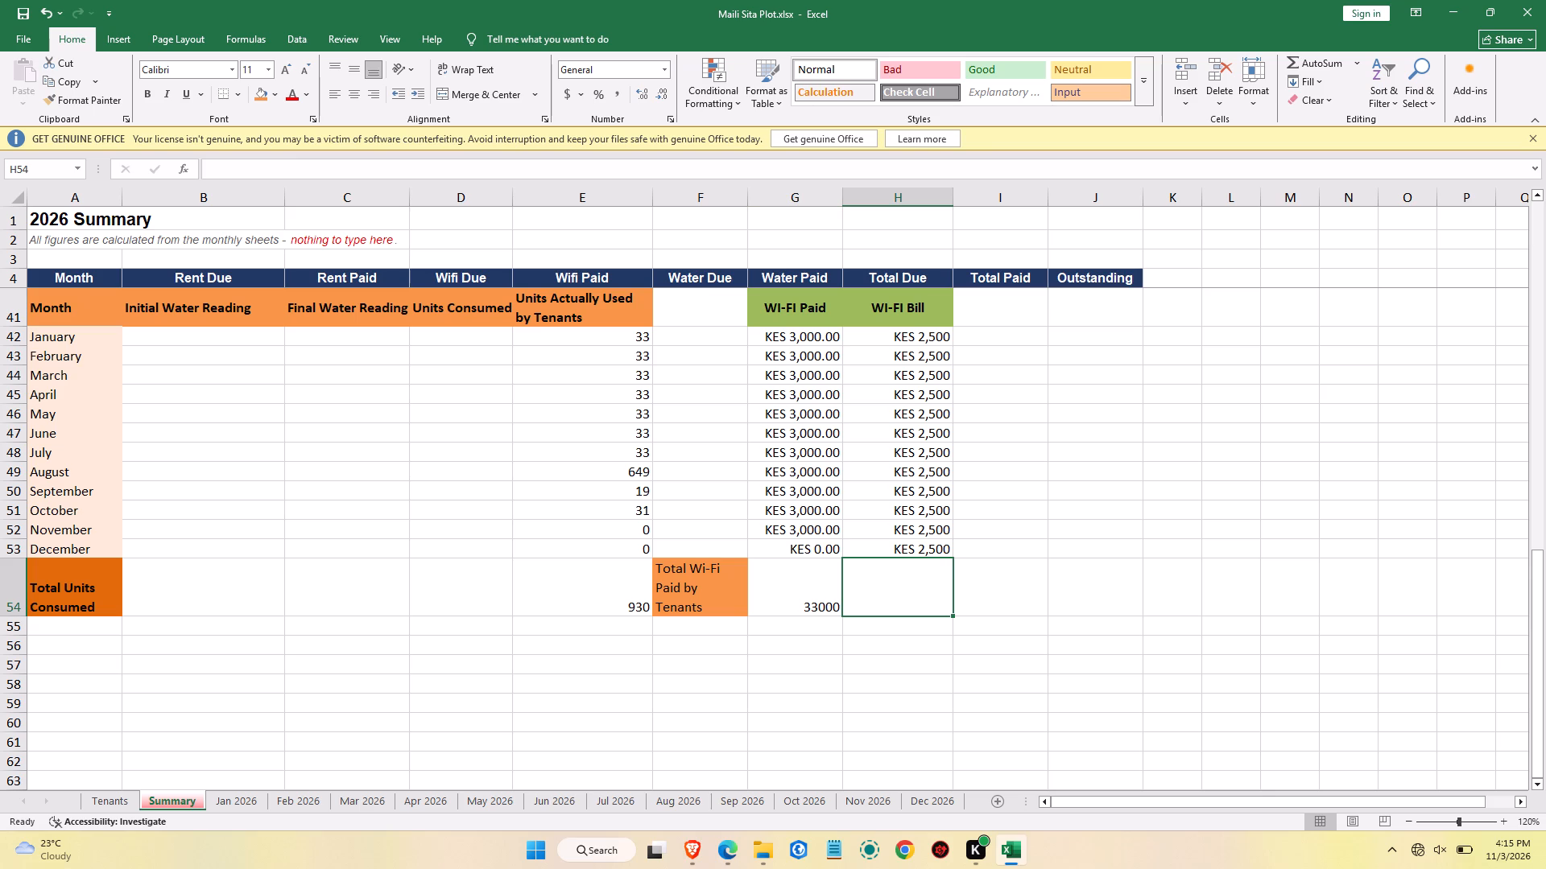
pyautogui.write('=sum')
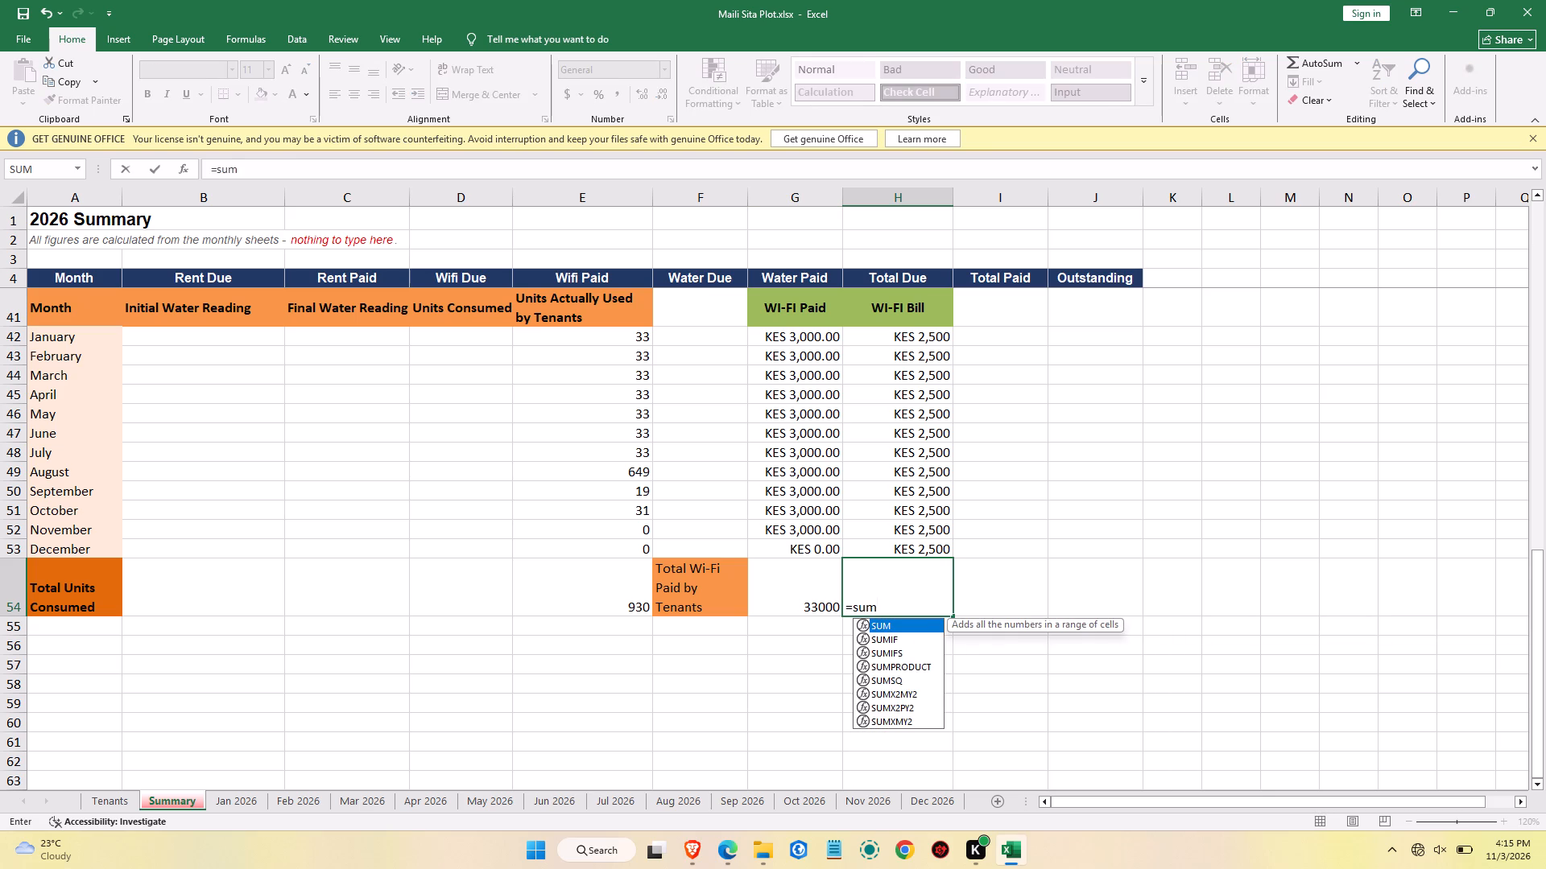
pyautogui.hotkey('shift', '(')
pyautogui.click(904, 335)
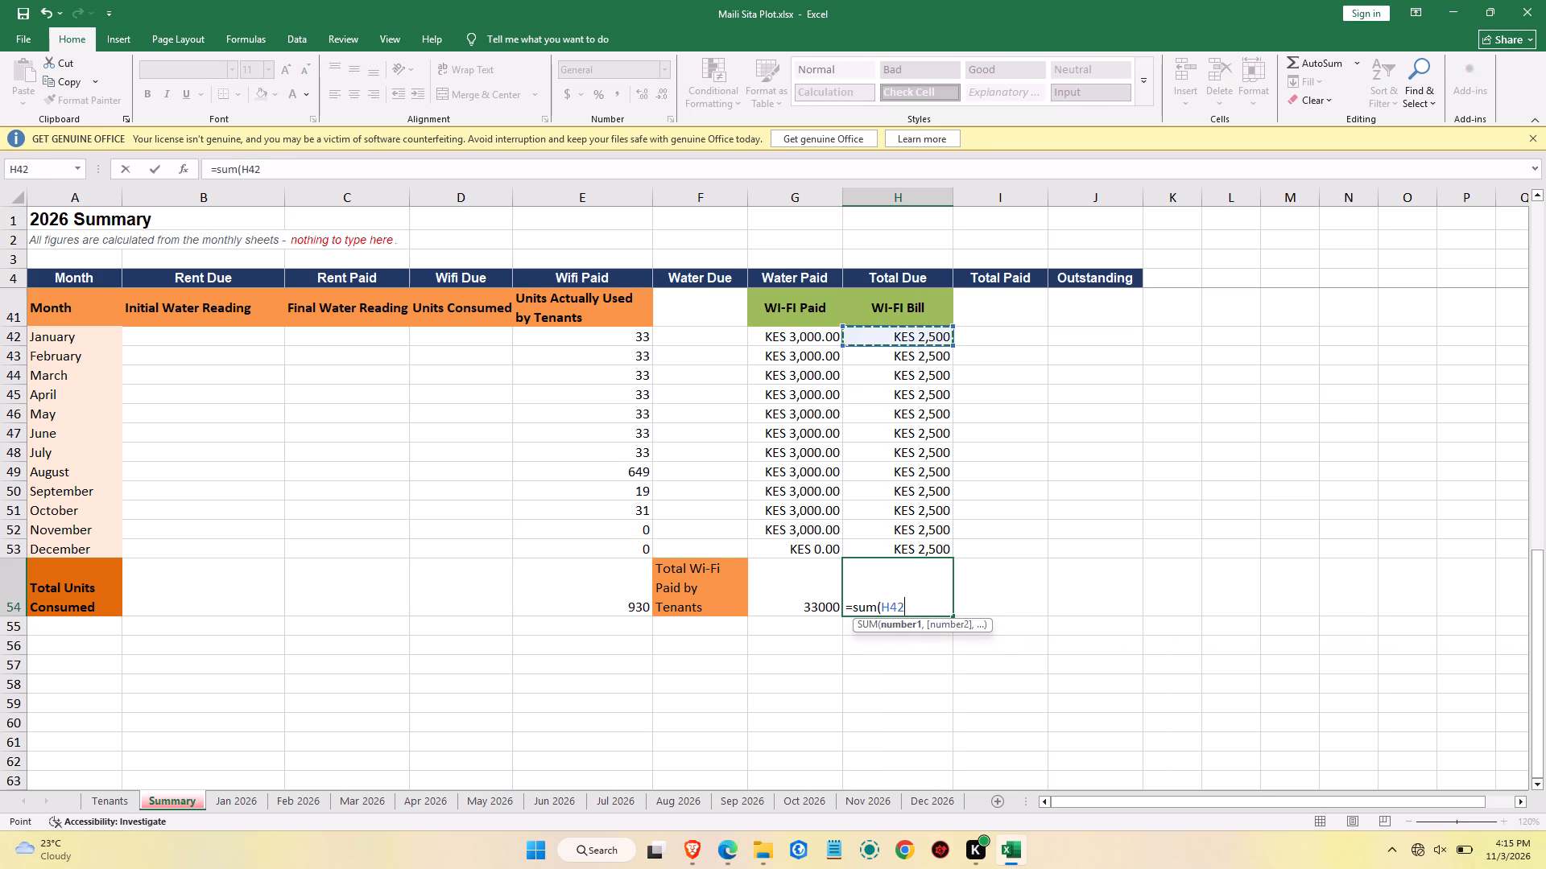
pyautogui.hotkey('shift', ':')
pyautogui.press('BackSpace')
pyautogui.press('BackSpace')
pyautogui.press('BackSpace')
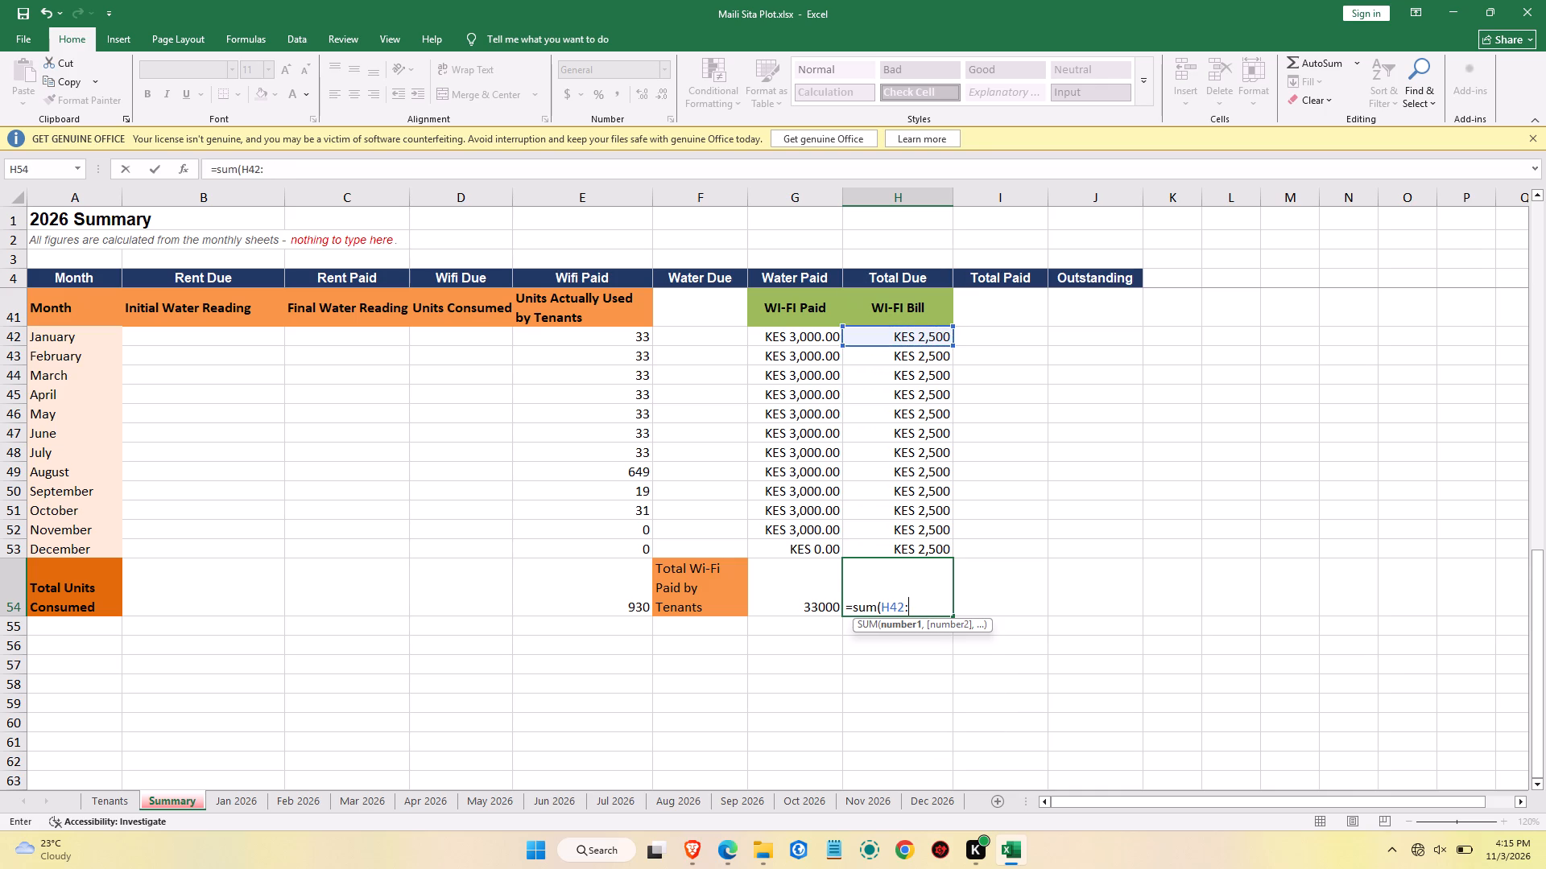
pyautogui.click(903, 549)
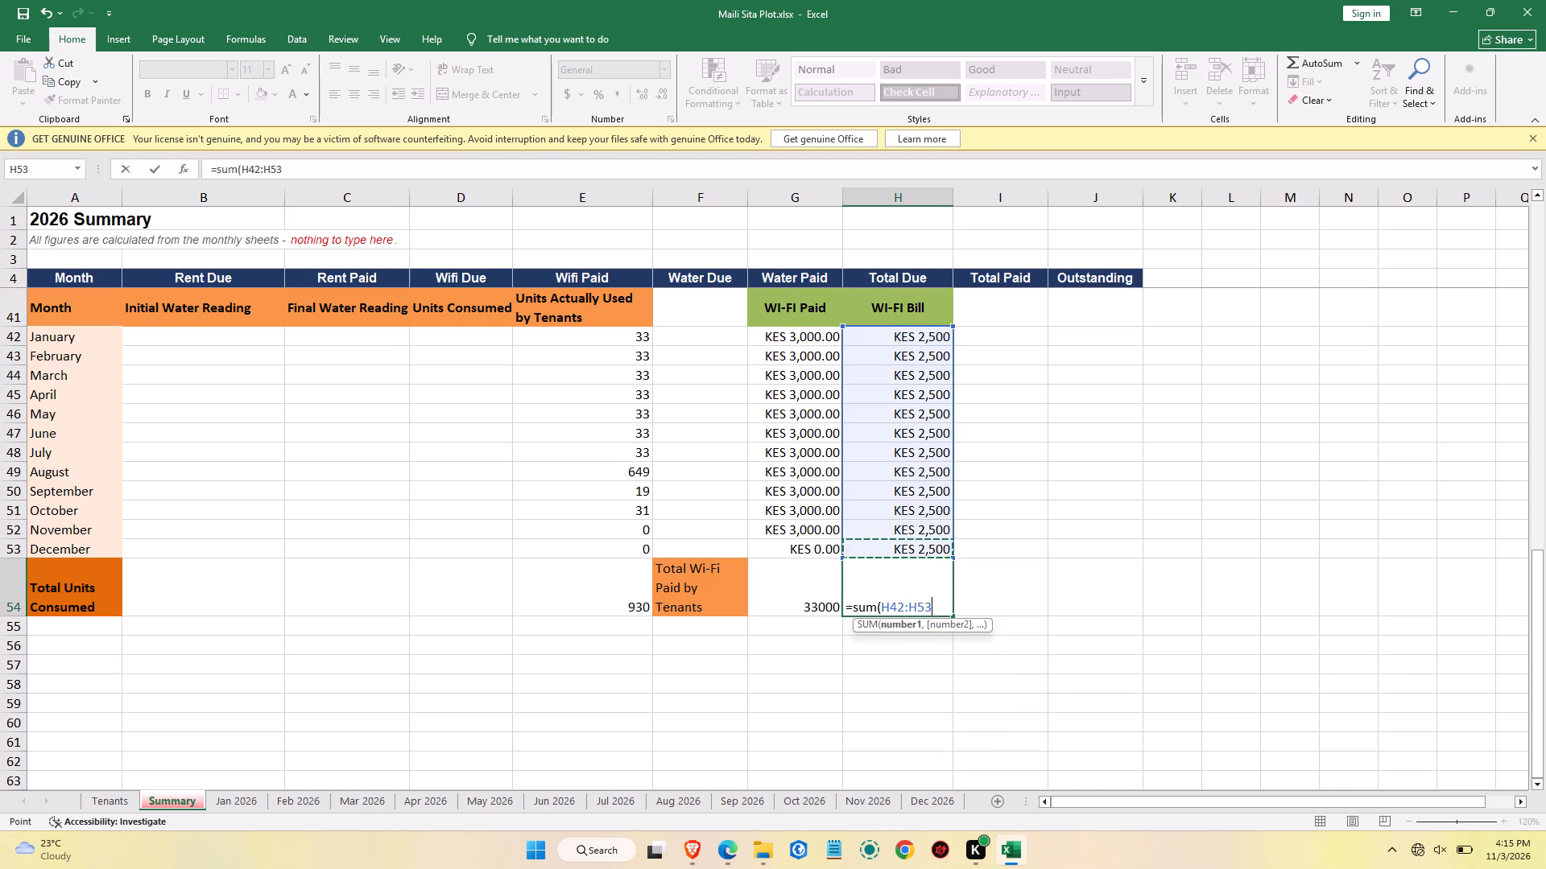
pyautogui.hotkey('shift', ')')
pyautogui.press('Return')
# Format the Wi-Fi paid total in G54 as KES currency with two decimals and red negative numbers.
pyautogui.click(808, 580)
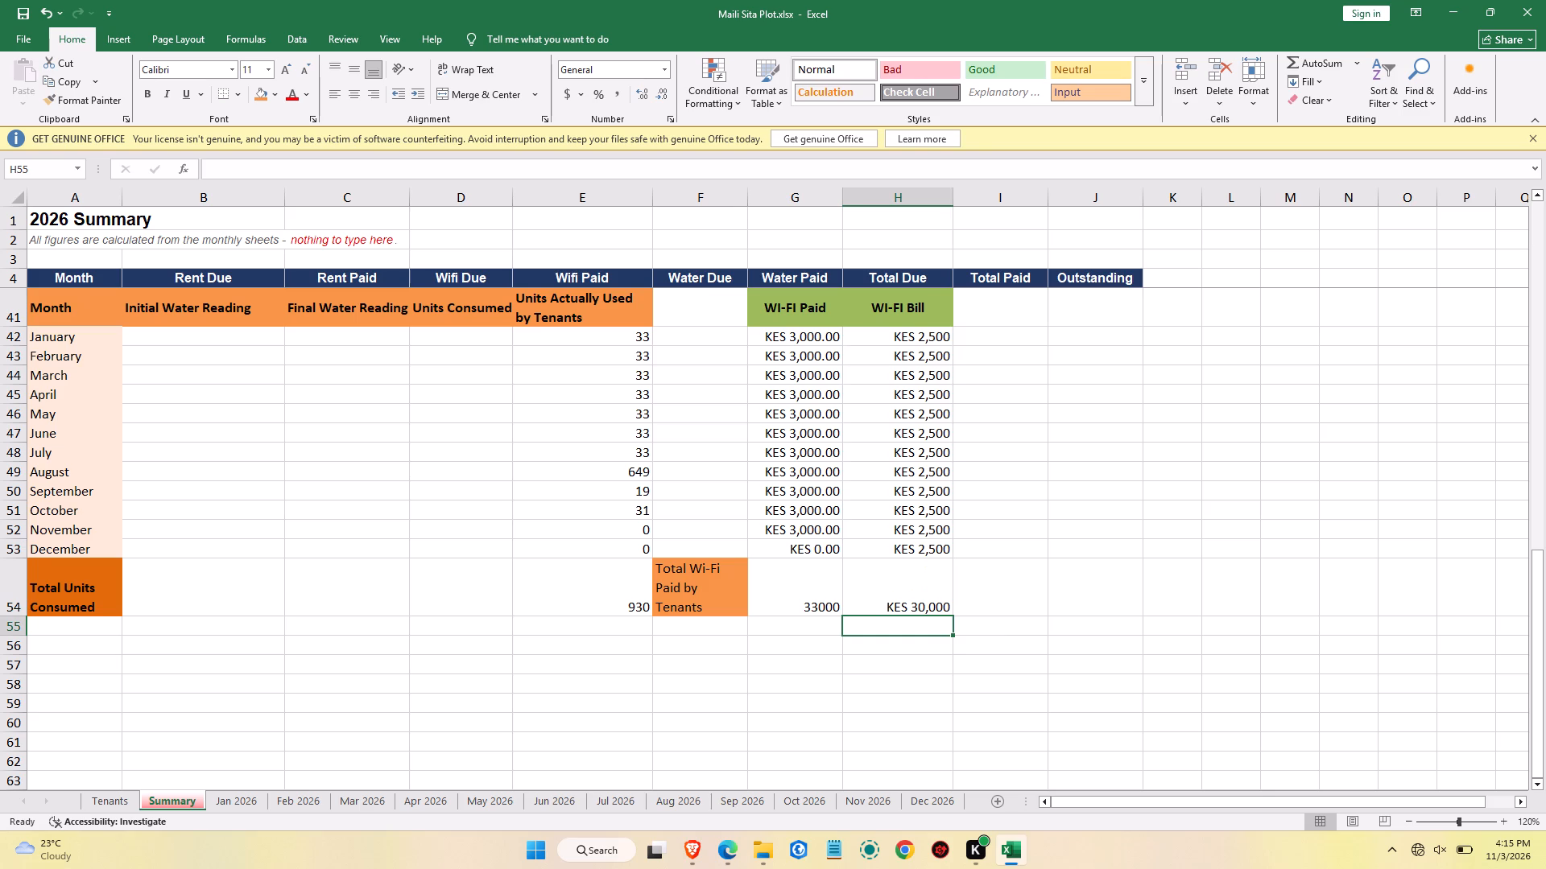
pyautogui.rightClick(799, 594)
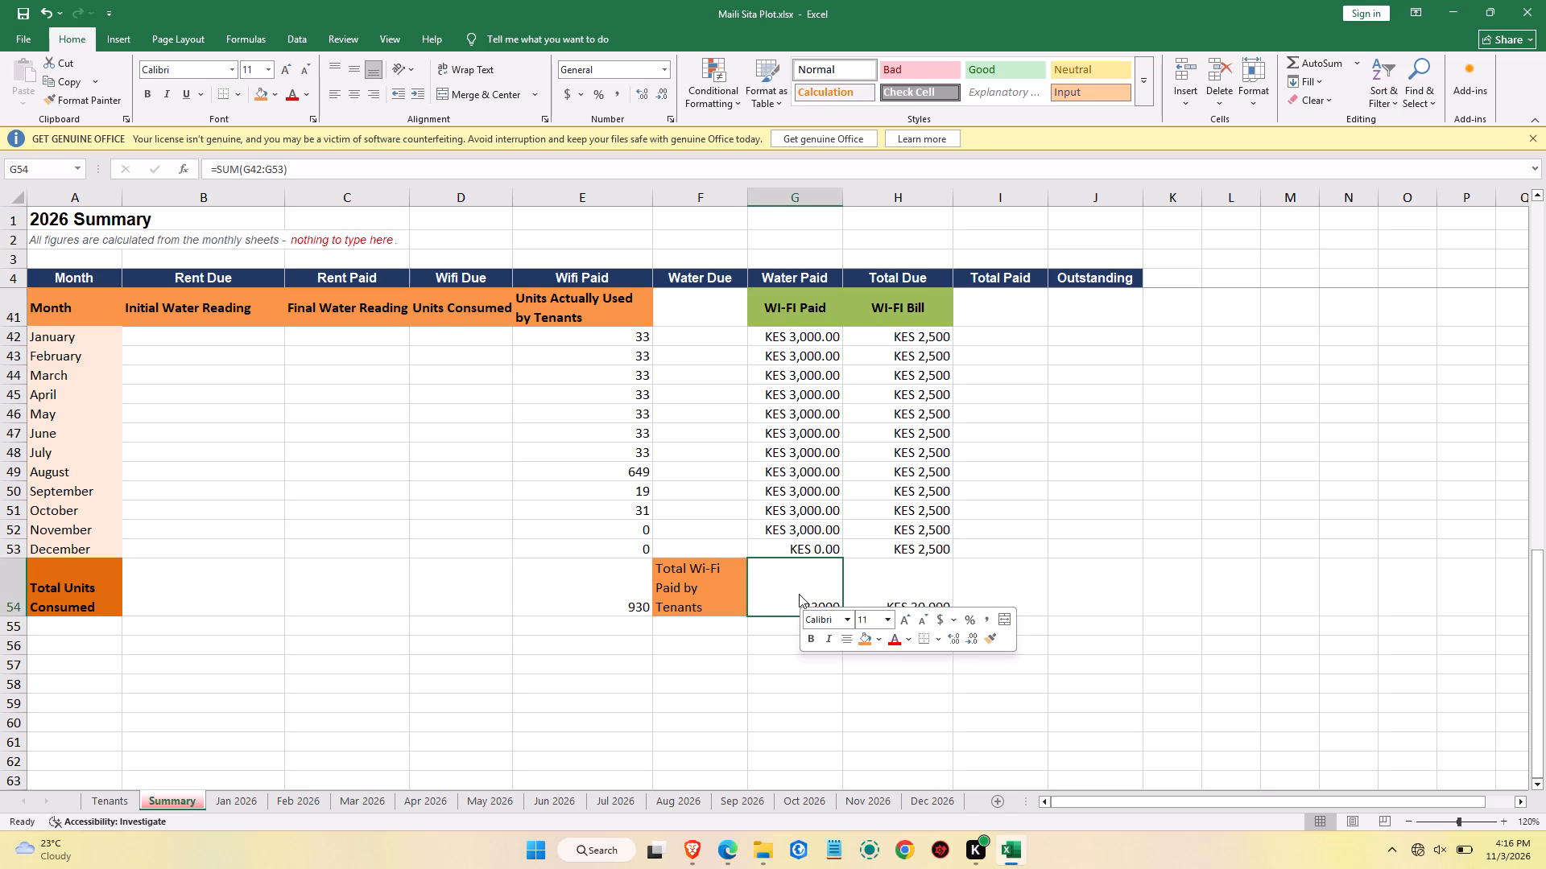
pyautogui.click(864, 509)
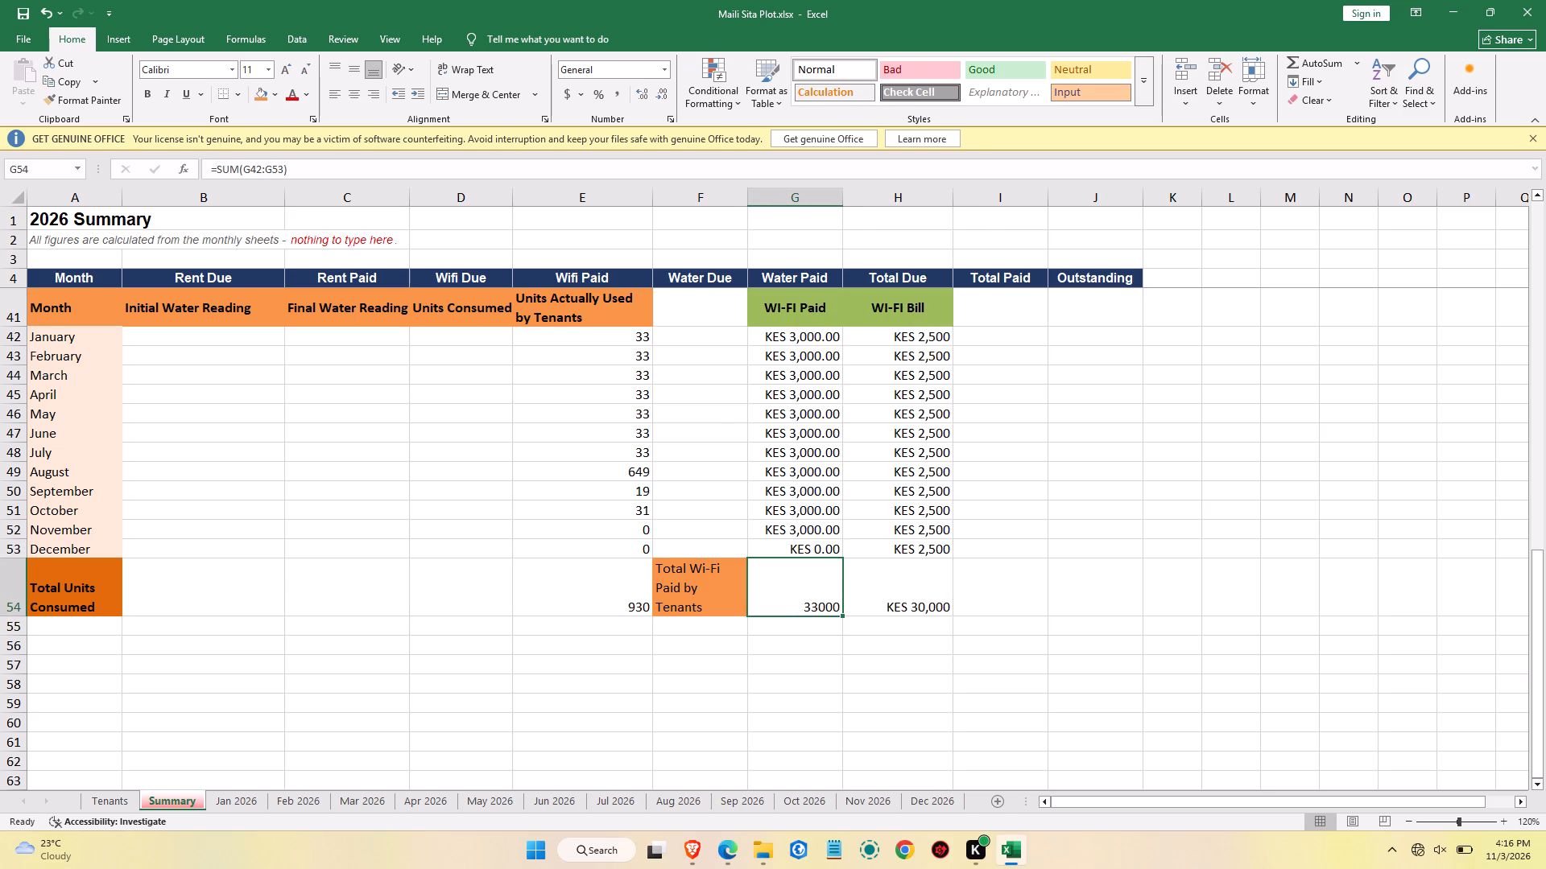
pyautogui.click(700, 397)
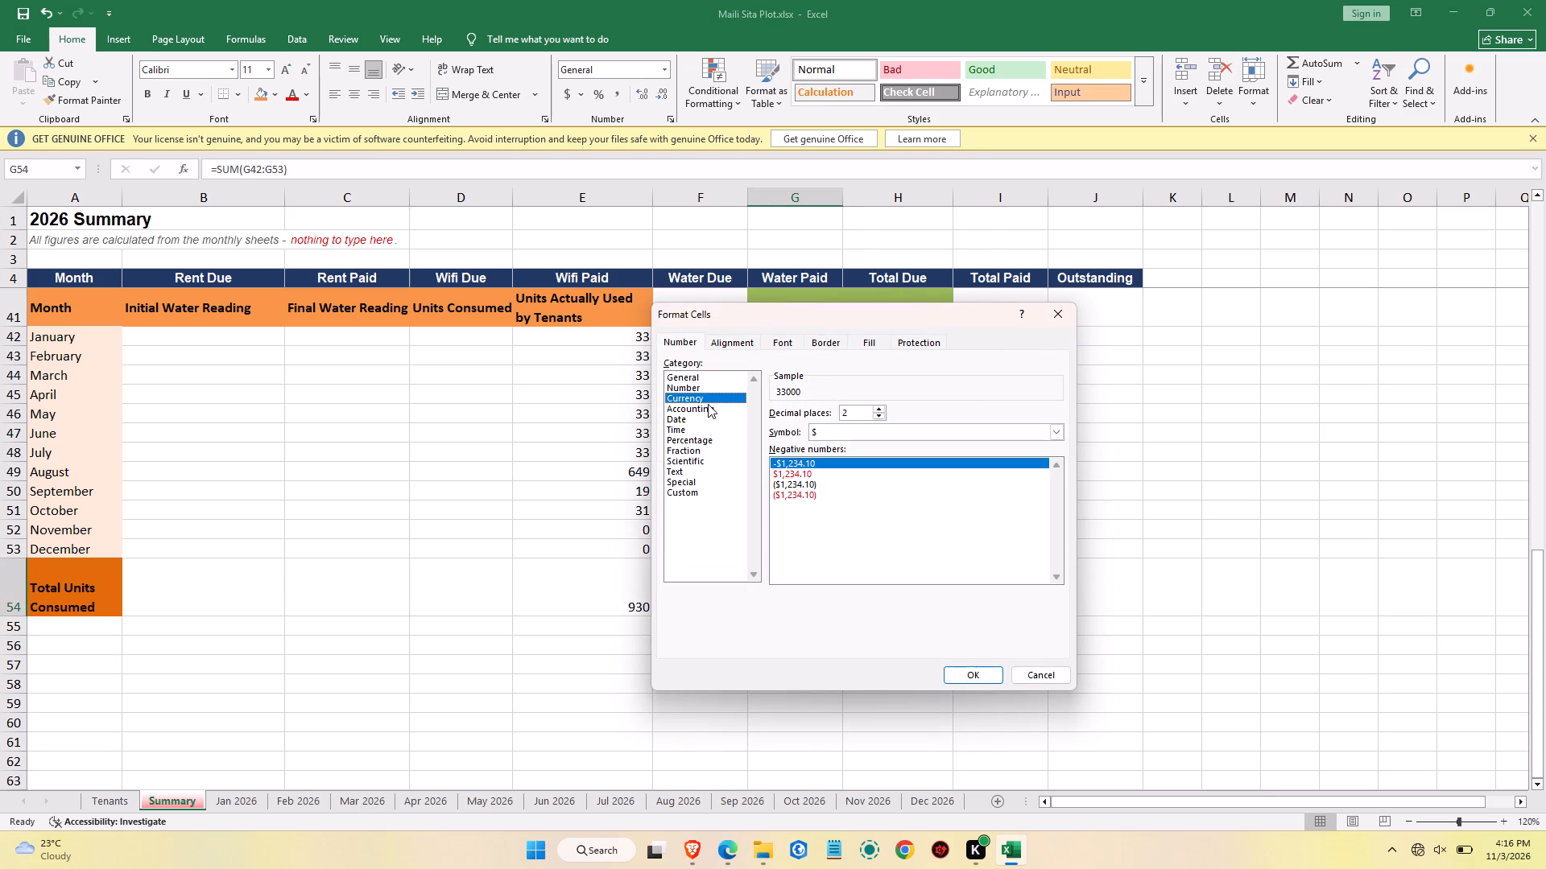
pyautogui.click(829, 472)
pyautogui.click(973, 436)
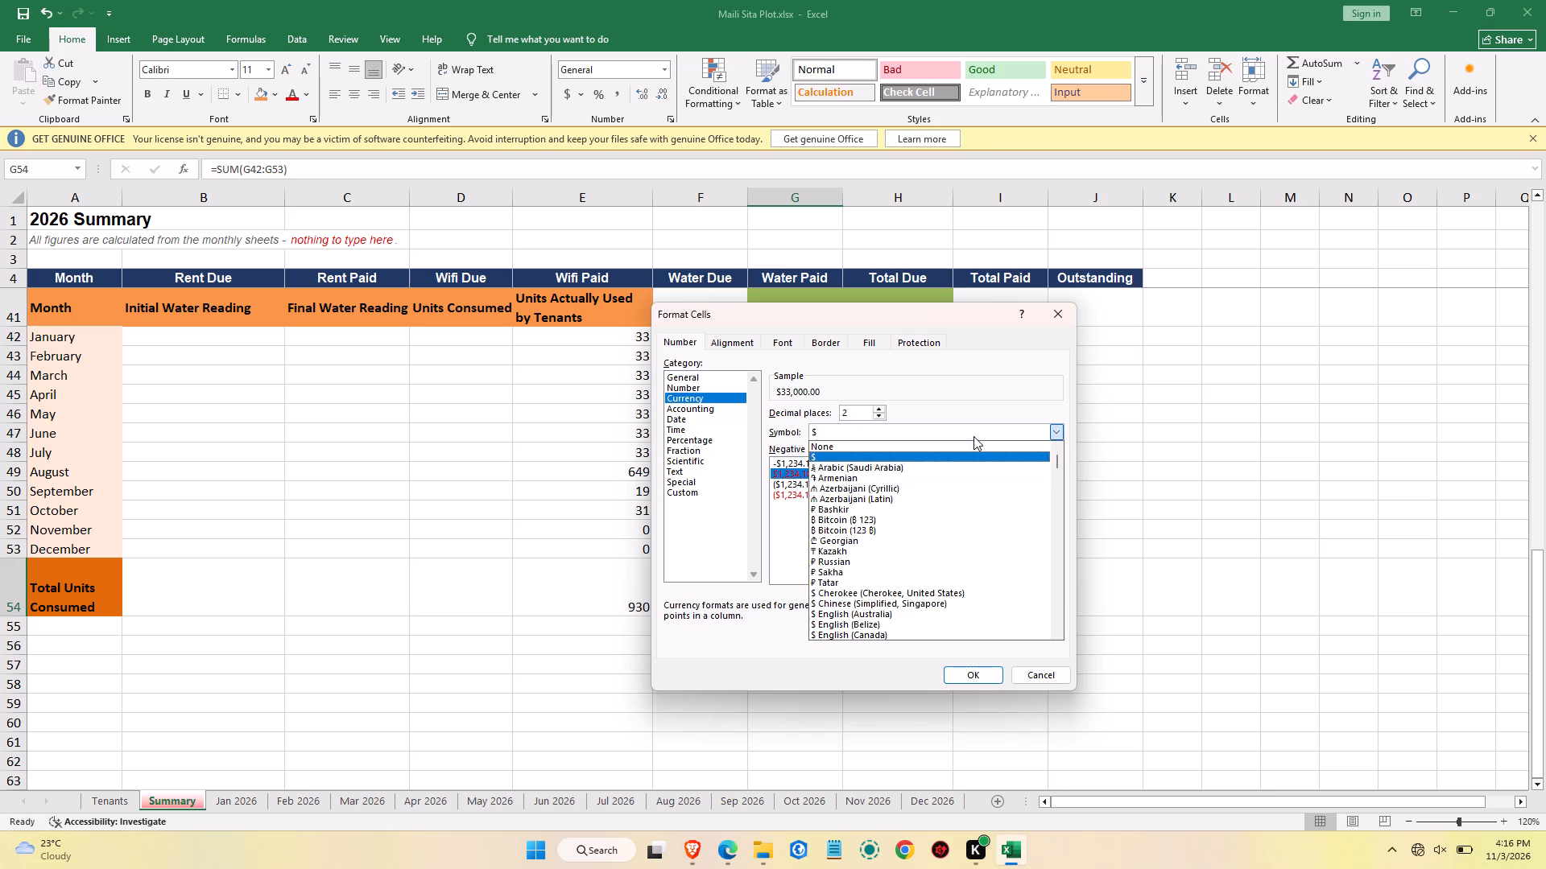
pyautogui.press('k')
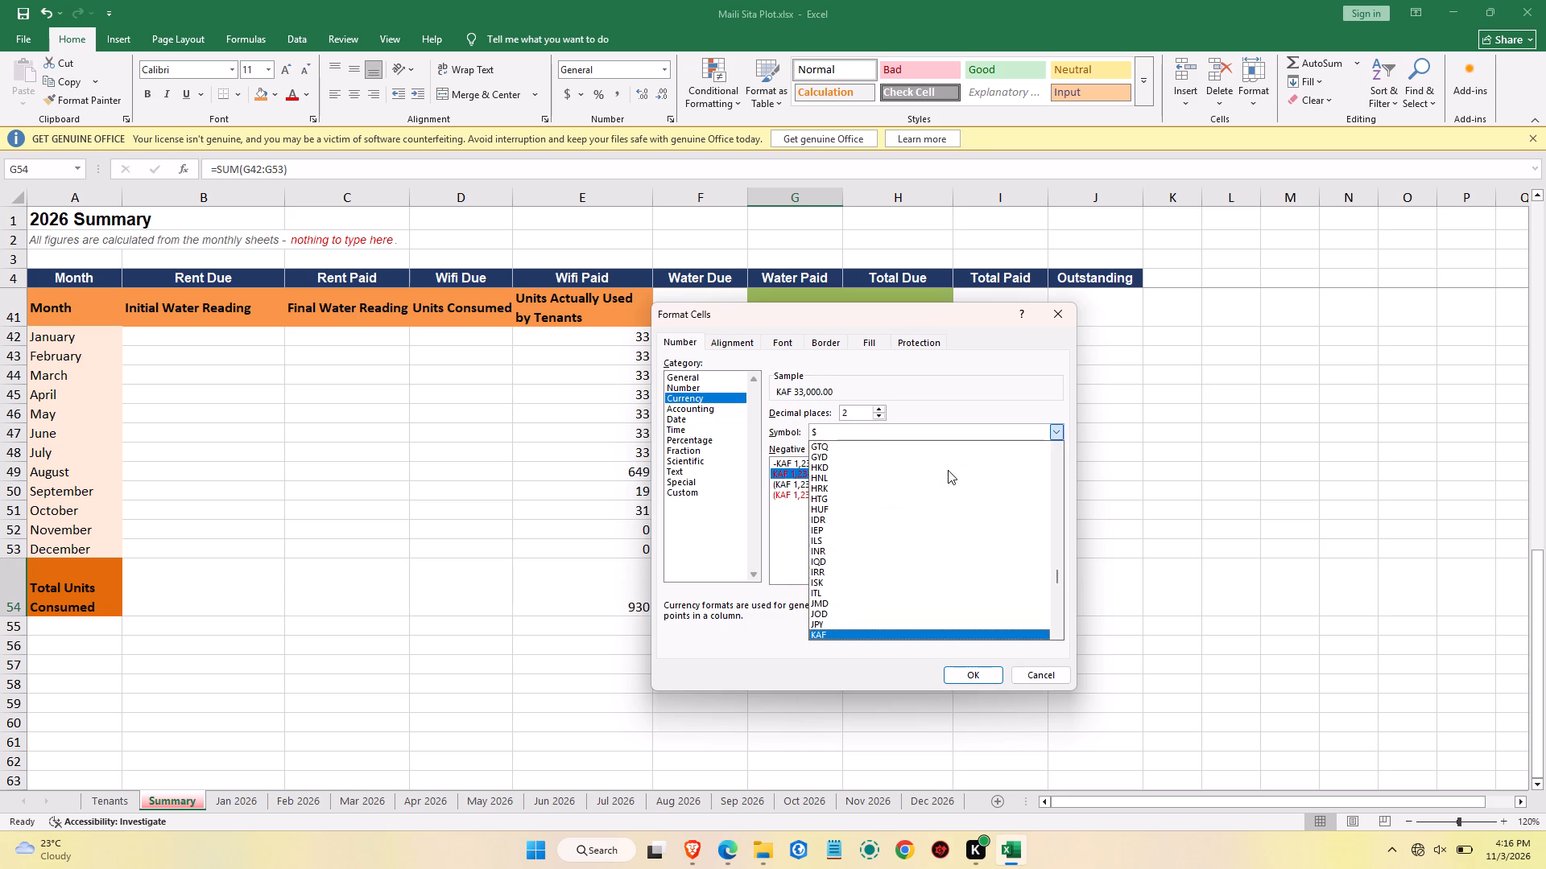
pyautogui.scroll(-1, 970, 514)
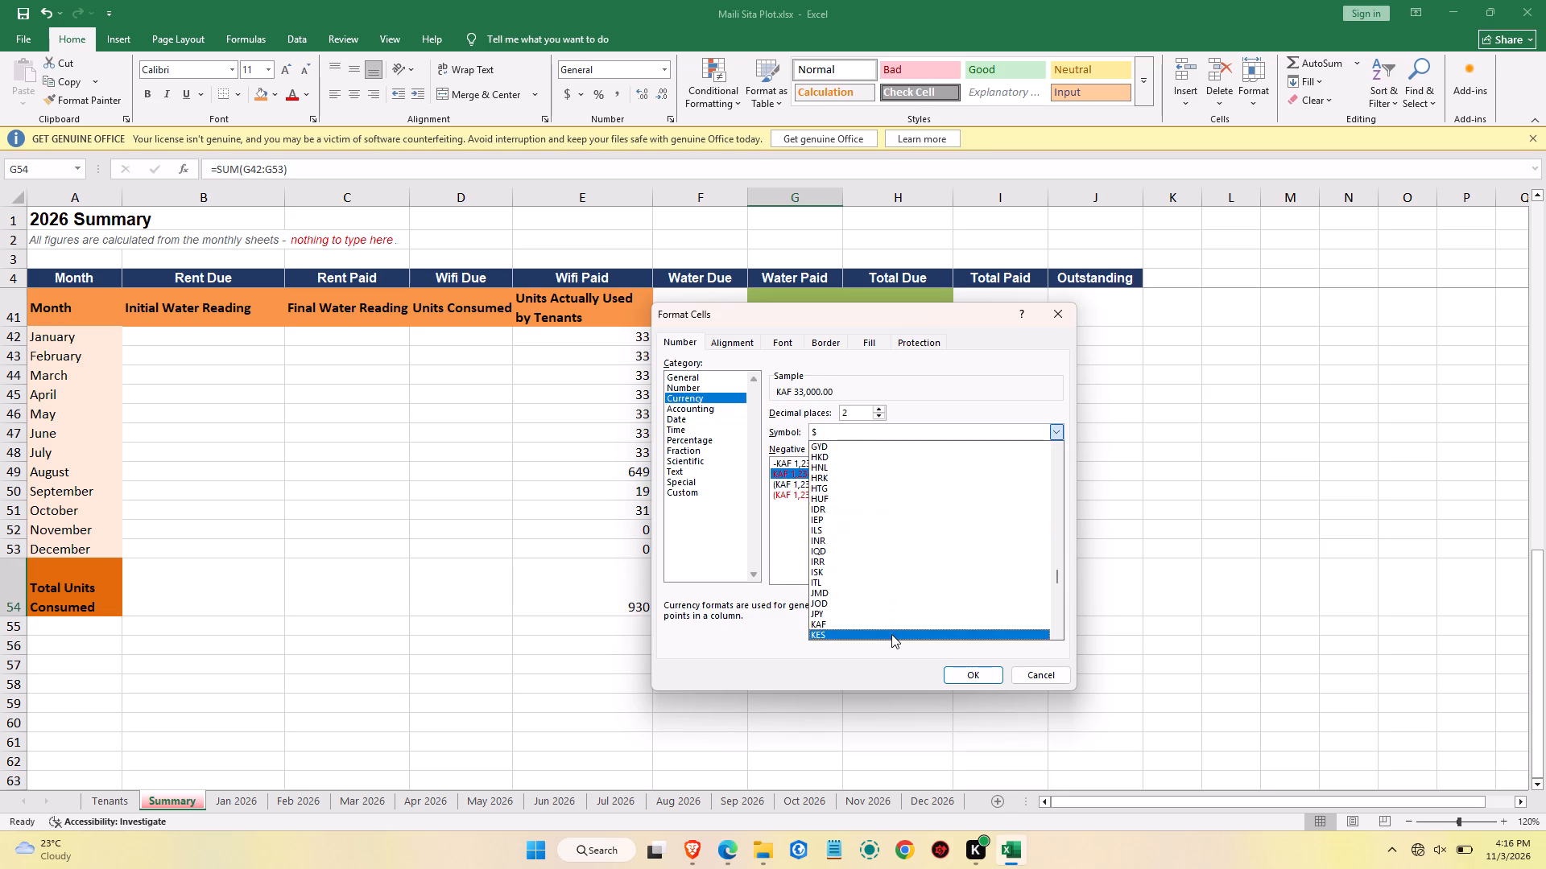
pyautogui.click(891, 634)
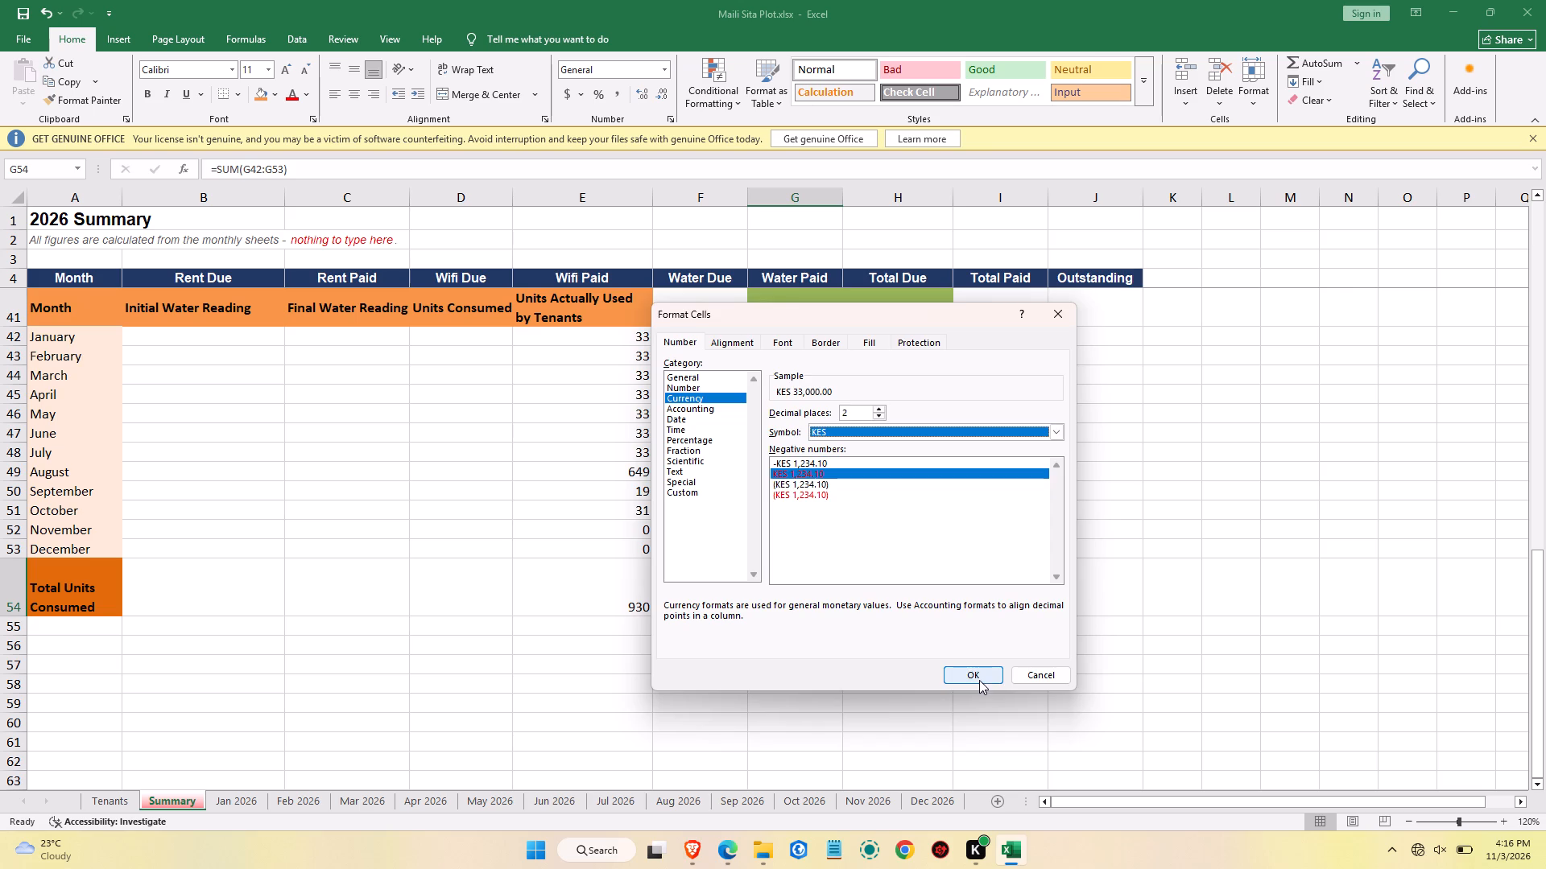
pyautogui.click(979, 678)
pyautogui.click(920, 657)
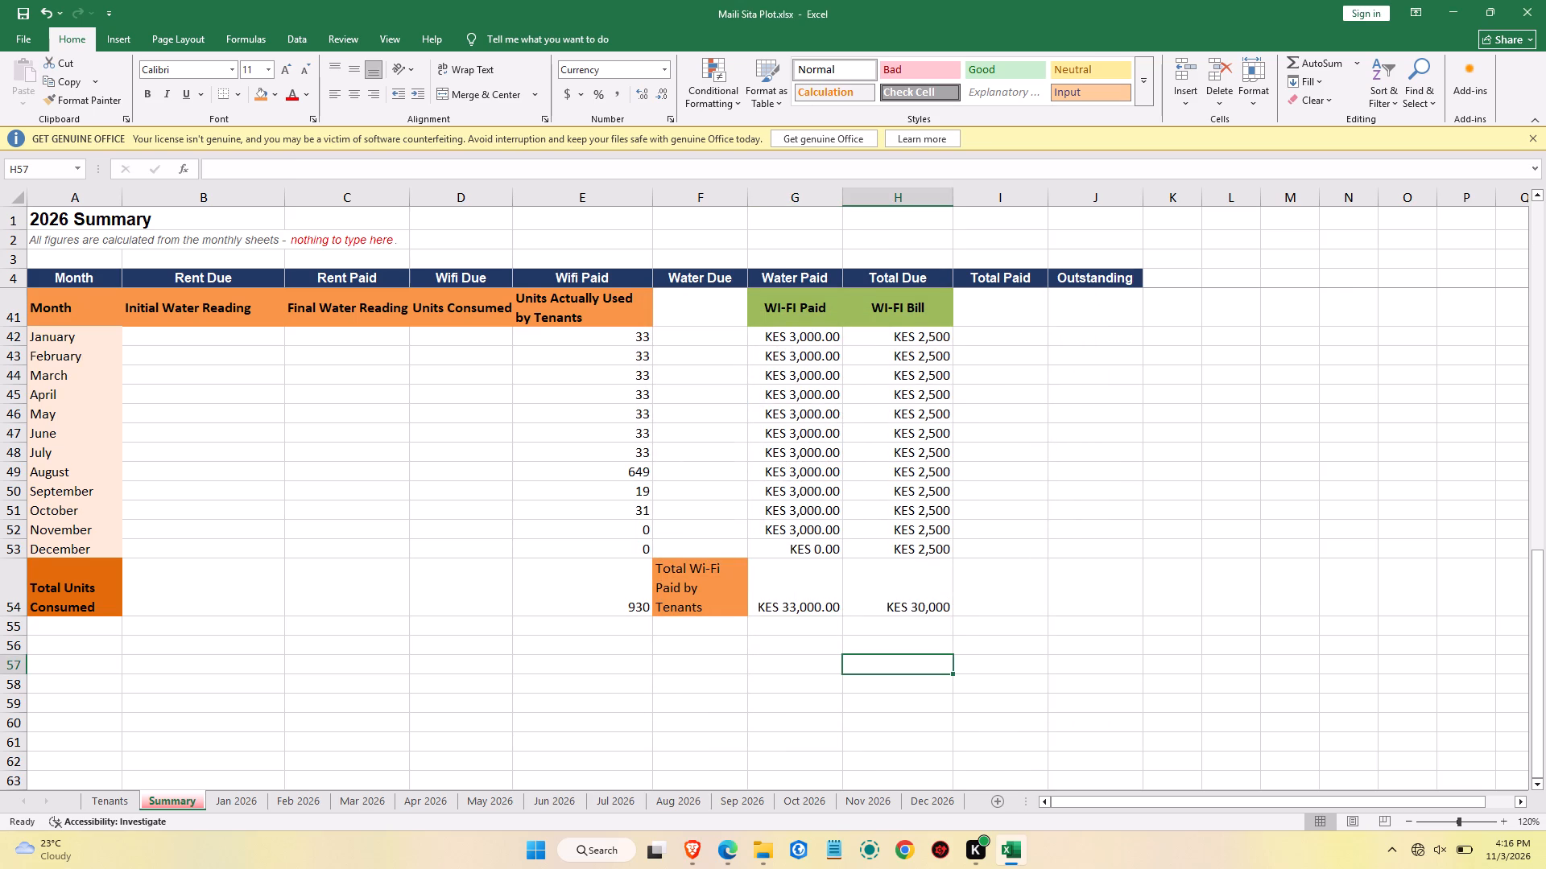
# Save the workbook.
pyautogui.click(23, 10)
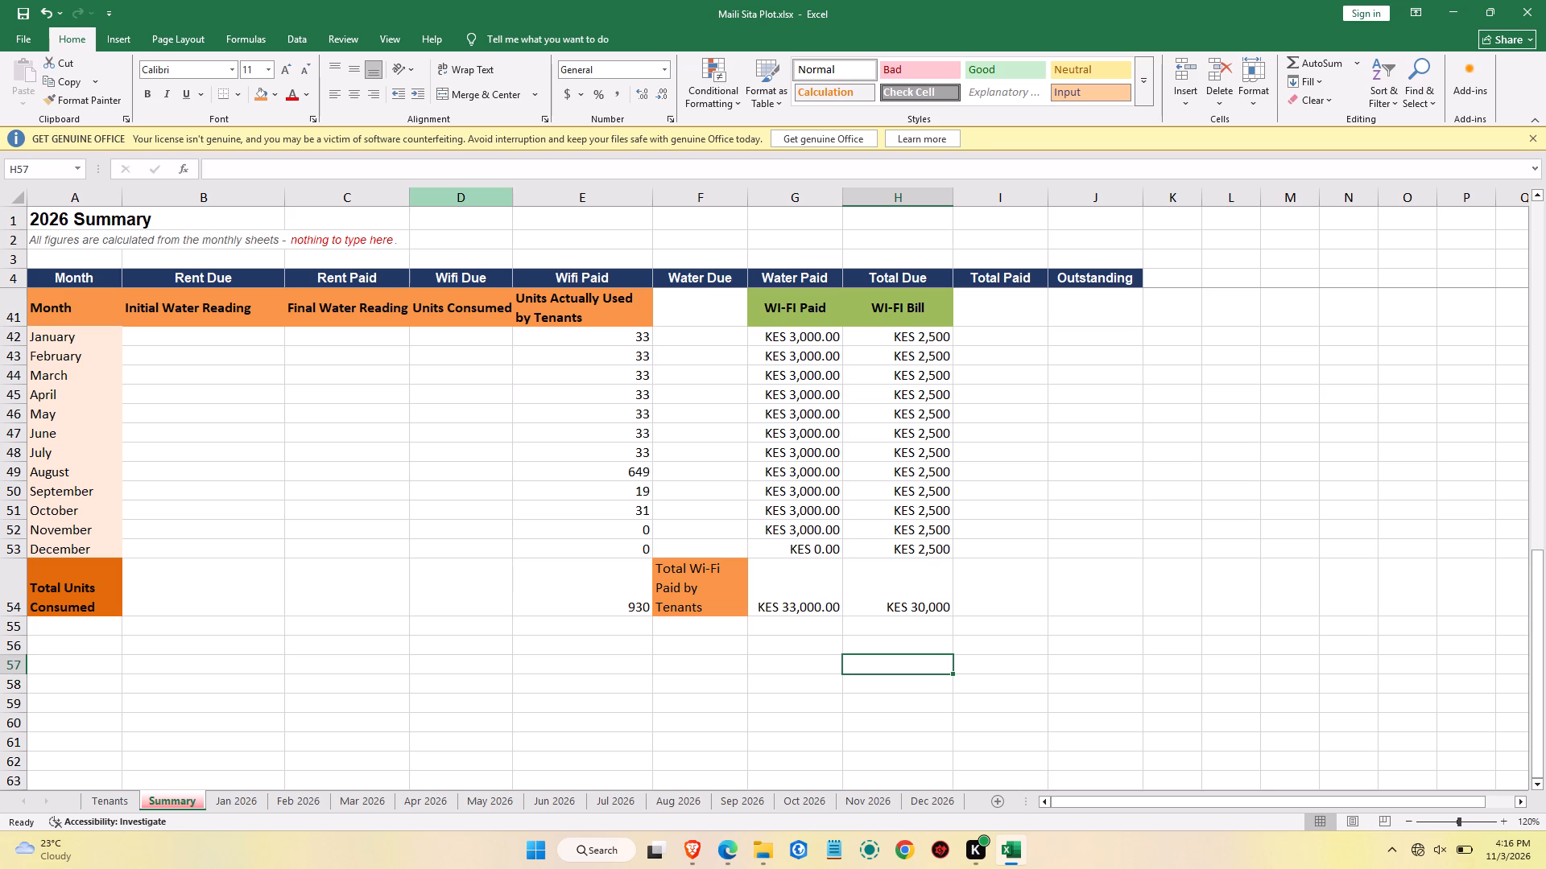
# Widen column D, which holds the Units Consumed heading, slightly.
pyautogui.click(516, 199)
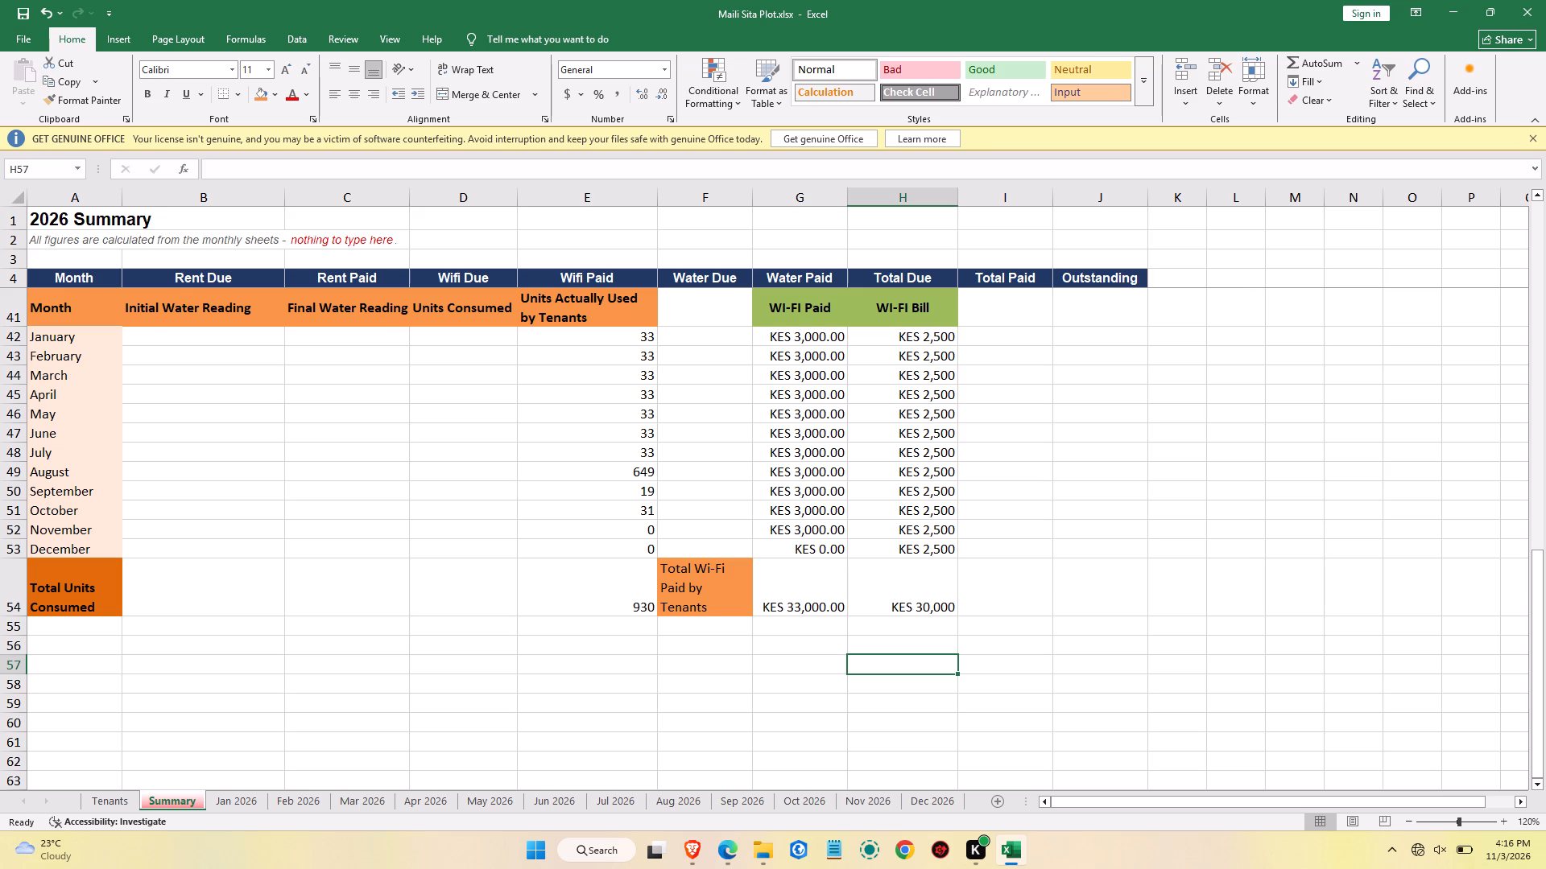
# Look through the custom number format codes for a suitable units format for the tenants' used units in E42:E54.
pyautogui.moveTo(616, 335); pyautogui.dragTo(618, 393)
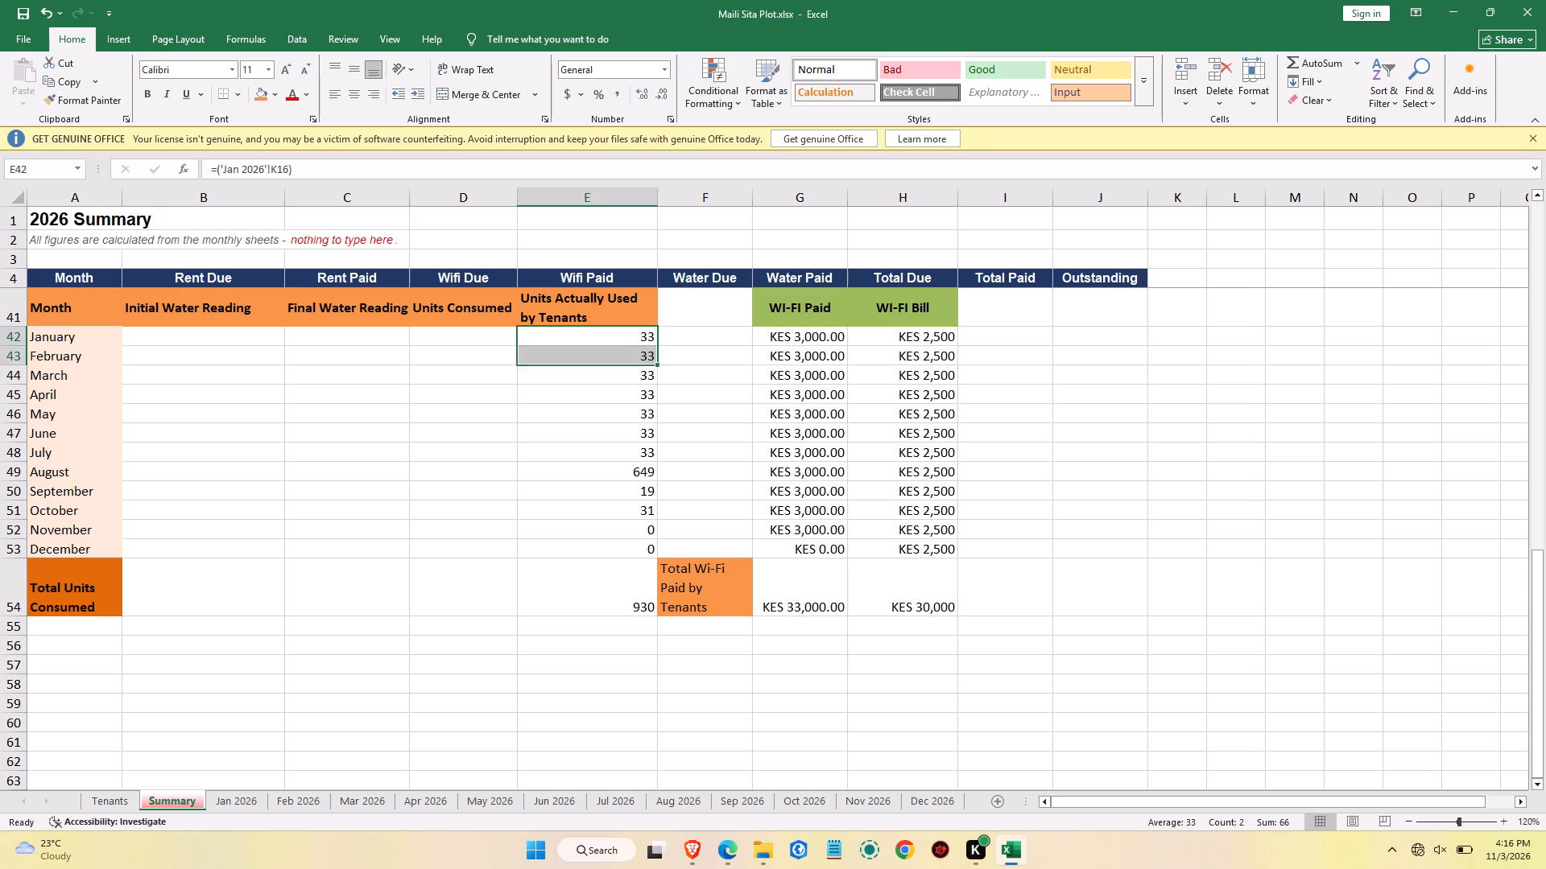
pyautogui.moveTo(618, 393); pyautogui.dragTo(604, 573)
pyautogui.rightClick(607, 482)
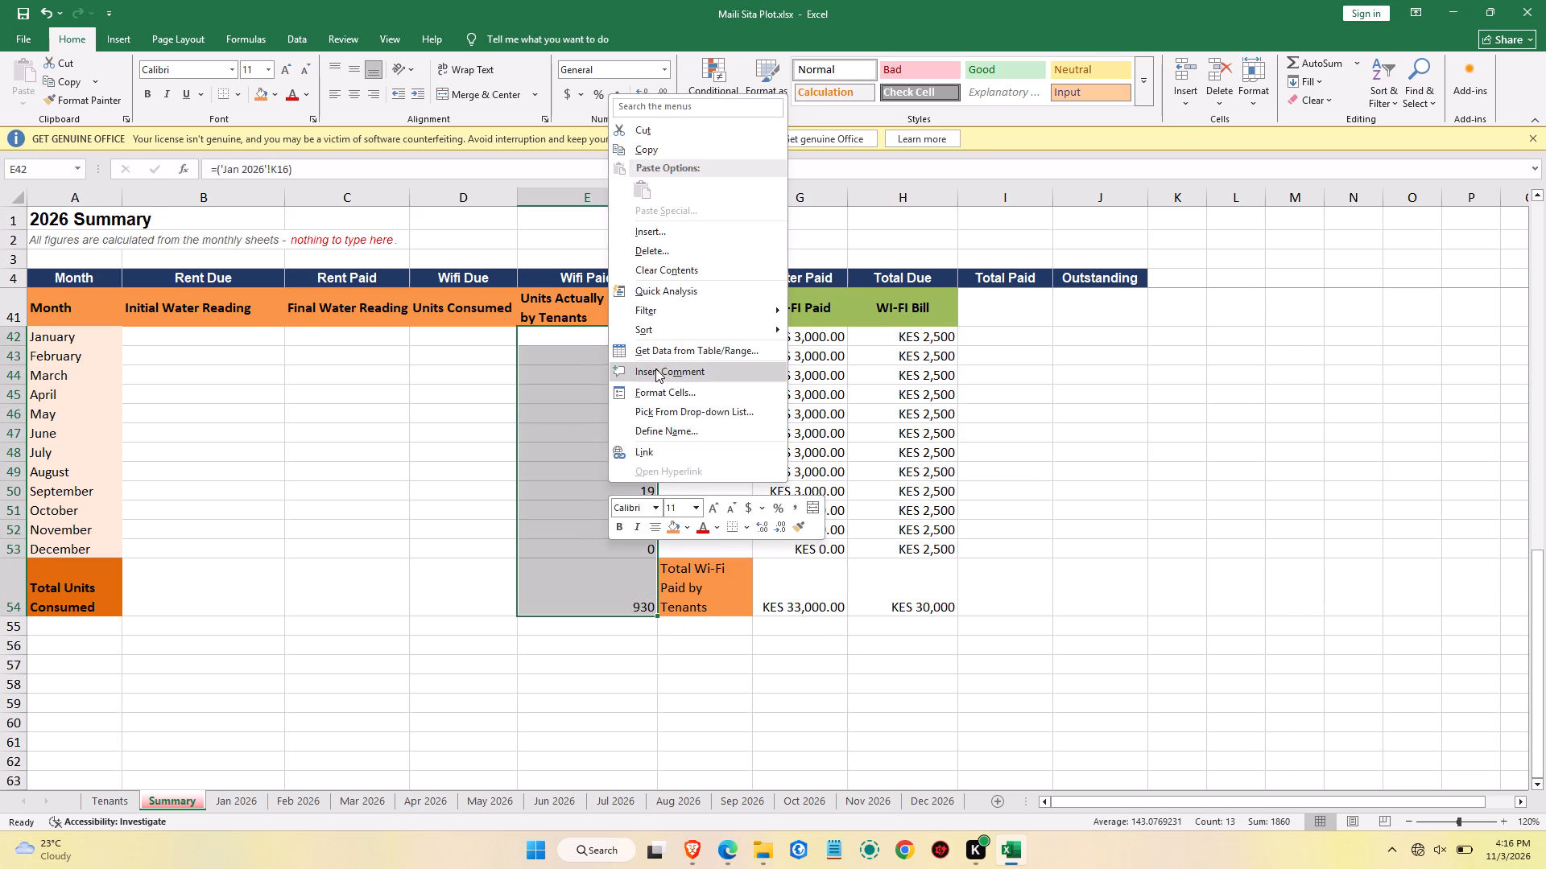
pyautogui.click(656, 392)
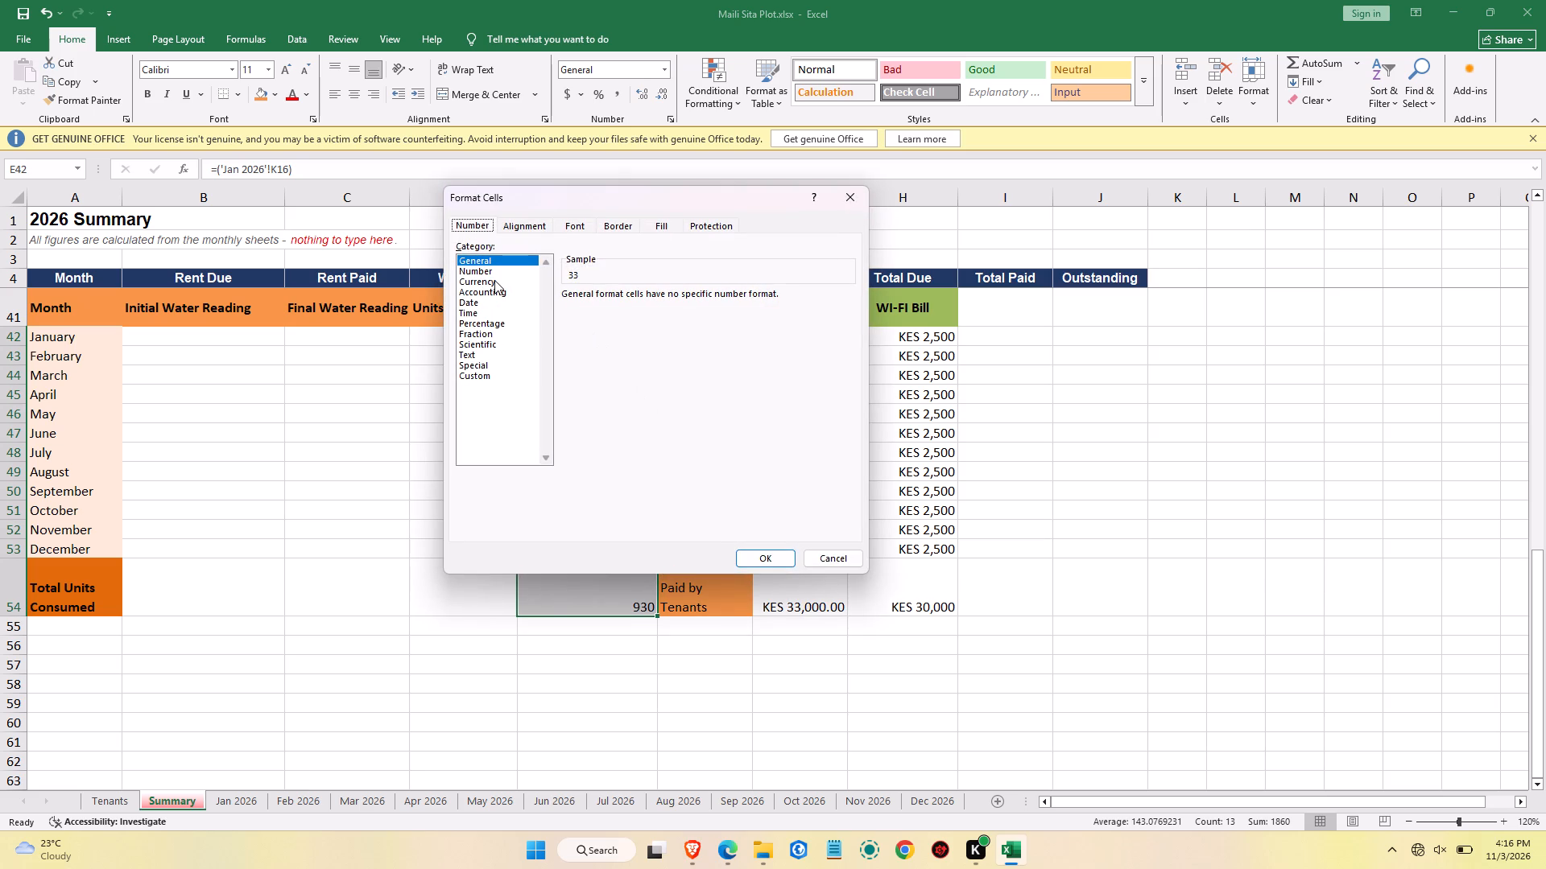
pyautogui.click(487, 377)
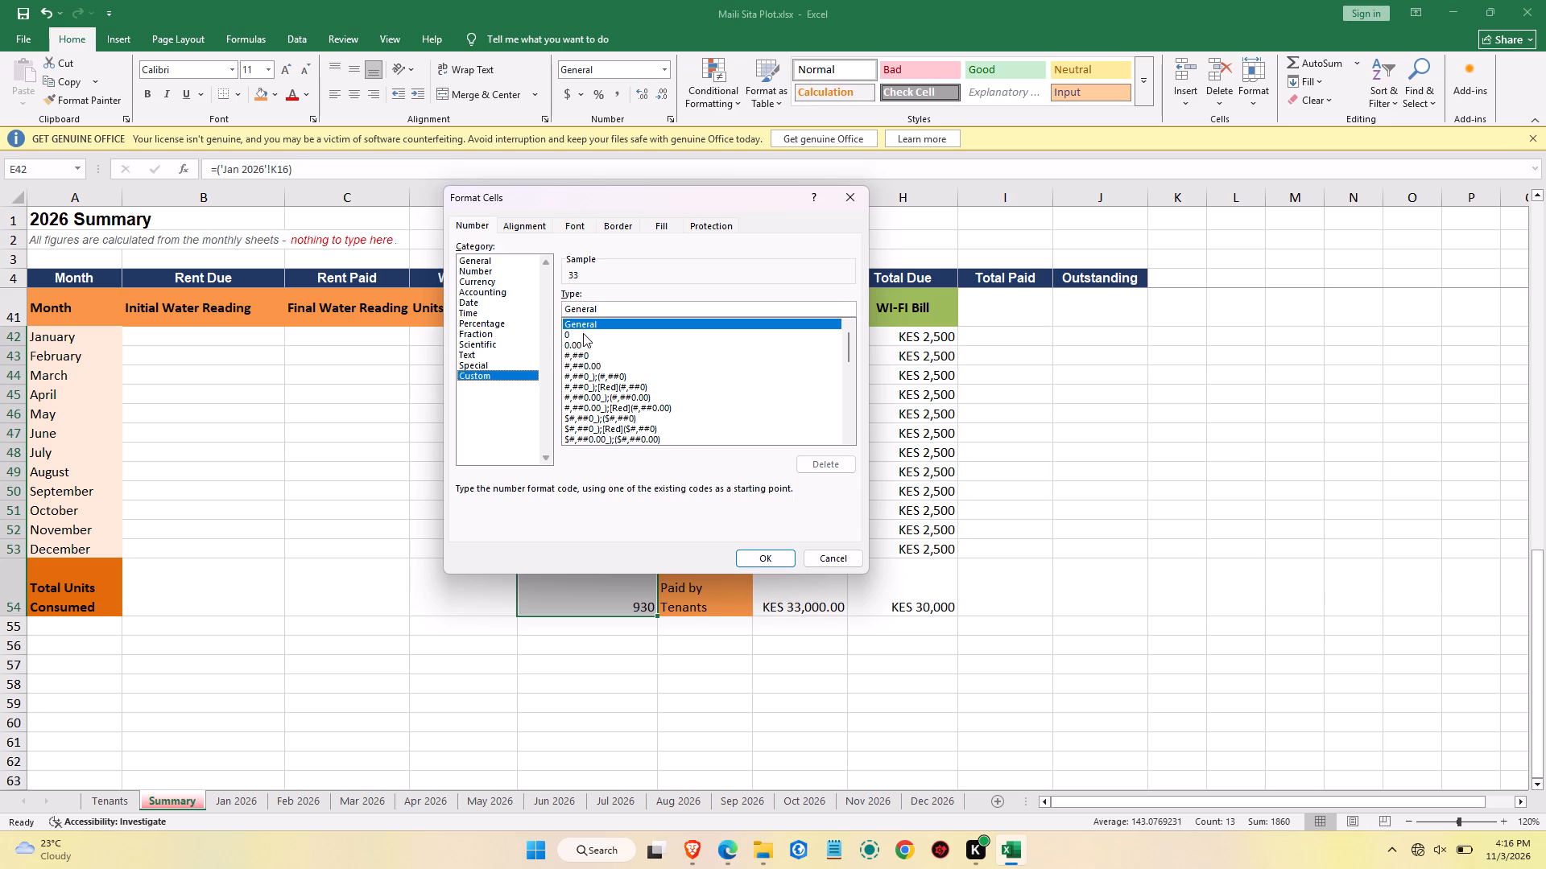
pyautogui.scroll(-4, 596, 377)
pyautogui.scroll(3, 596, 377)
pyautogui.scroll(-1, 596, 377)
pyautogui.scroll(1, 596, 377)
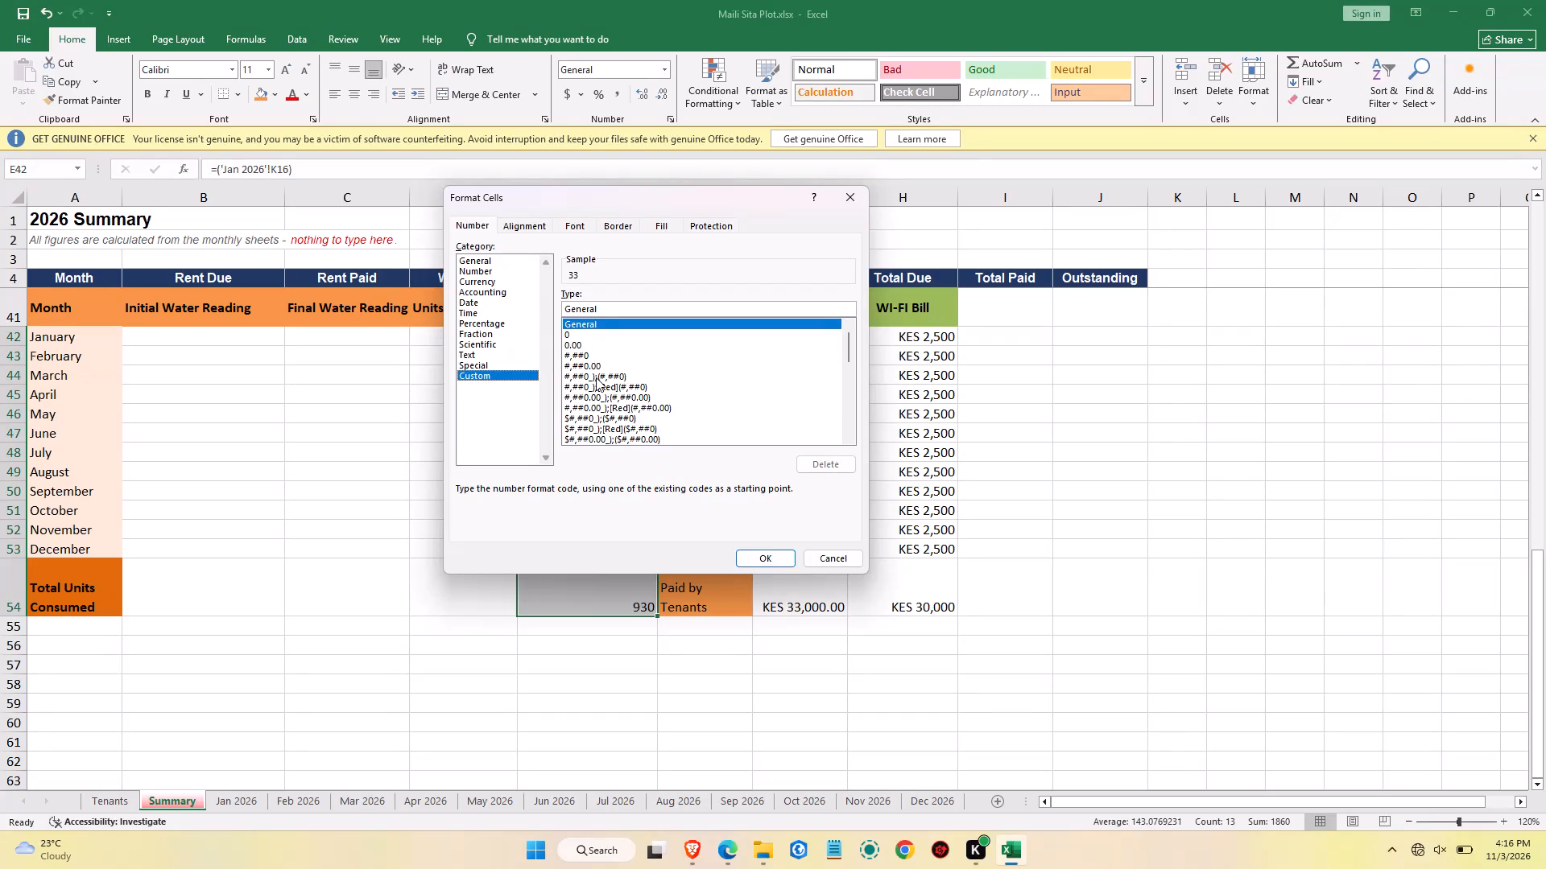
pyautogui.scroll(-5, 760, 414)
pyautogui.moveTo(848, 346); pyautogui.dragTo(850, 361)
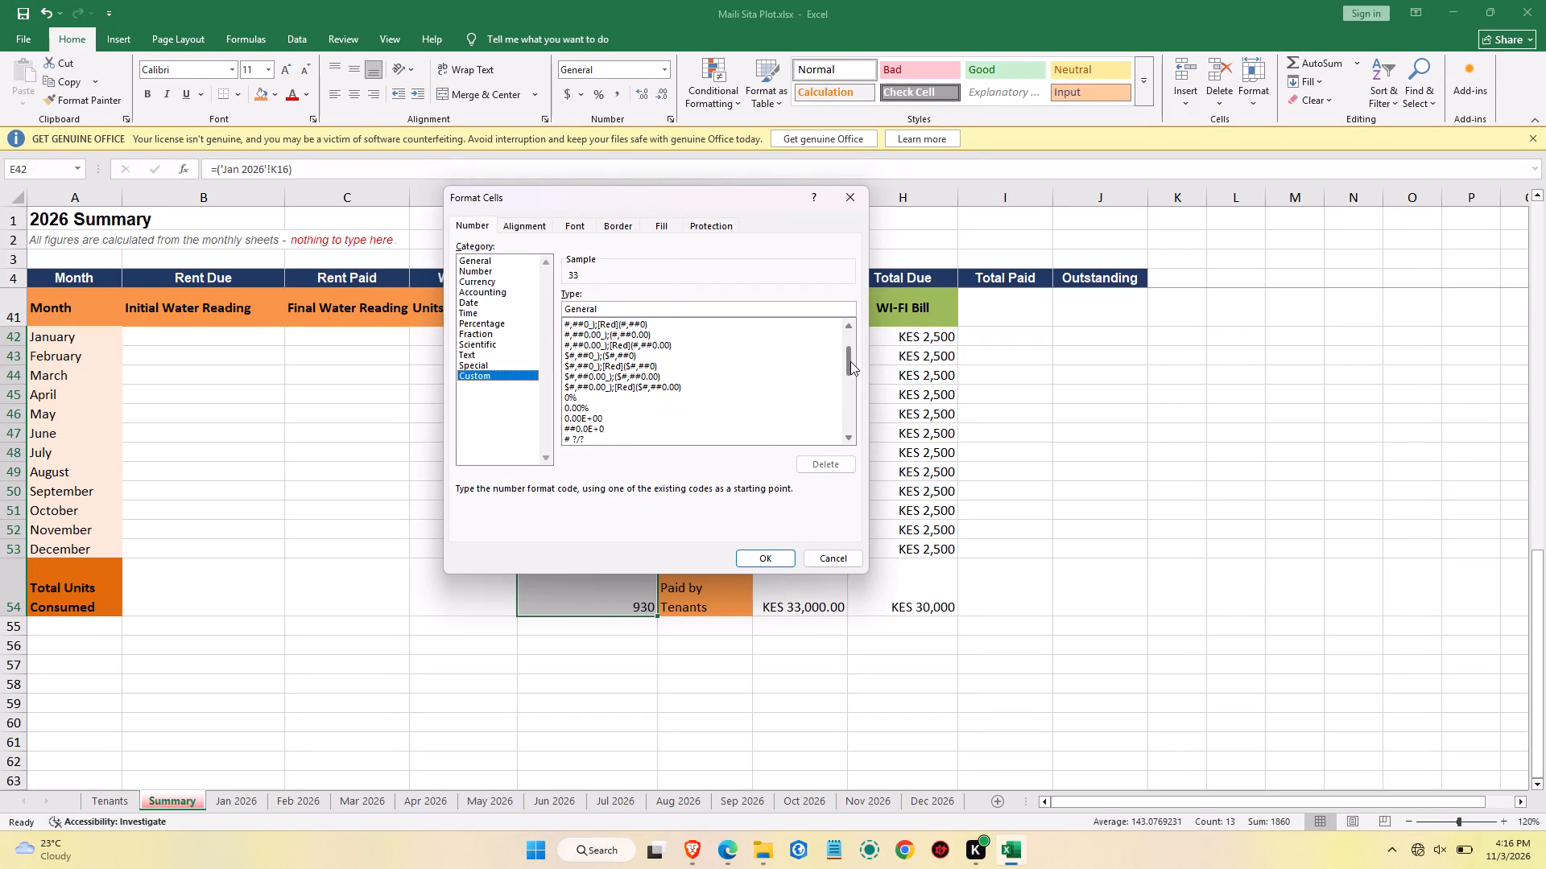
pyautogui.moveTo(850, 361); pyautogui.dragTo(854, 406)
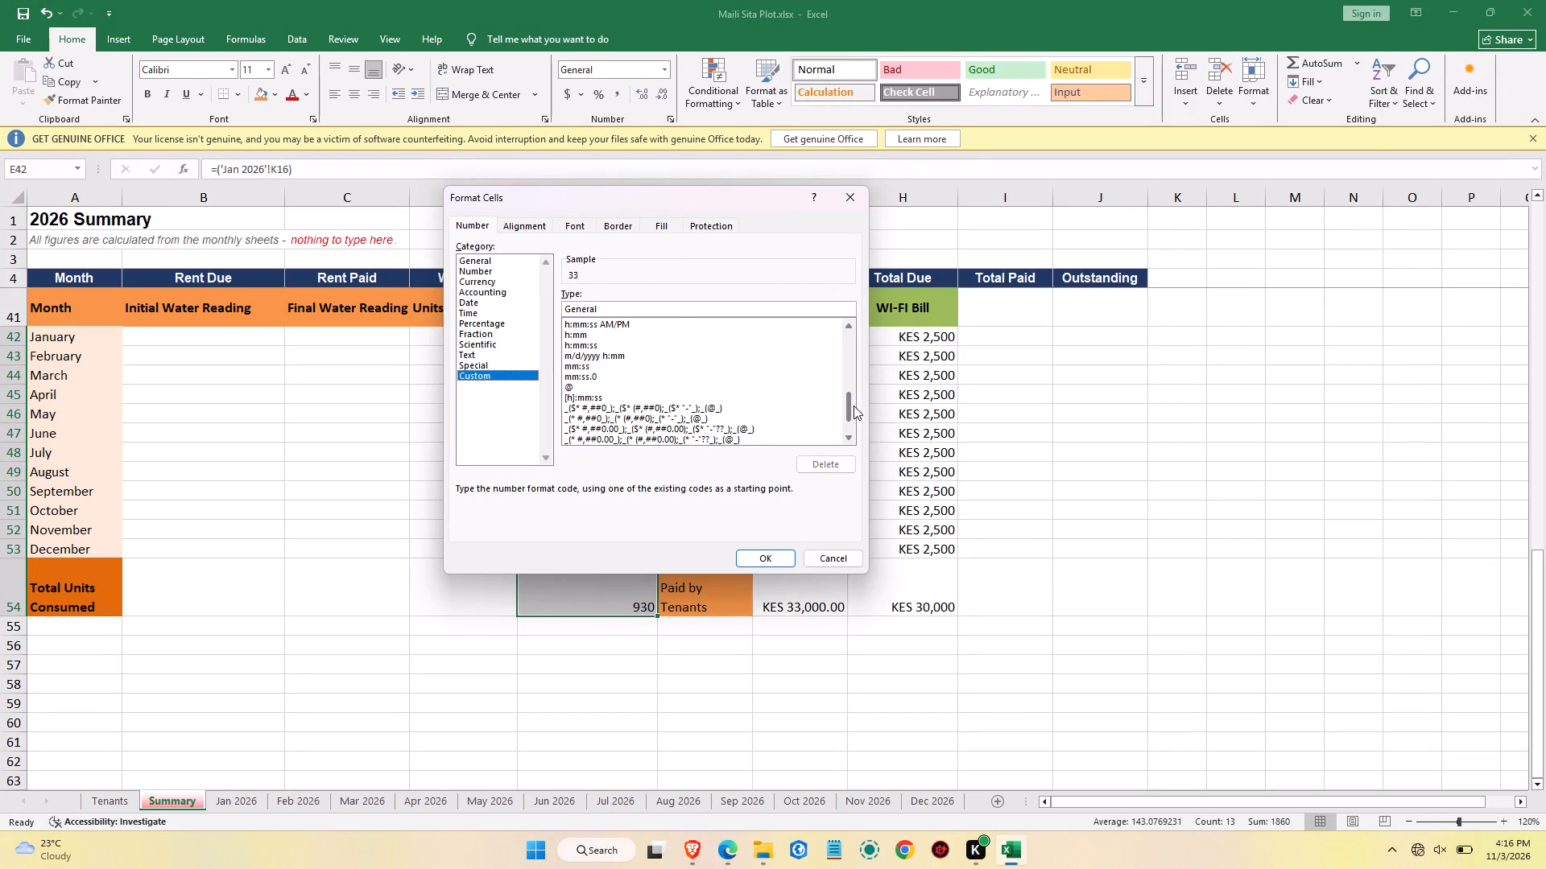
pyautogui.moveTo(854, 406); pyautogui.dragTo(855, 422)
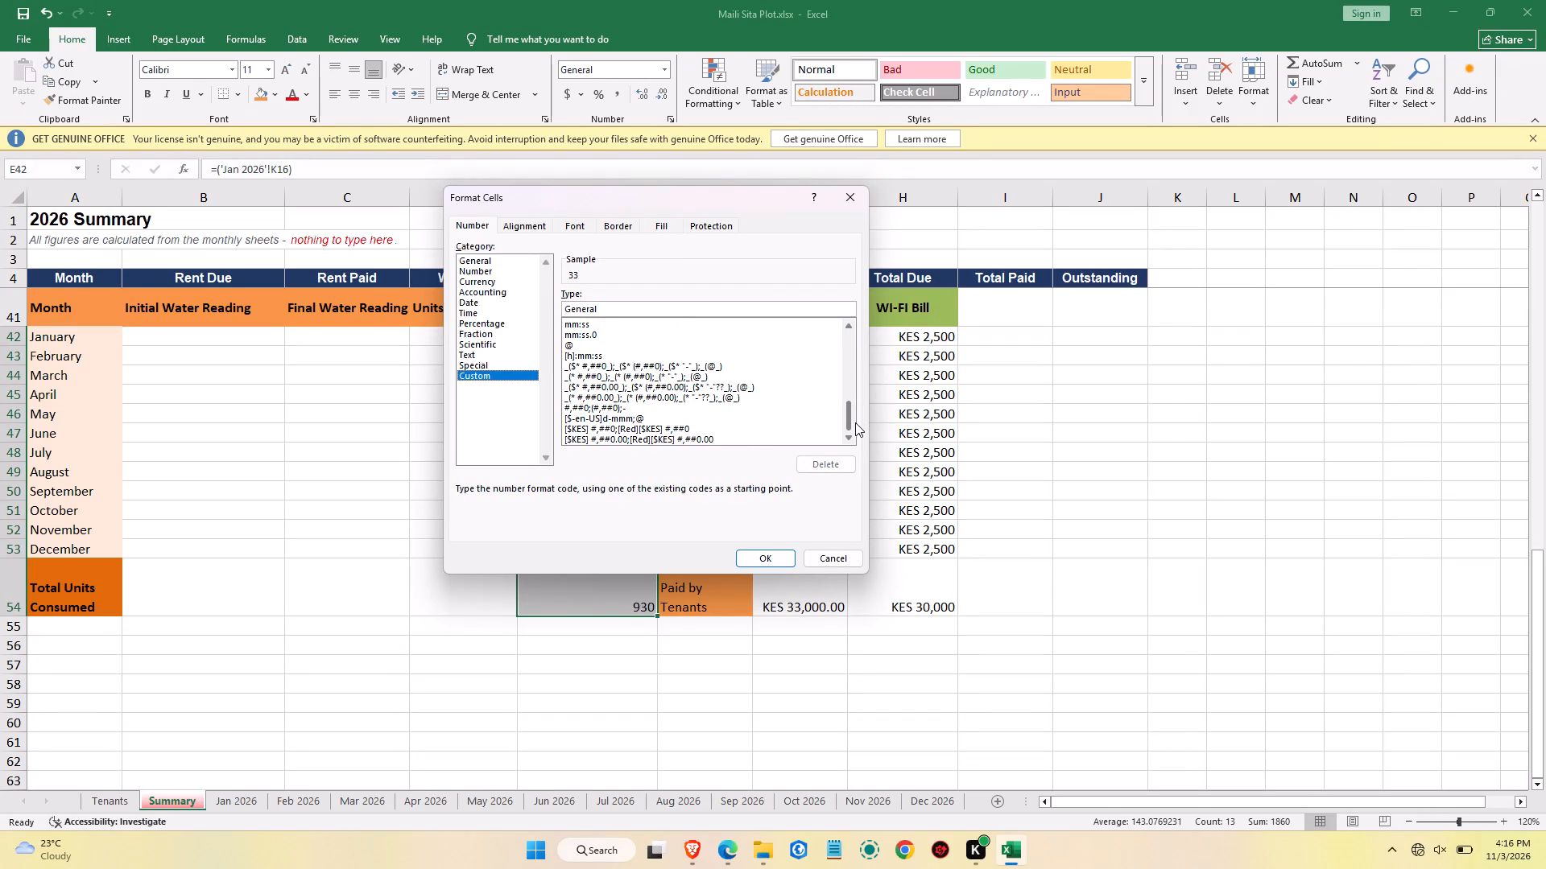
pyautogui.moveTo(855, 422); pyautogui.dragTo(854, 403)
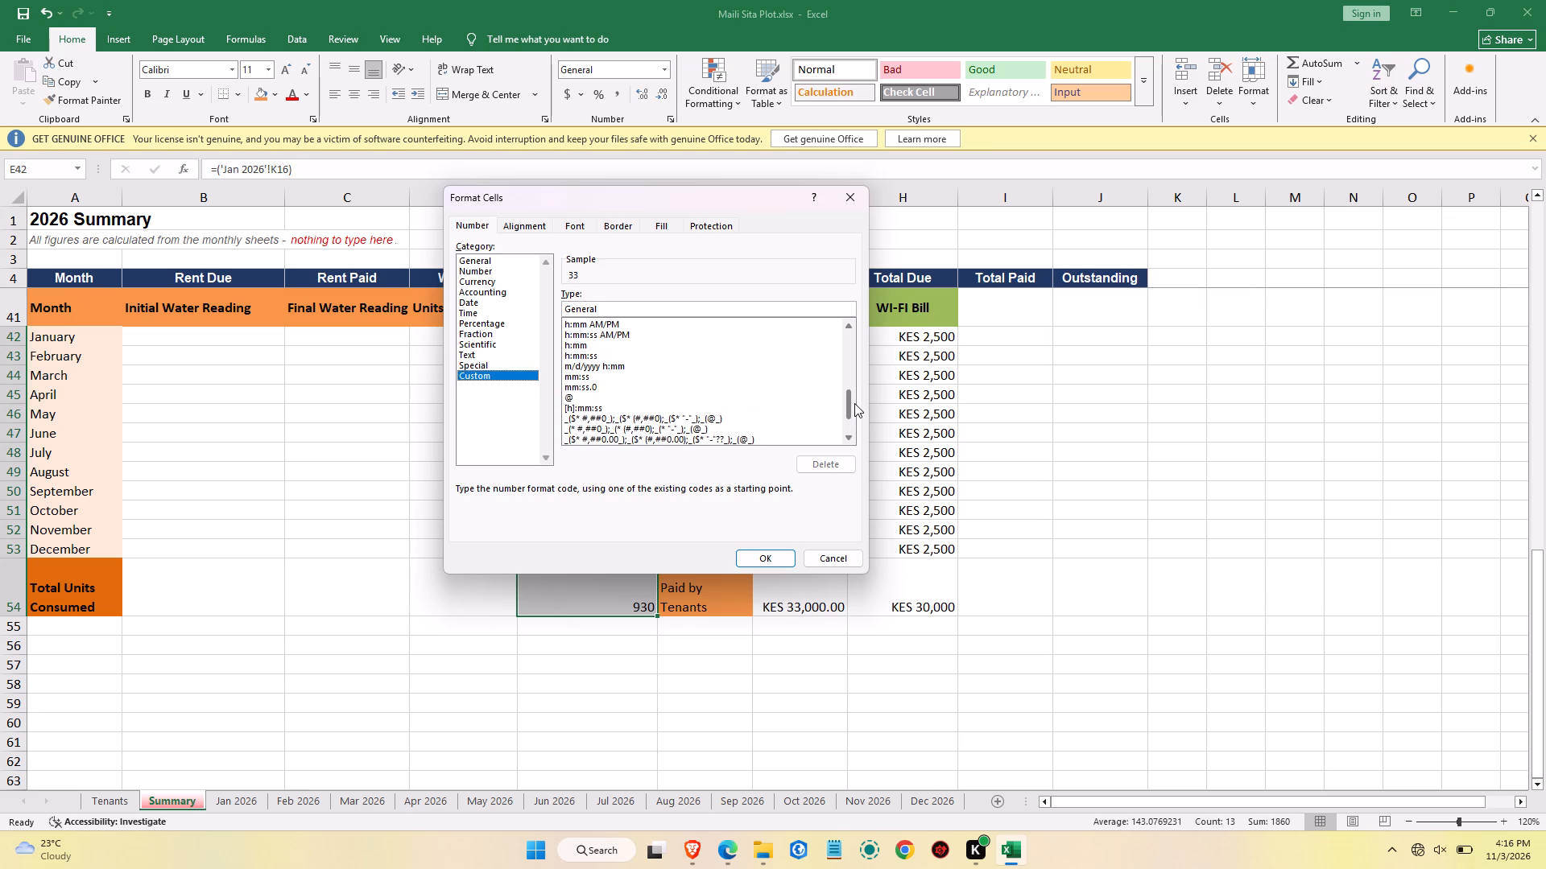
pyautogui.moveTo(854, 403); pyautogui.dragTo(845, 373)
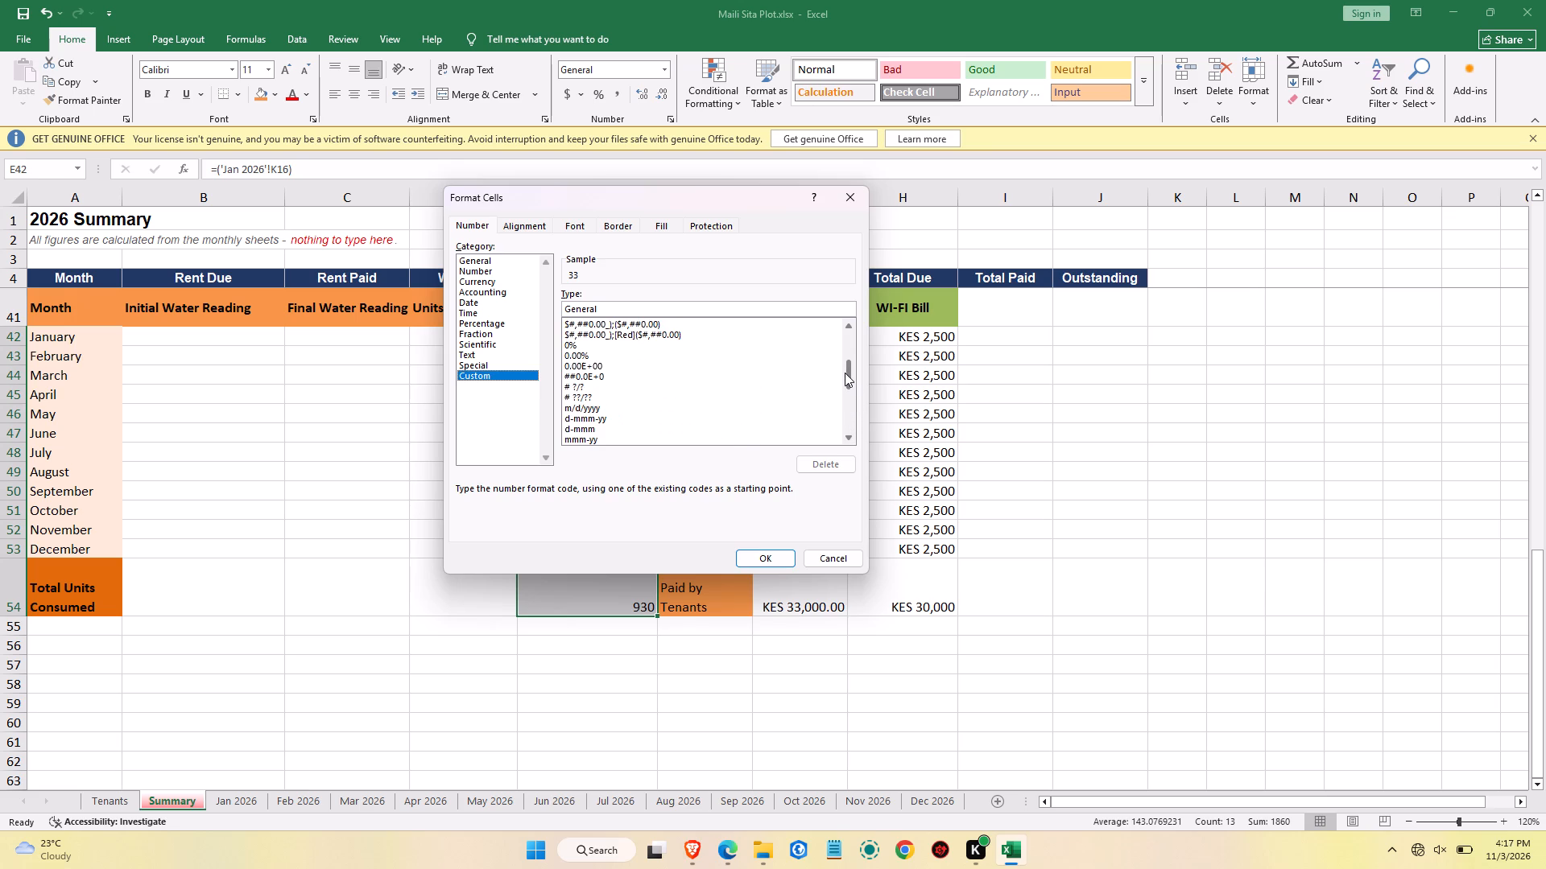
pyautogui.moveTo(845, 373); pyautogui.dragTo(845, 371)
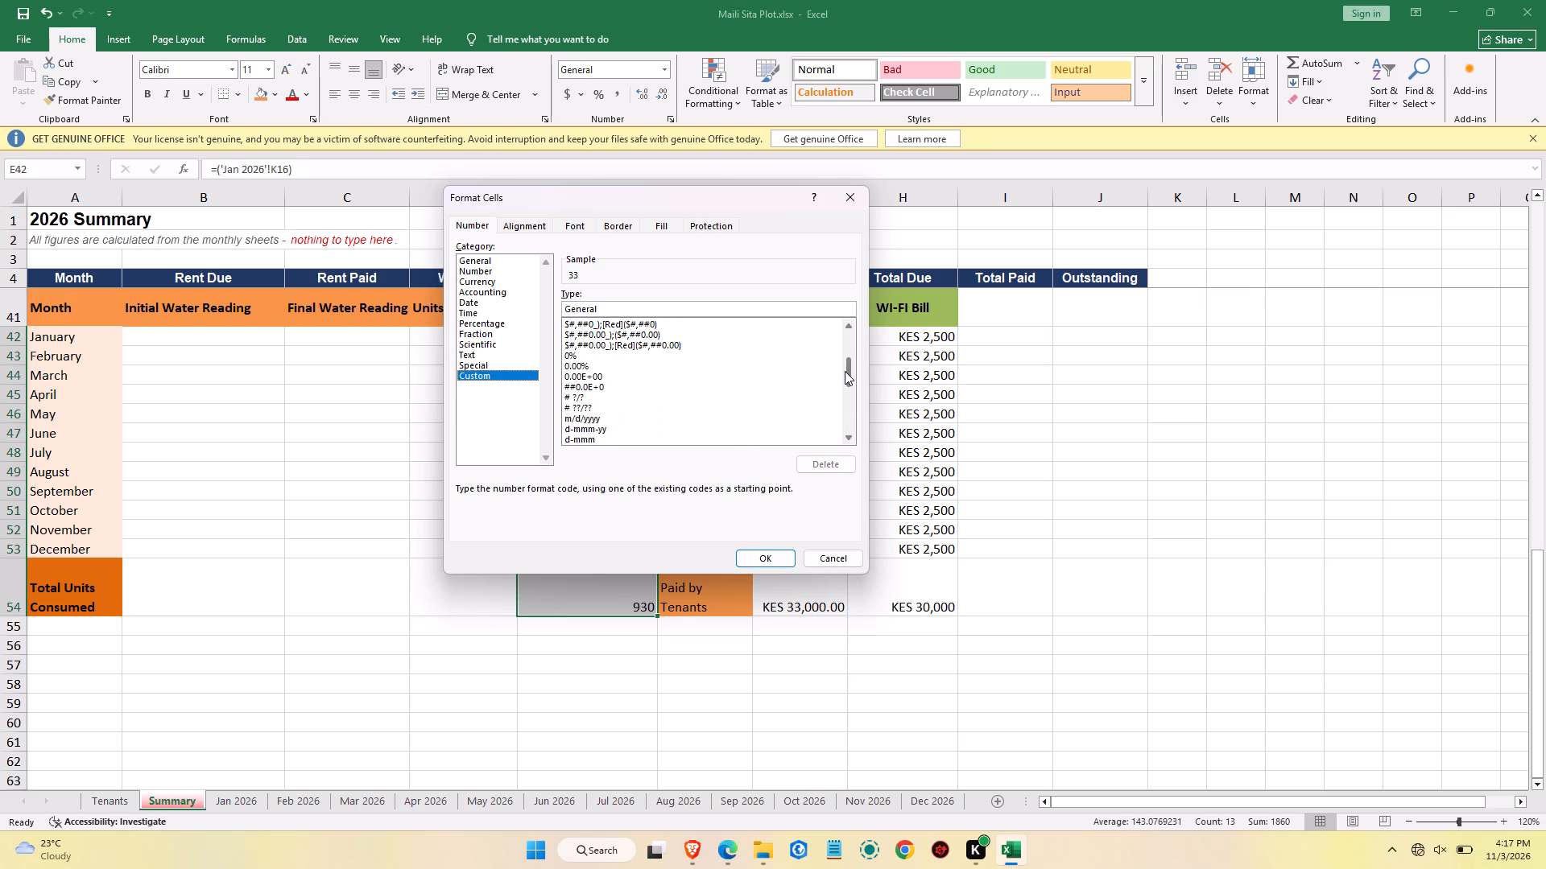
pyautogui.moveTo(845, 371); pyautogui.dragTo(841, 357)
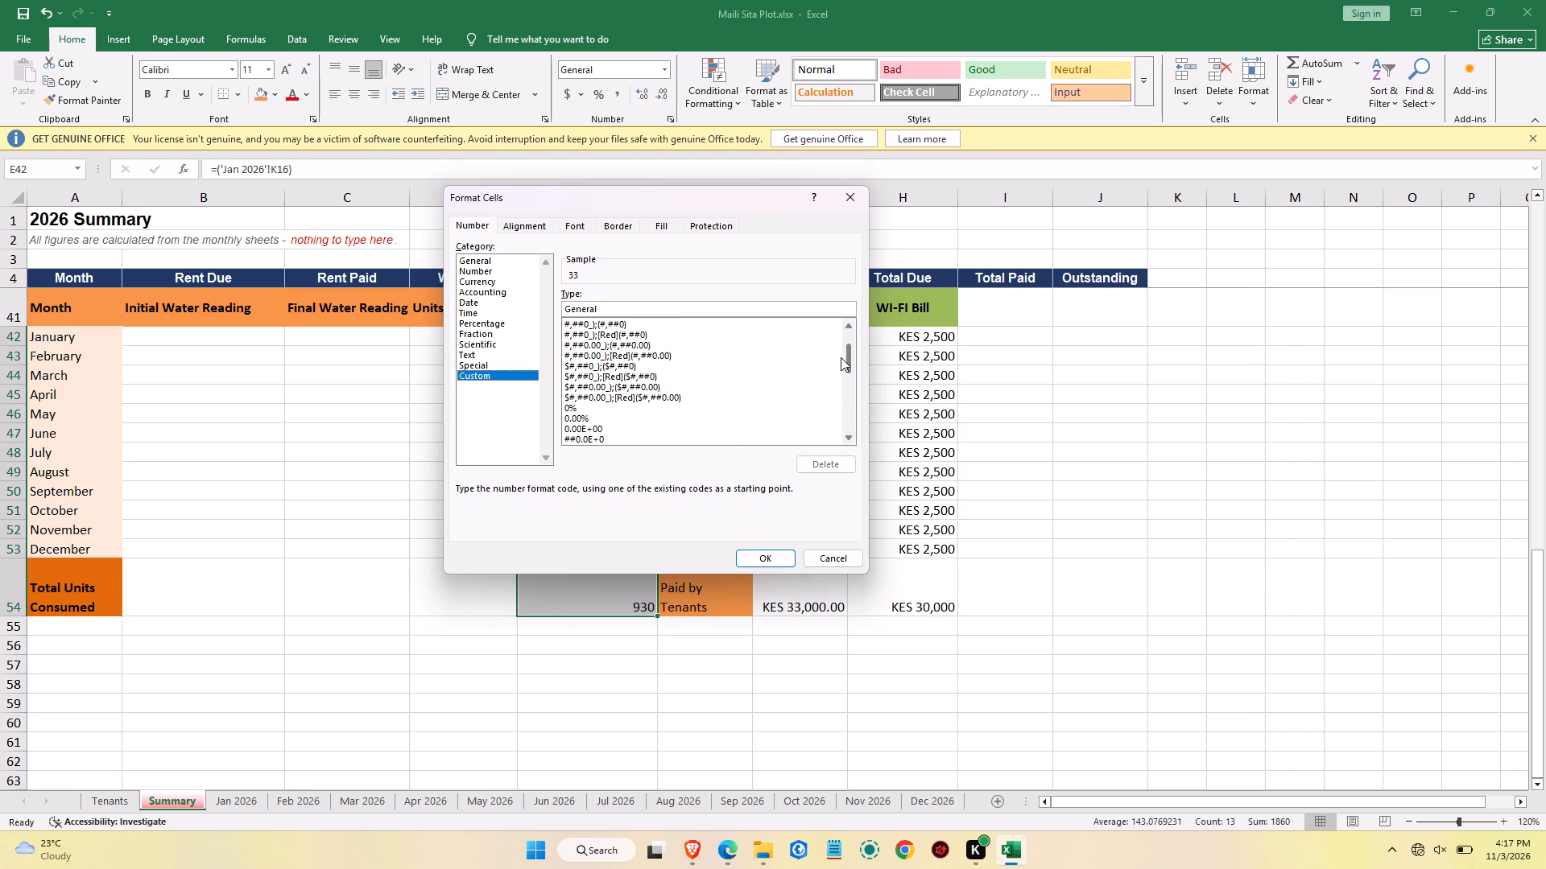
pyautogui.moveTo(841, 357); pyautogui.dragTo(838, 340)
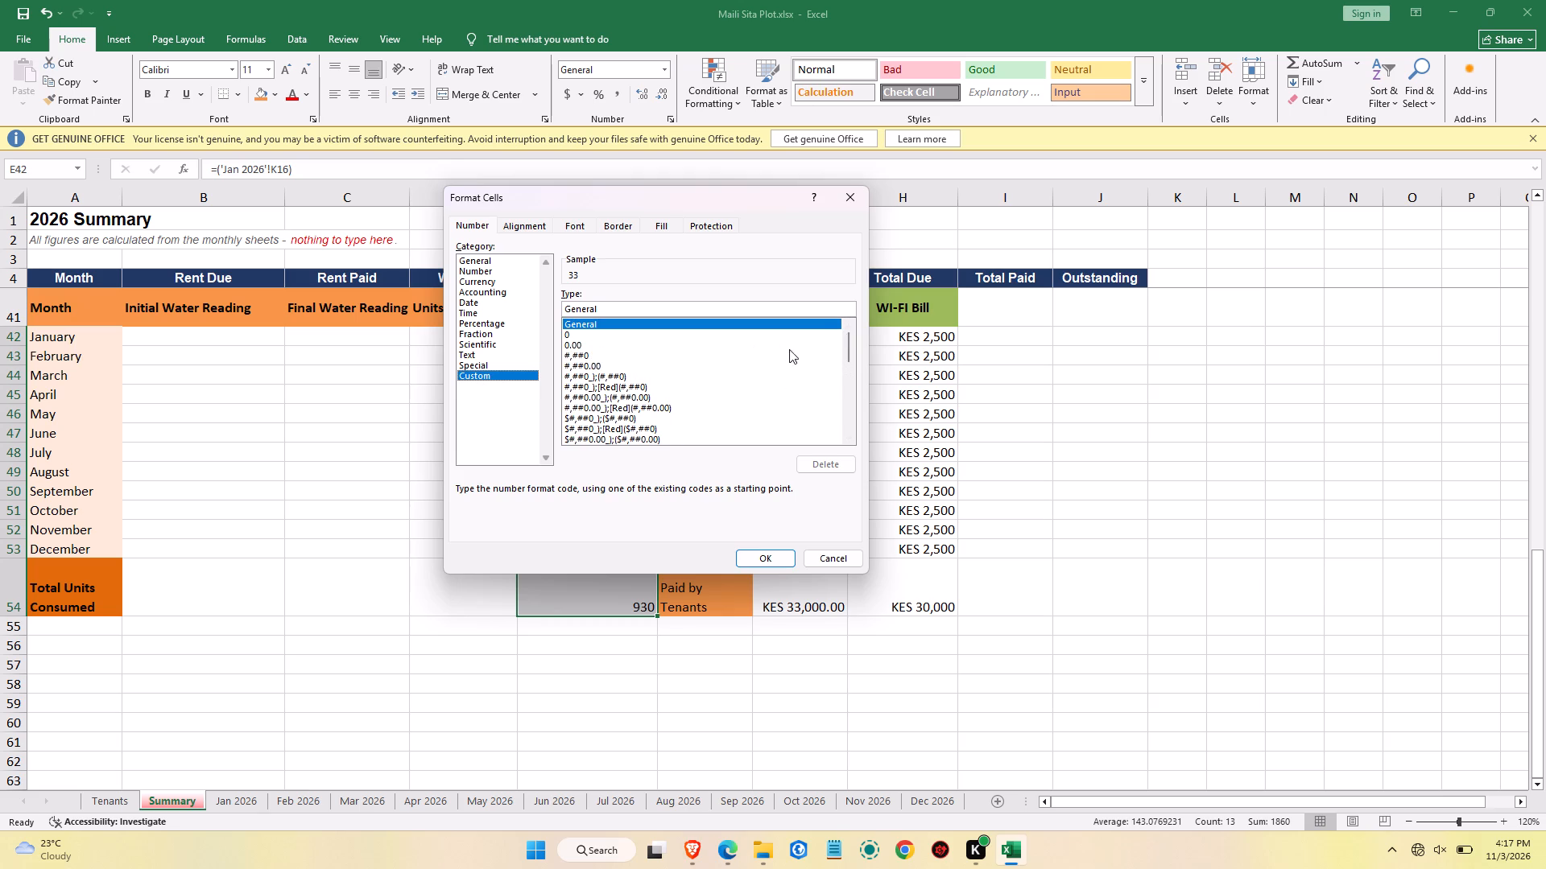
pyautogui.scroll(-3, 702, 351)
pyautogui.scroll(4, 701, 352)
pyautogui.scroll(-3, 609, 375)
pyautogui.scroll(1, 609, 375)
pyautogui.scroll(-1, 609, 375)
# Check the Special, Text, Number, Custom and General format options for E42:E54, leaving without applying any.
pyautogui.click(485, 365)
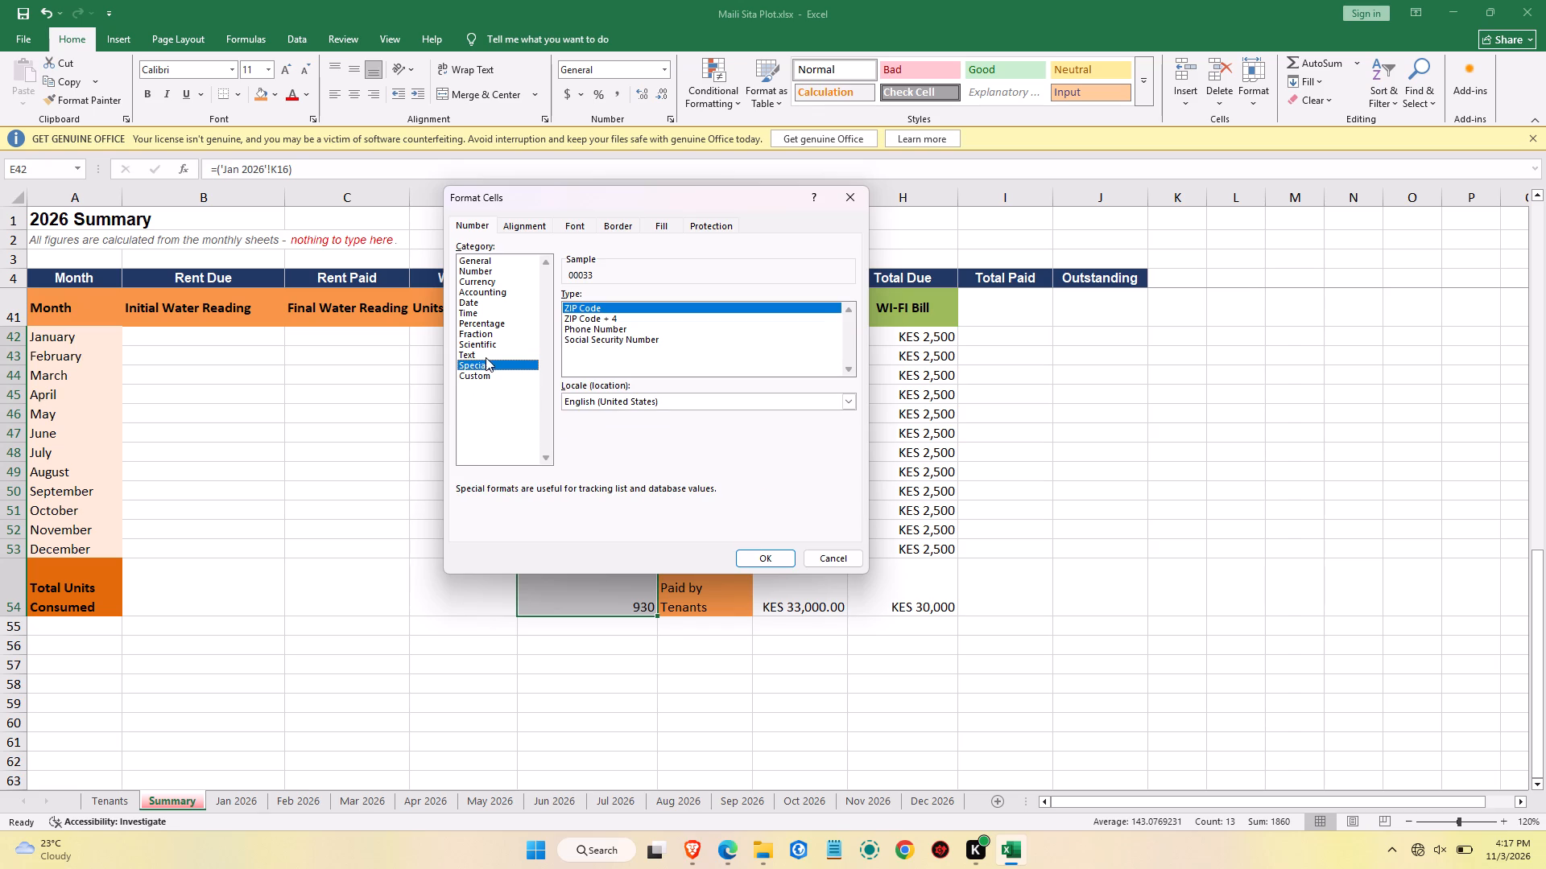
pyautogui.click(486, 357)
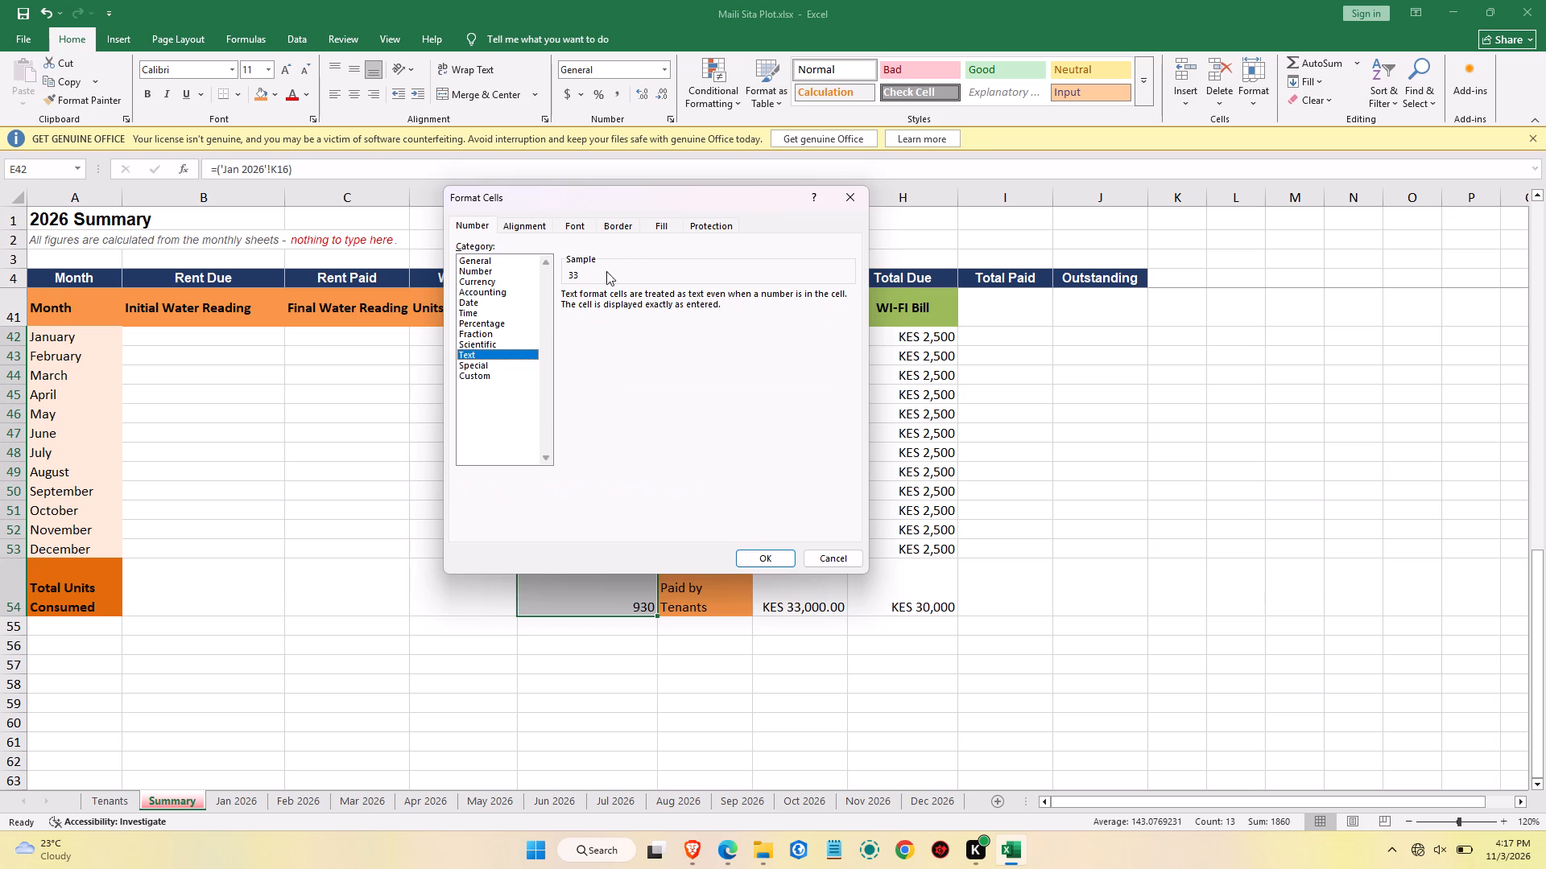
pyautogui.click(596, 275)
pyautogui.click(483, 273)
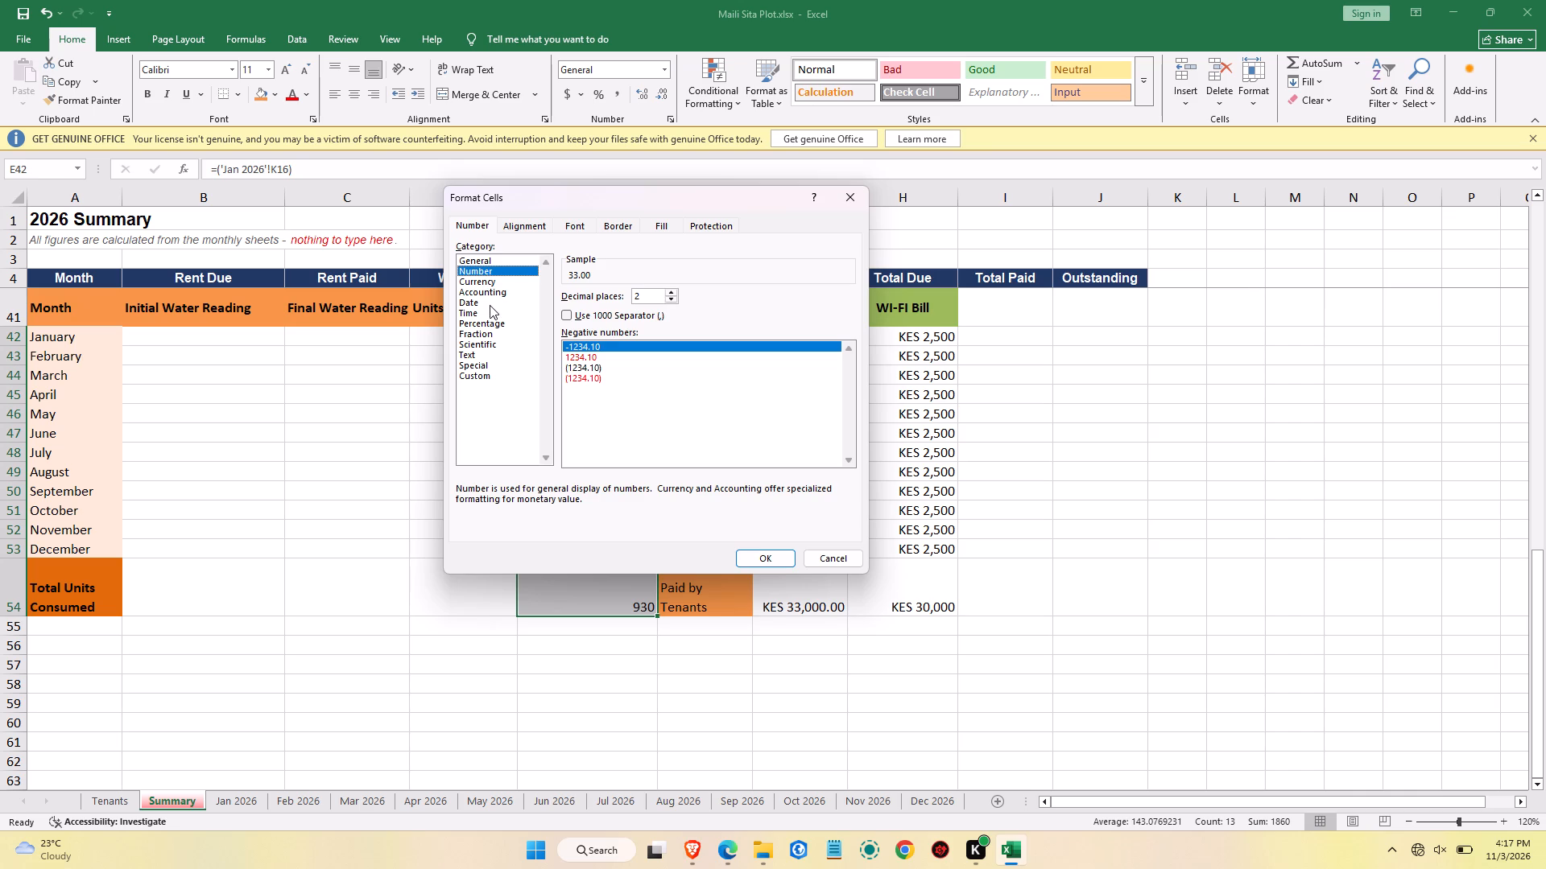
pyautogui.click(485, 377)
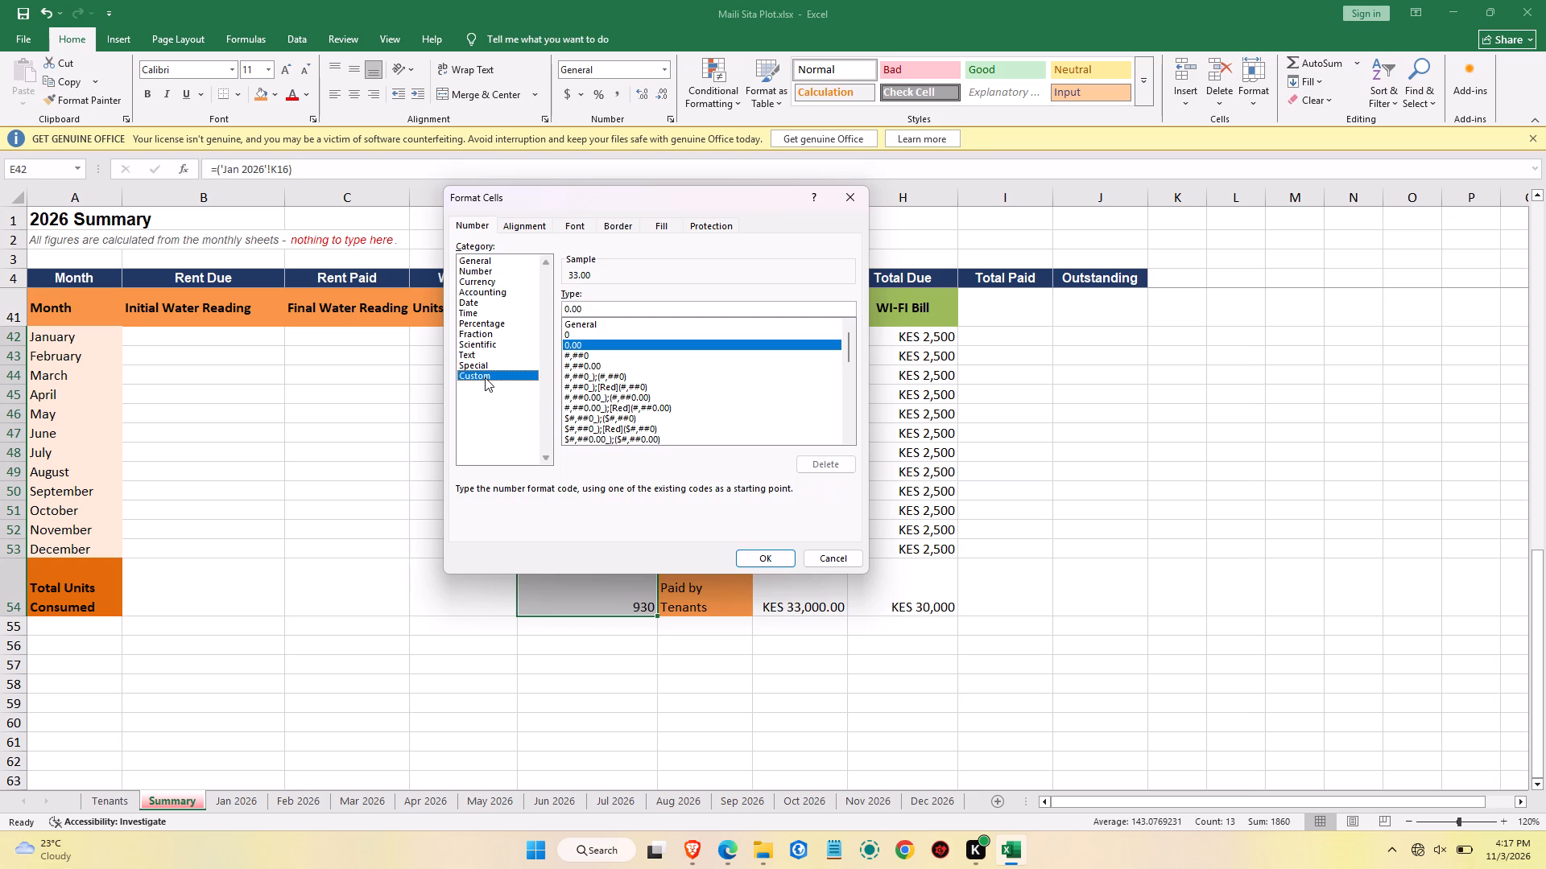
pyautogui.click(487, 253)
pyautogui.click(487, 262)
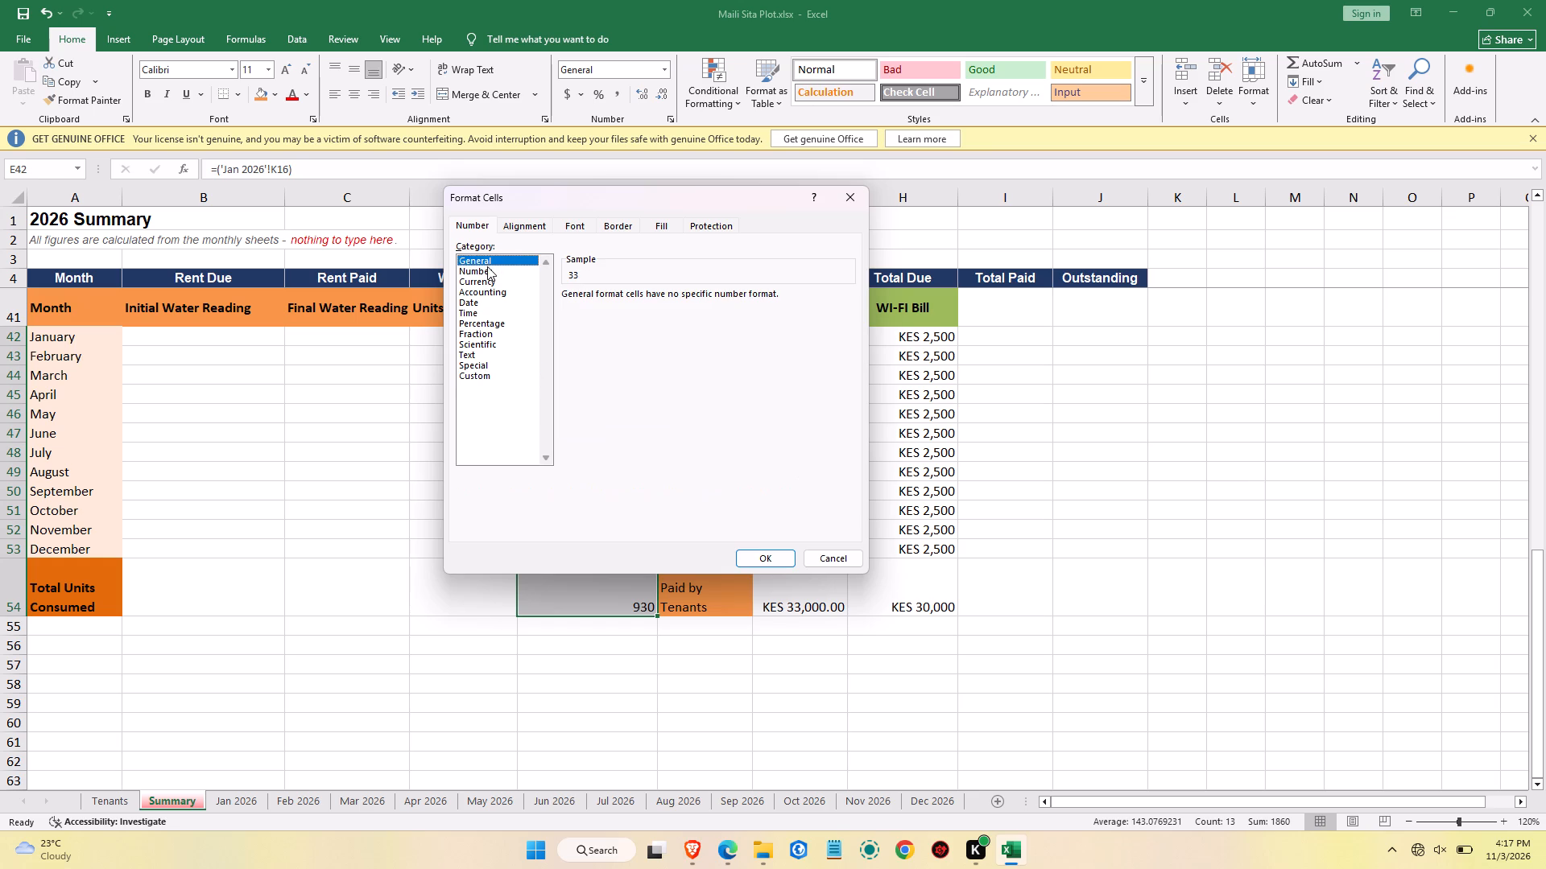
pyautogui.click(586, 275)
pyautogui.doubleClick(598, 274)
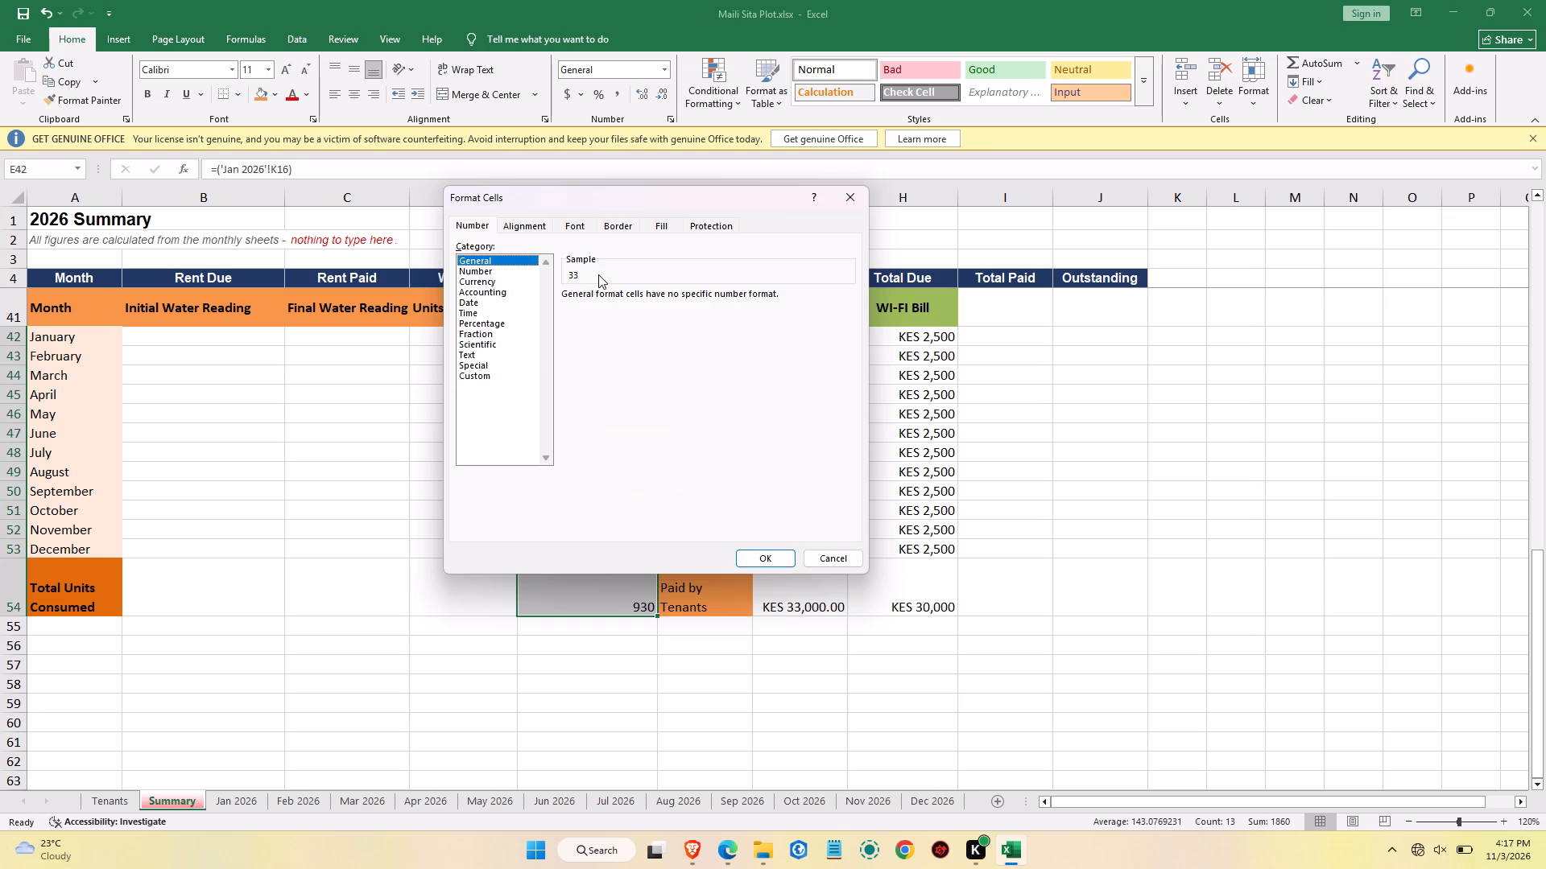
pyautogui.click(598, 274)
pyautogui.click(821, 558)
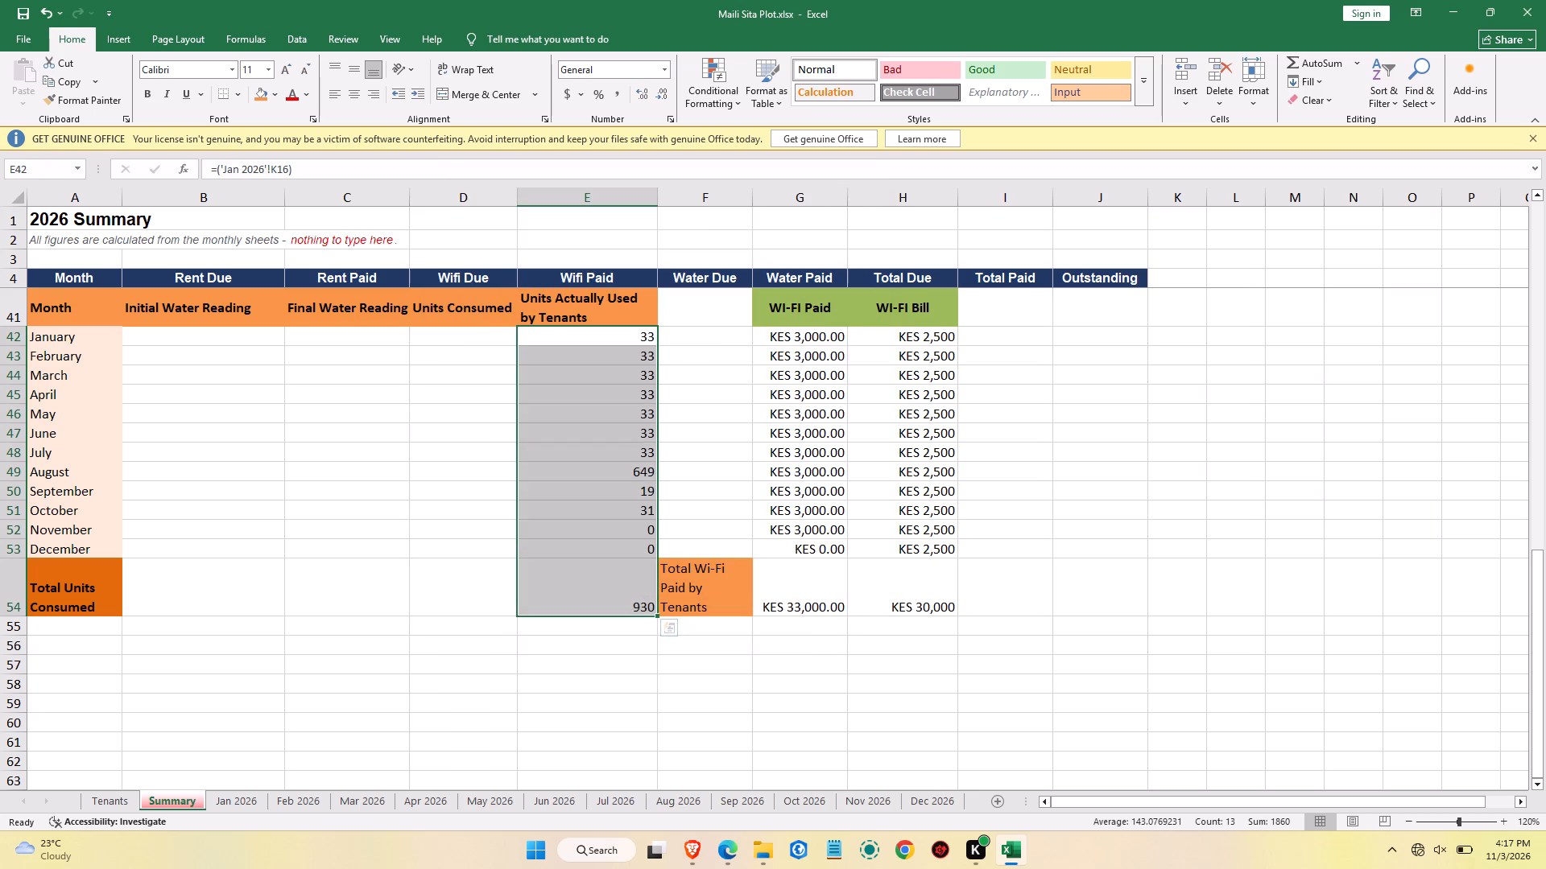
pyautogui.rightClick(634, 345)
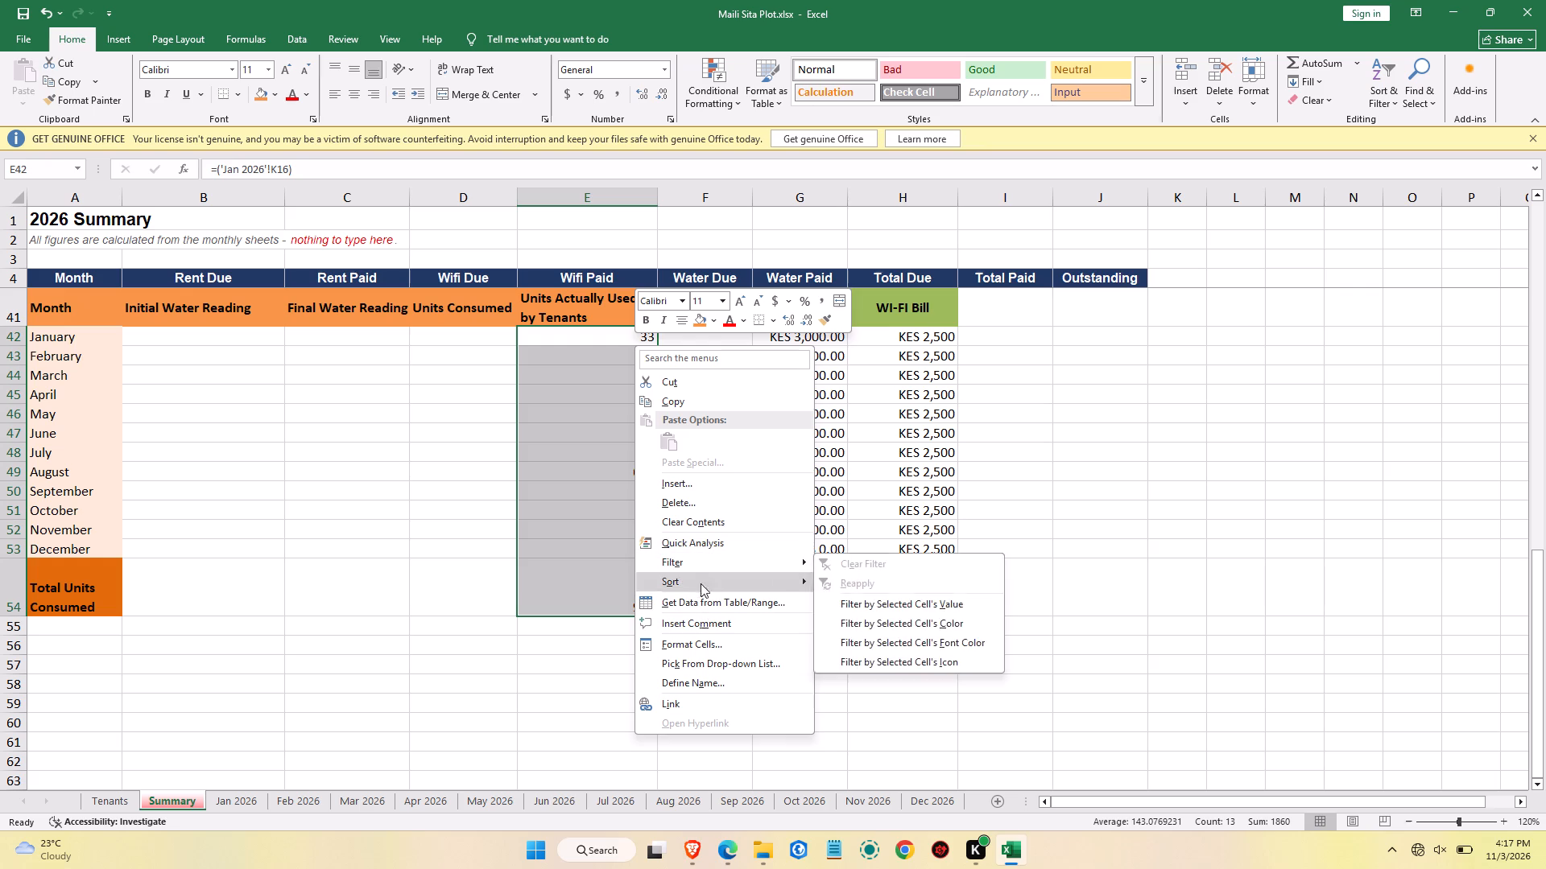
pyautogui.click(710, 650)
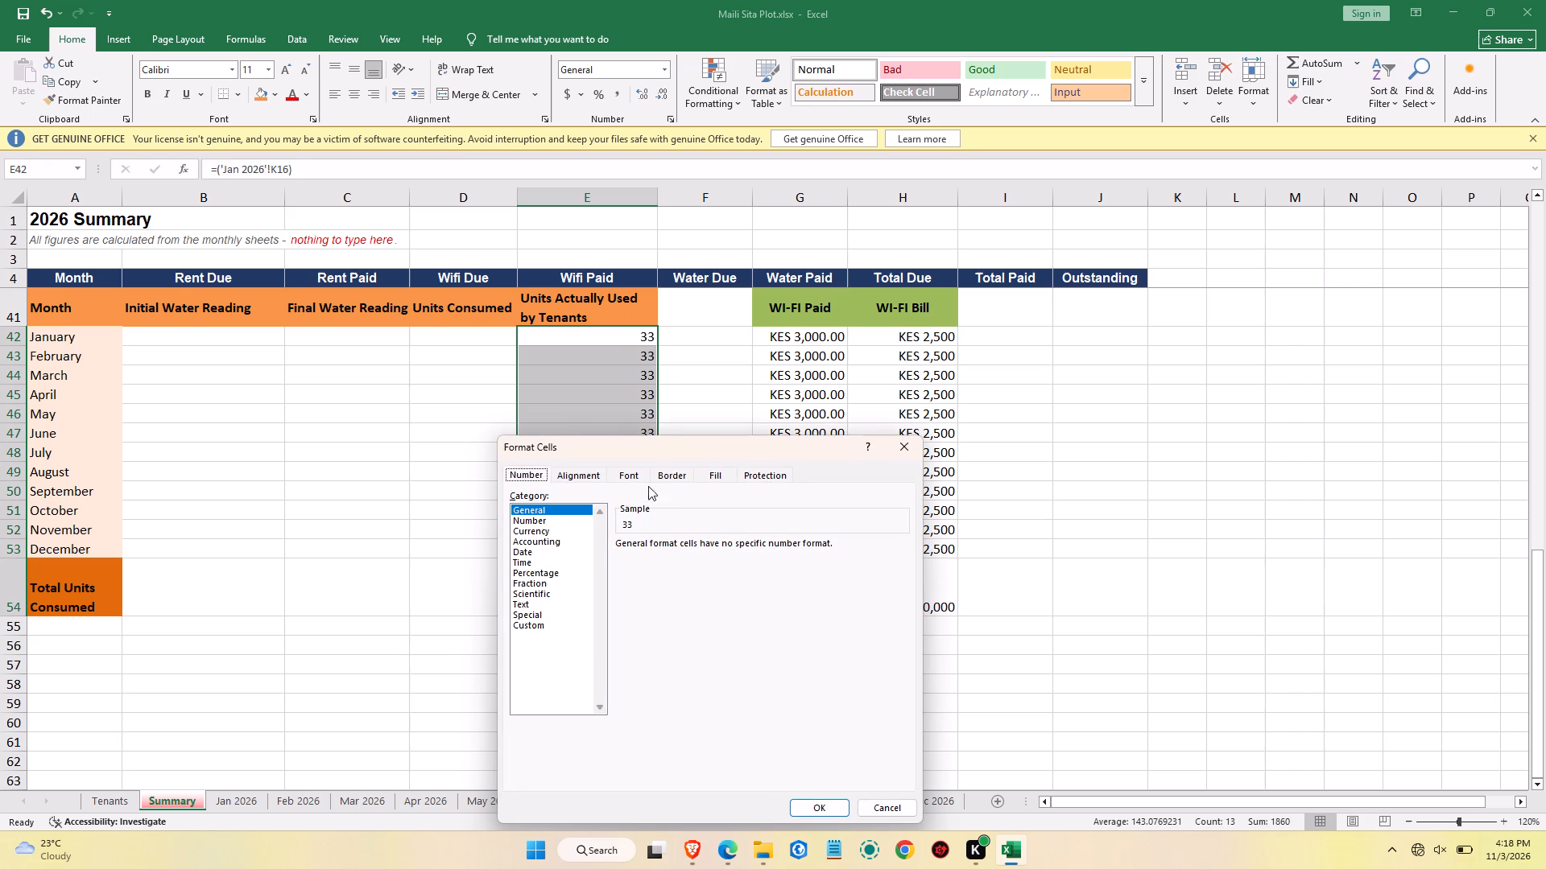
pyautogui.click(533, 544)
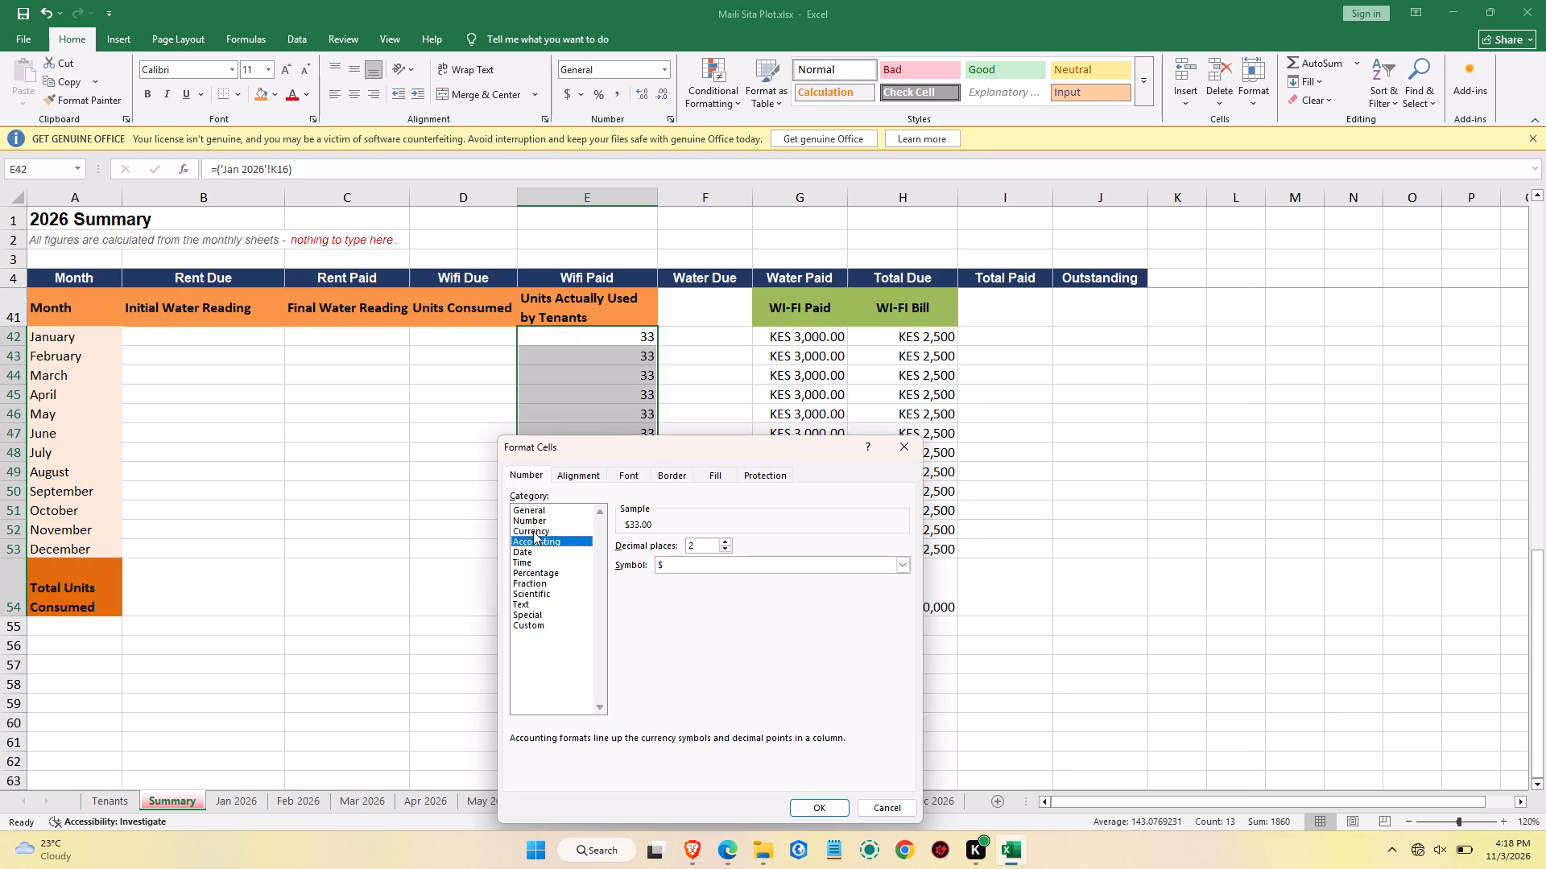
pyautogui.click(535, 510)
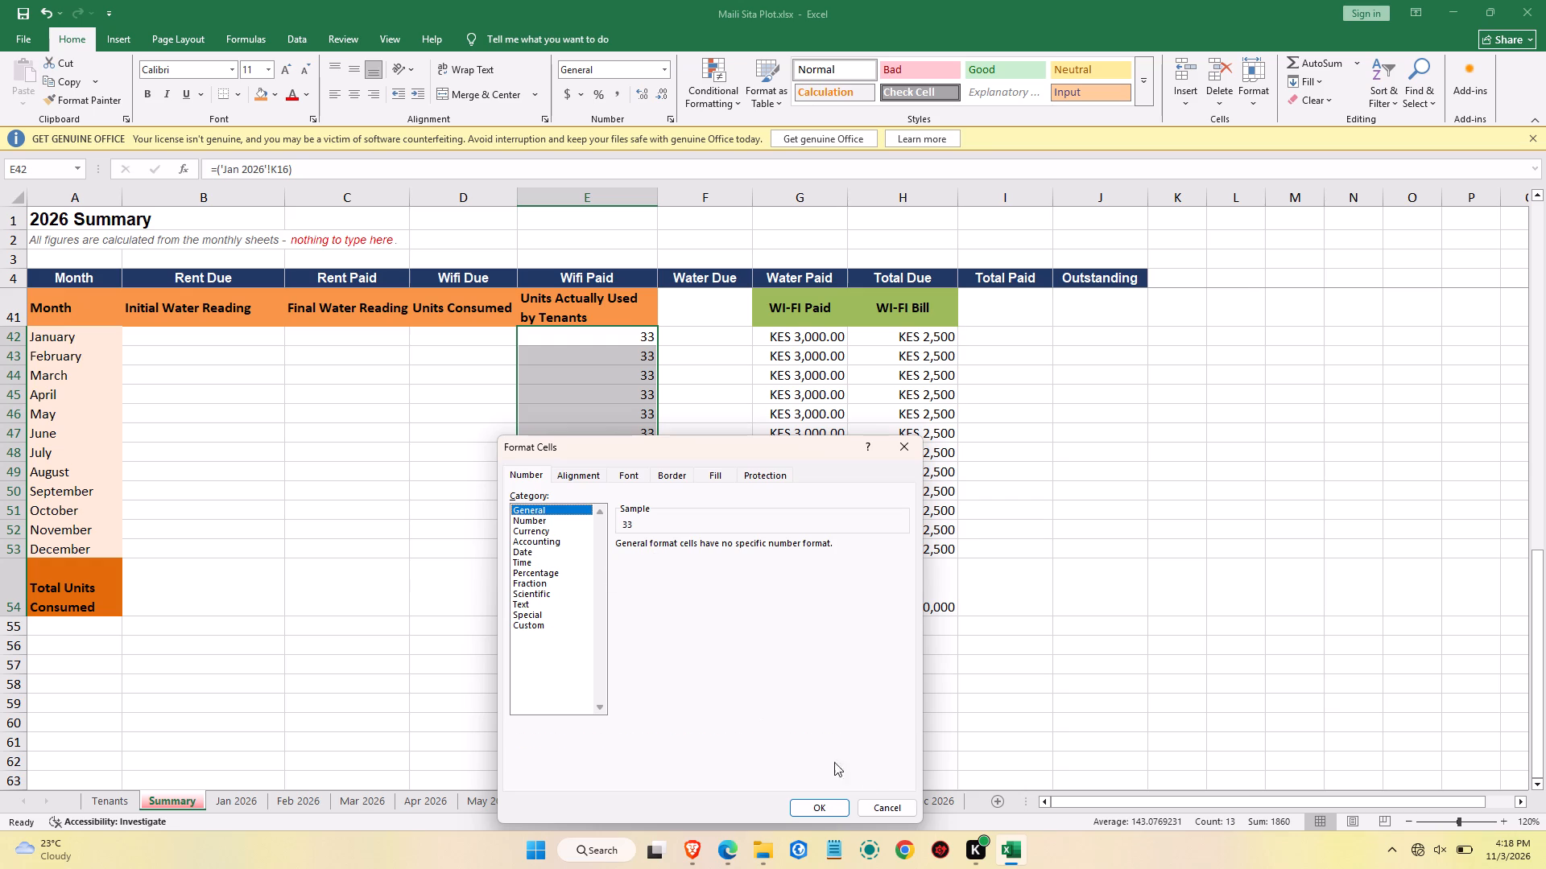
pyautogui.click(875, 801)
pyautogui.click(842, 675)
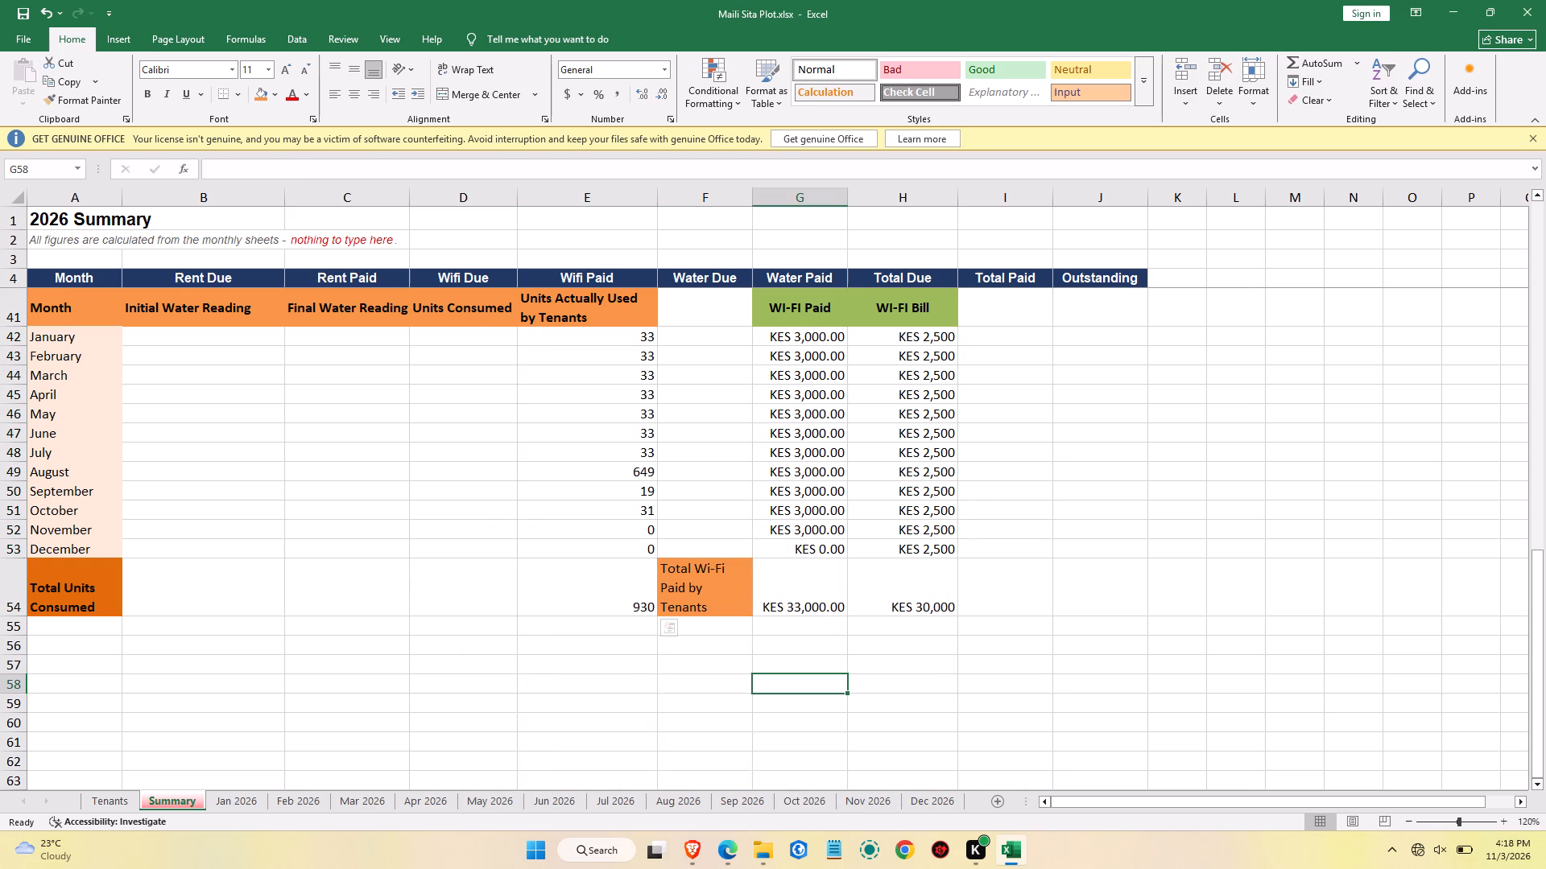
# Save the workbook.
pyautogui.click(21, 15)
# Review the Summary sheet from the monthly rent totals through tenant balances and payment channels to the water usage and Wi-Fi table.
pyautogui.scroll(16, 483, 297)
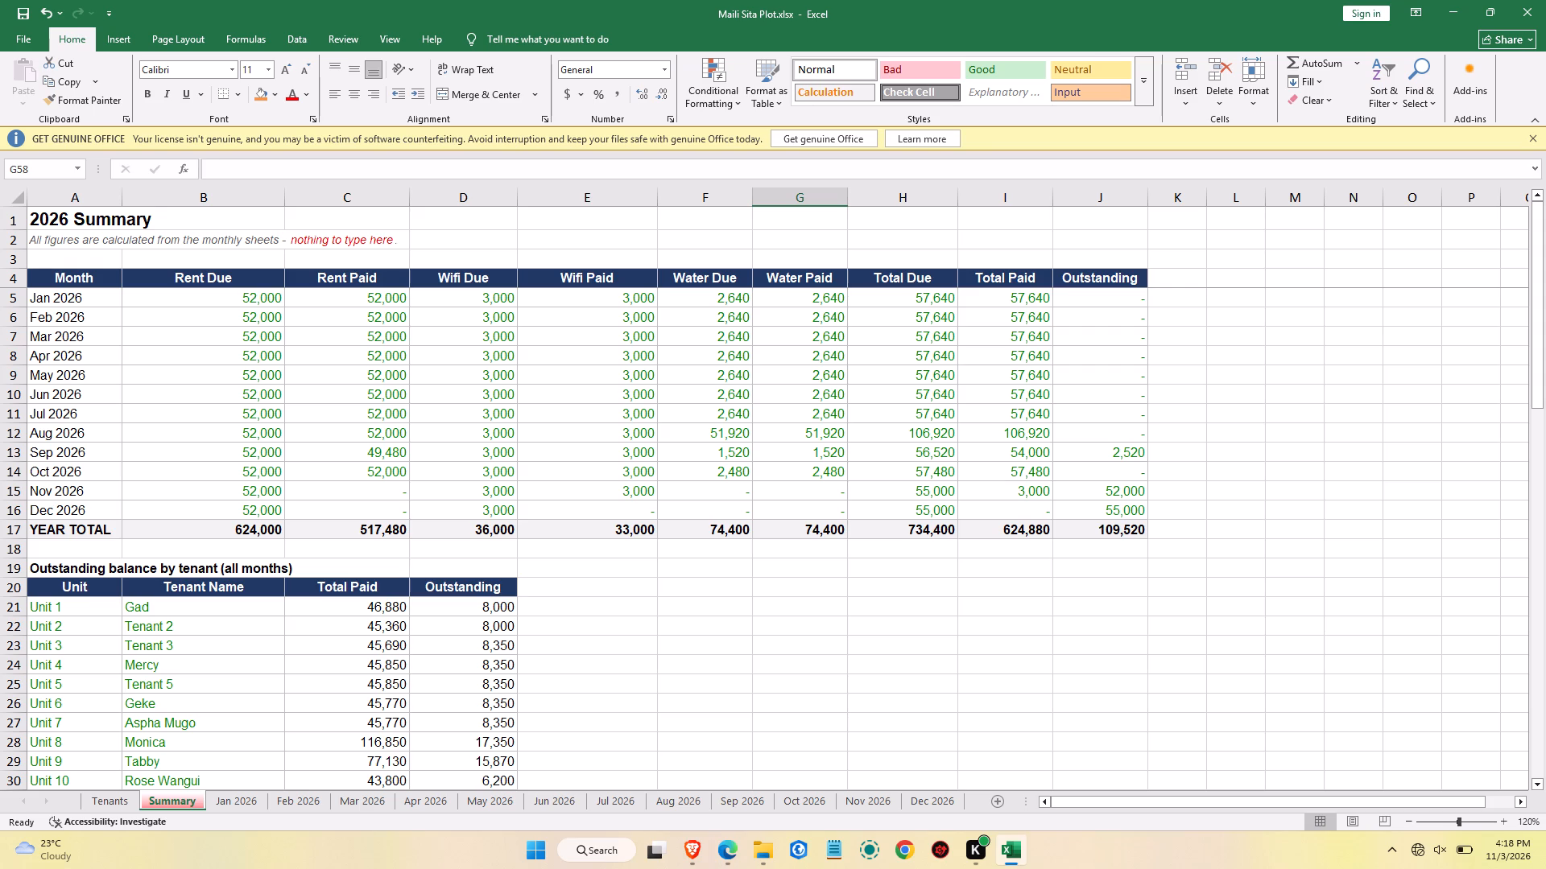
pyautogui.scroll(-1, 516, 431)
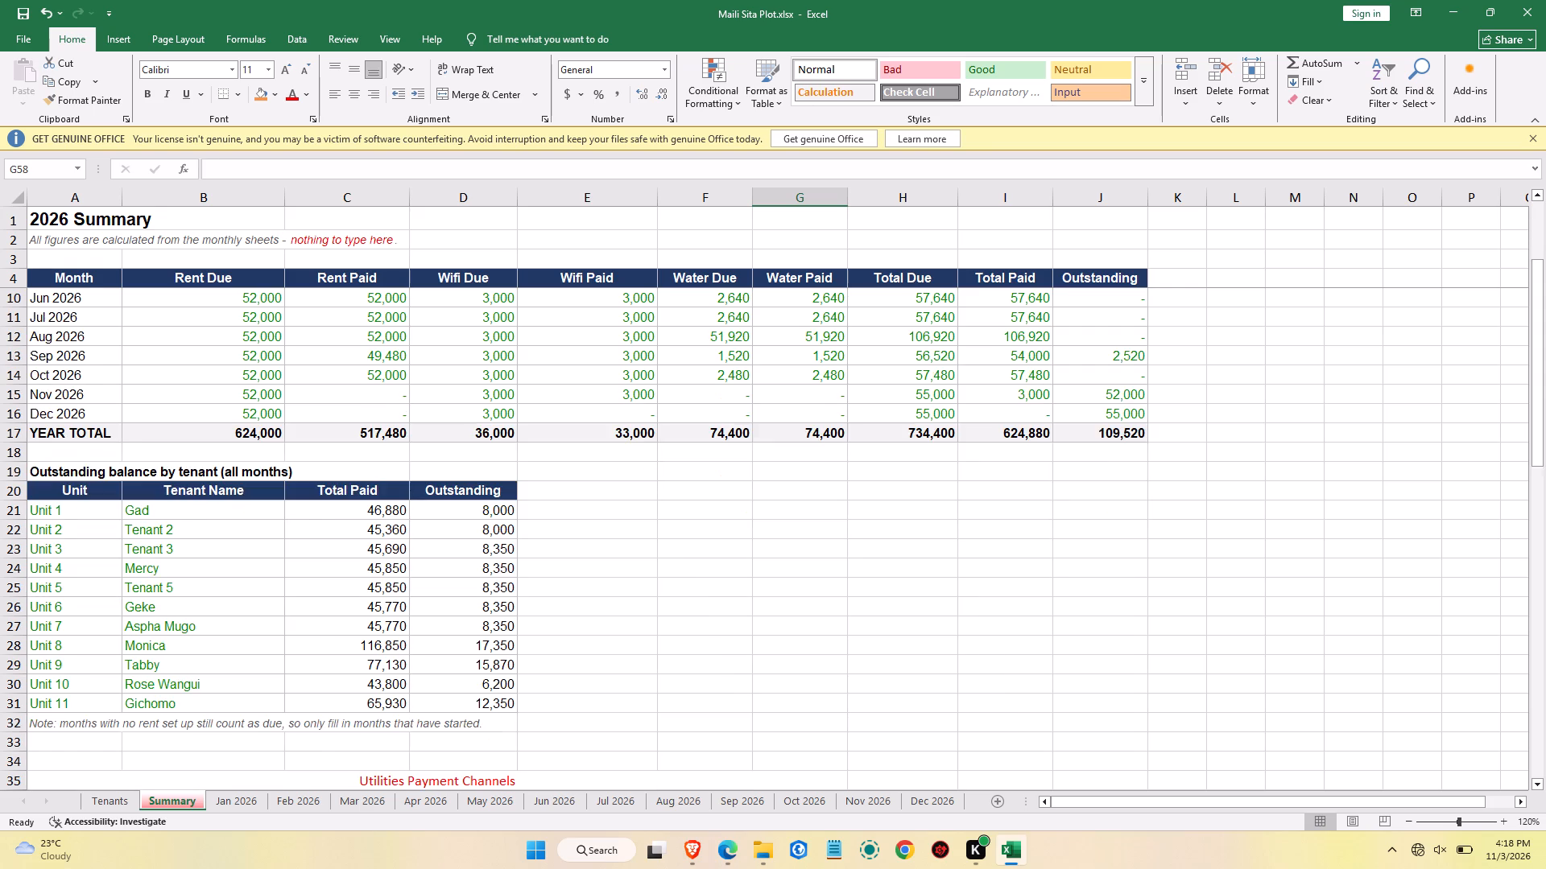
pyautogui.scroll(-1, 515, 430)
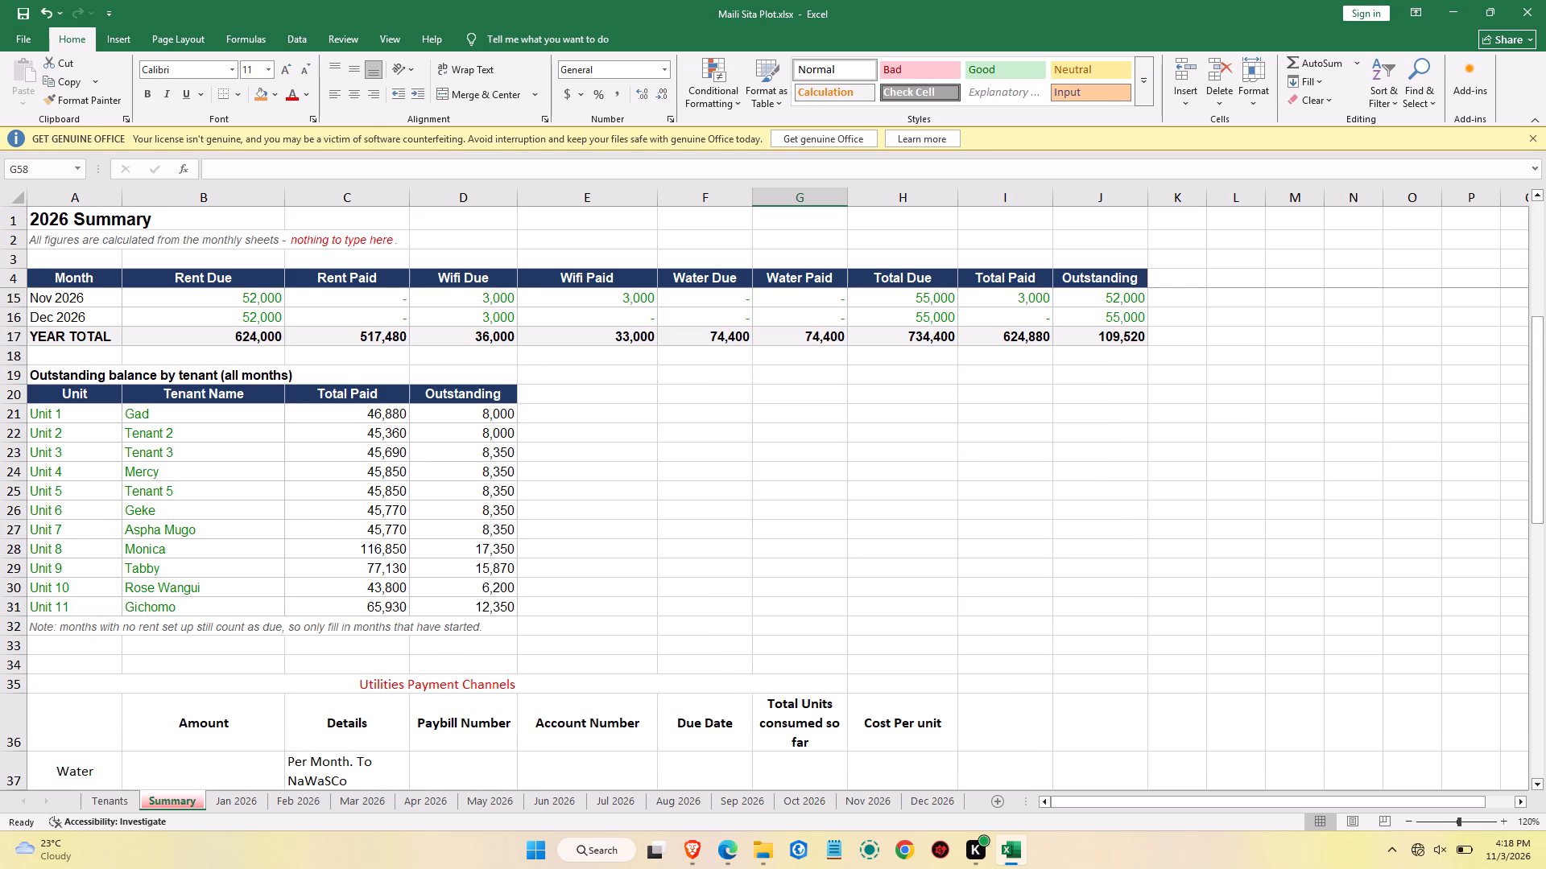
pyautogui.scroll(-2, 515, 430)
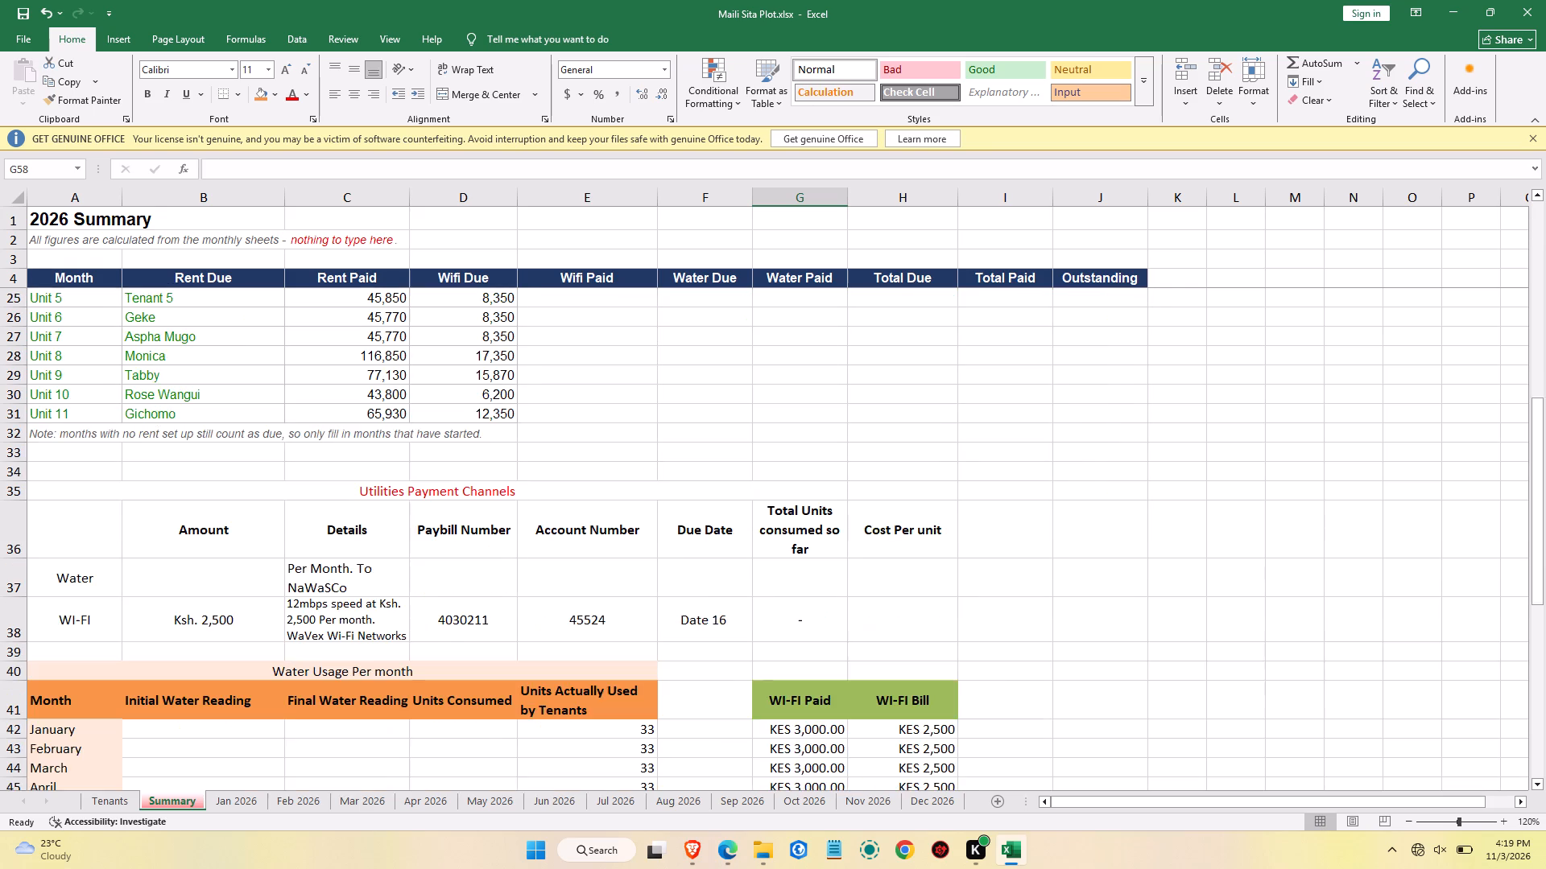
pyautogui.scroll(2, 511, 424)
pyautogui.scroll(-1, 511, 424)
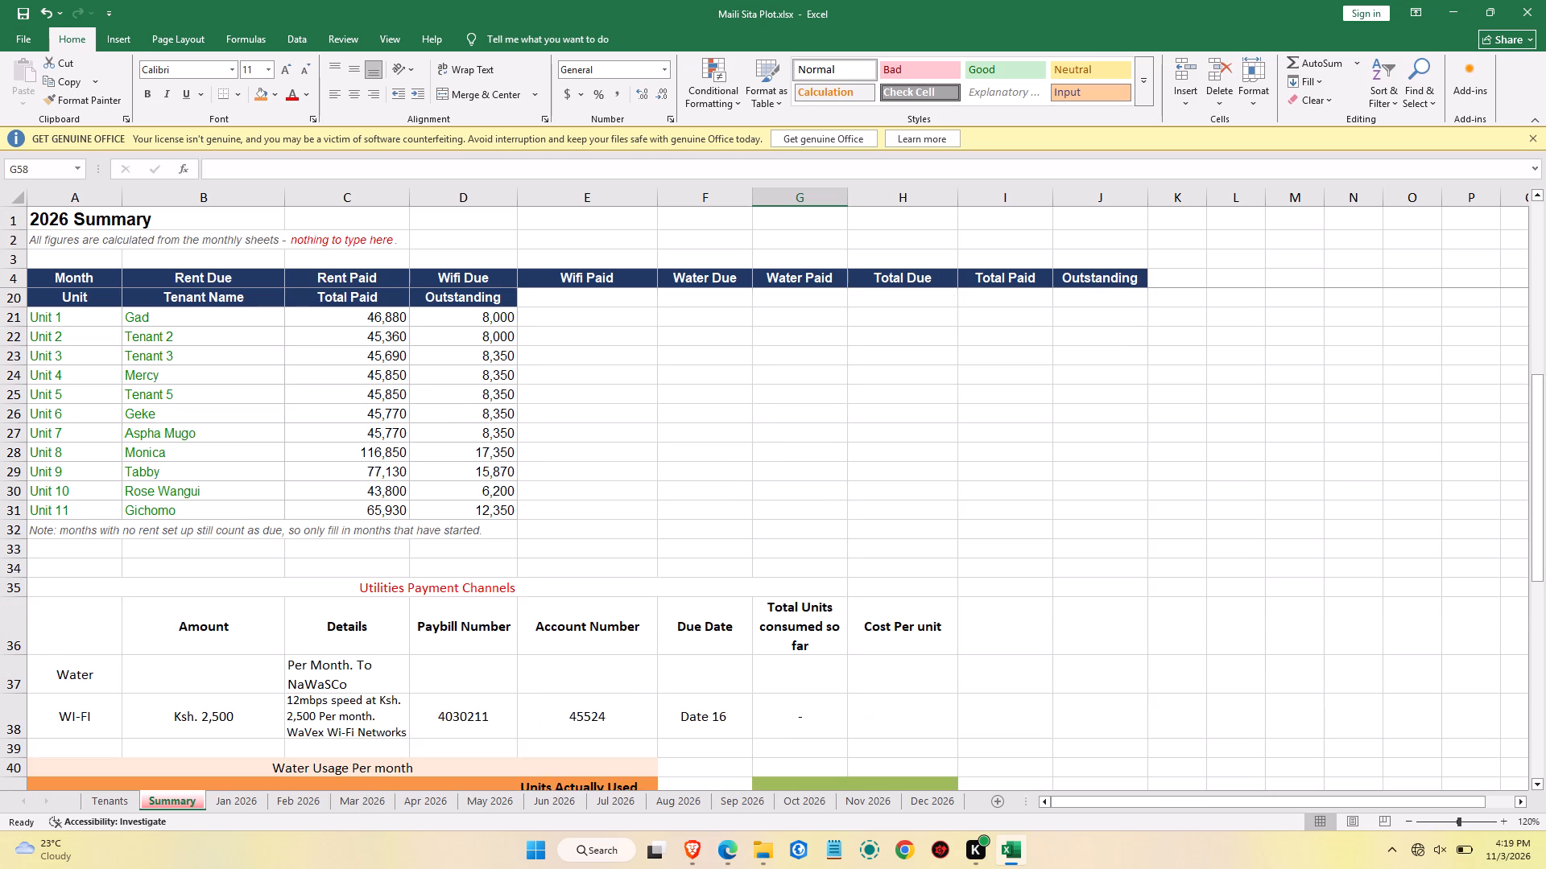
pyautogui.scroll(-2, 511, 424)
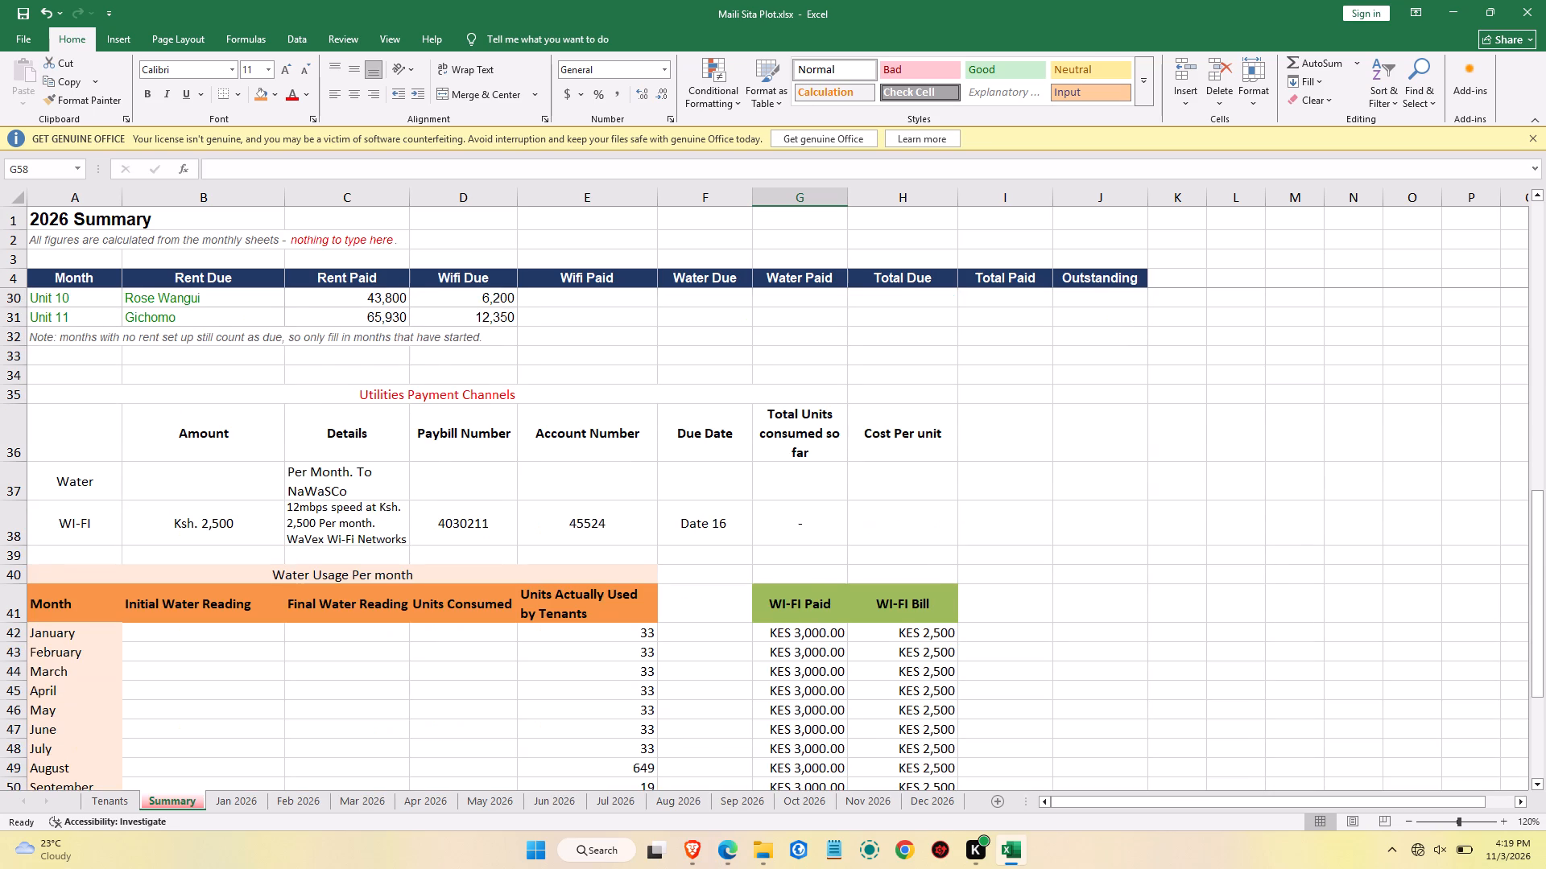
pyautogui.scroll(-2, 511, 424)
pyautogui.scroll(2, 511, 424)
pyautogui.scroll(-3, 511, 424)
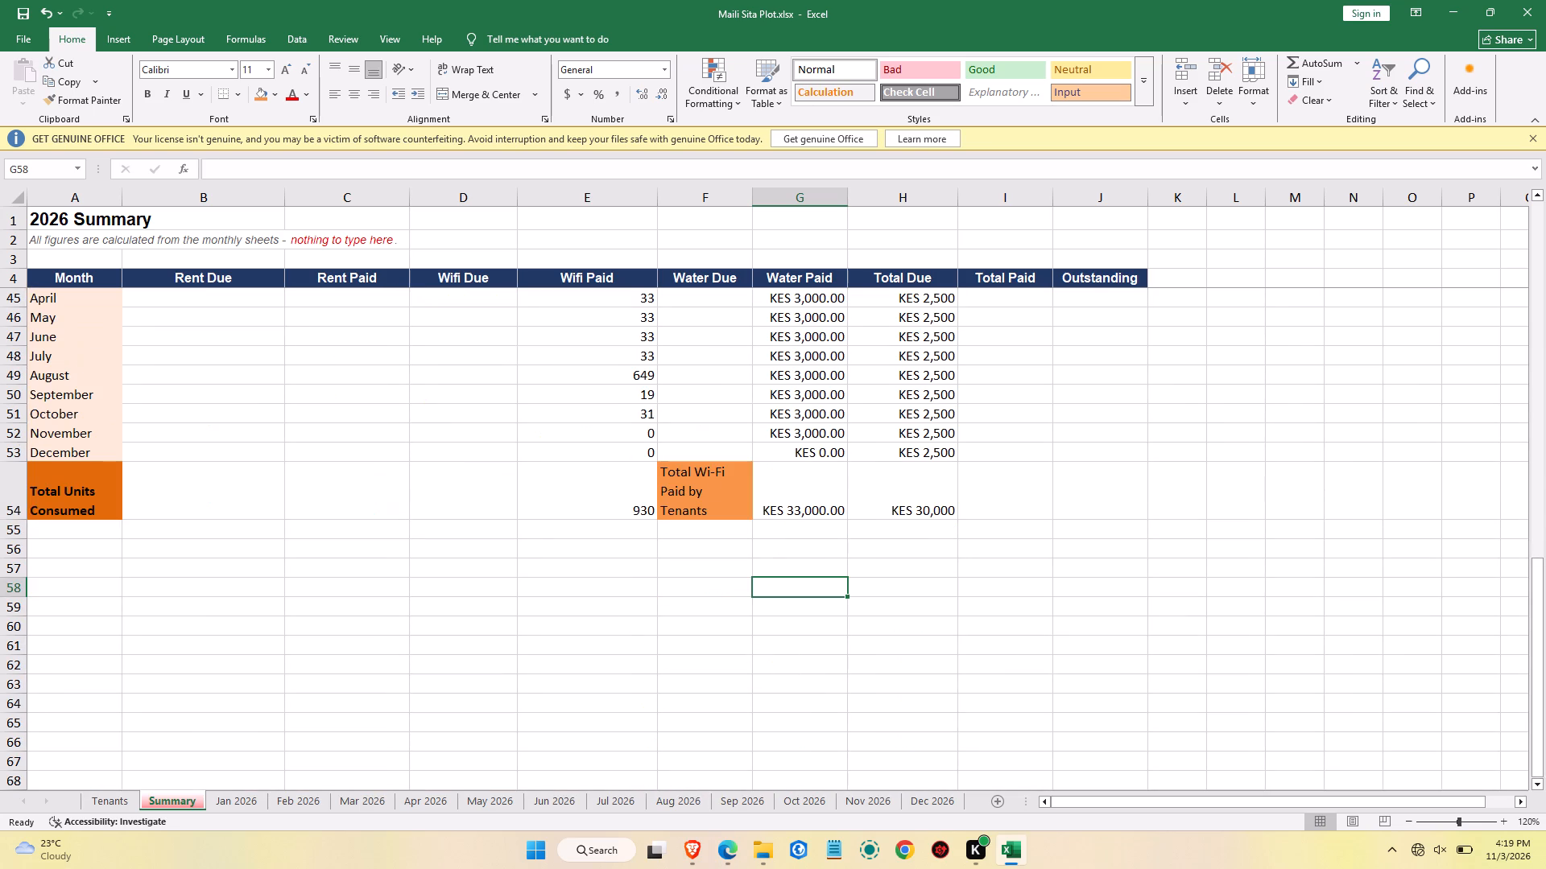
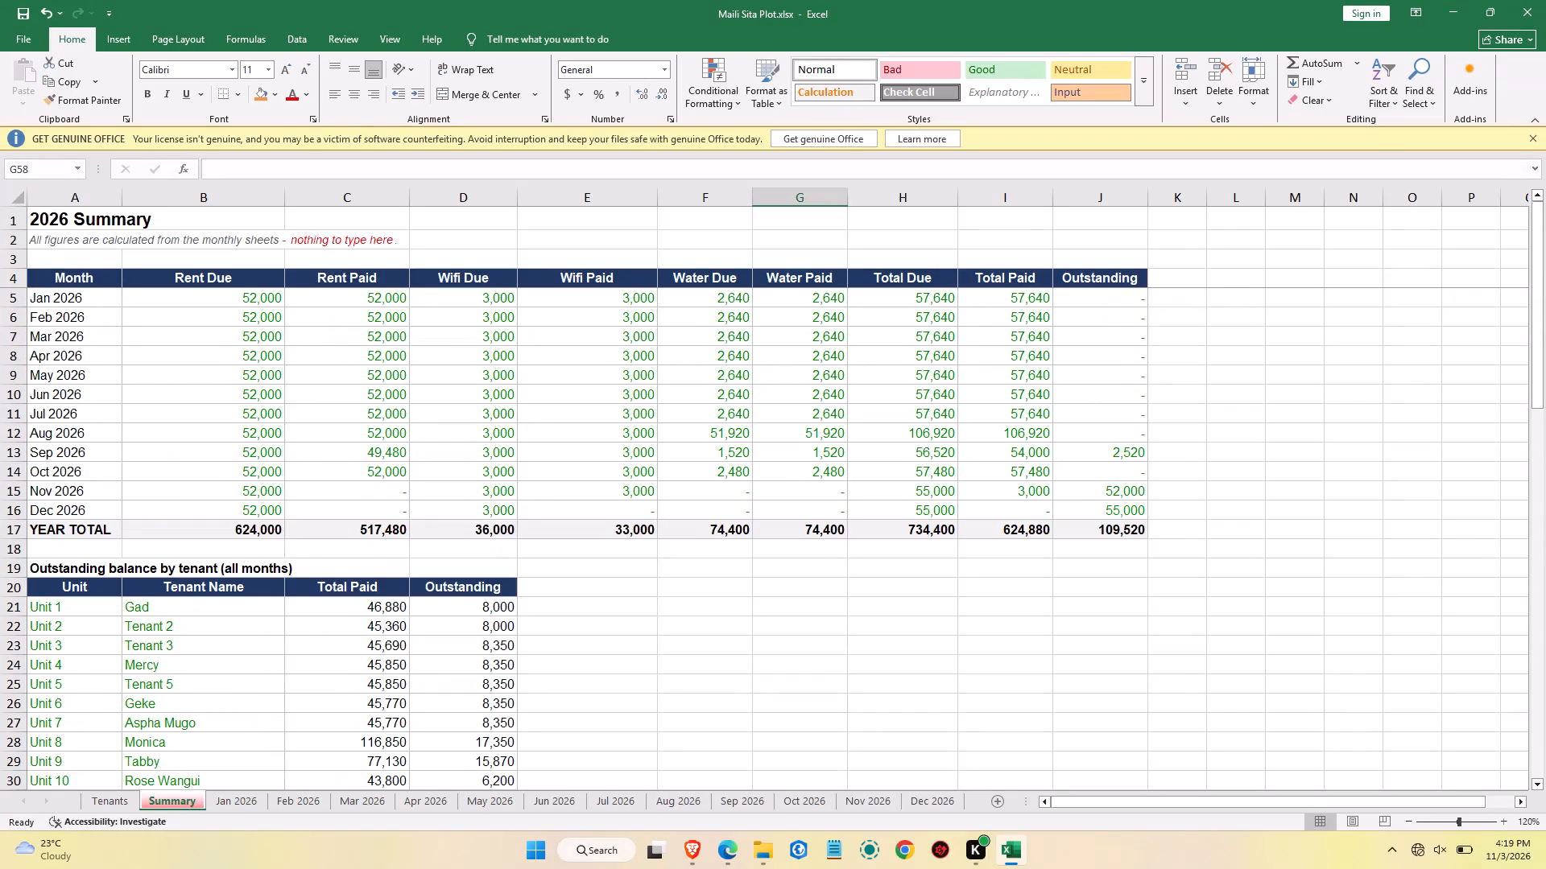
# Dismiss the Get Genuine Office notice above the Summary sheet.
pyautogui.scroll(7, 702, 399)
pyautogui.click(1531, 141)
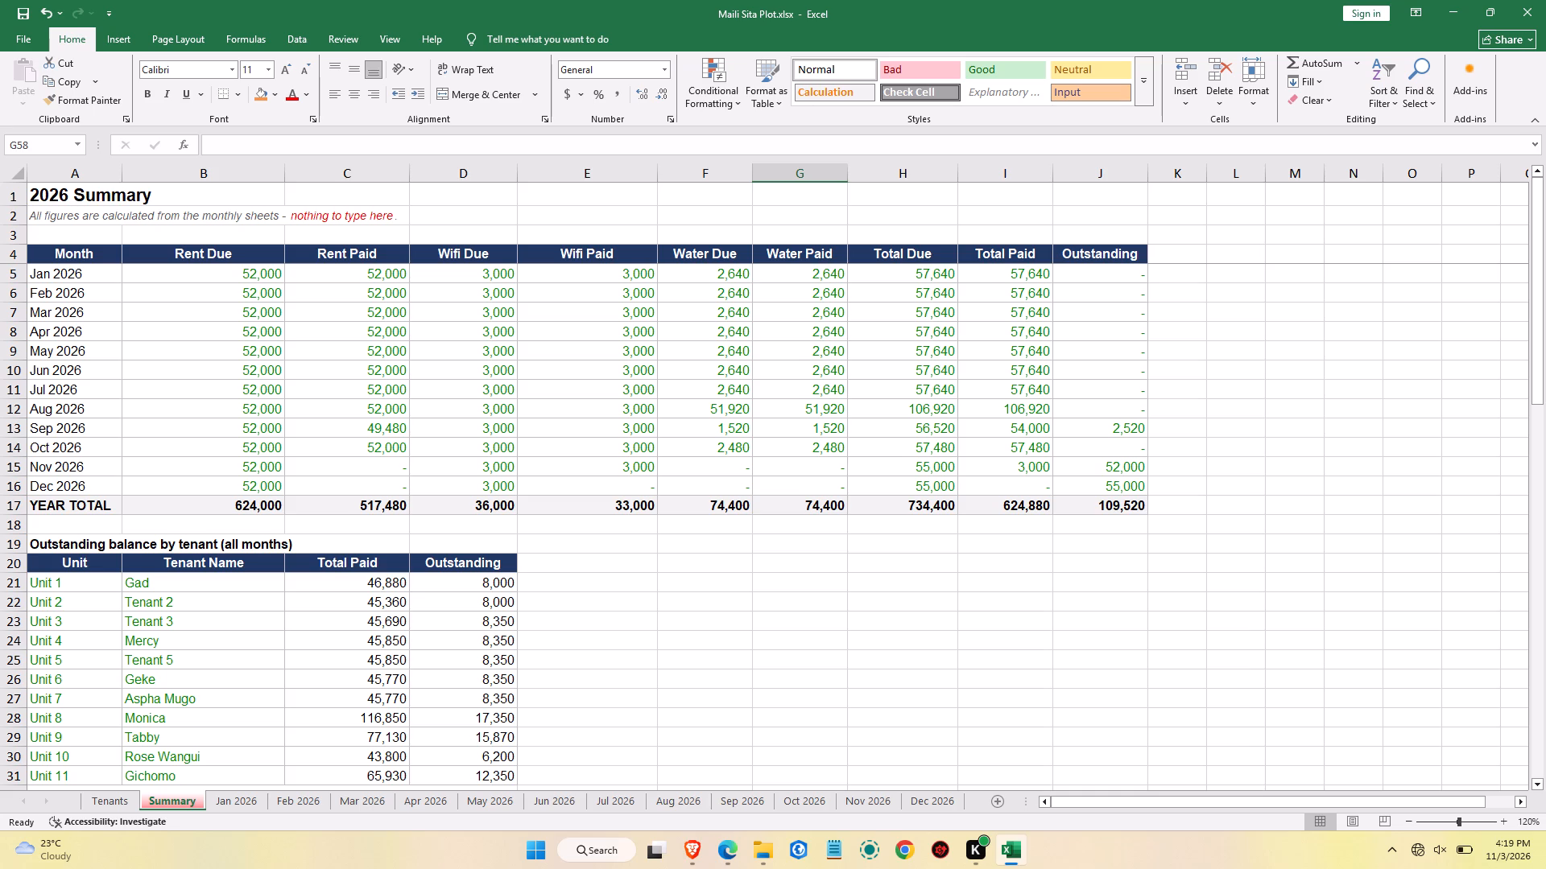
# Review the Summary sheet from the monthly totals down through the tenant balances to the Utilities Payment Channels and Water Usage tables.
pyautogui.scroll(-1, 821, 476)
pyautogui.scroll(3, 821, 476)
pyautogui.scroll(-2, 819, 477)
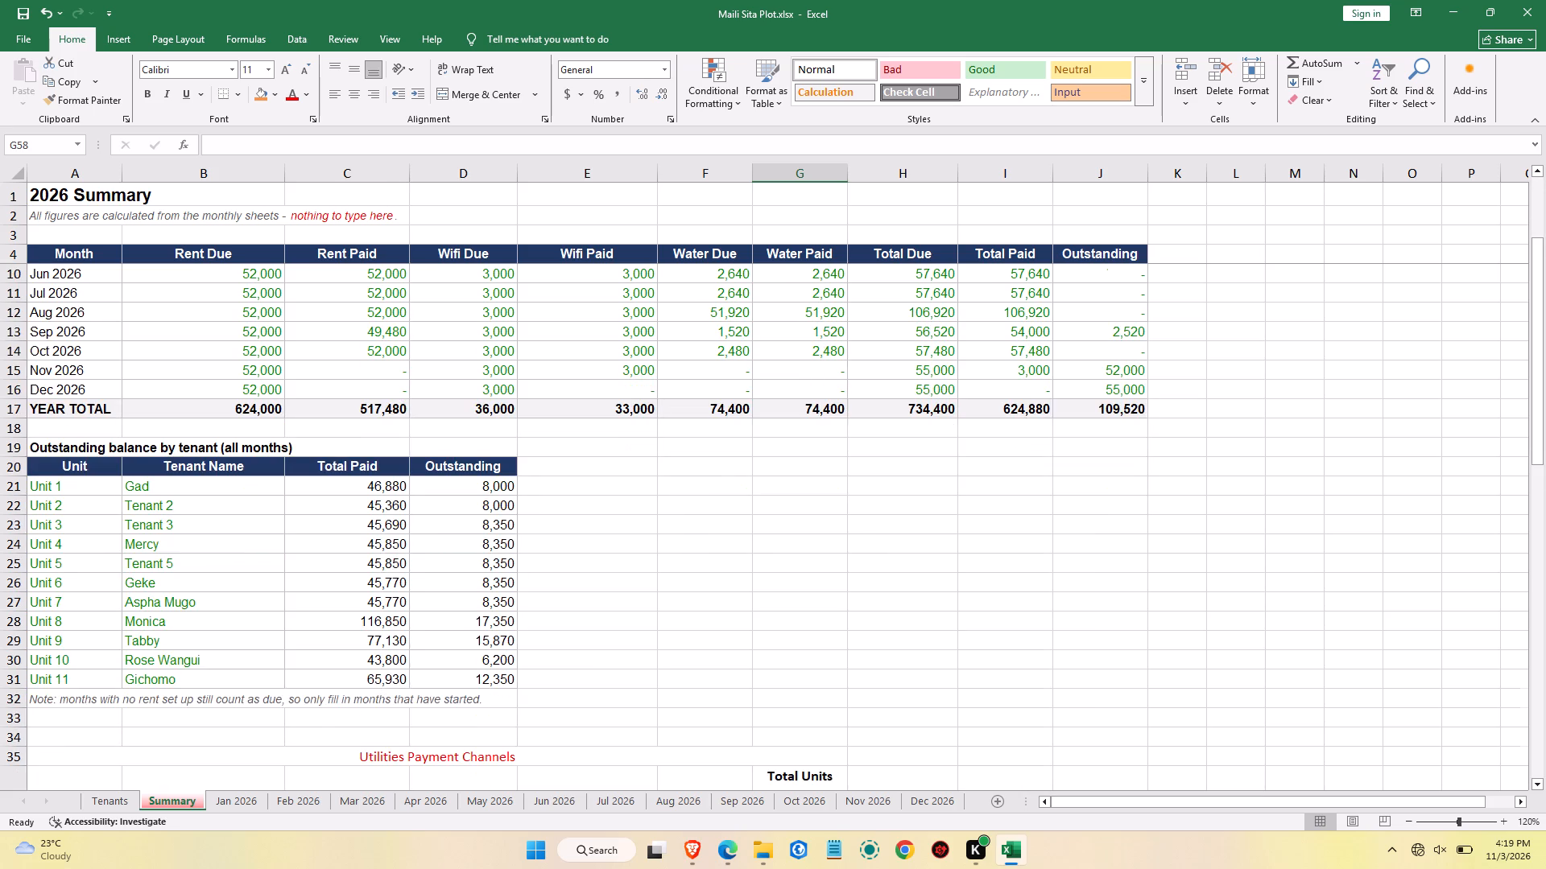
pyautogui.scroll(-1, 815, 482)
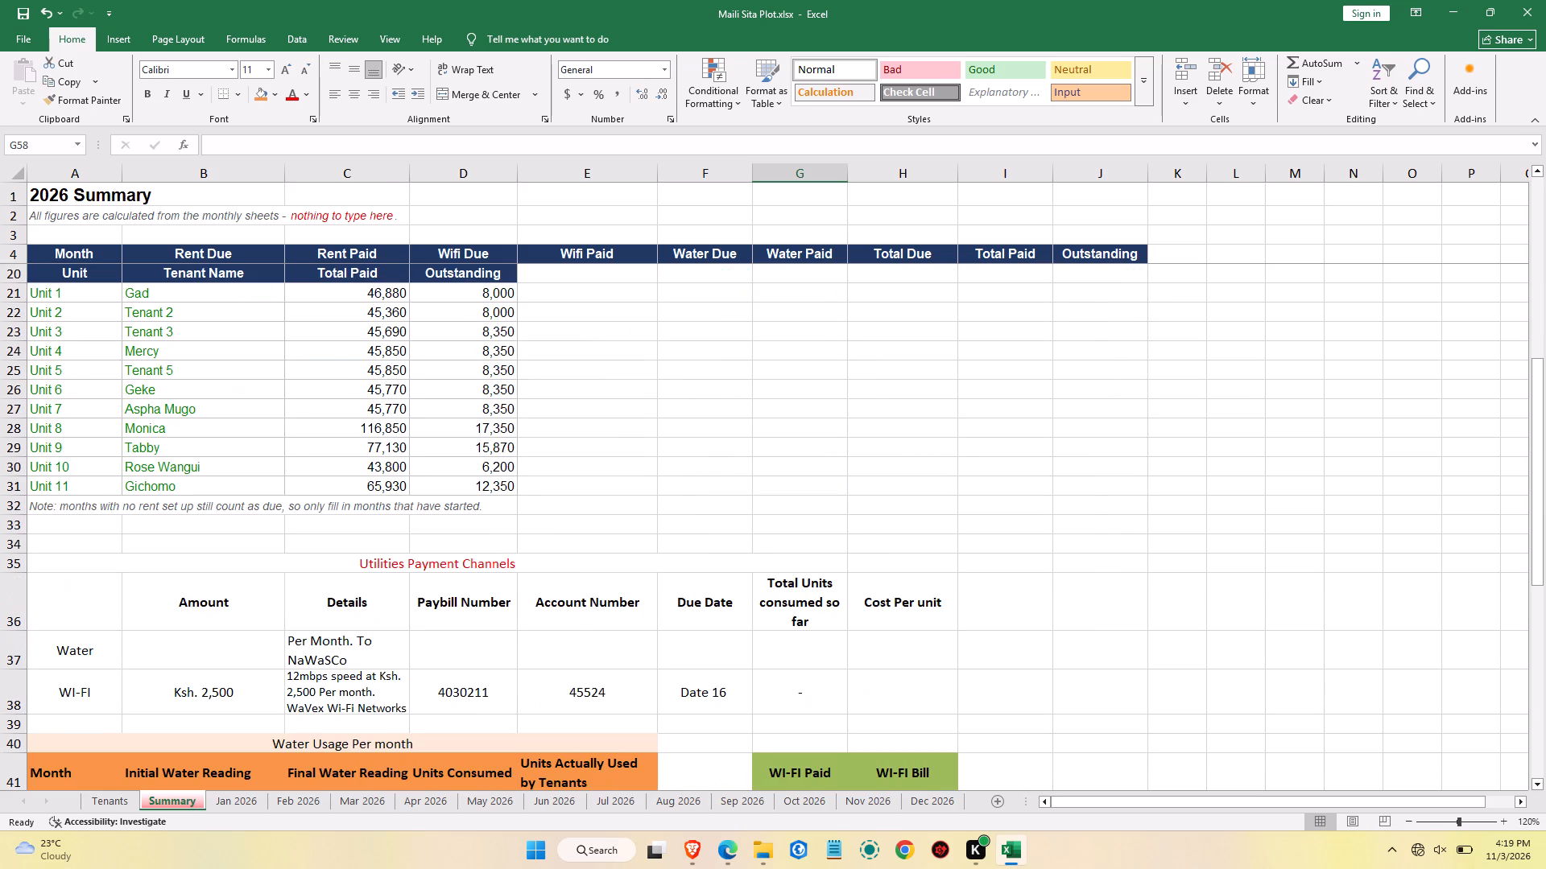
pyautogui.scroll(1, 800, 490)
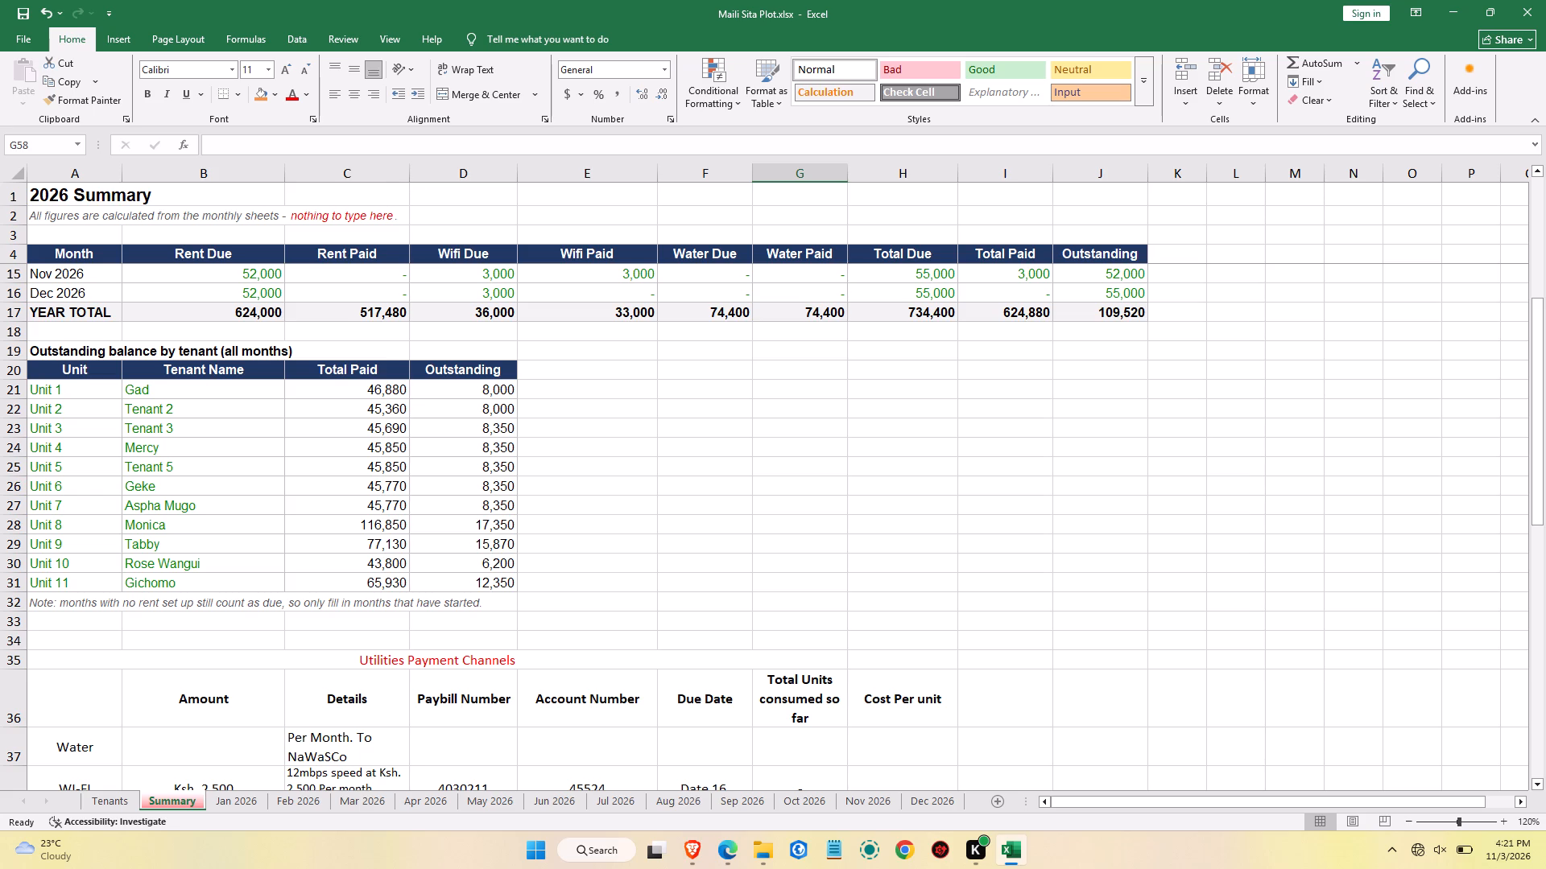
# Review the water usage and Wi-Fi tables on the Summary sheet and the tenant records on the Jan 2026 sheet.
pyautogui.scroll(-1, 501, 439)
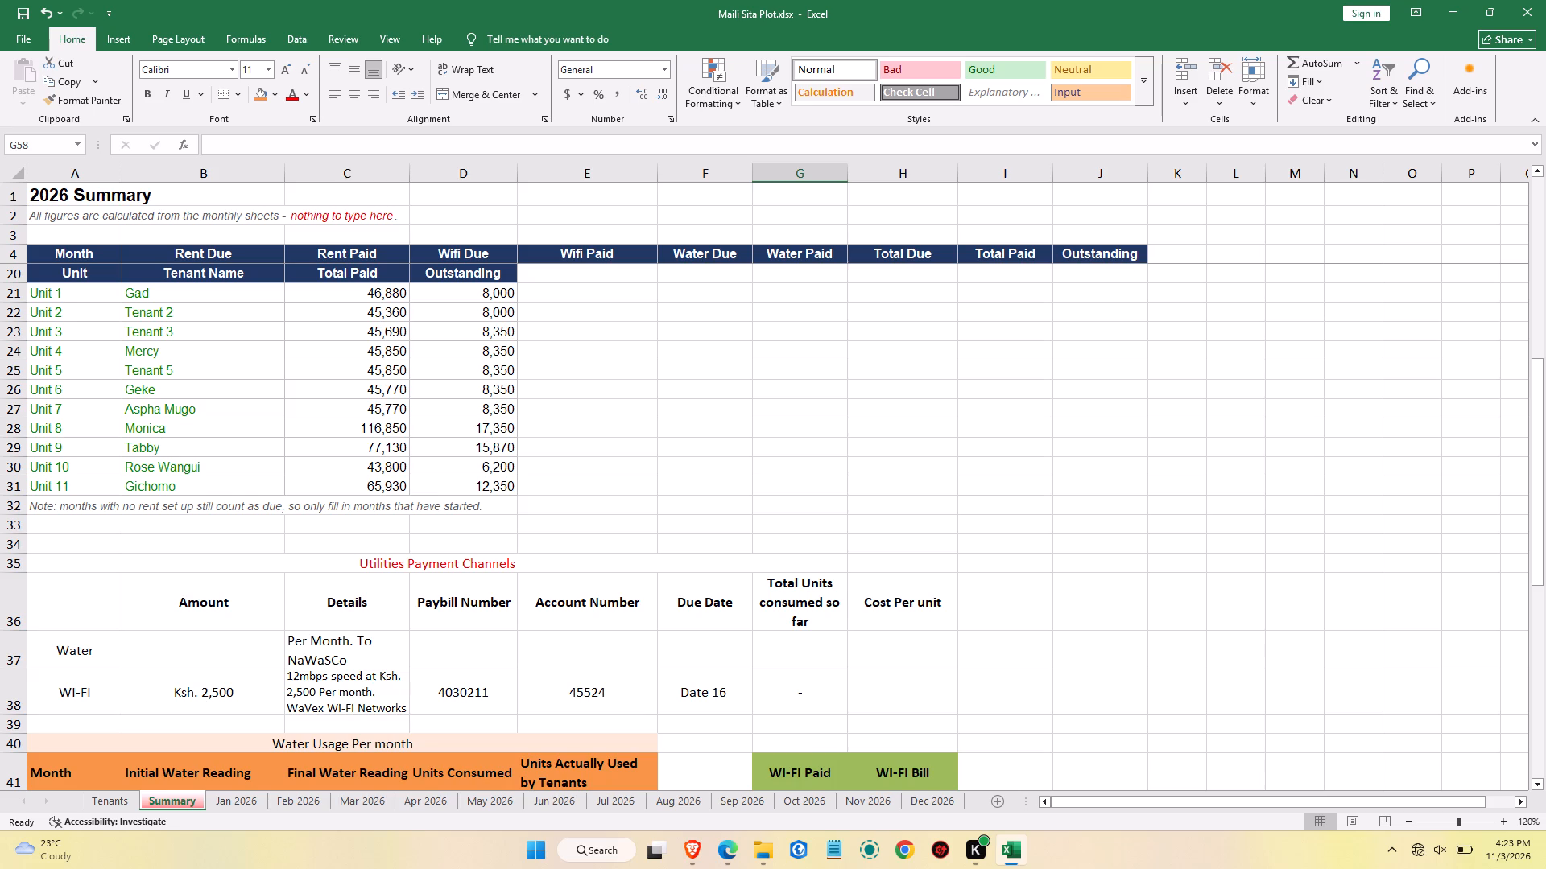
pyautogui.scroll(-1, 475, 389)
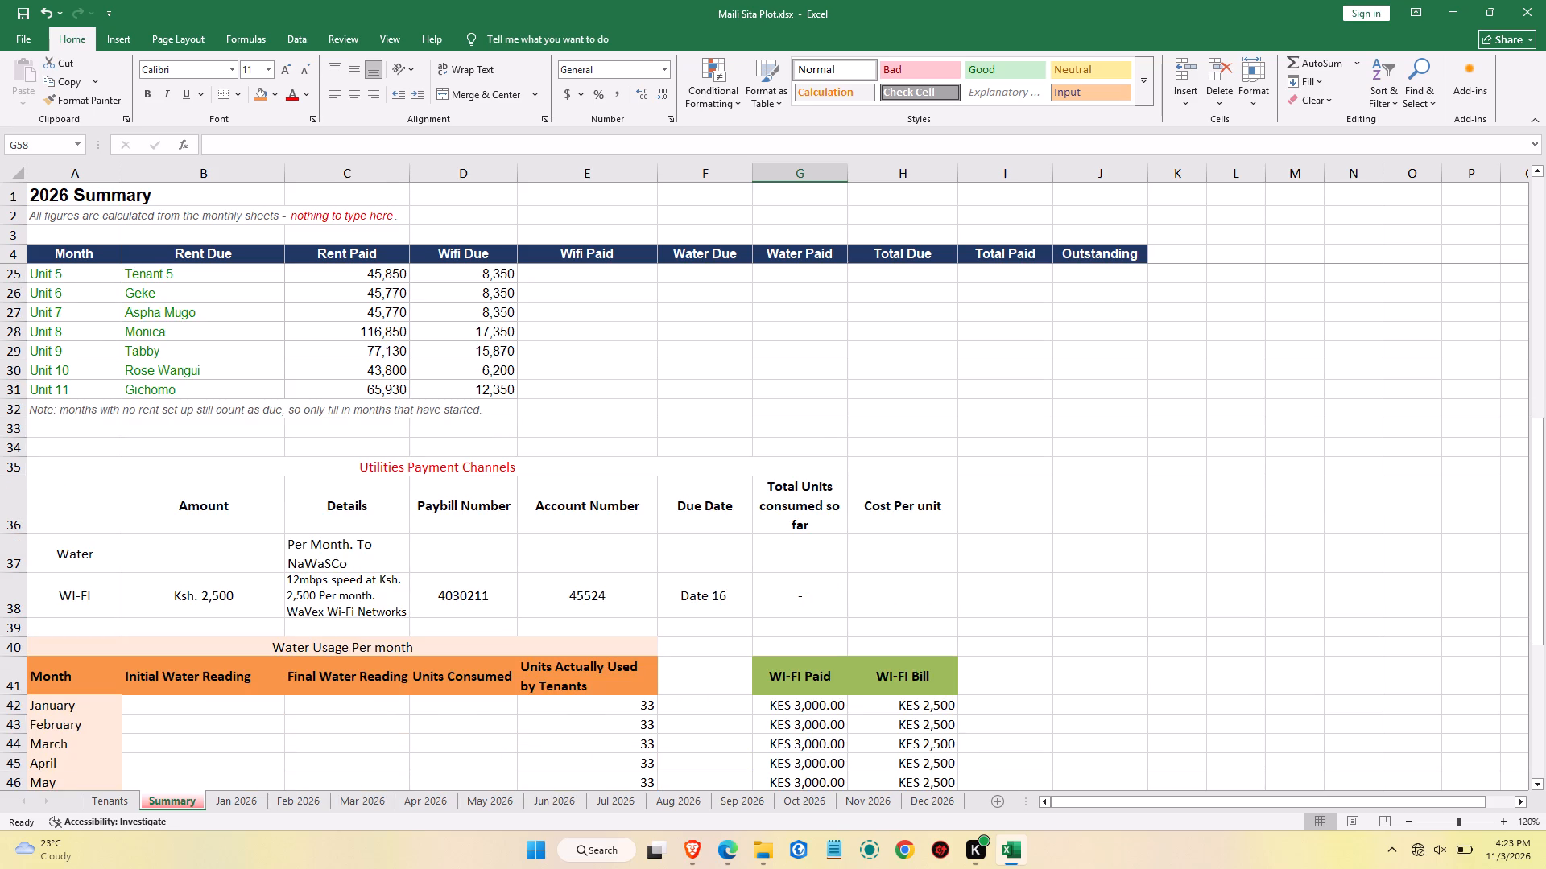
pyautogui.scroll(-2, 539, 419)
pyautogui.click(241, 798)
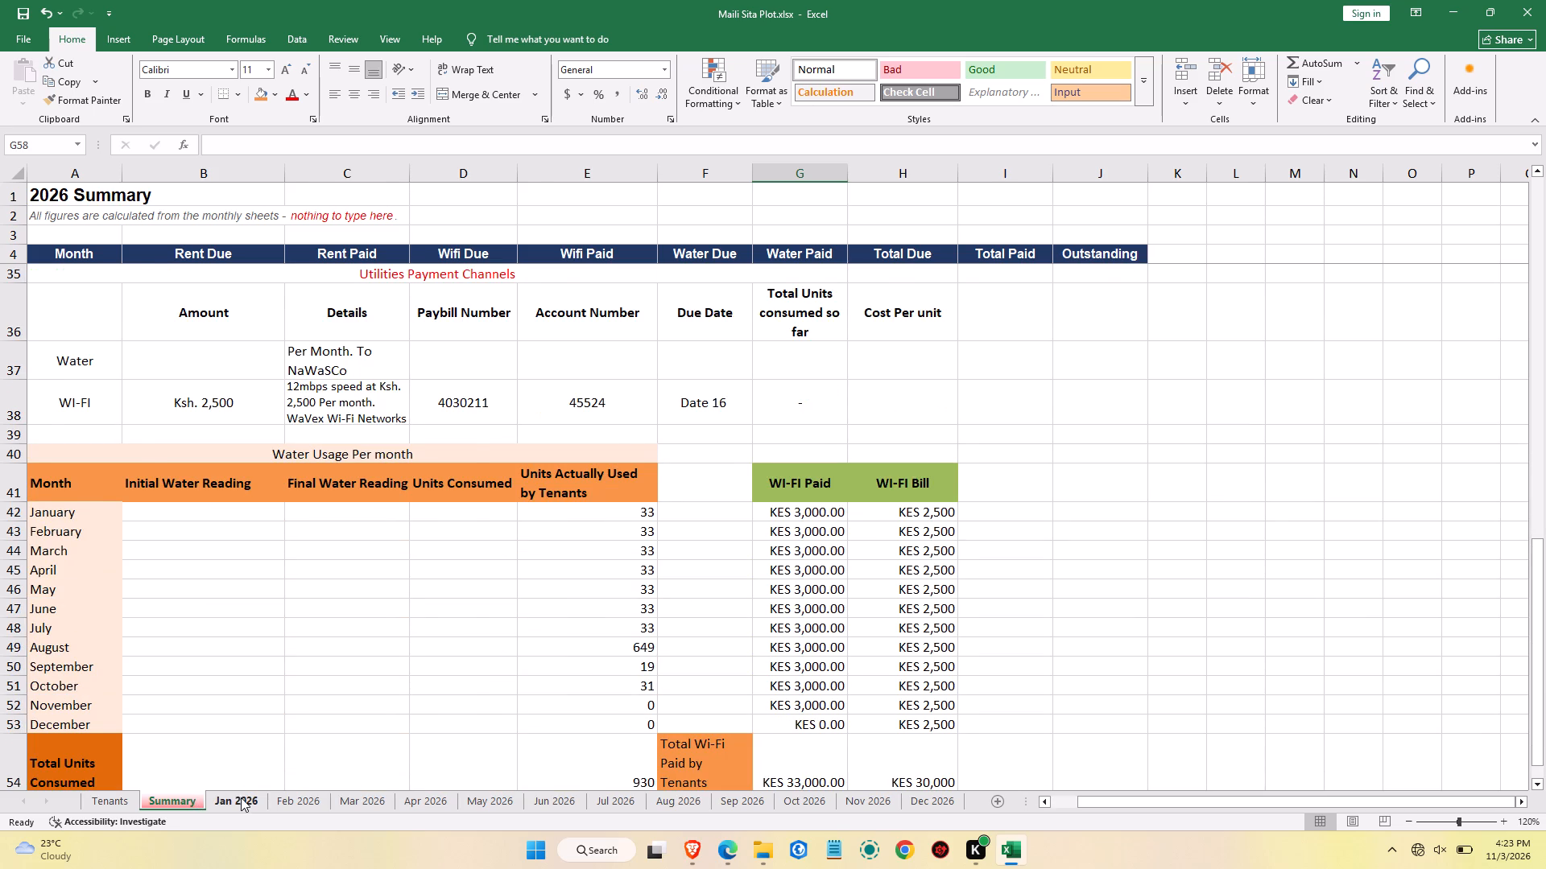
pyautogui.scroll(2, 327, 691)
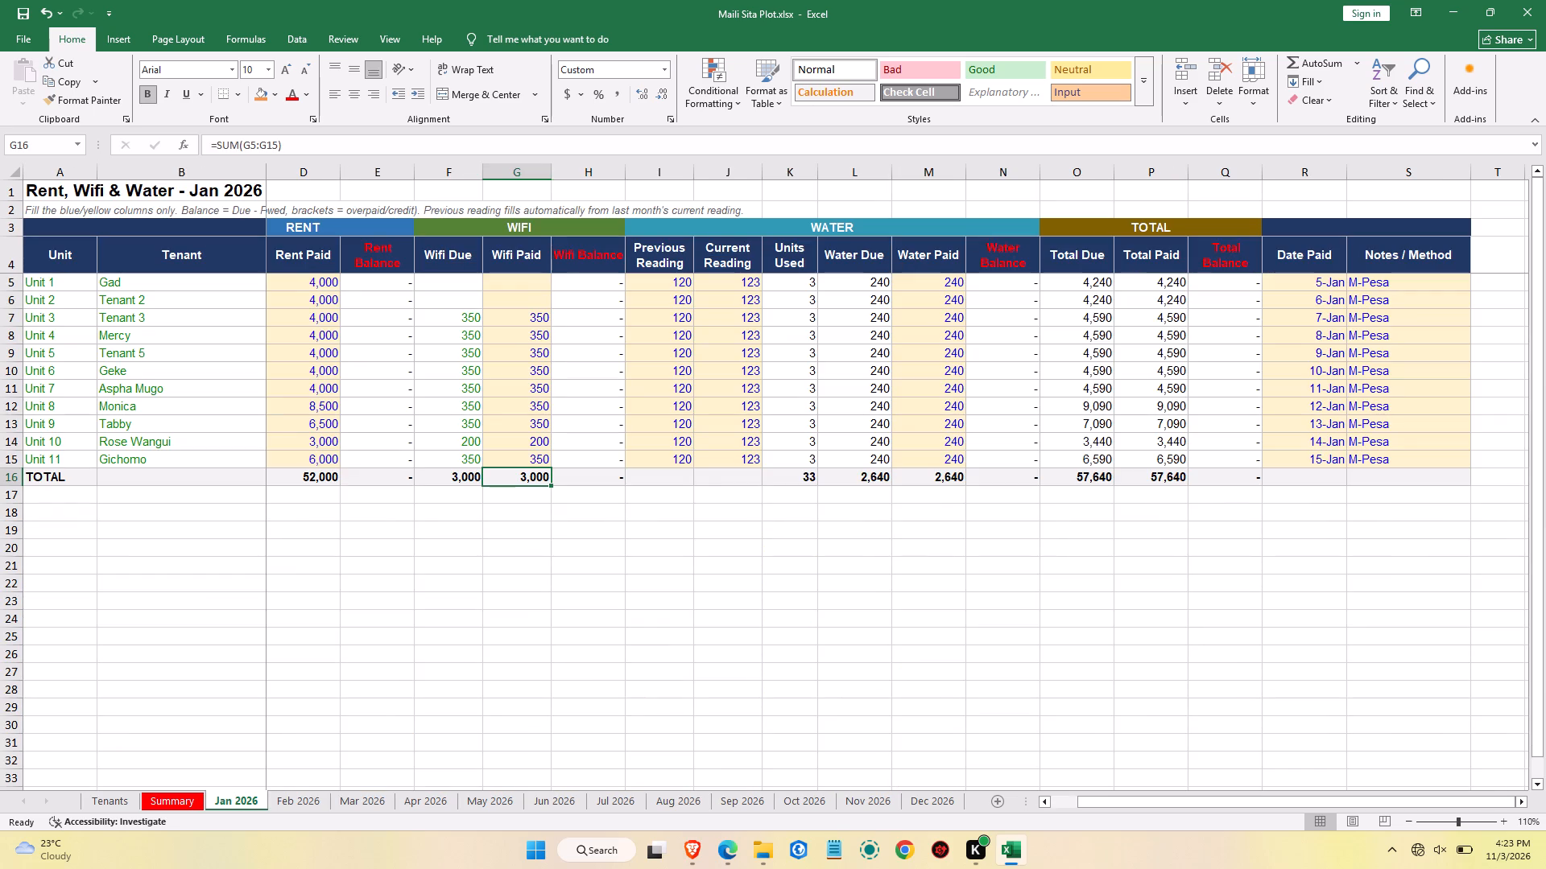
pyautogui.scroll(-1, 326, 692)
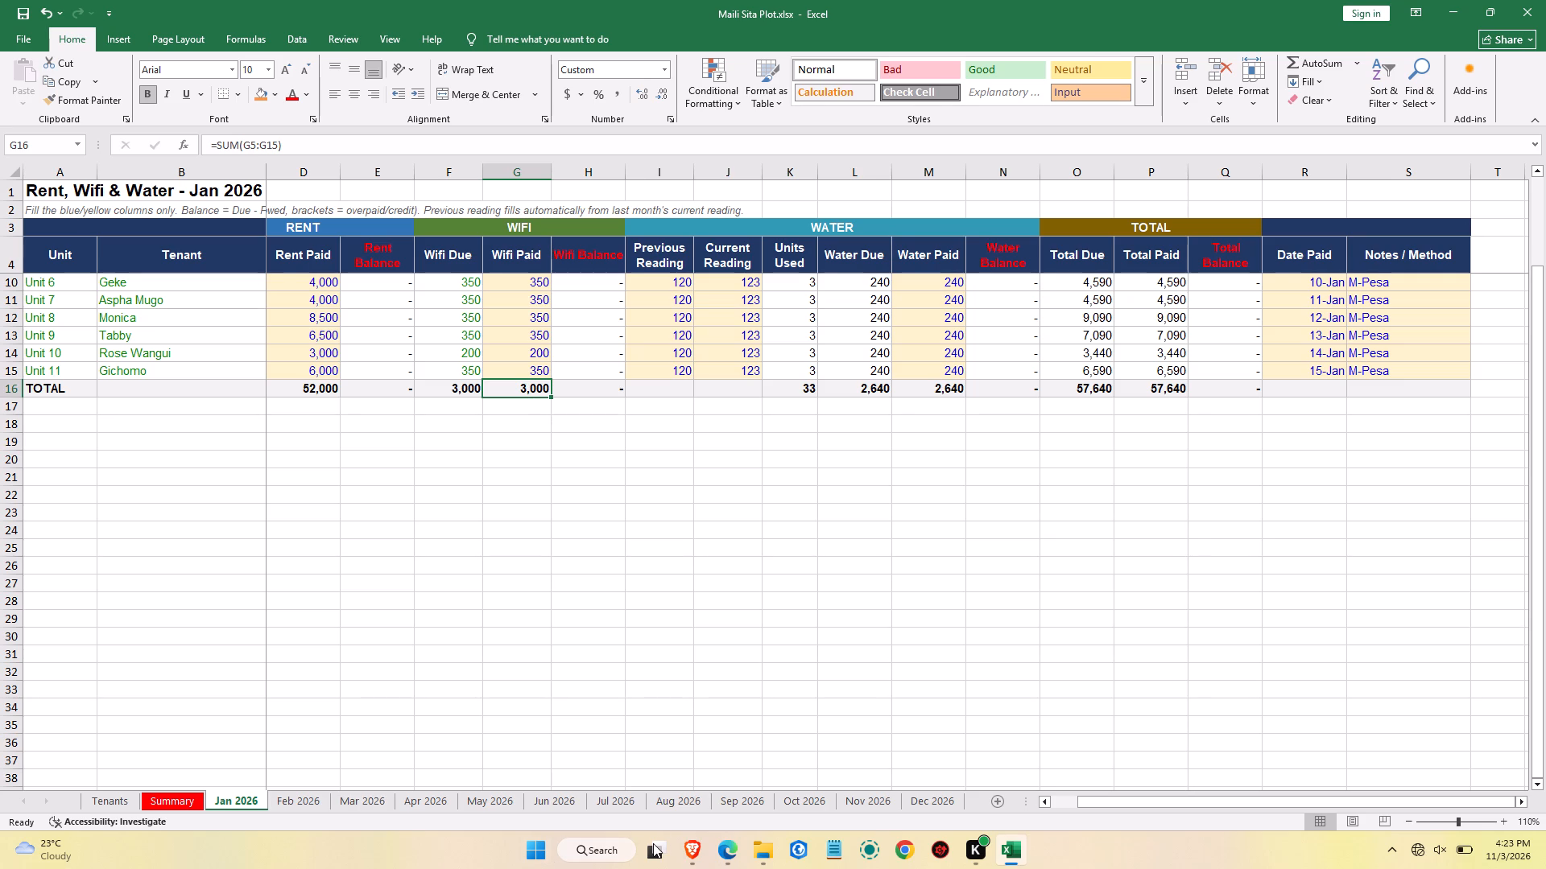
# Switch to File Explorer.
pyautogui.click(766, 858)
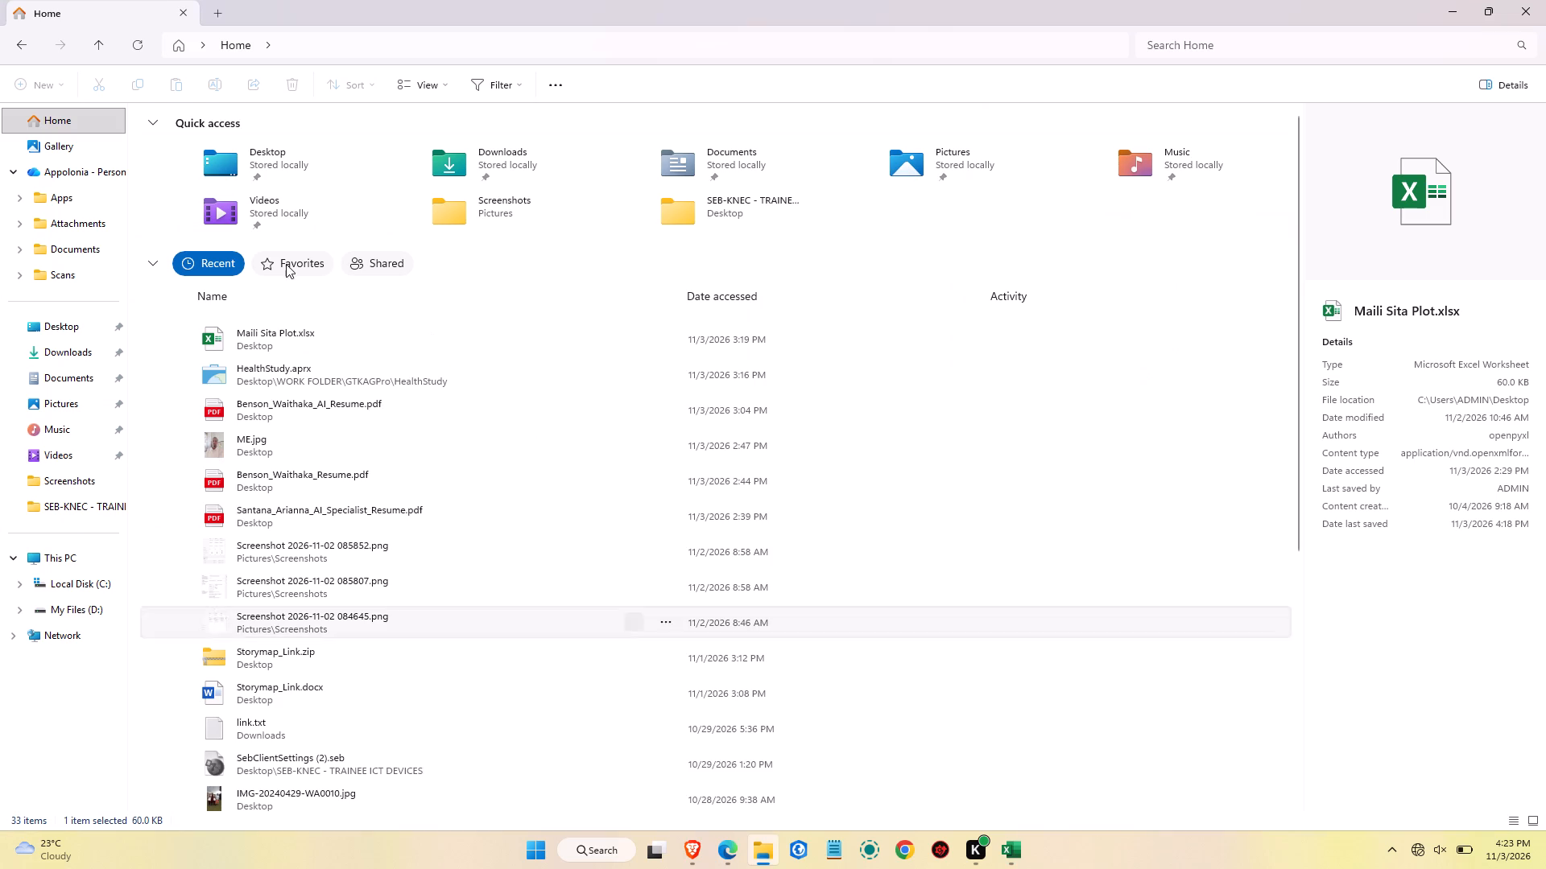
# From File Explorer's recent files, open the PDF whose name ends in AI_Resume, look through both pages, and close it.
pyautogui.click(366, 405)
pyautogui.doubleClick(366, 405)
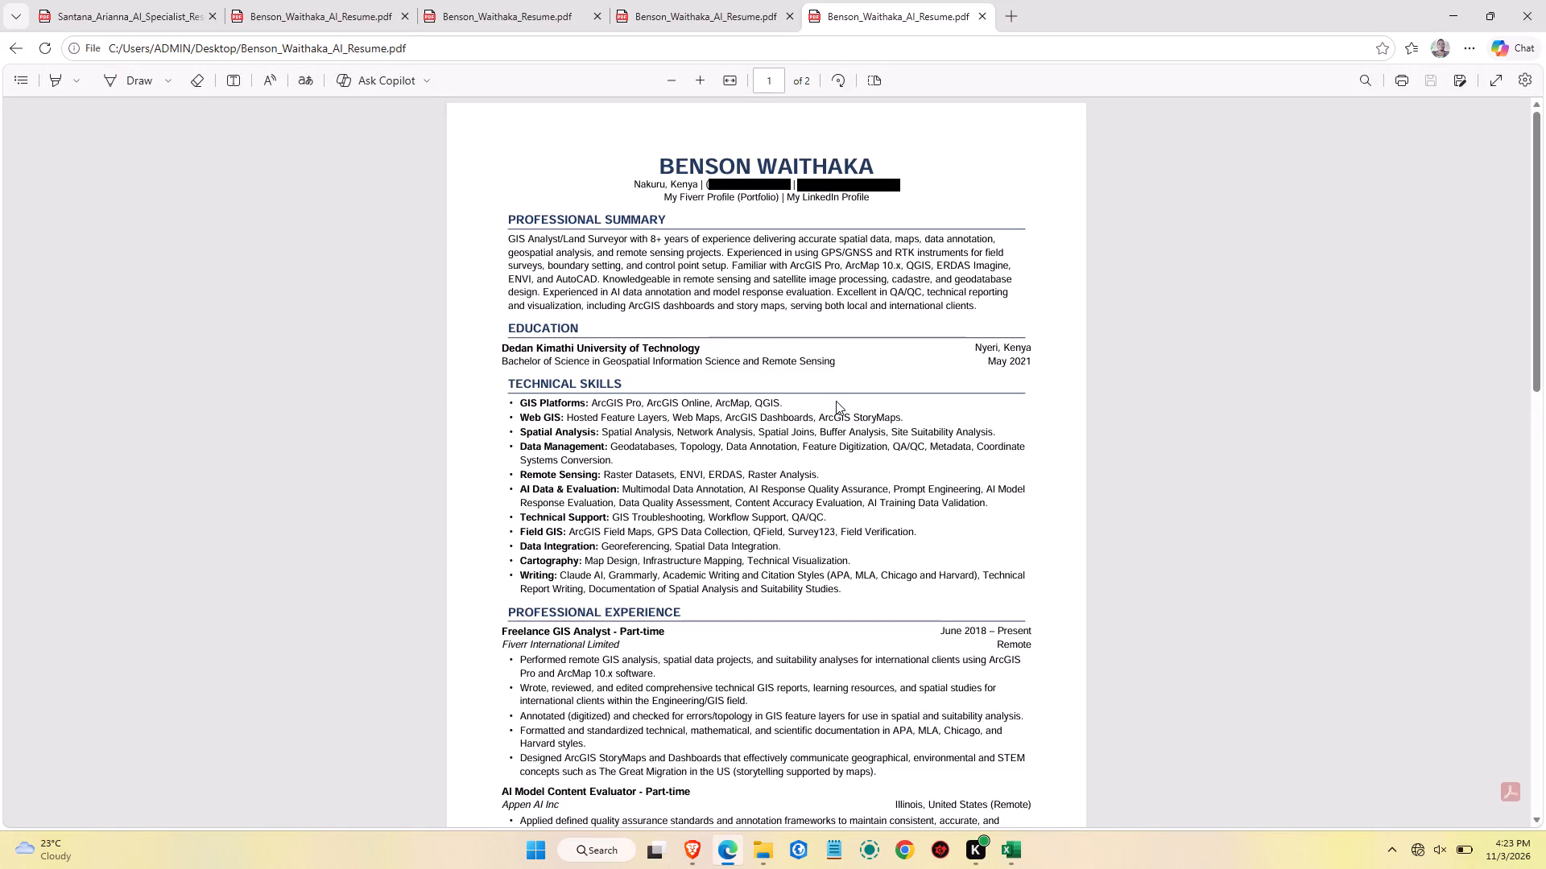
pyautogui.scroll(-3, 767, 345)
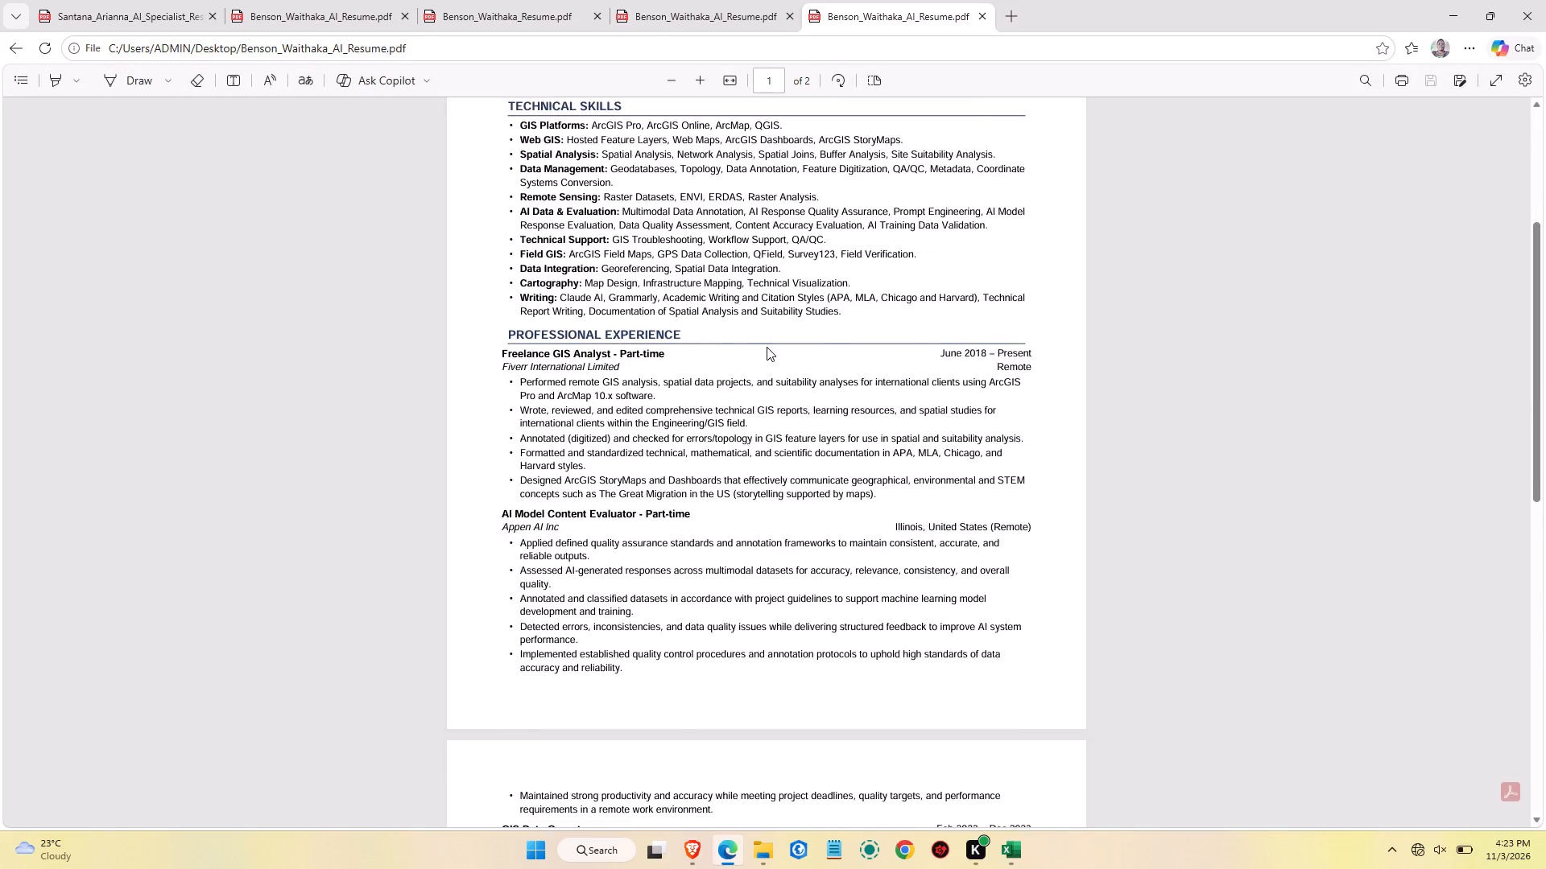
pyautogui.scroll(-5, 767, 347)
pyautogui.scroll(3, 750, 346)
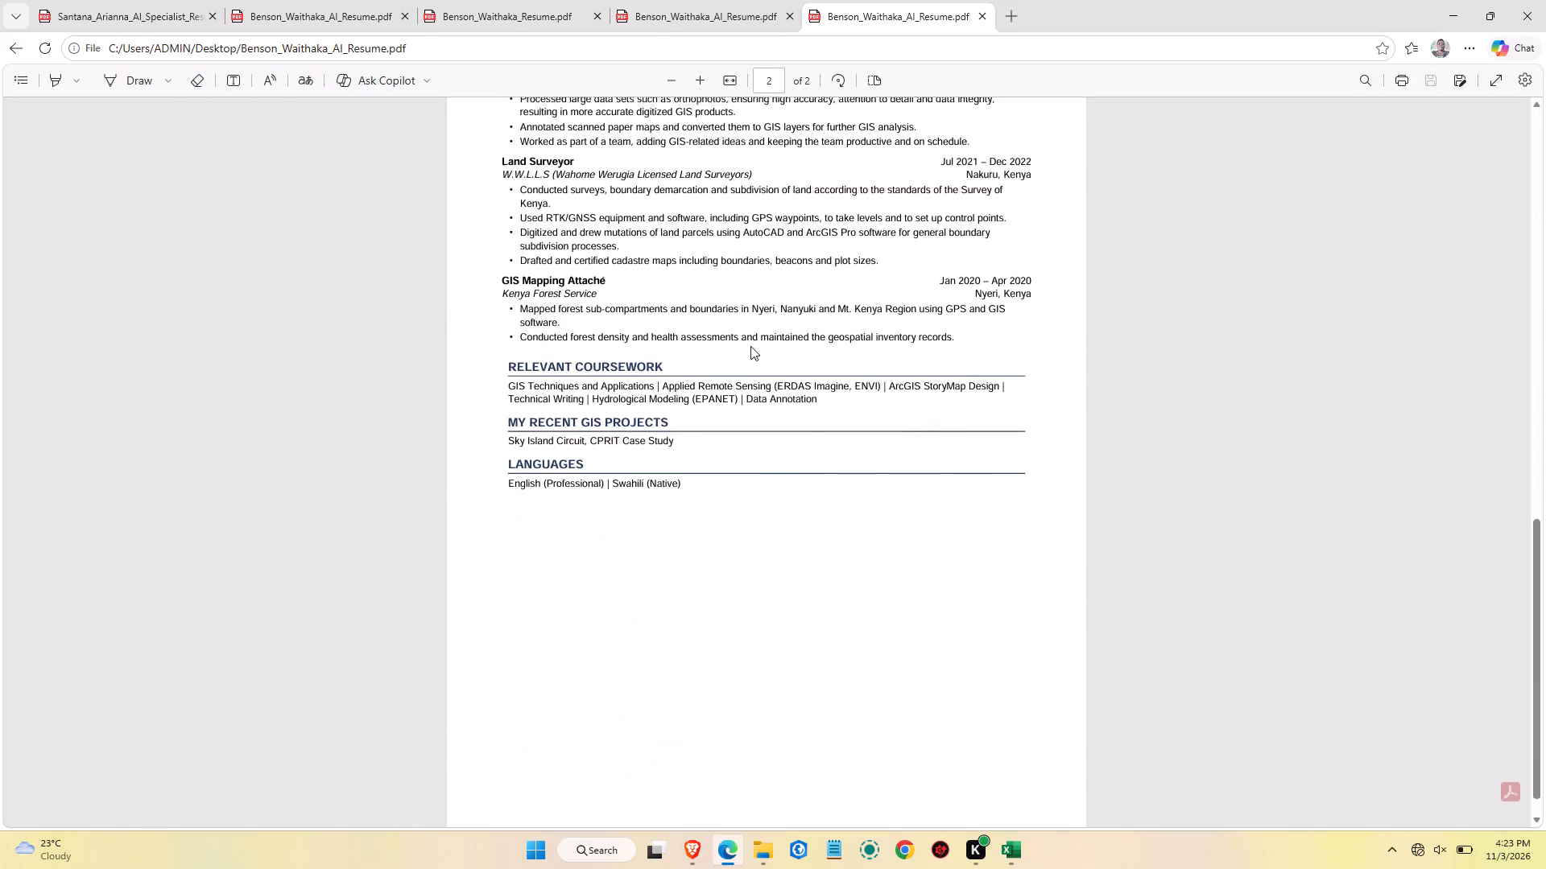
pyautogui.scroll(2, 750, 346)
pyautogui.click(1519, 4)
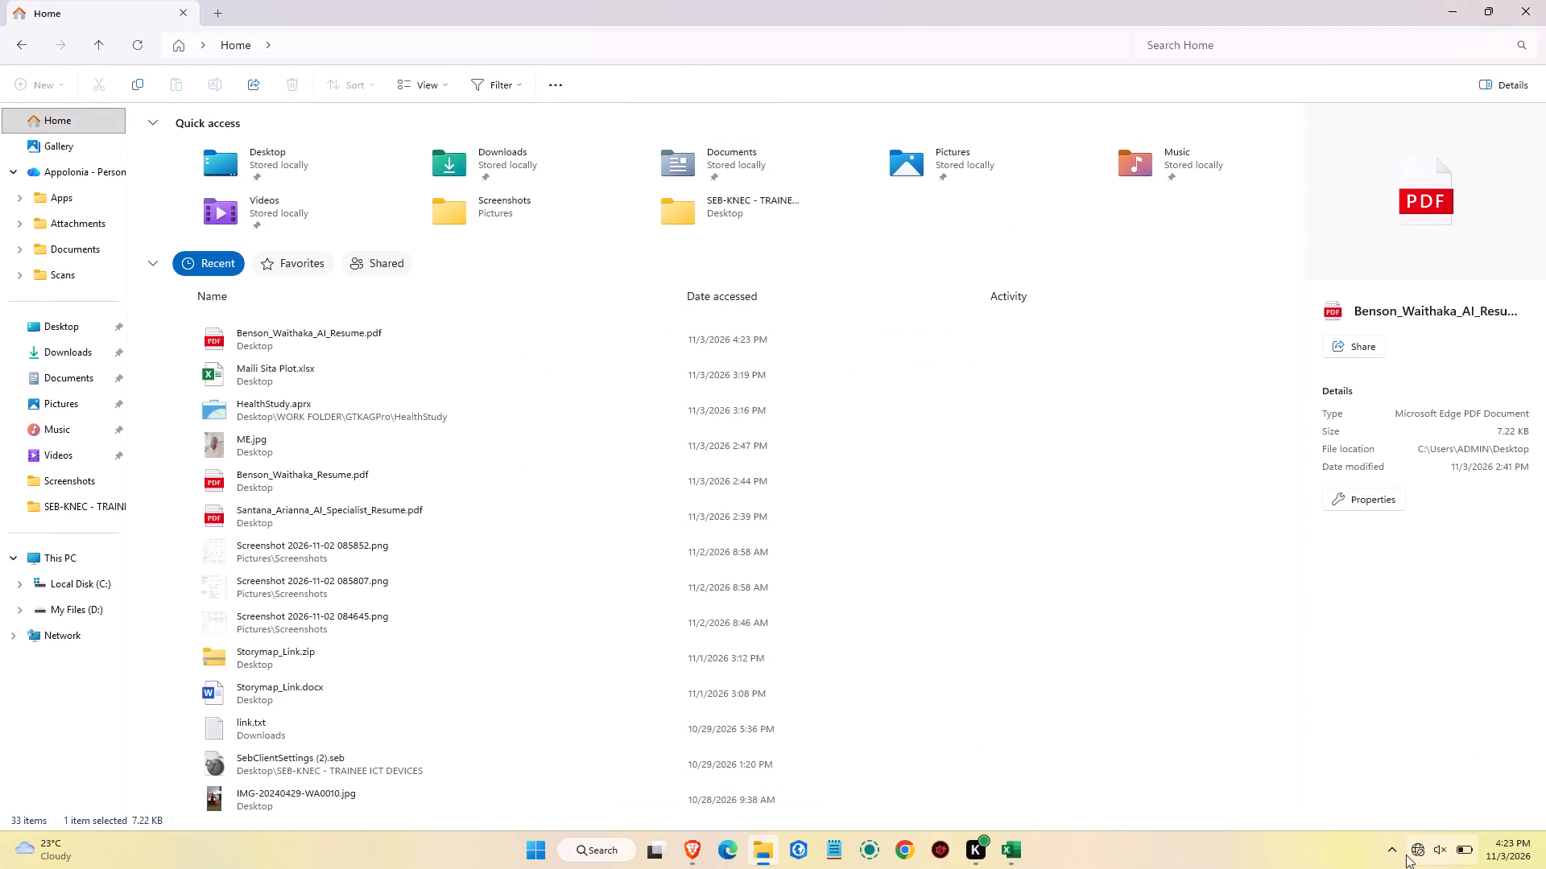
# Turn on the computer's Bluetooth from the Windows system settings.
pyautogui.click(1399, 851)
pyautogui.click(1275, 776)
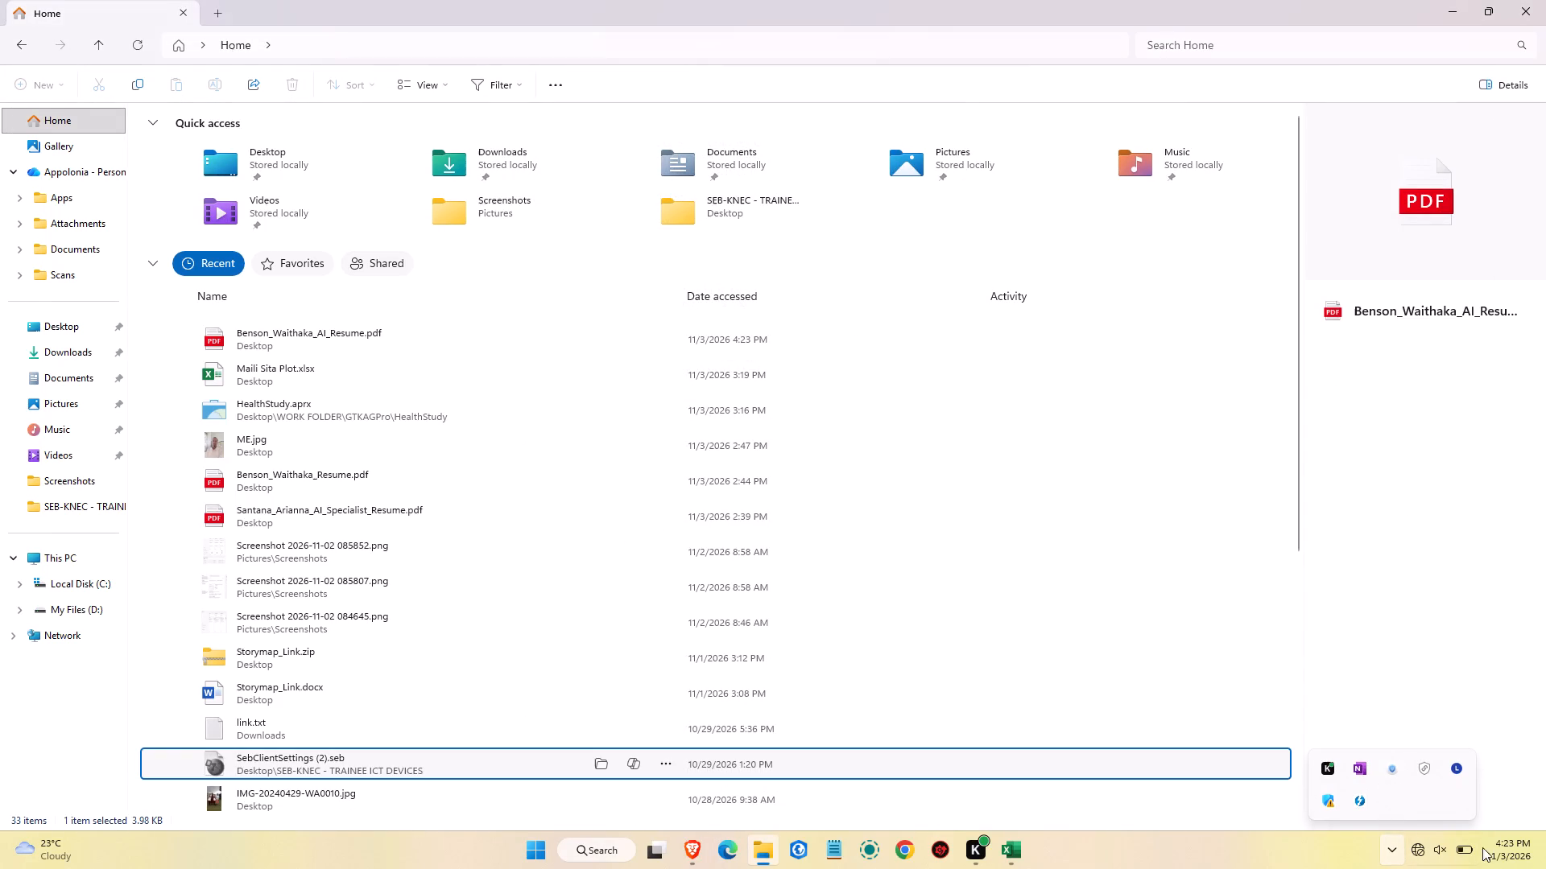
pyautogui.click(1422, 855)
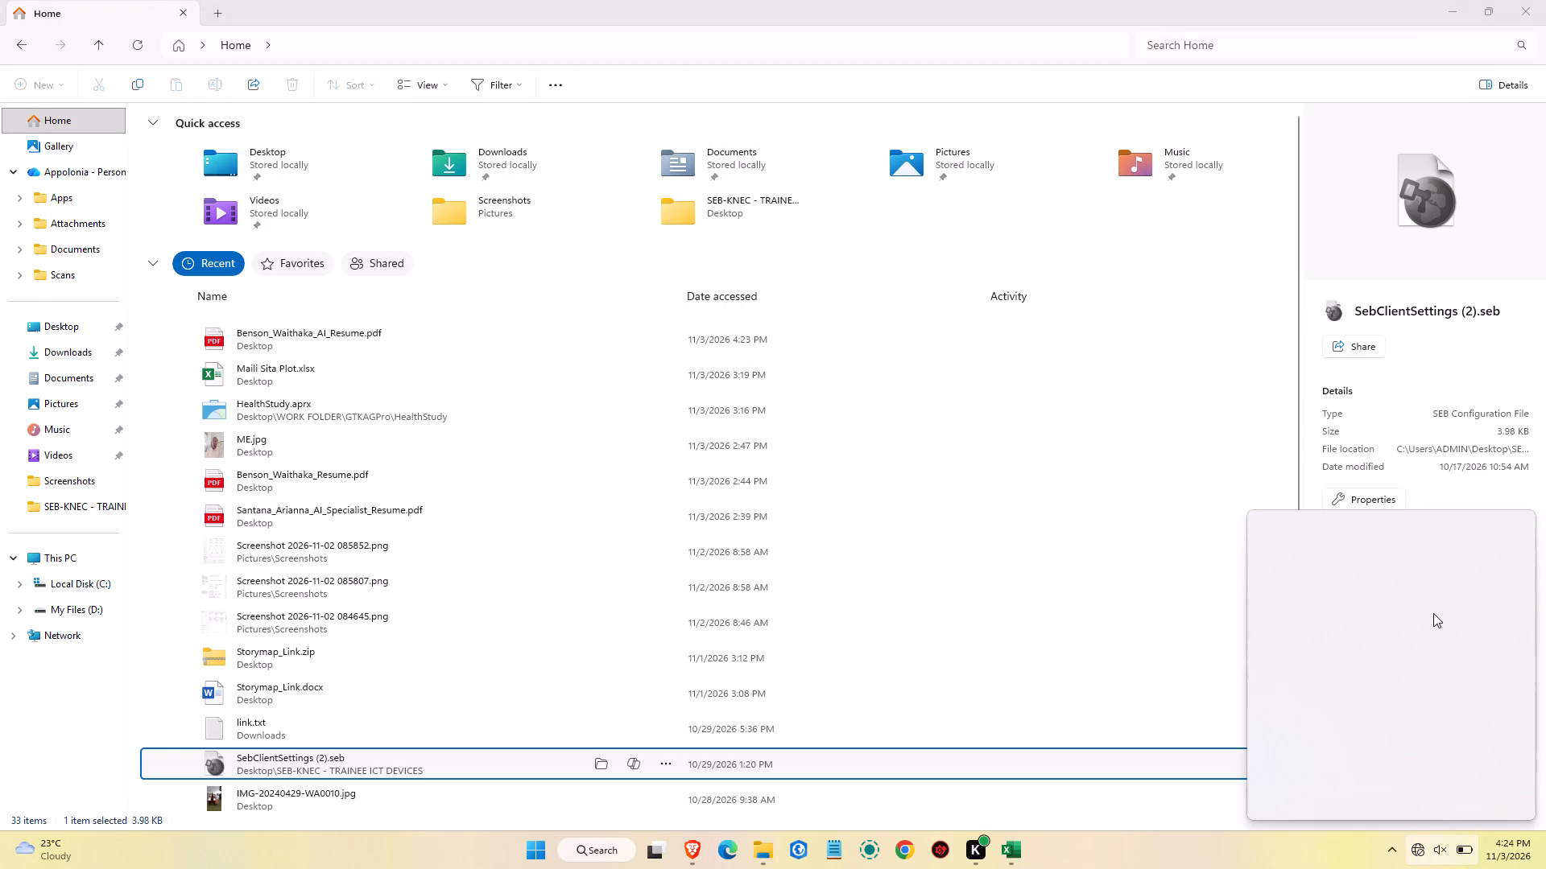
pyautogui.click(1372, 550)
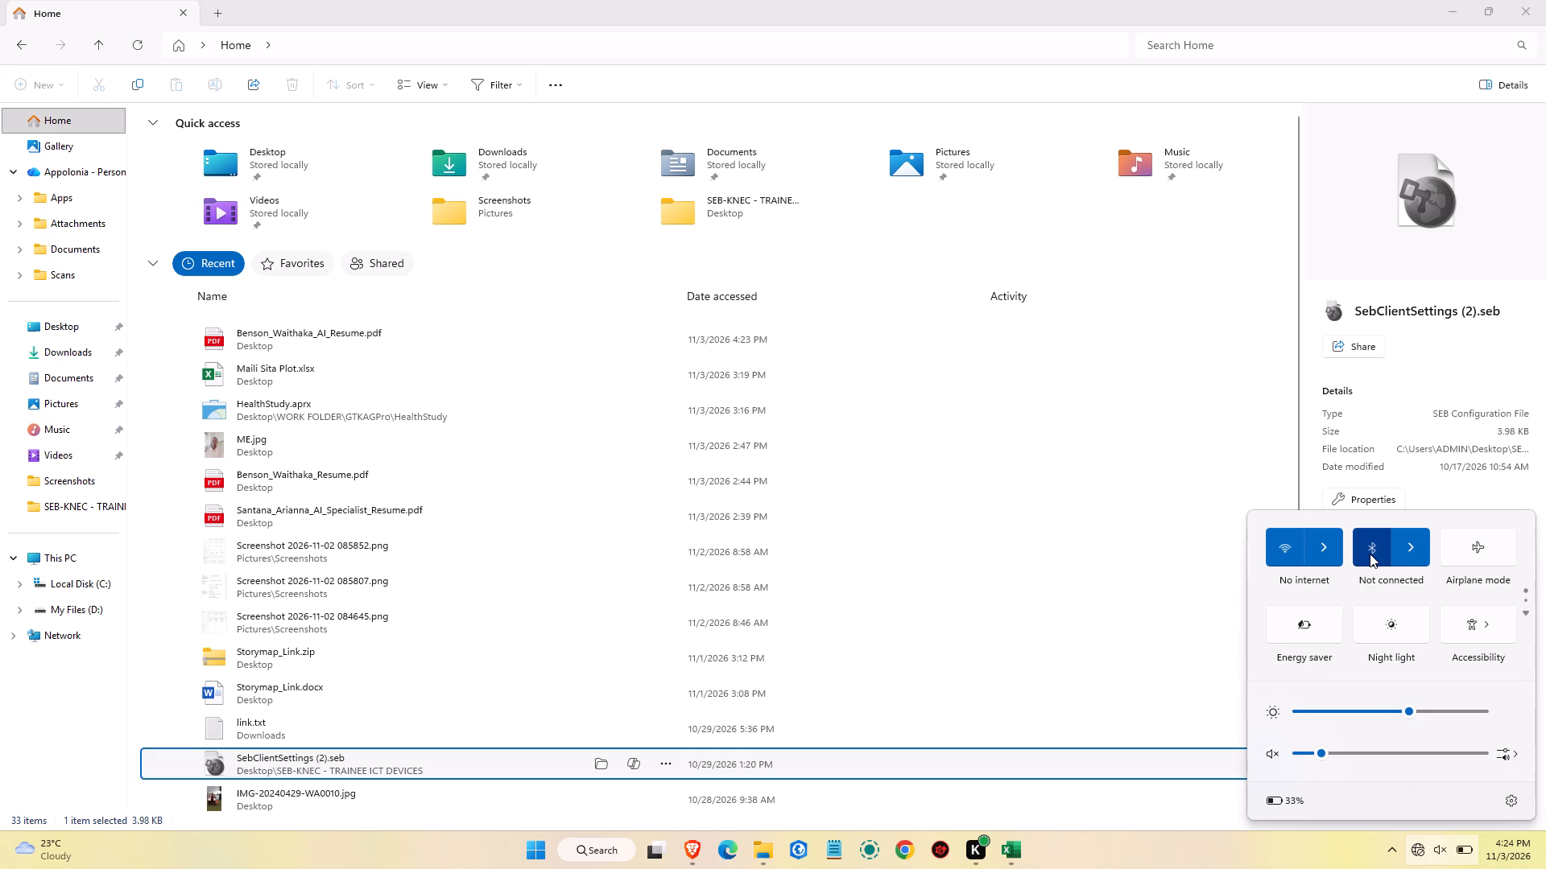
pyautogui.click(1187, 676)
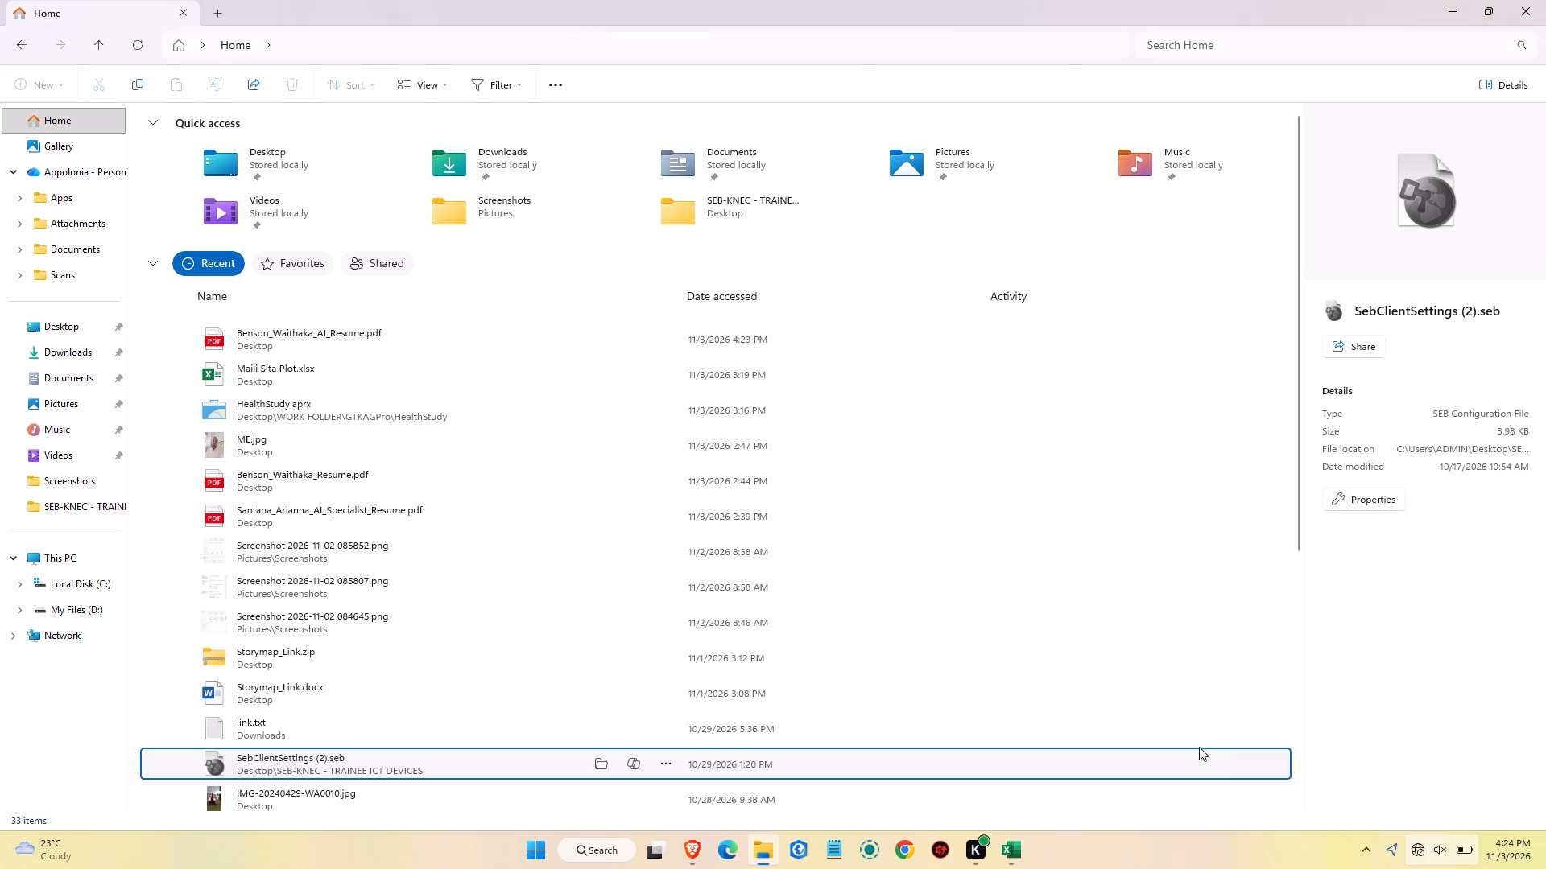
# Start a Bluetooth File Transfer for sending files from the computer to another device.
pyautogui.click(1362, 853)
pyautogui.rightClick(1366, 803)
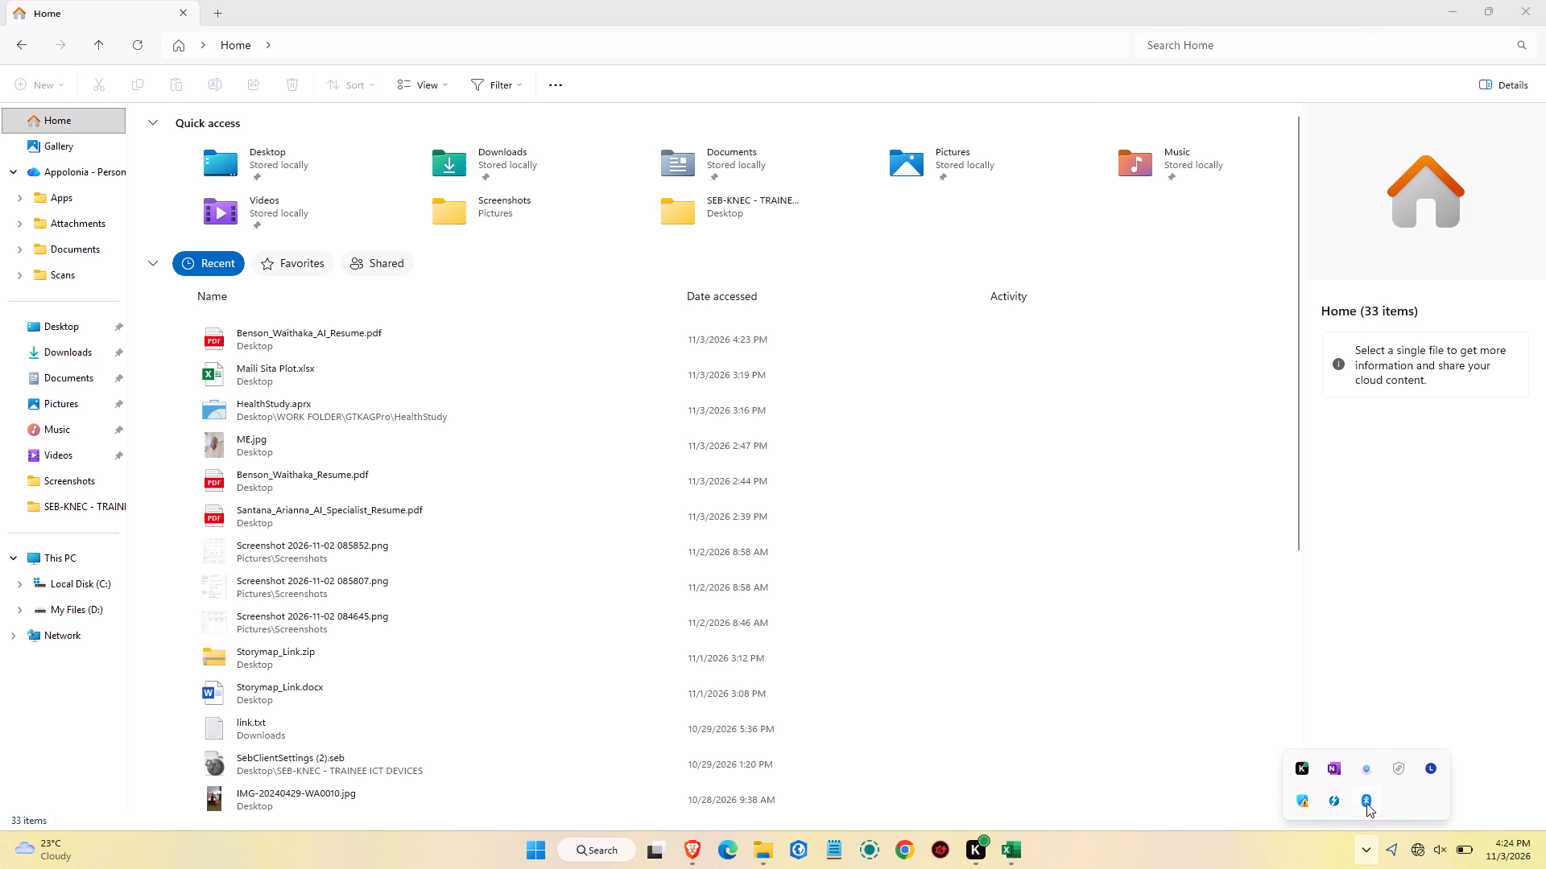
pyautogui.click(1376, 702)
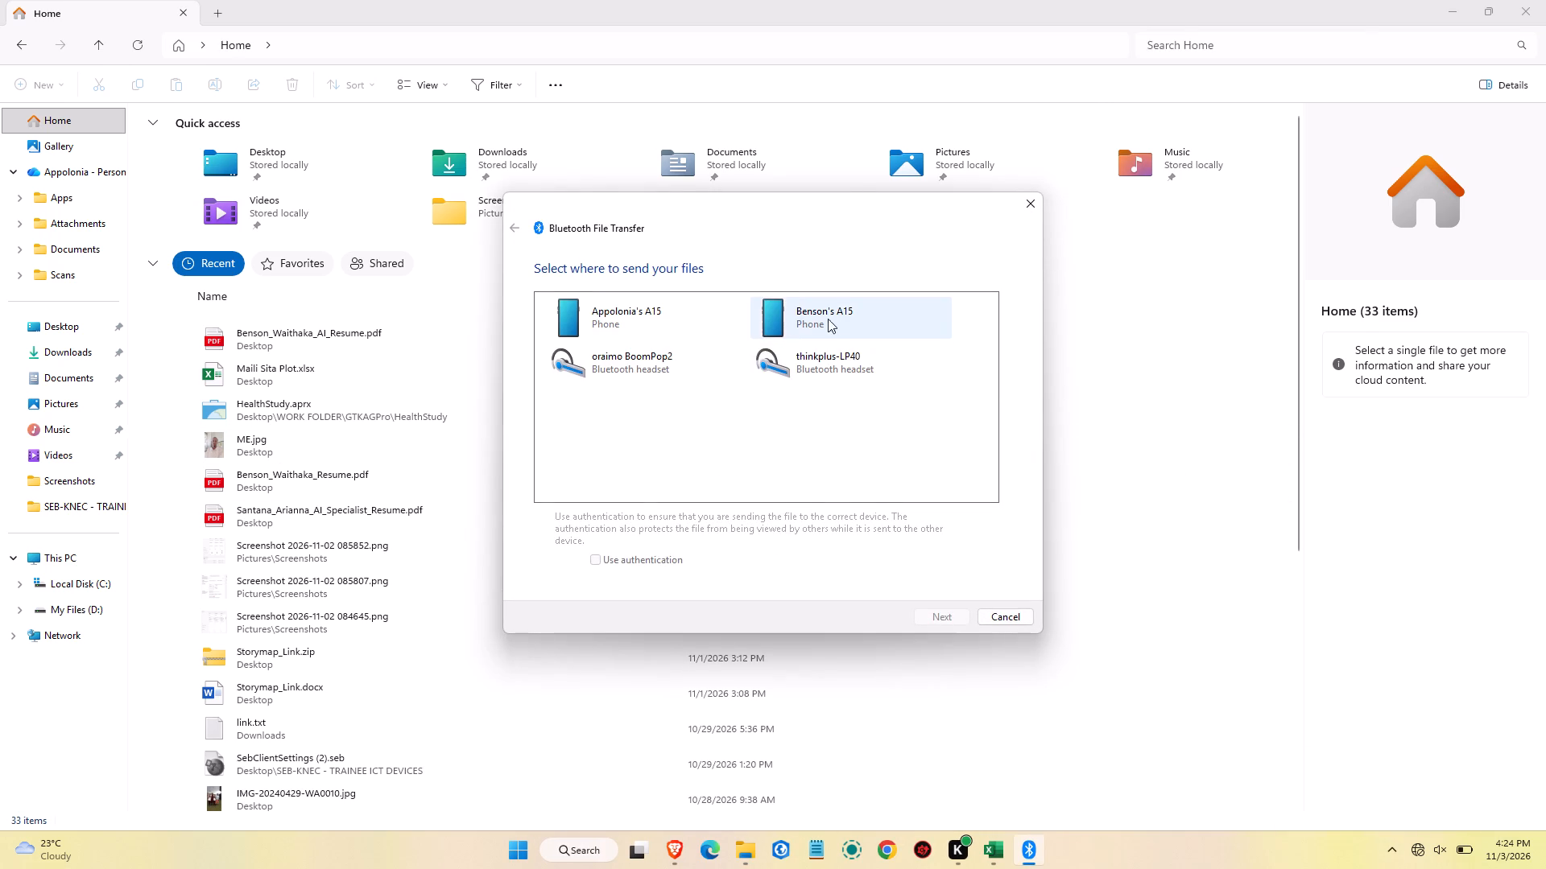
# Send the Desktop PDF whose name ends in AI_Resume to the phone Benson's A15 with Bluetooth File Transfer, and finish the transfer.
pyautogui.click(833, 317)
pyautogui.click(953, 616)
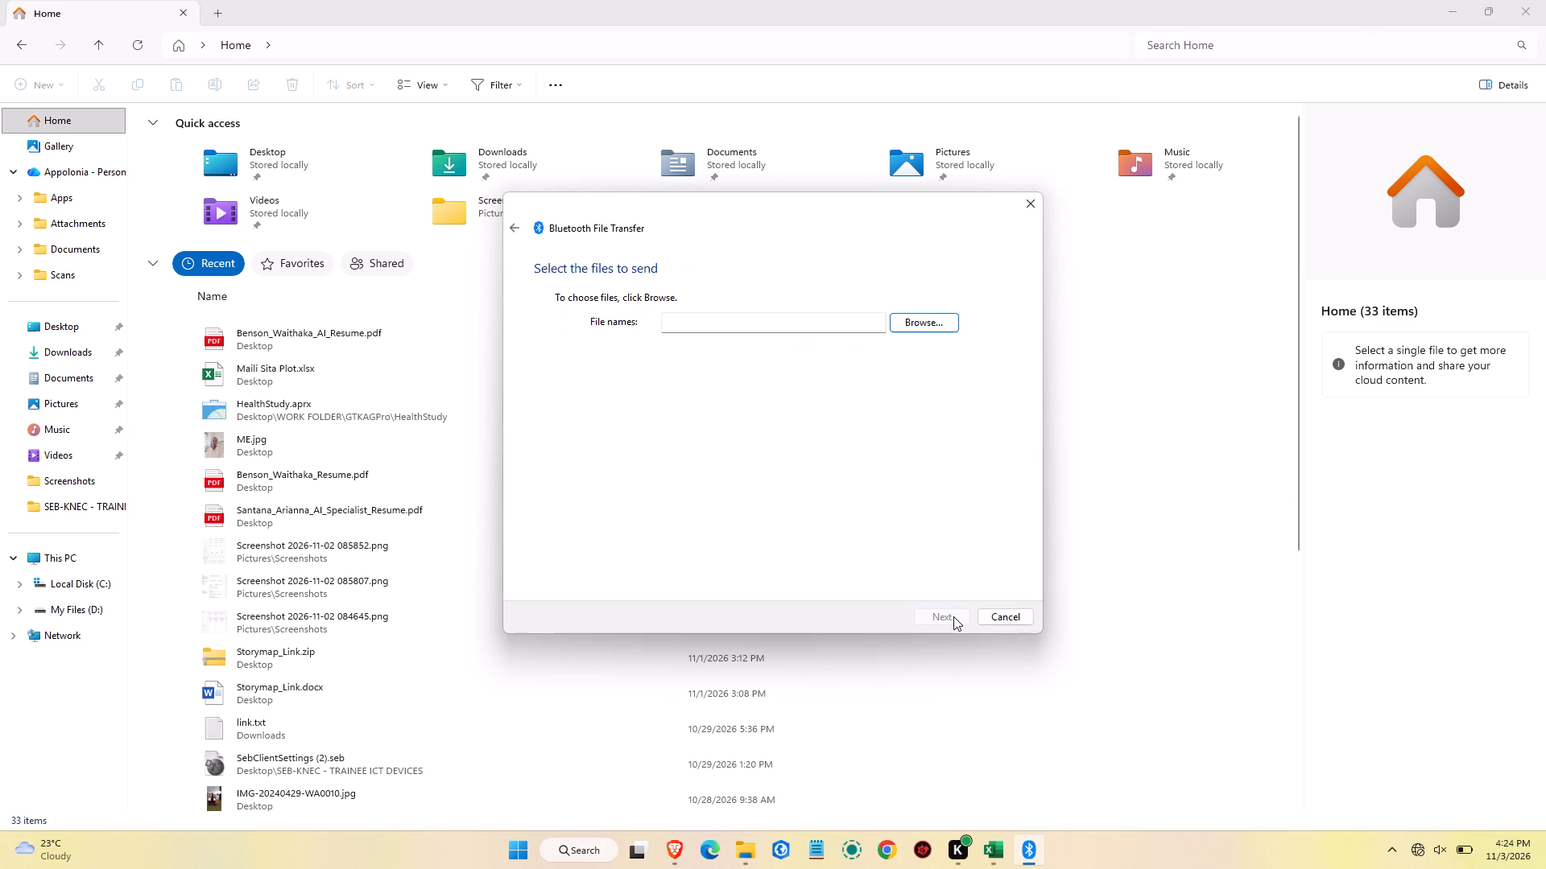
pyautogui.click(911, 318)
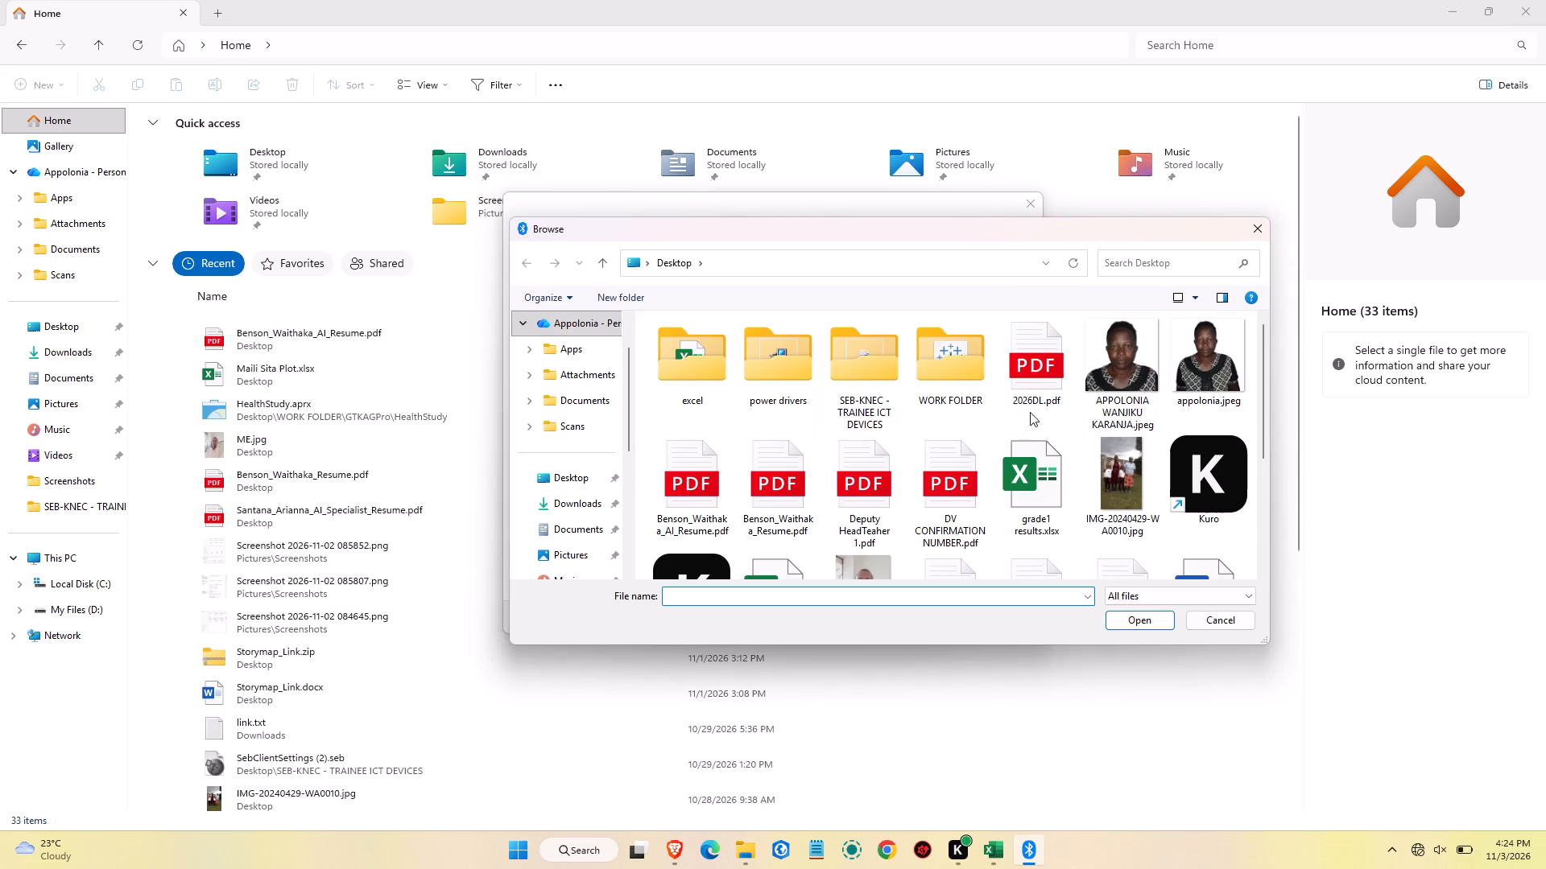
pyautogui.click(689, 512)
pyautogui.click(1147, 619)
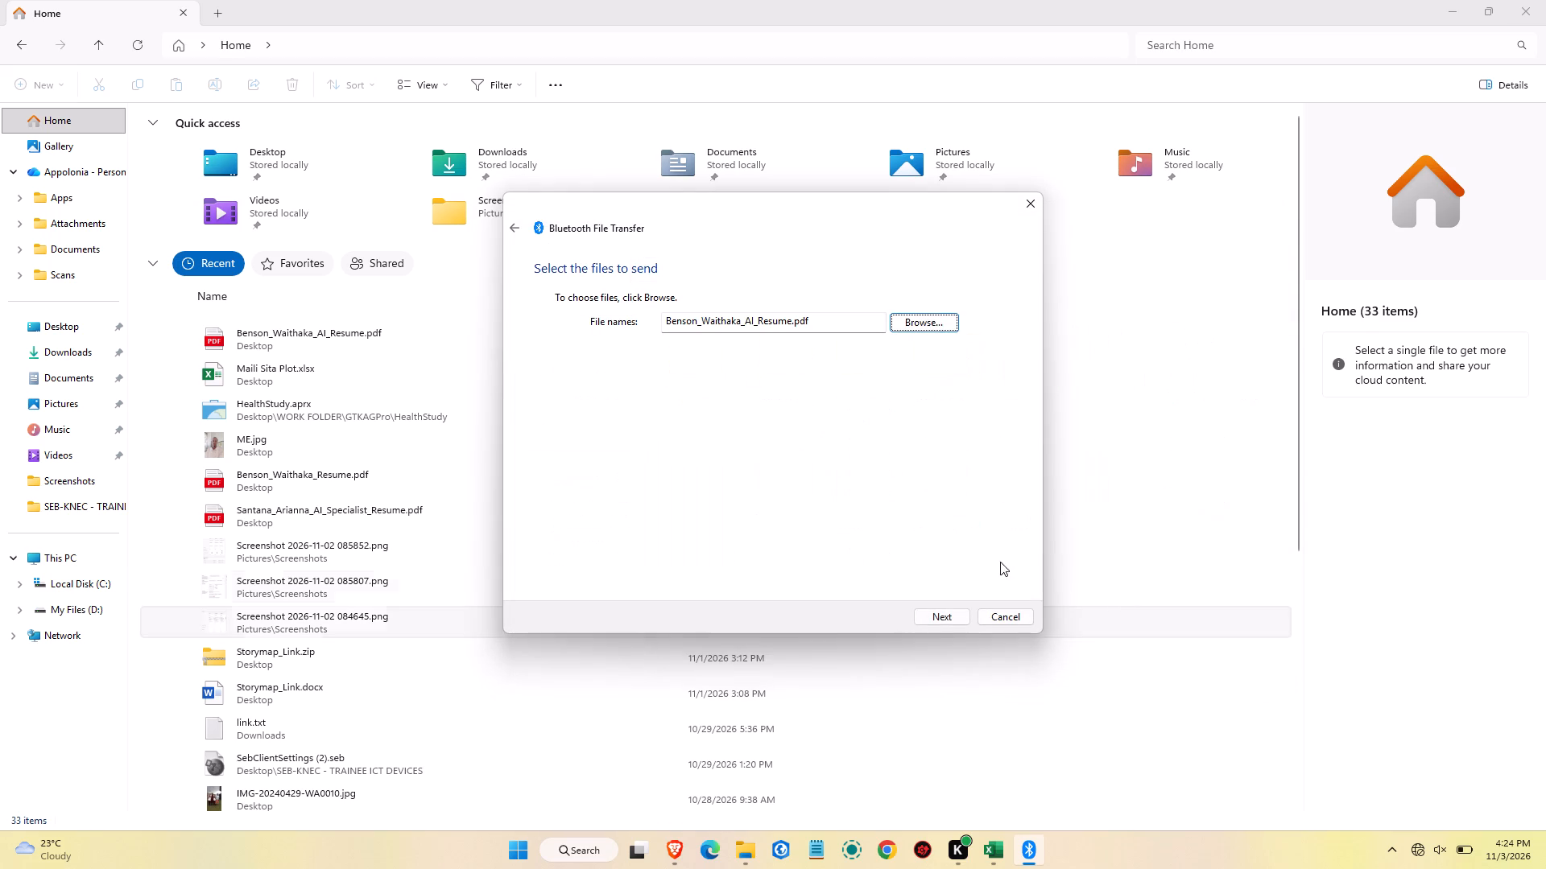
pyautogui.click(951, 607)
pyautogui.click(952, 610)
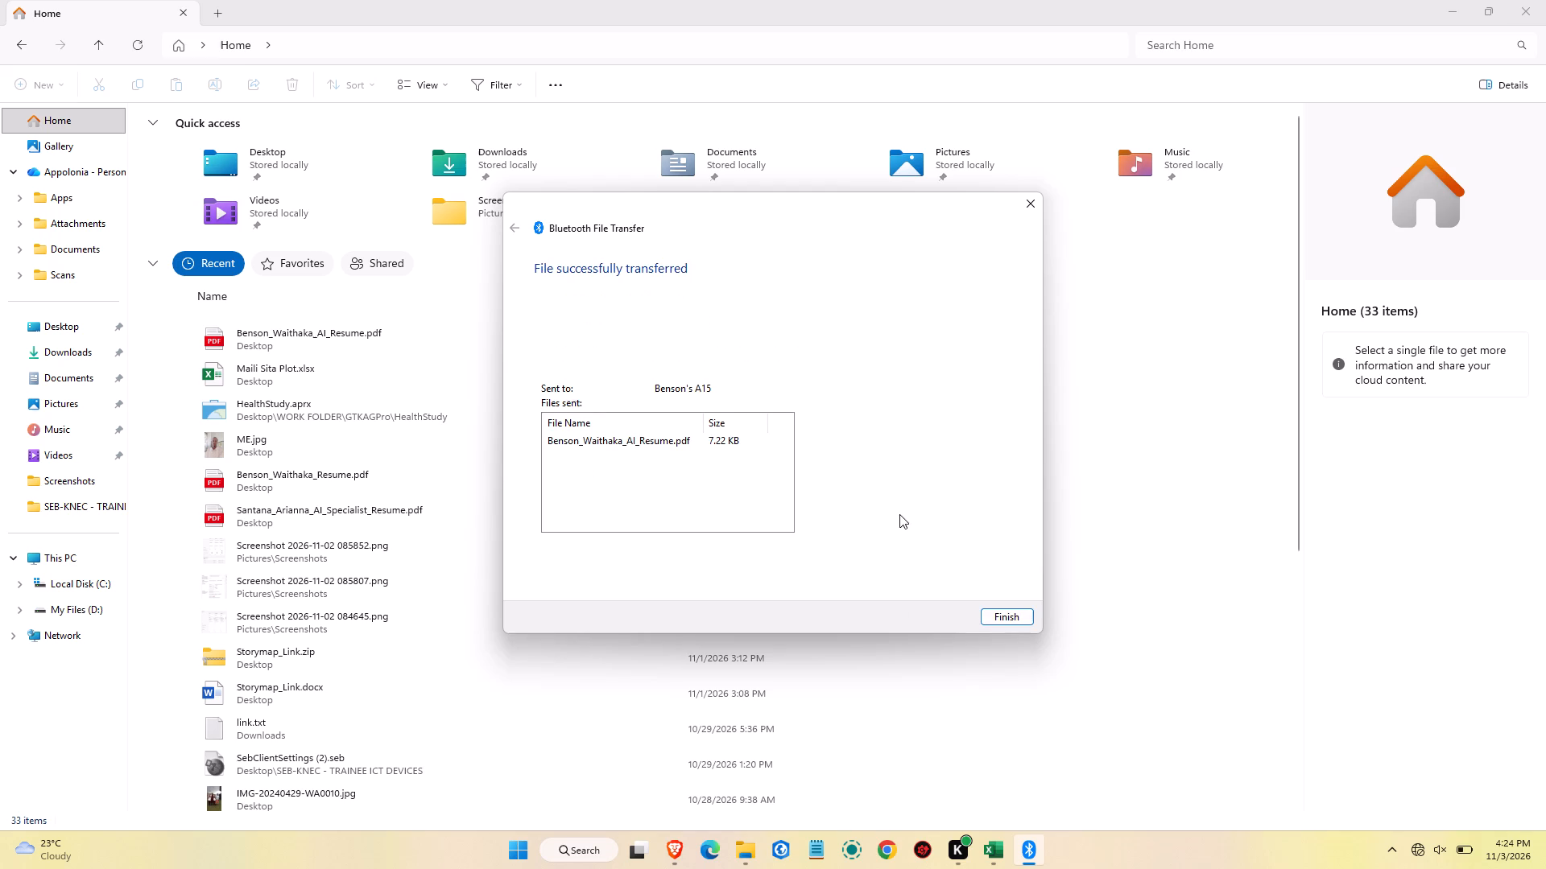
pyautogui.click(990, 613)
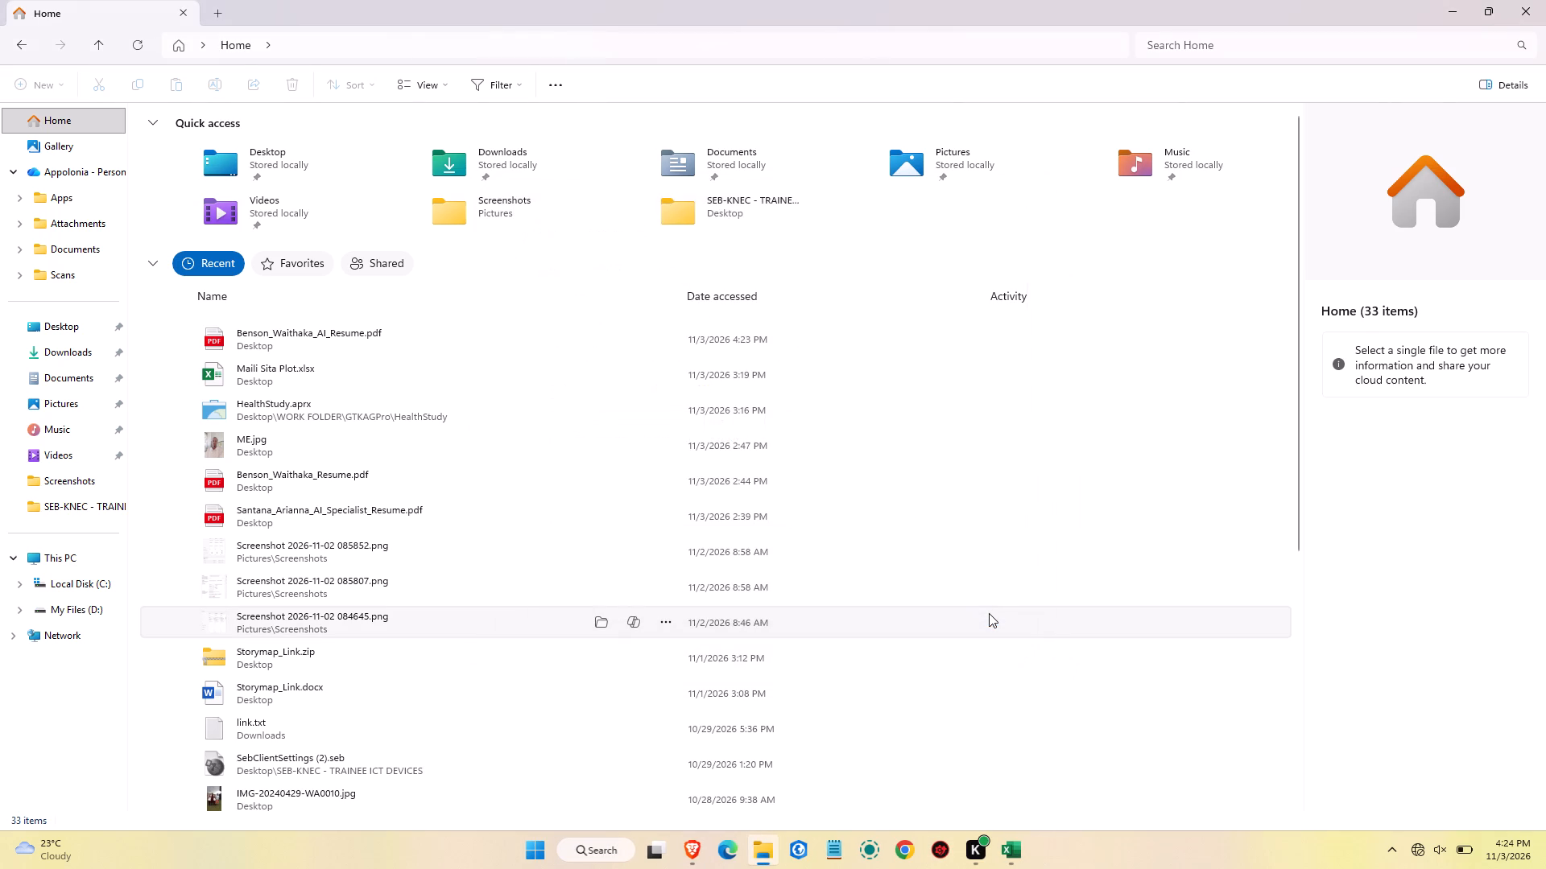
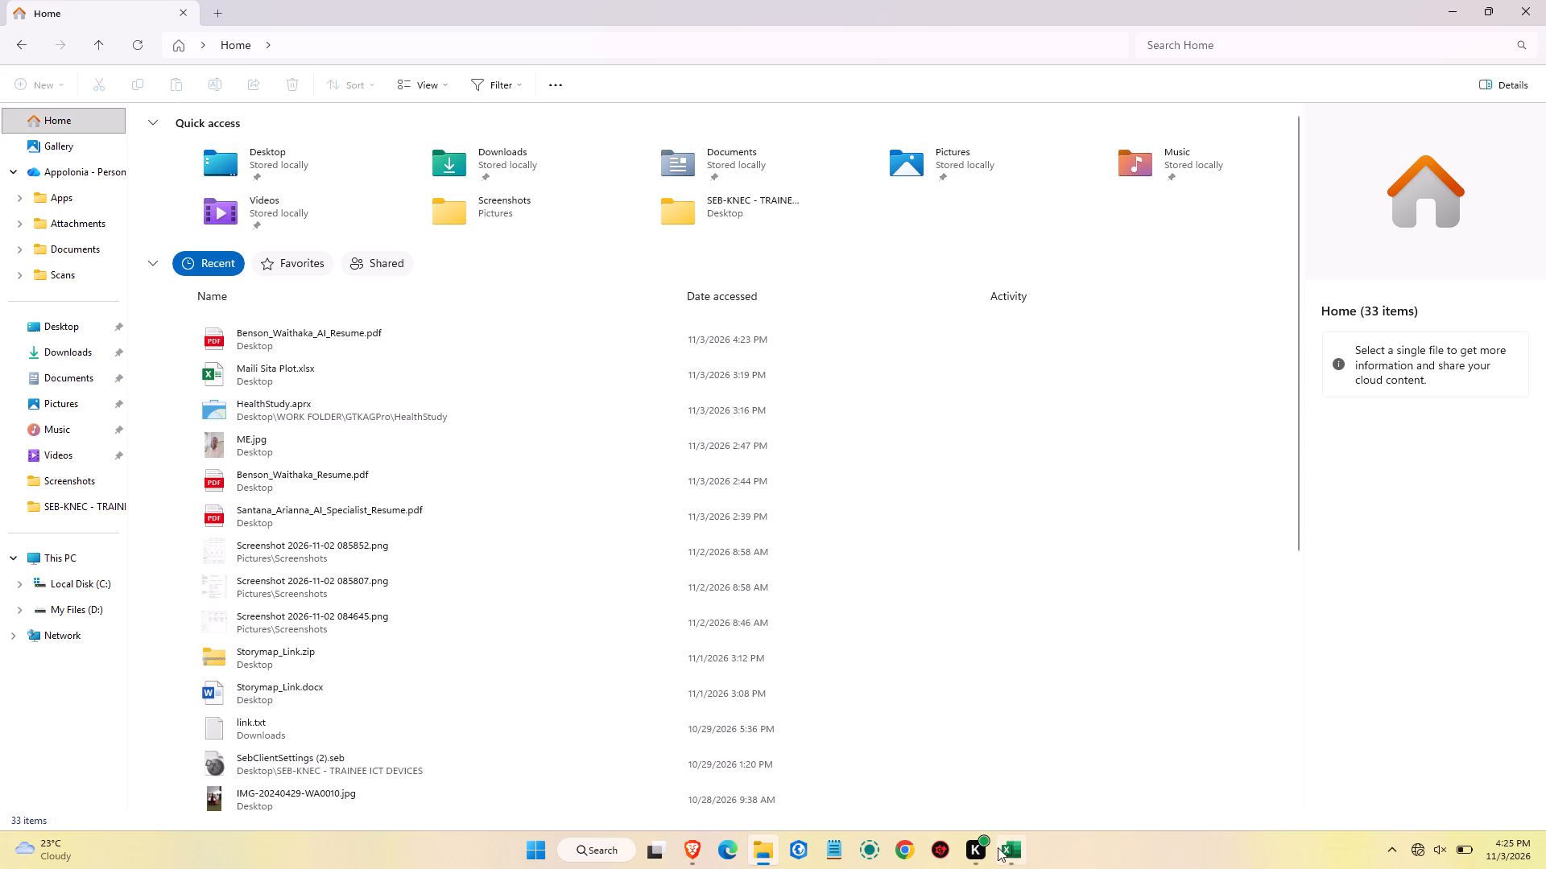
# Switch to Maili Sita Plot.xlsx in Excel and look over the rent, wifi and water records on the Jan 2026 sheet.
pyautogui.click(1015, 861)
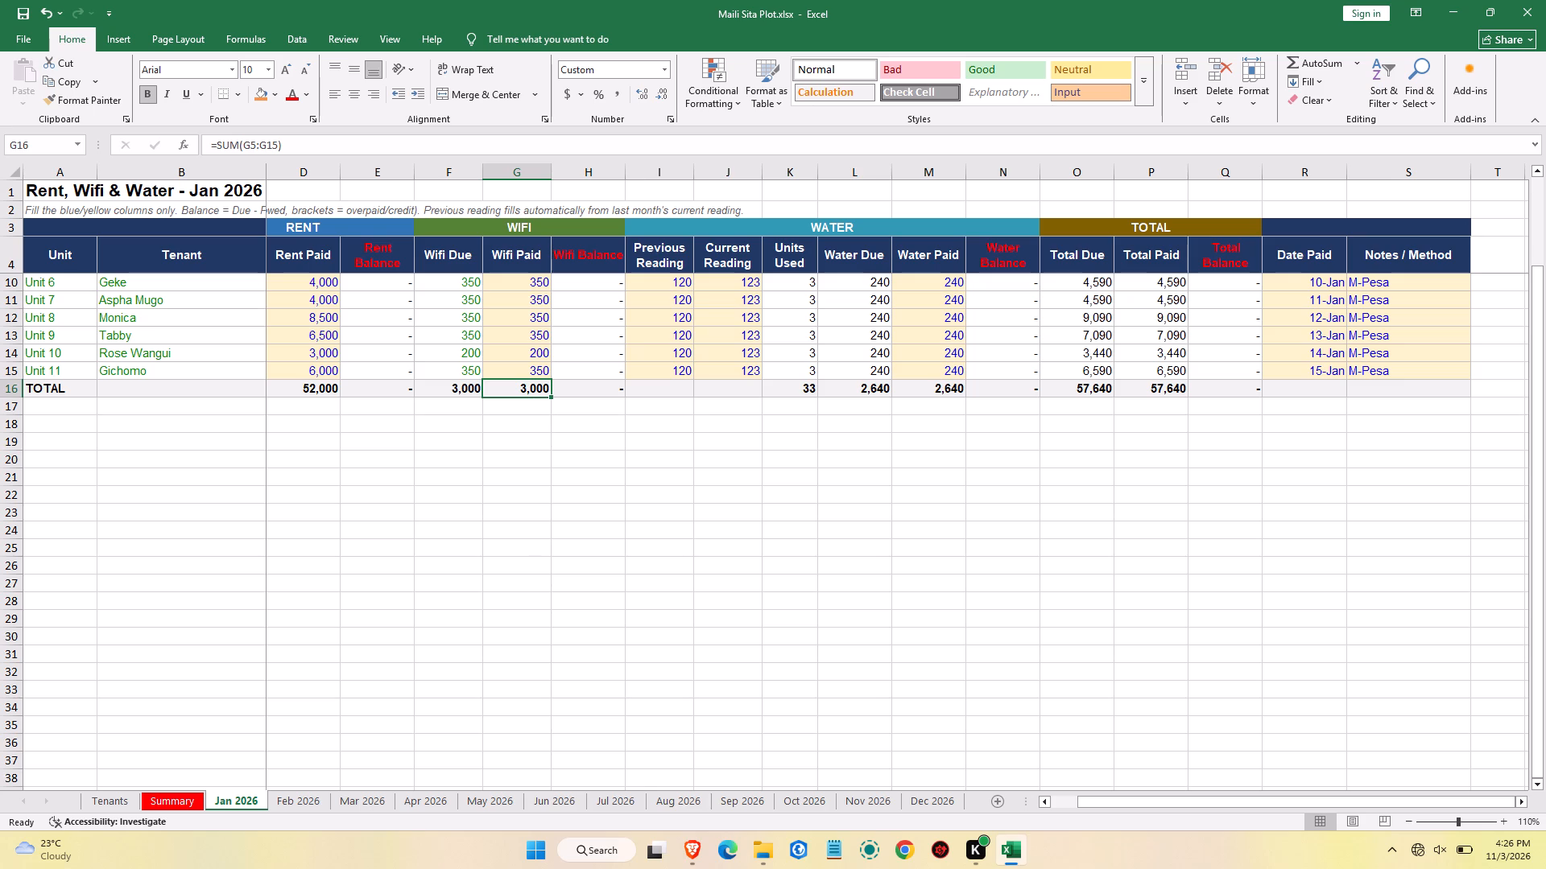
pyautogui.scroll(-1, 912, 696)
pyautogui.scroll(5, 912, 696)
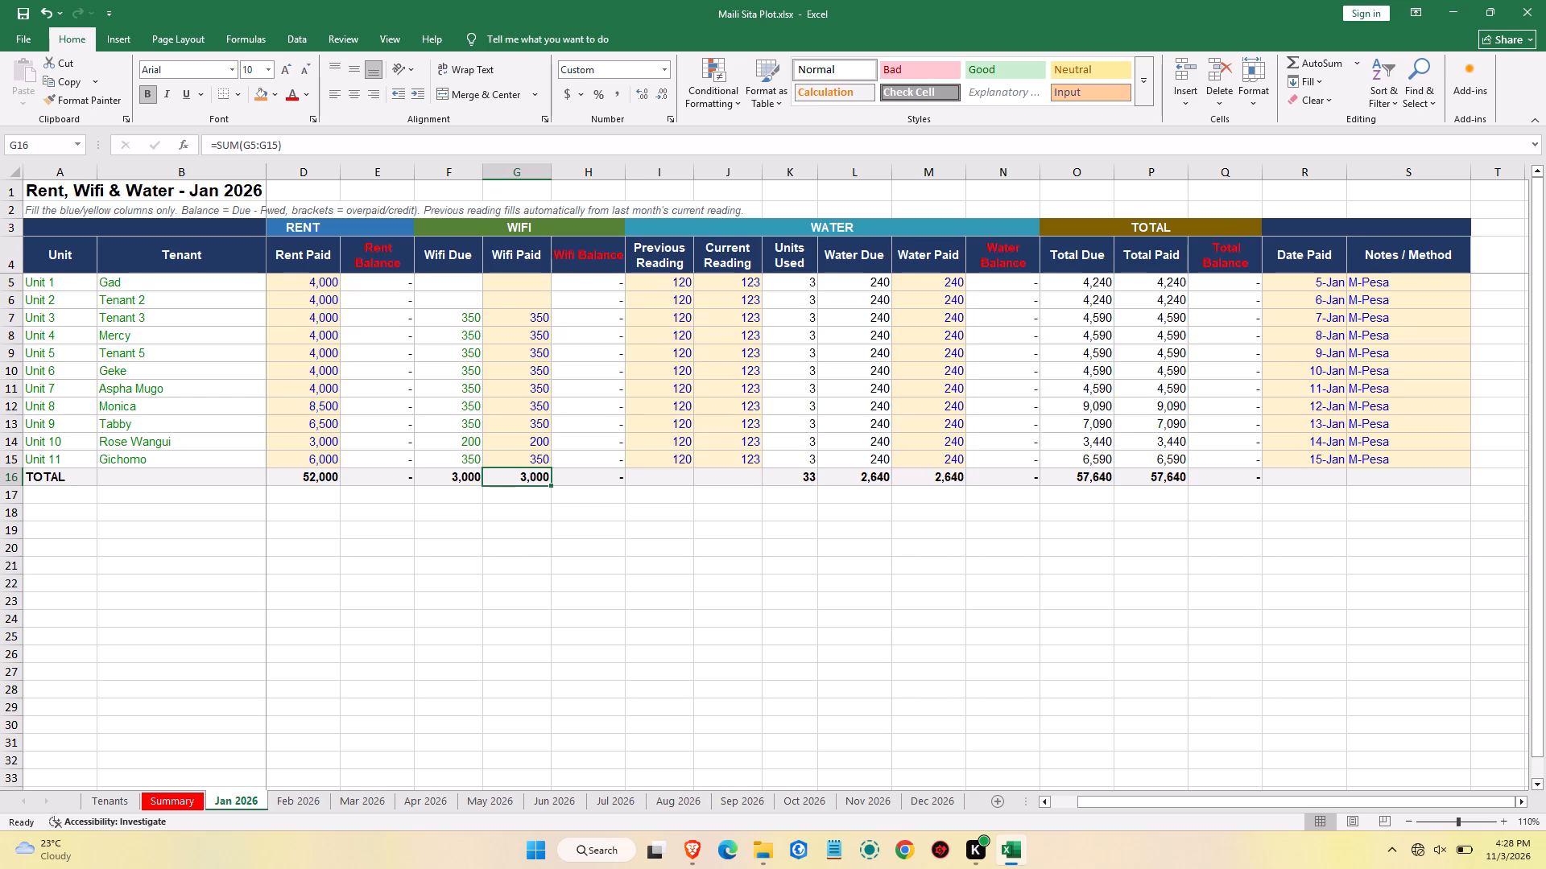
pyautogui.click(1011, 849)
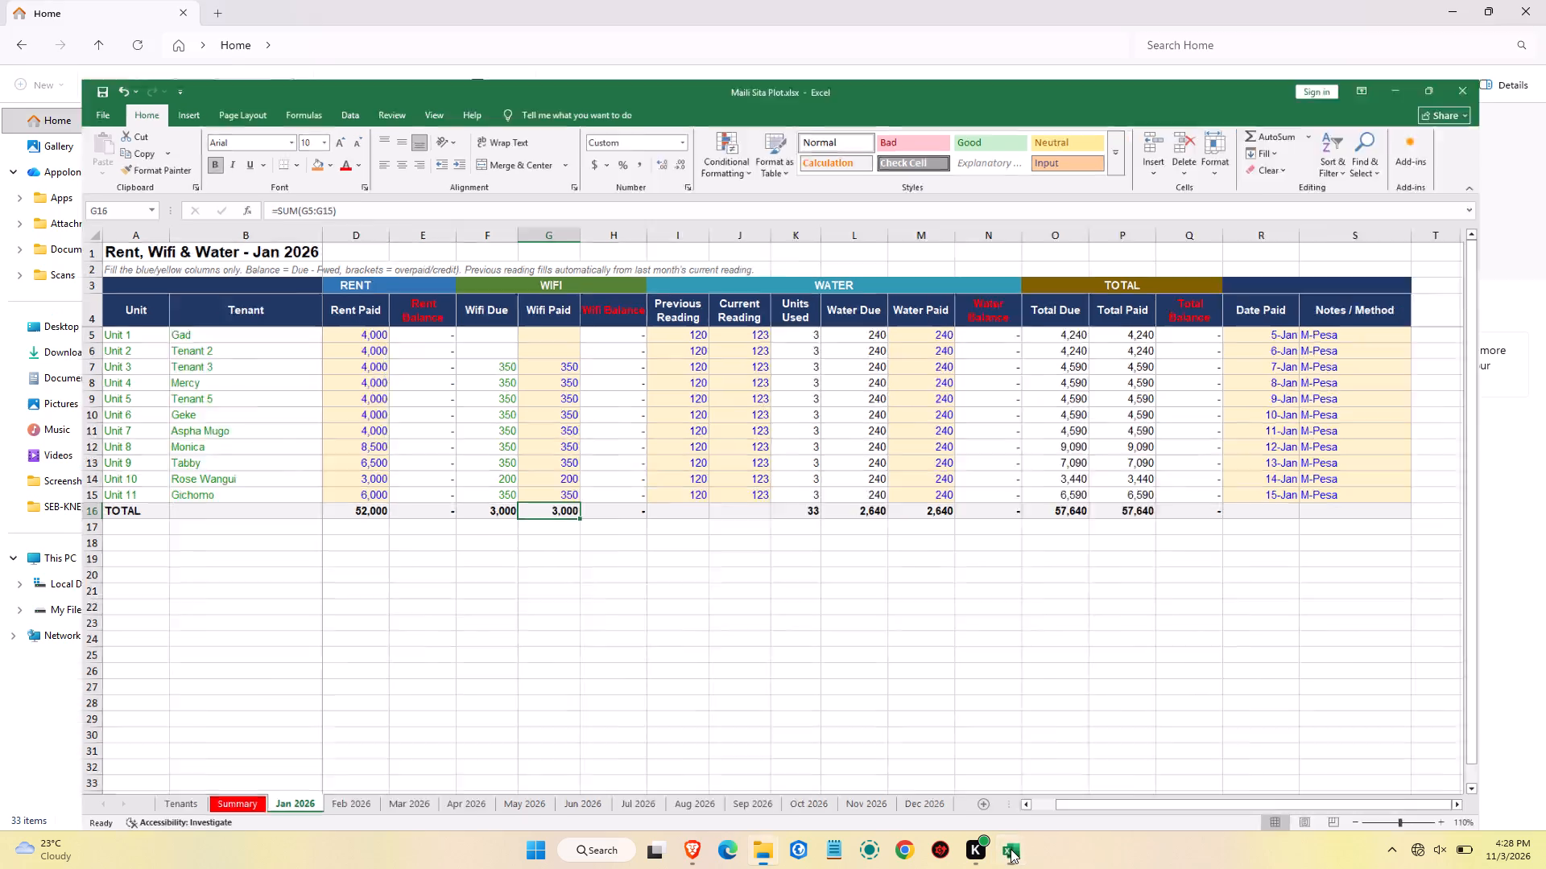
pyautogui.click(1012, 846)
pyautogui.scroll(2, 581, 290)
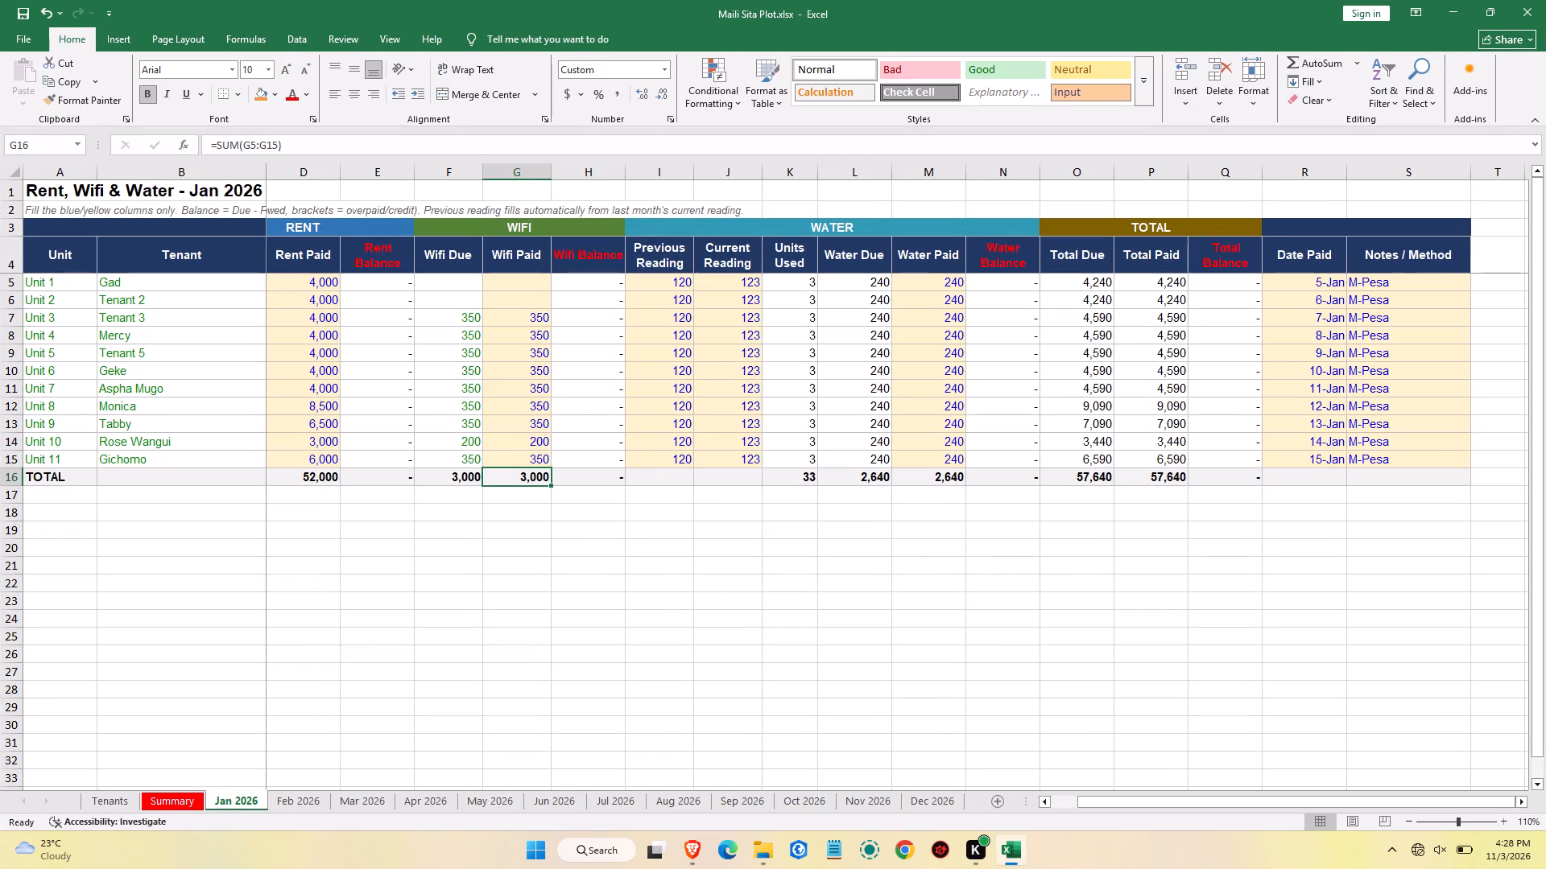
pyautogui.scroll(3, 564, 353)
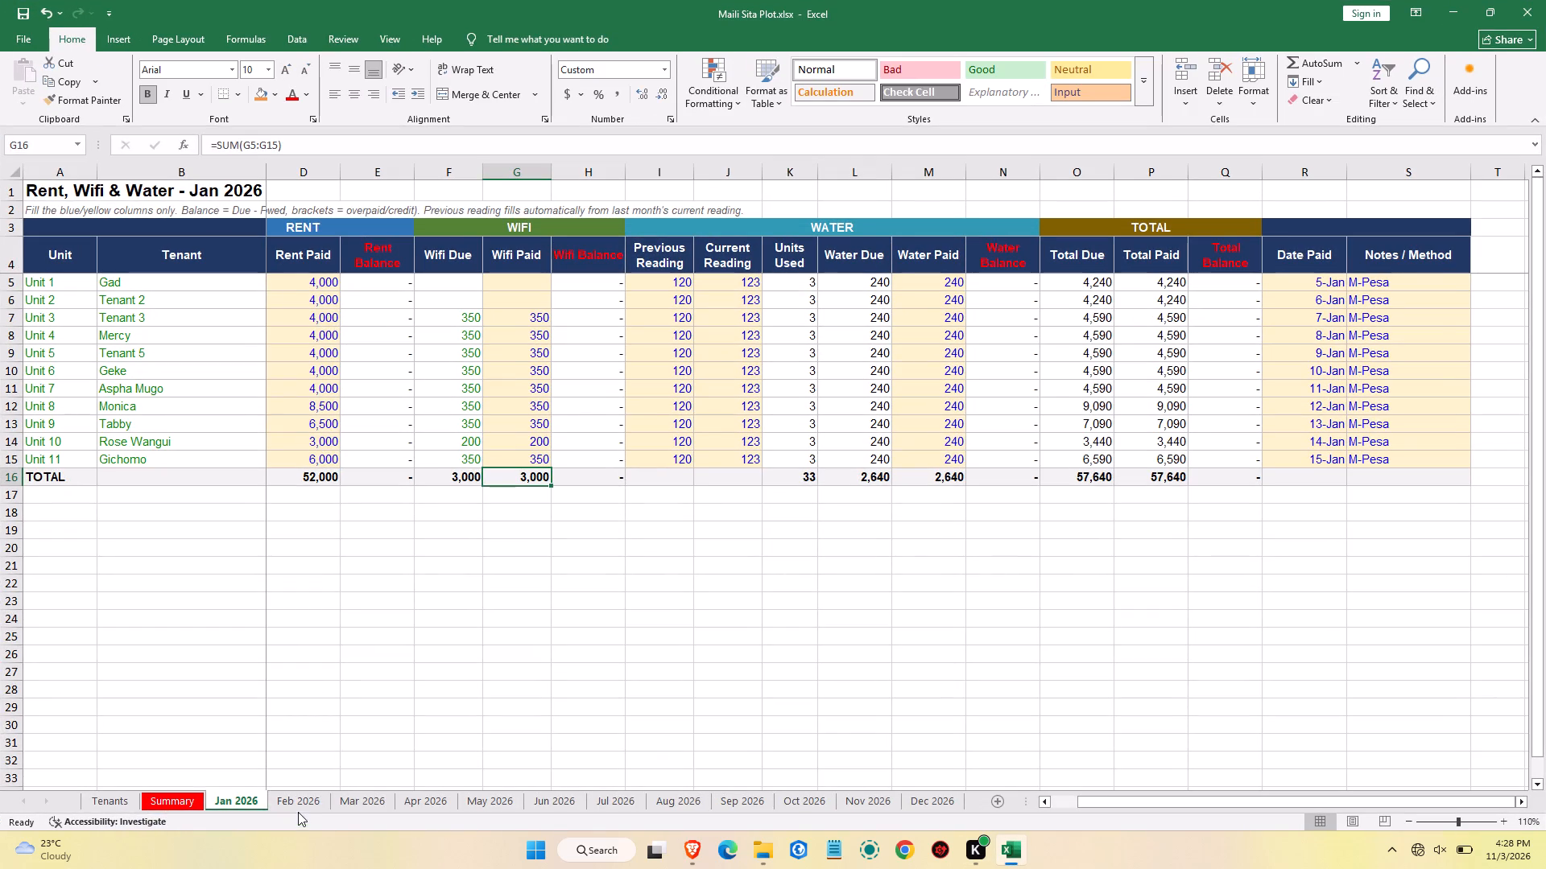
# Review the rent, wifi, water and total columns on the Feb 2026 and Mar 2026 sheets.
pyautogui.click(300, 803)
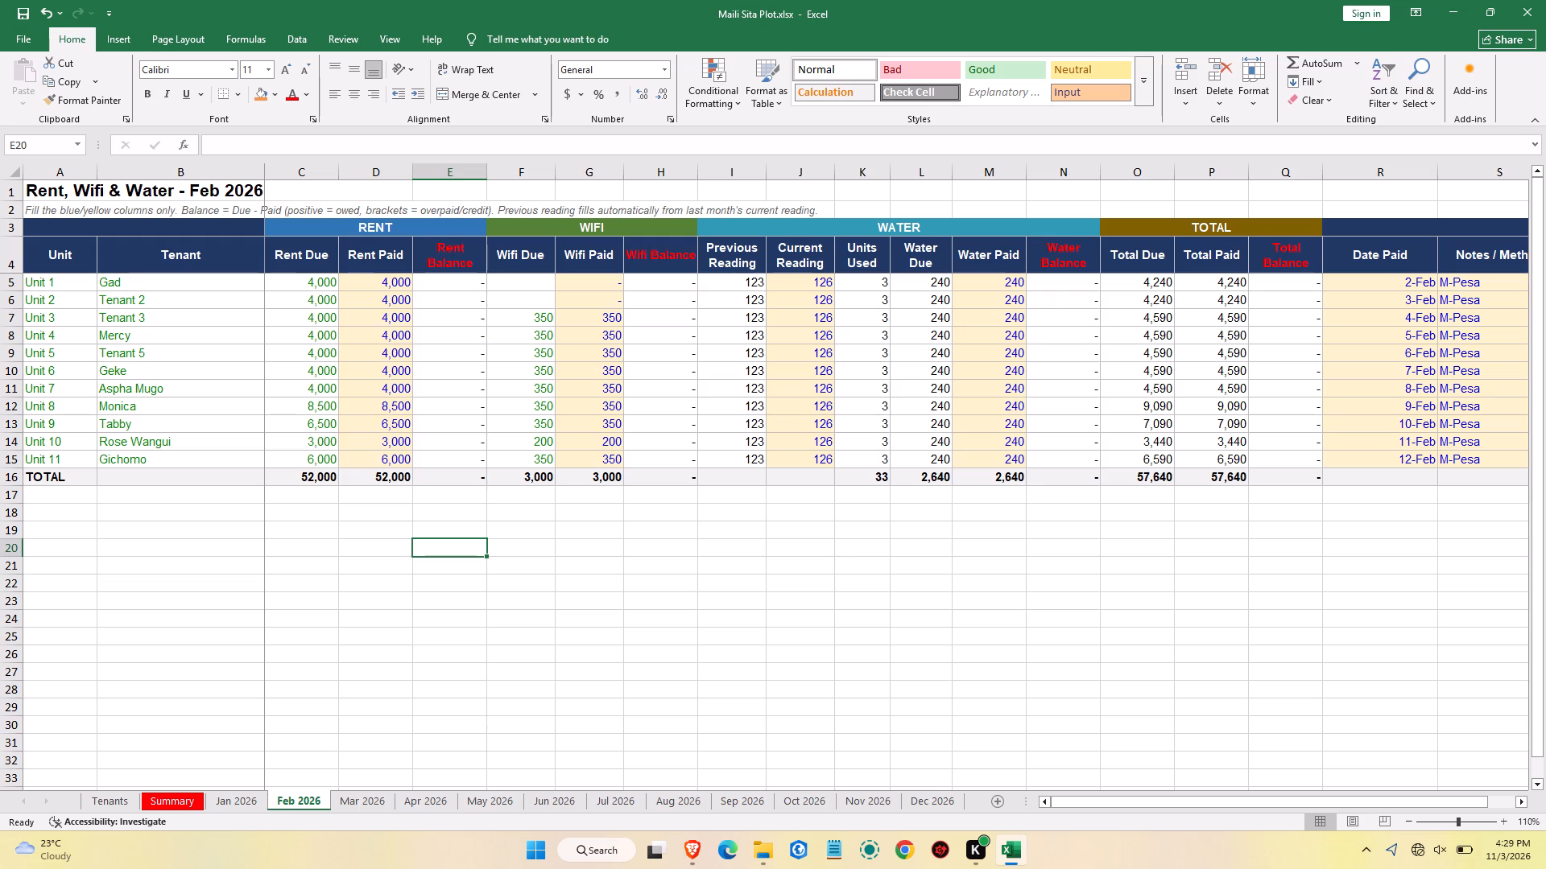
pyautogui.click(301, 730)
pyautogui.click(349, 799)
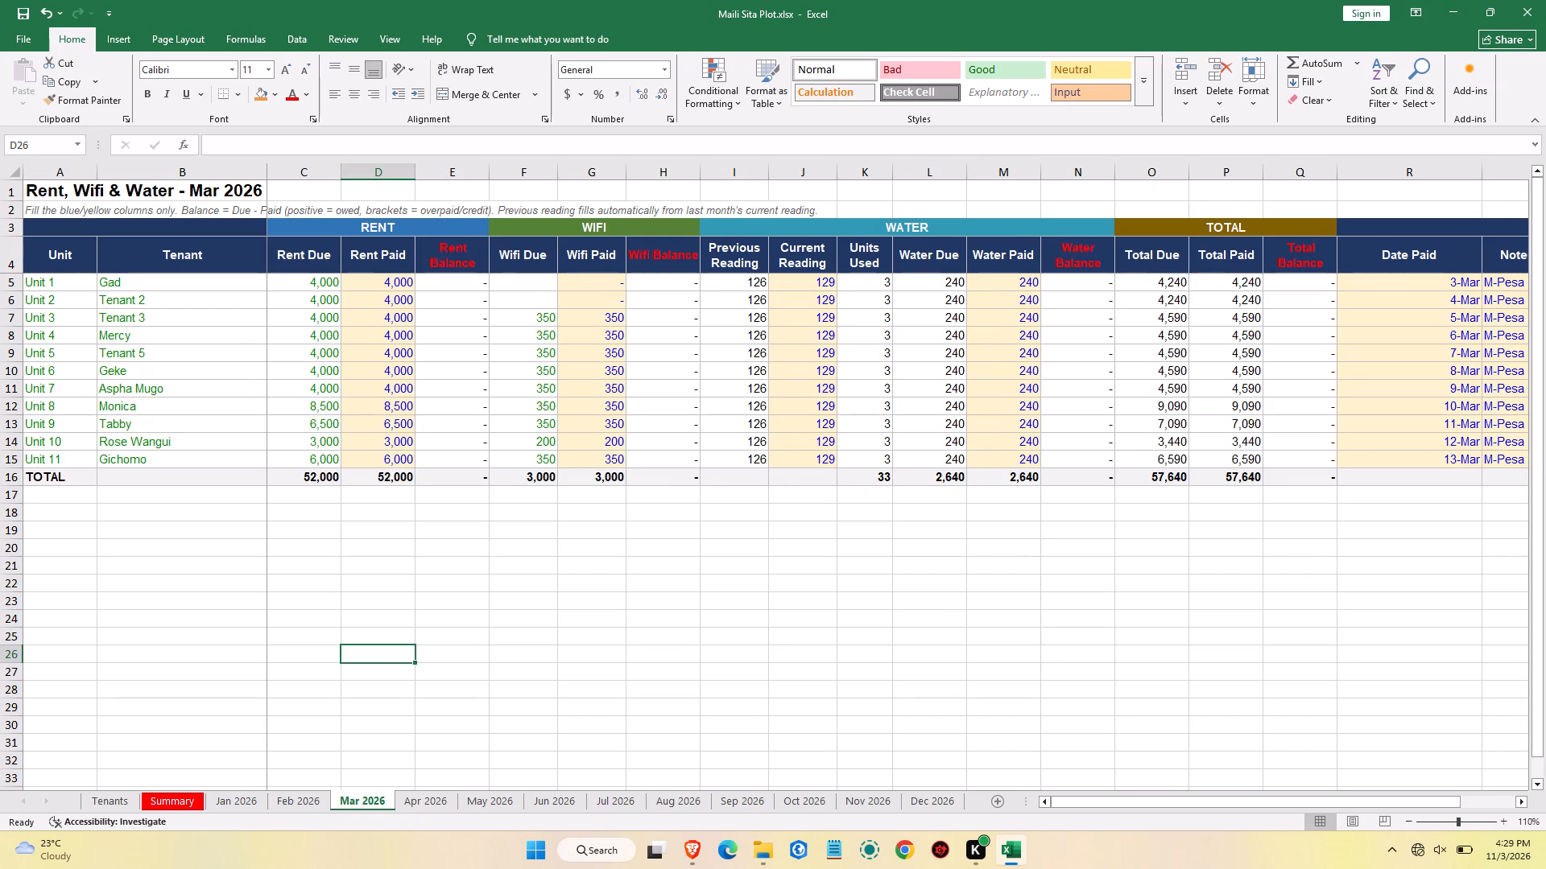
pyautogui.scroll(3, 427, 672)
pyautogui.scroll(-3, 427, 672)
pyautogui.scroll(2, 427, 672)
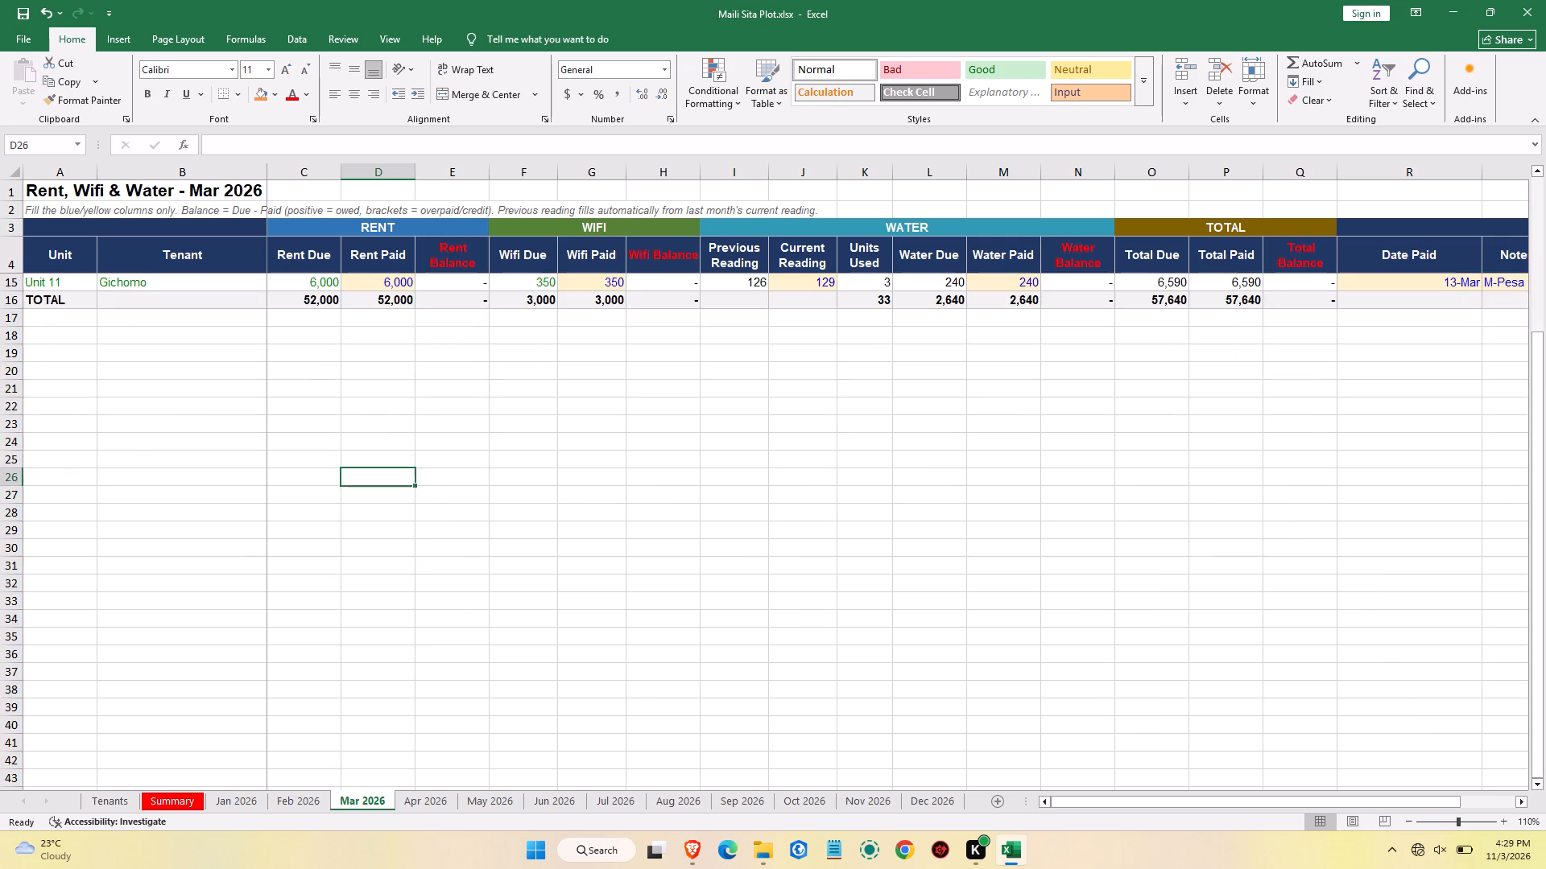
pyautogui.scroll(2, 427, 668)
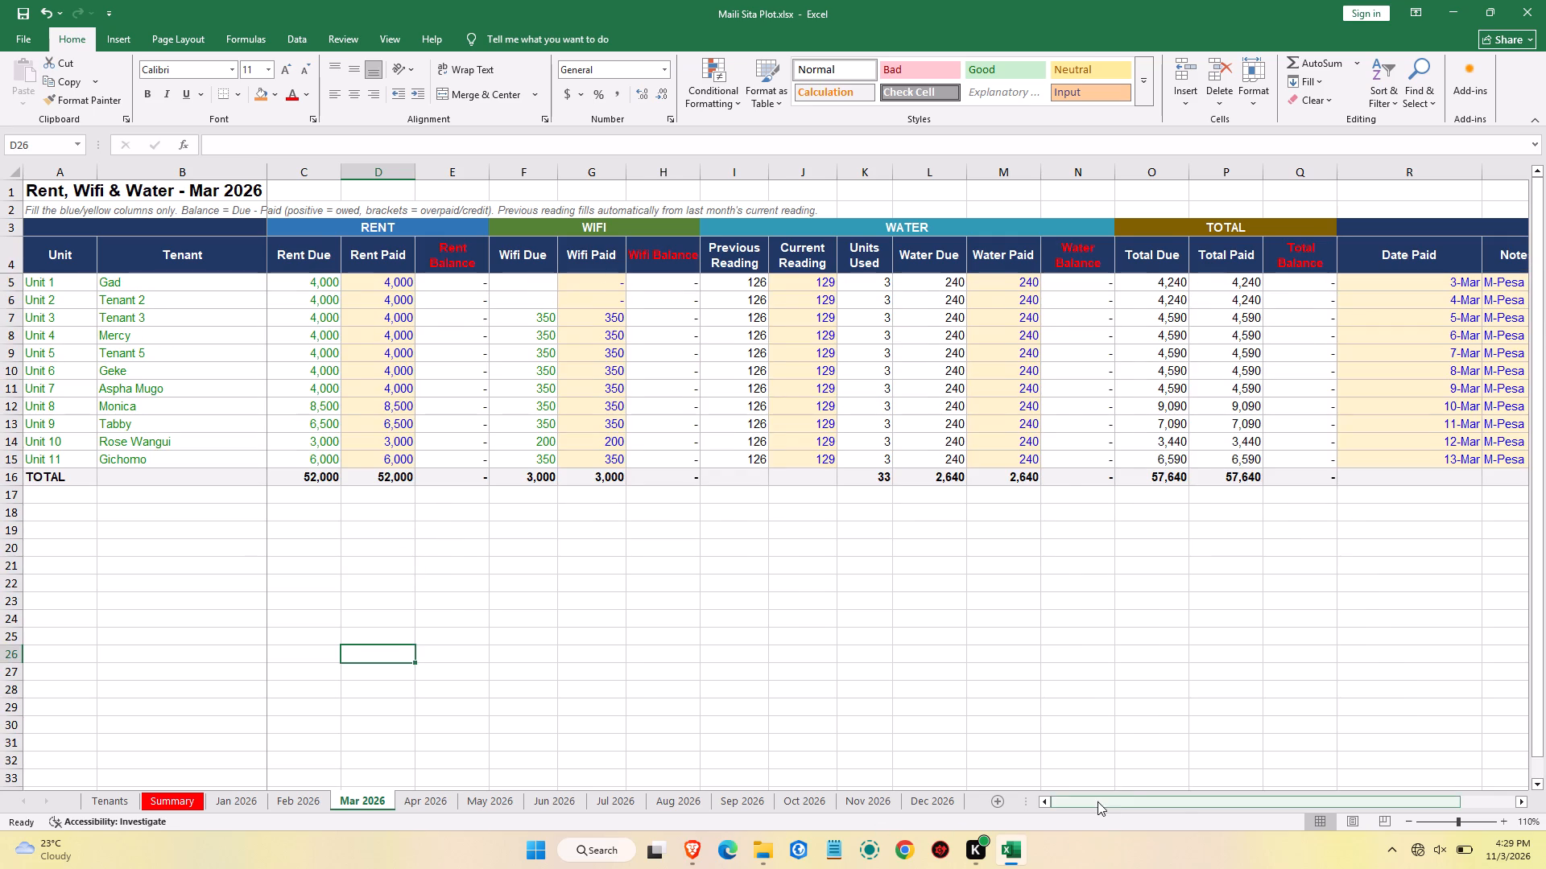
pyautogui.moveTo(1097, 801); pyautogui.dragTo(1069, 804)
pyautogui.scroll(1, 946, 613)
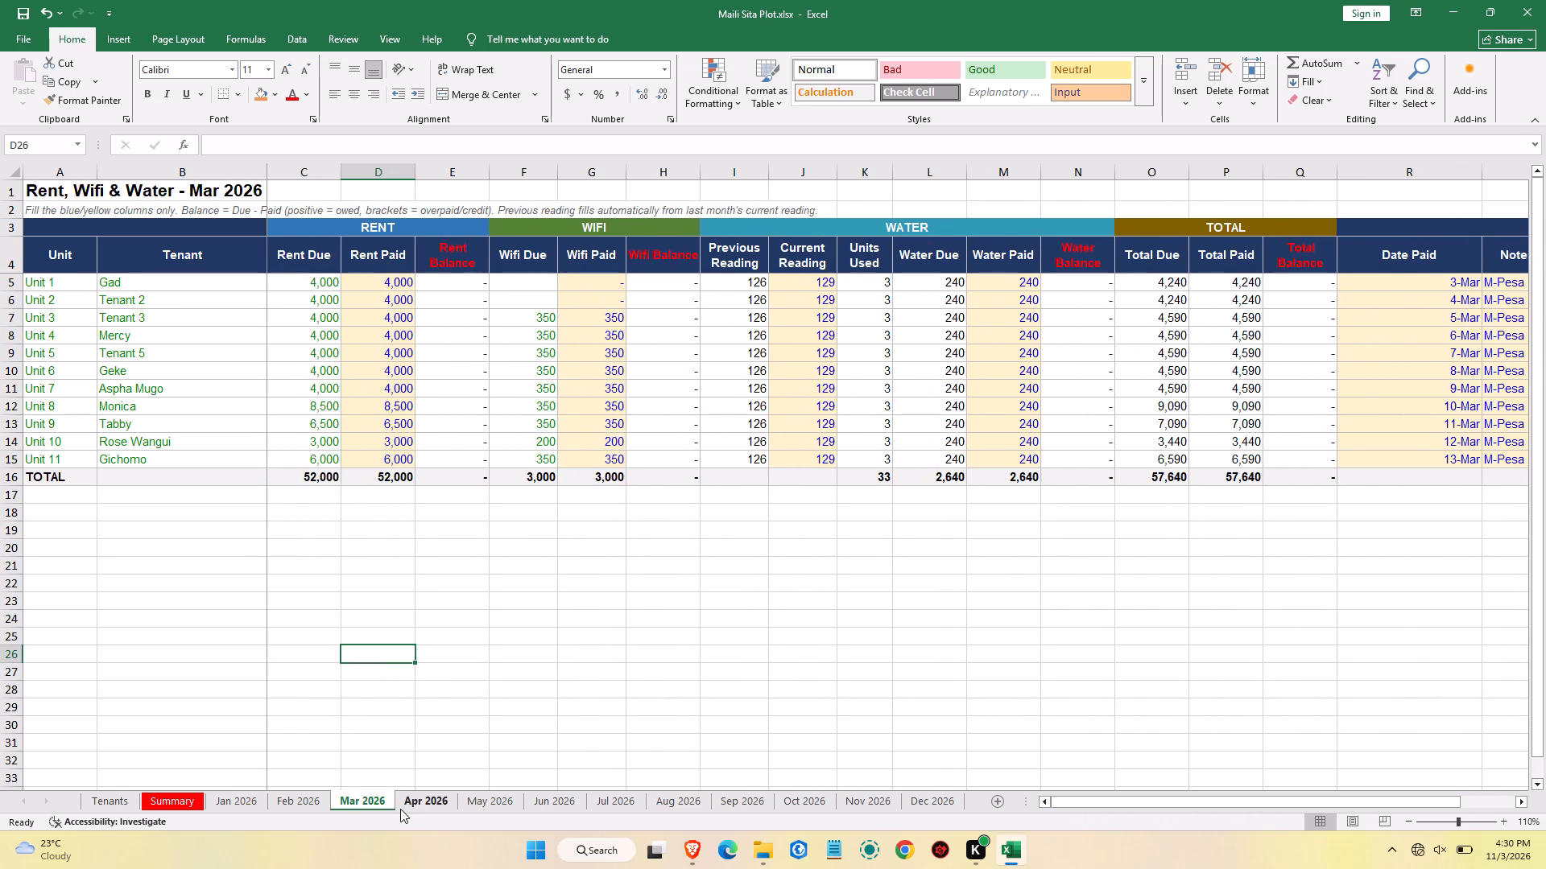
# Review the Apr 2026 and May 2026 sheets, checking May's total formulas for Wifi Paid and Units Used.
pyautogui.click(400, 809)
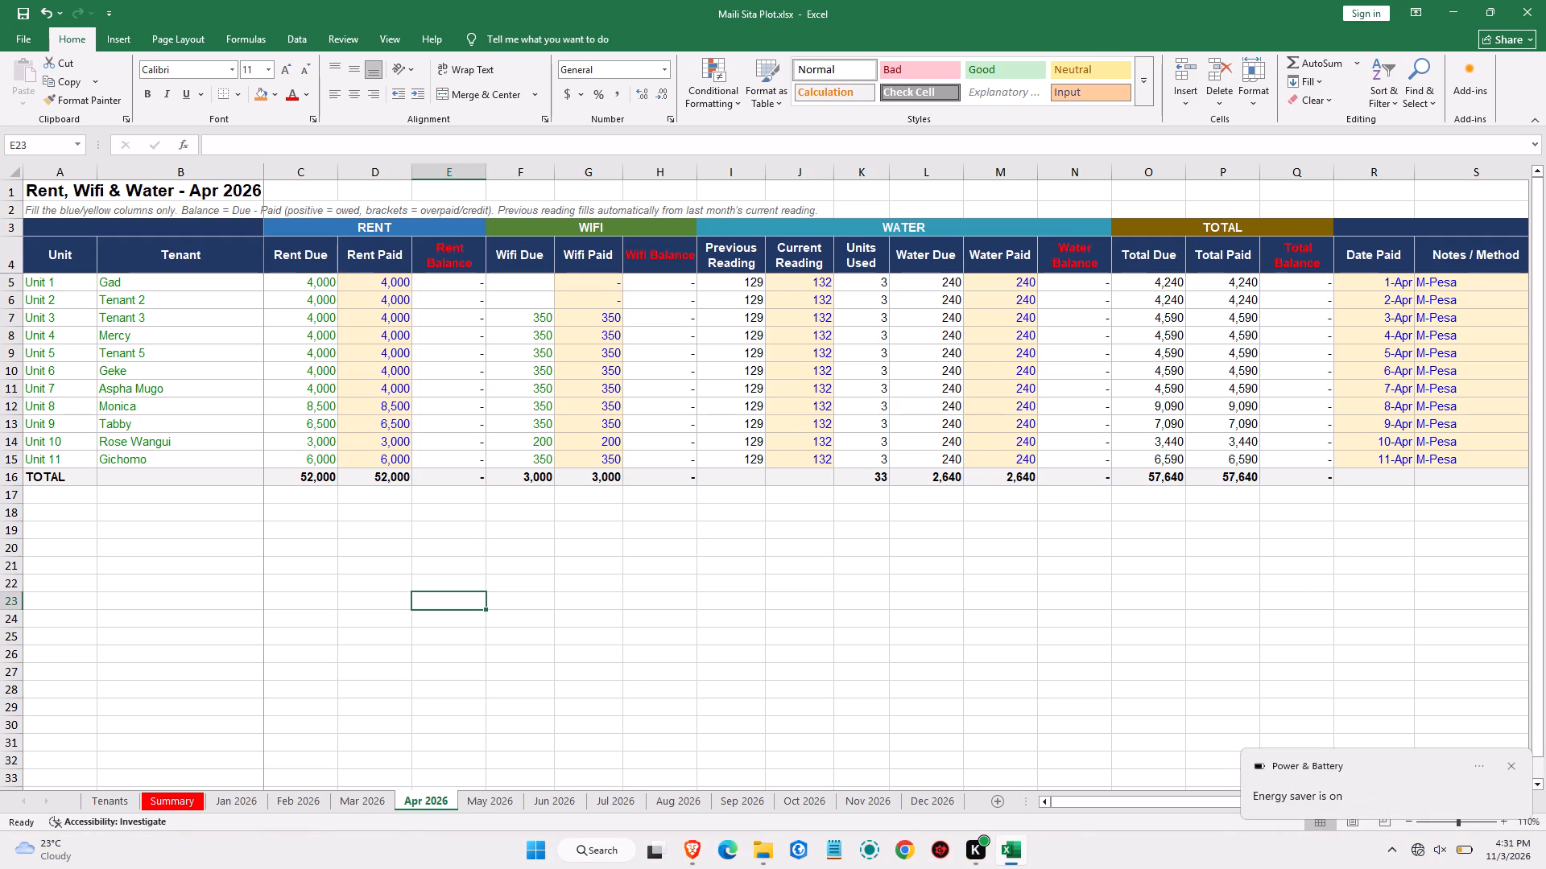
pyautogui.click(494, 798)
pyautogui.scroll(1, 527, 705)
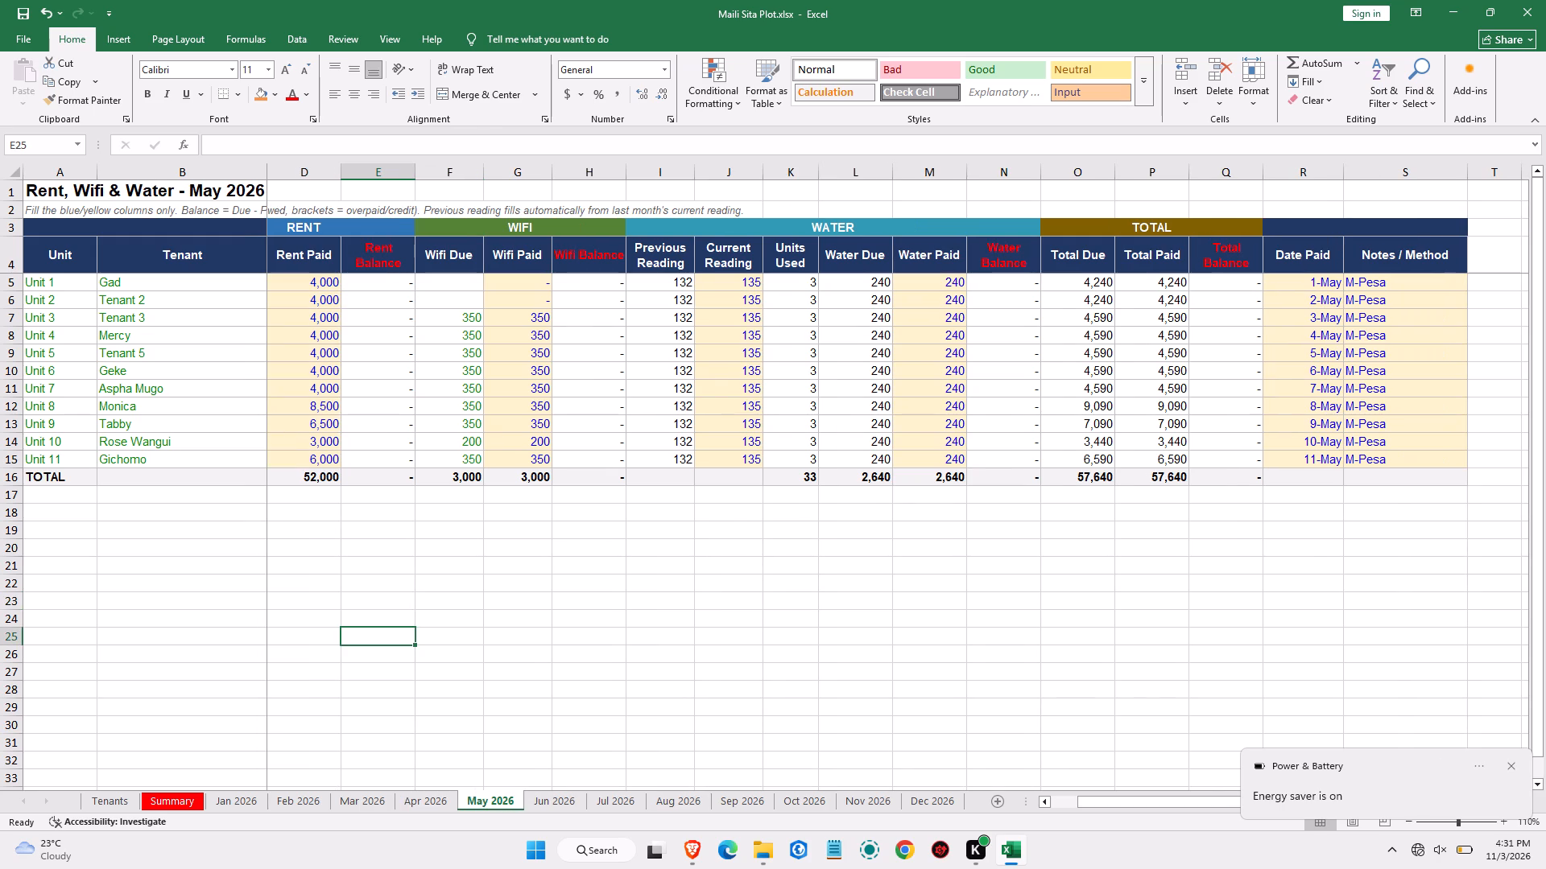
pyautogui.scroll(2, 527, 705)
pyautogui.click(511, 477)
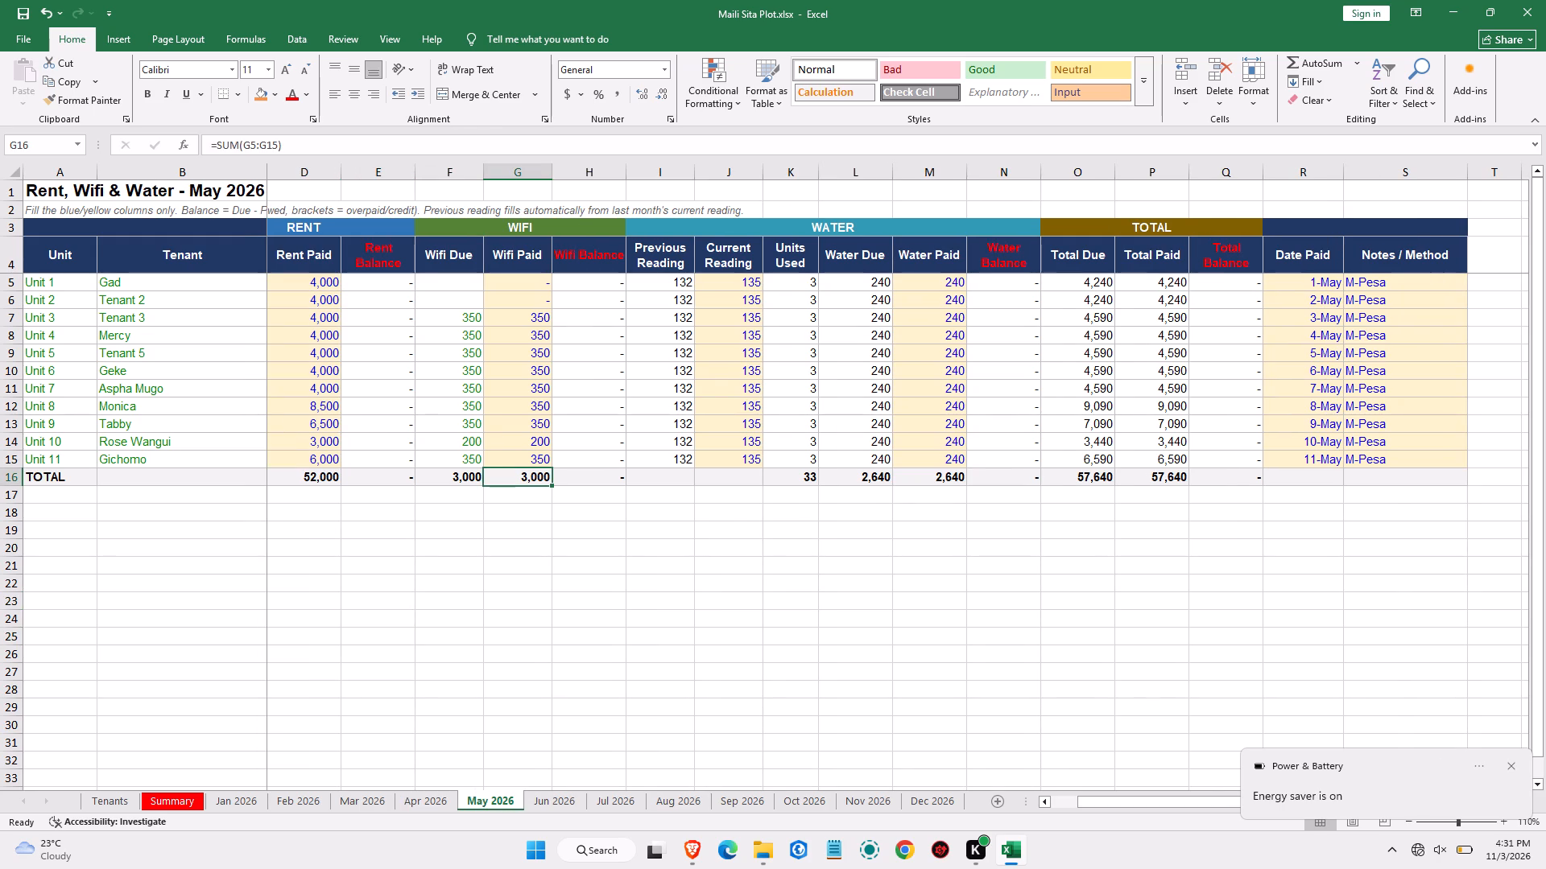
pyautogui.click(784, 484)
pyautogui.scroll(2, 804, 546)
pyautogui.scroll(-1, 803, 553)
pyautogui.scroll(2, 803, 553)
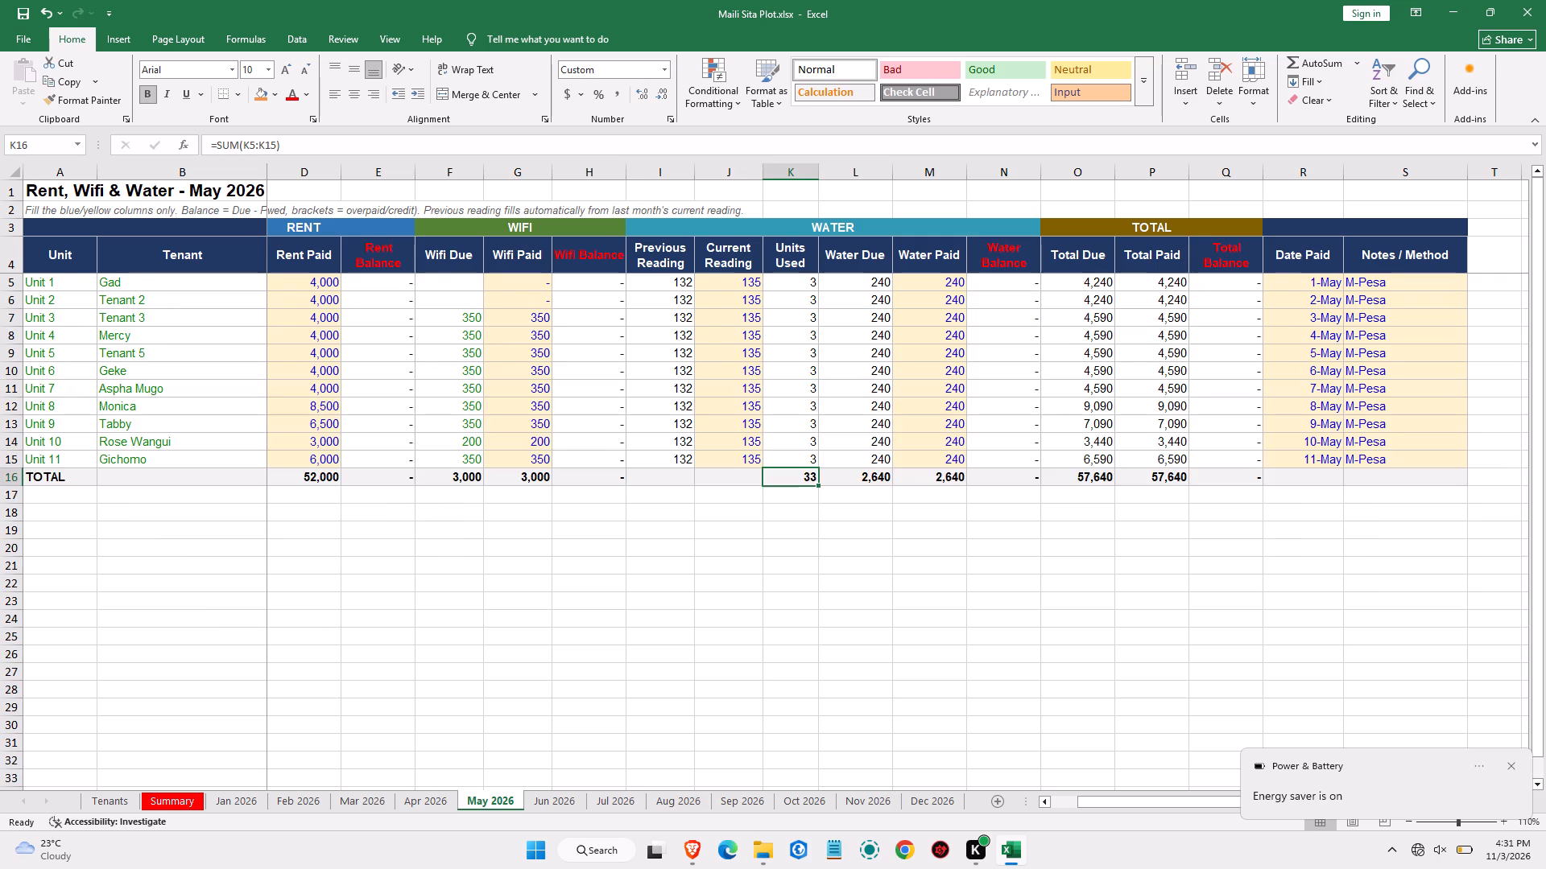
pyautogui.moveTo(1175, 802); pyautogui.dragTo(1116, 795)
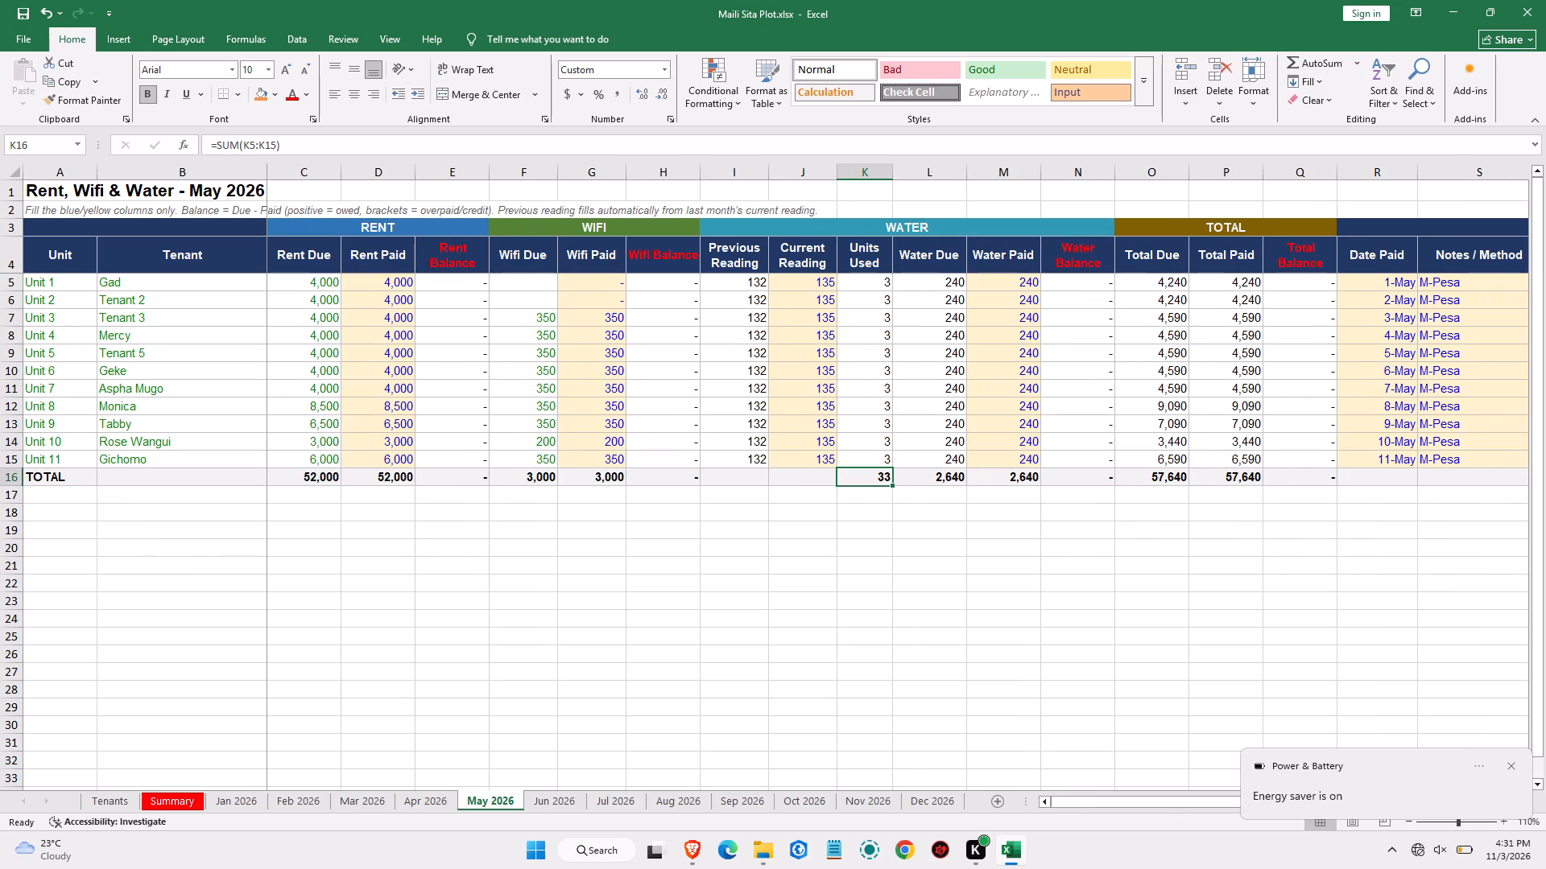
# On the Jun 2026 sheet, check the TOTAL row formulas for Wifi Due, Wifi Paid, Units Used, Water Due and Water Paid.
pyautogui.click(532, 798)
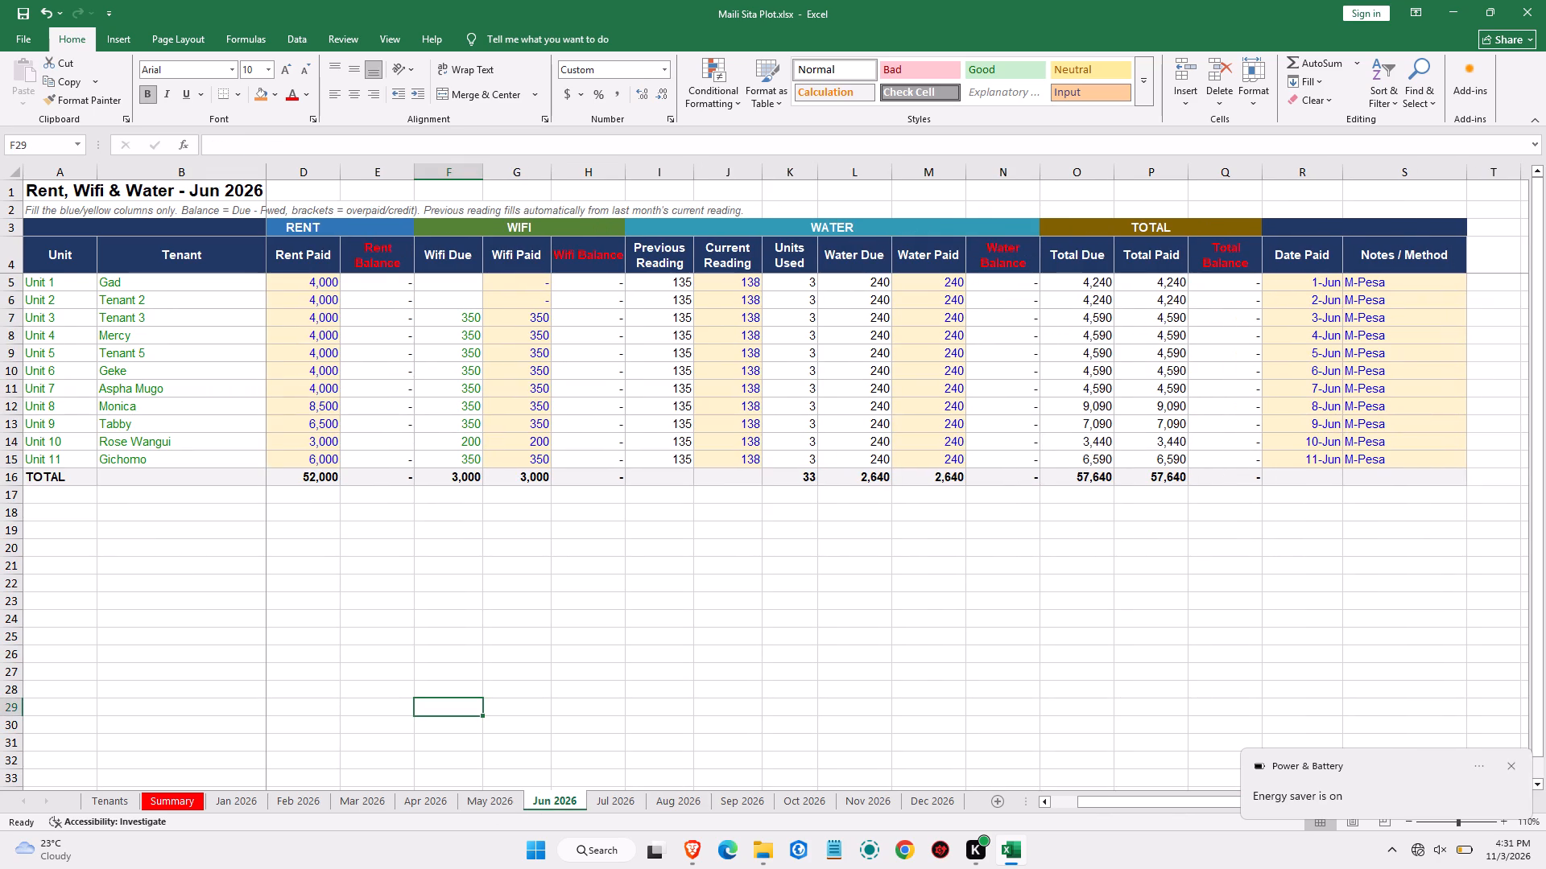
pyautogui.scroll(3, 561, 661)
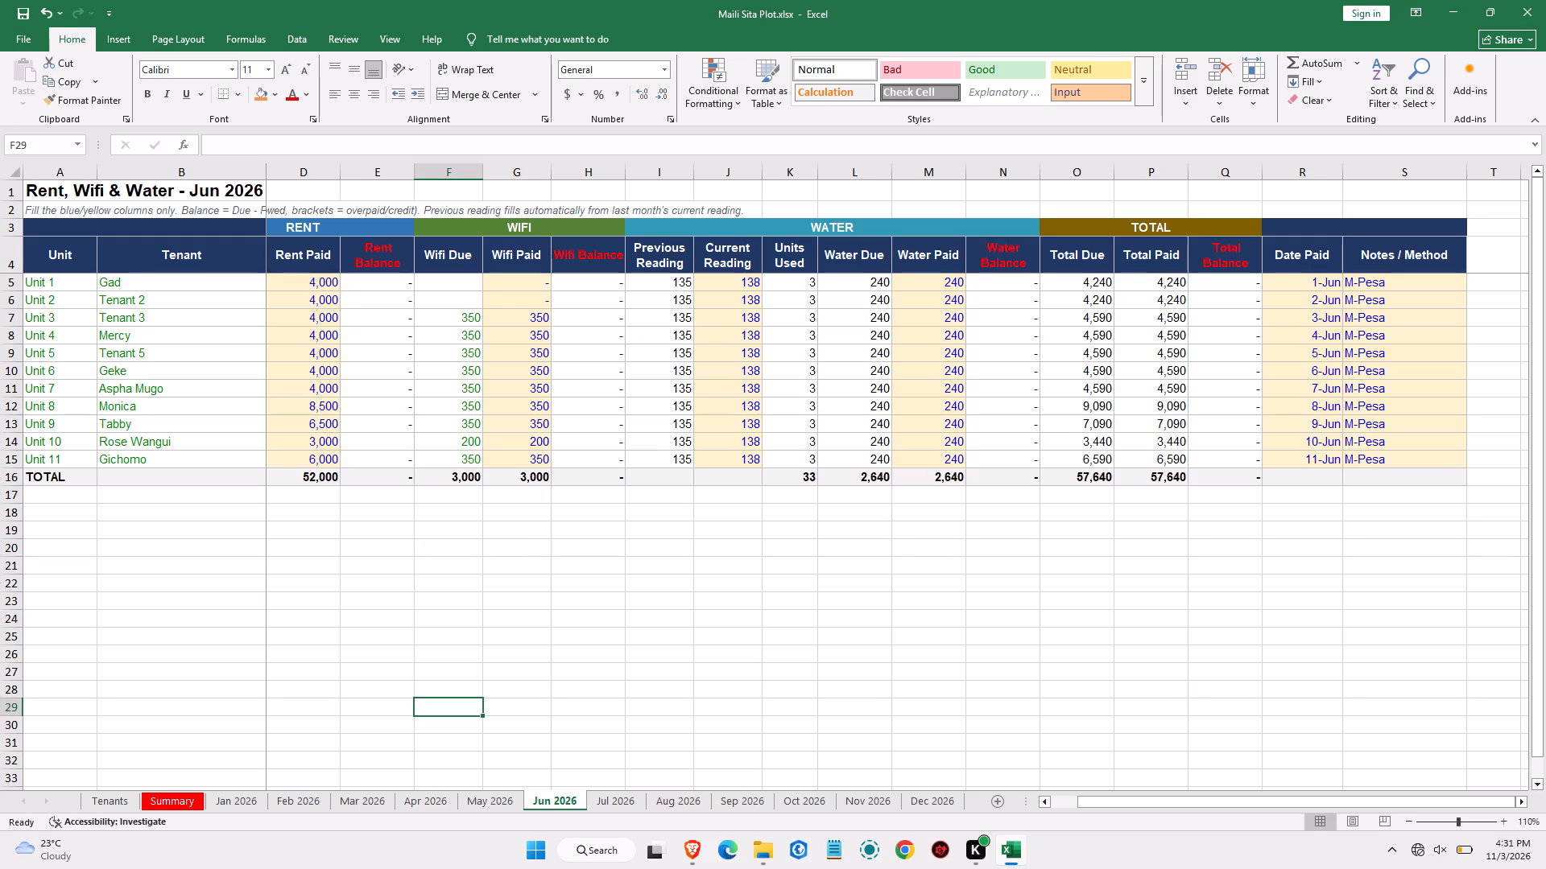
pyautogui.click(467, 484)
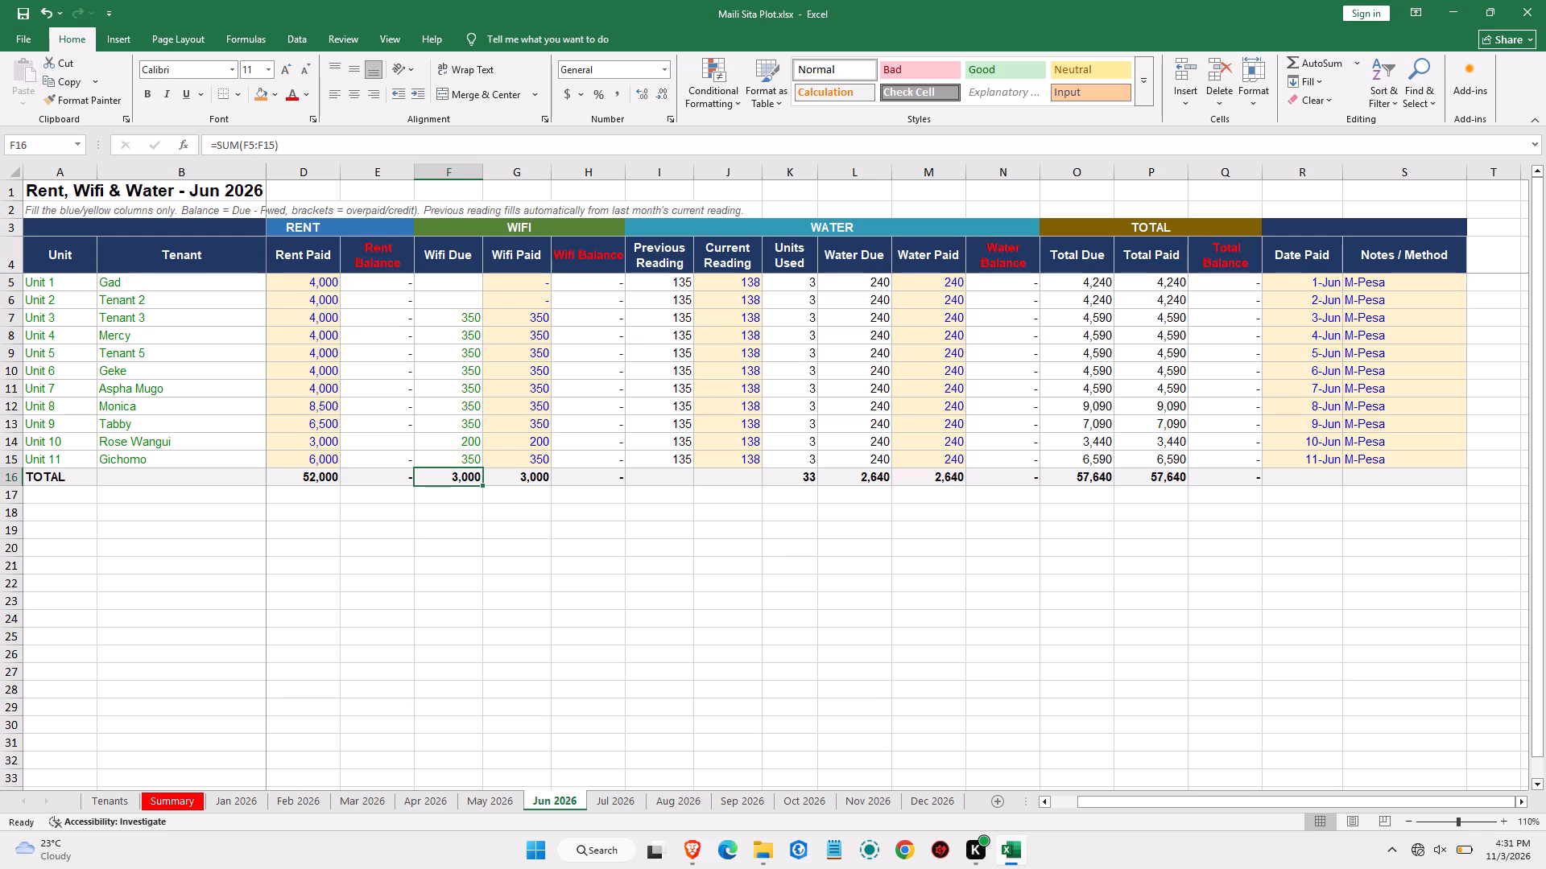
pyautogui.click(524, 477)
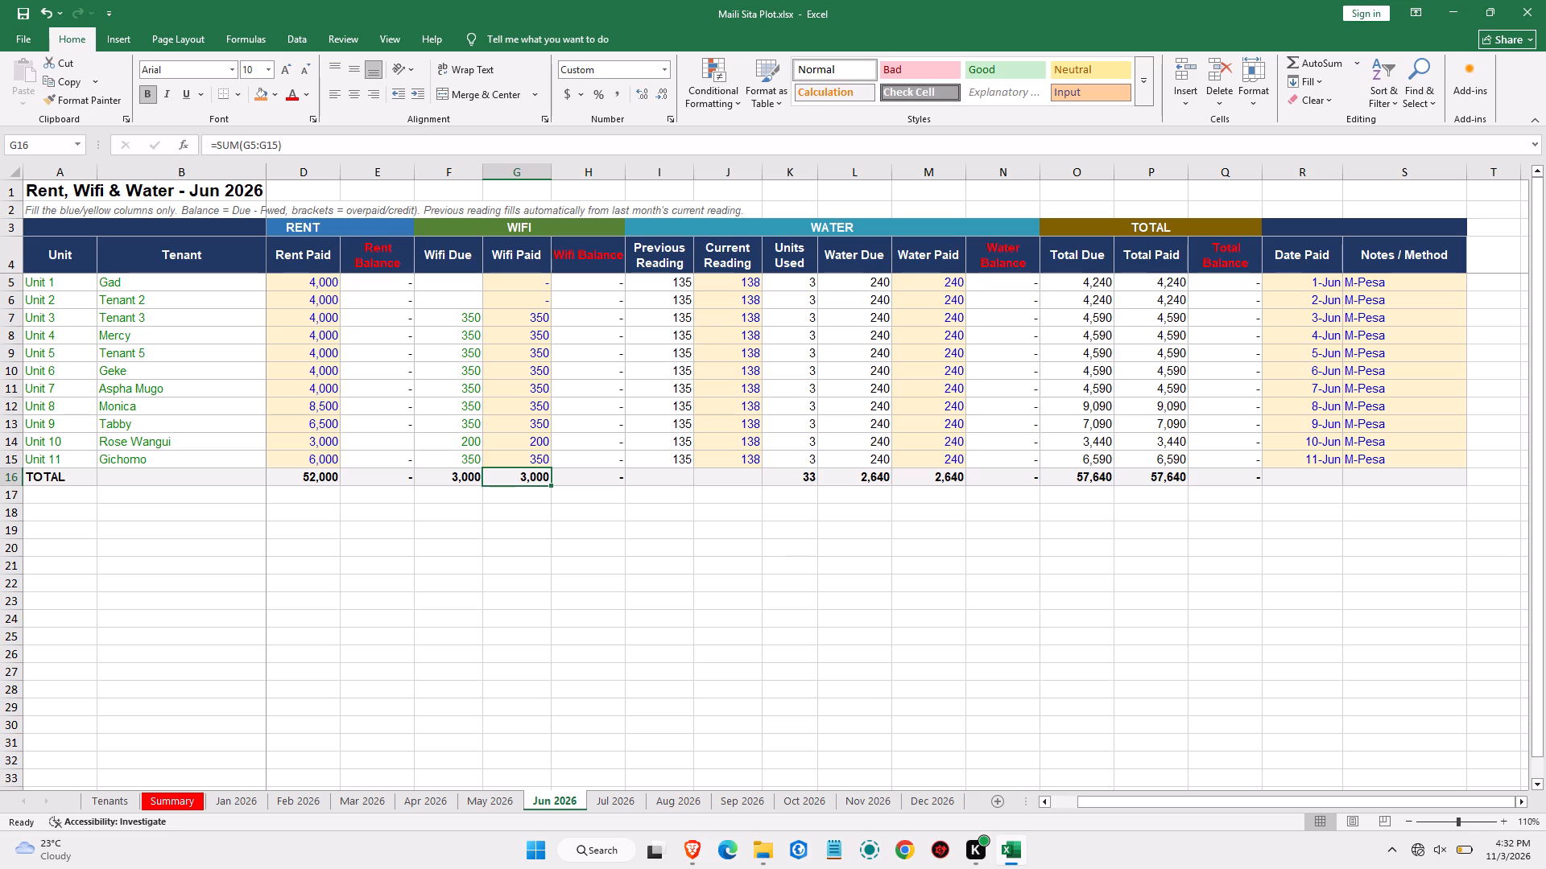
pyautogui.click(432, 476)
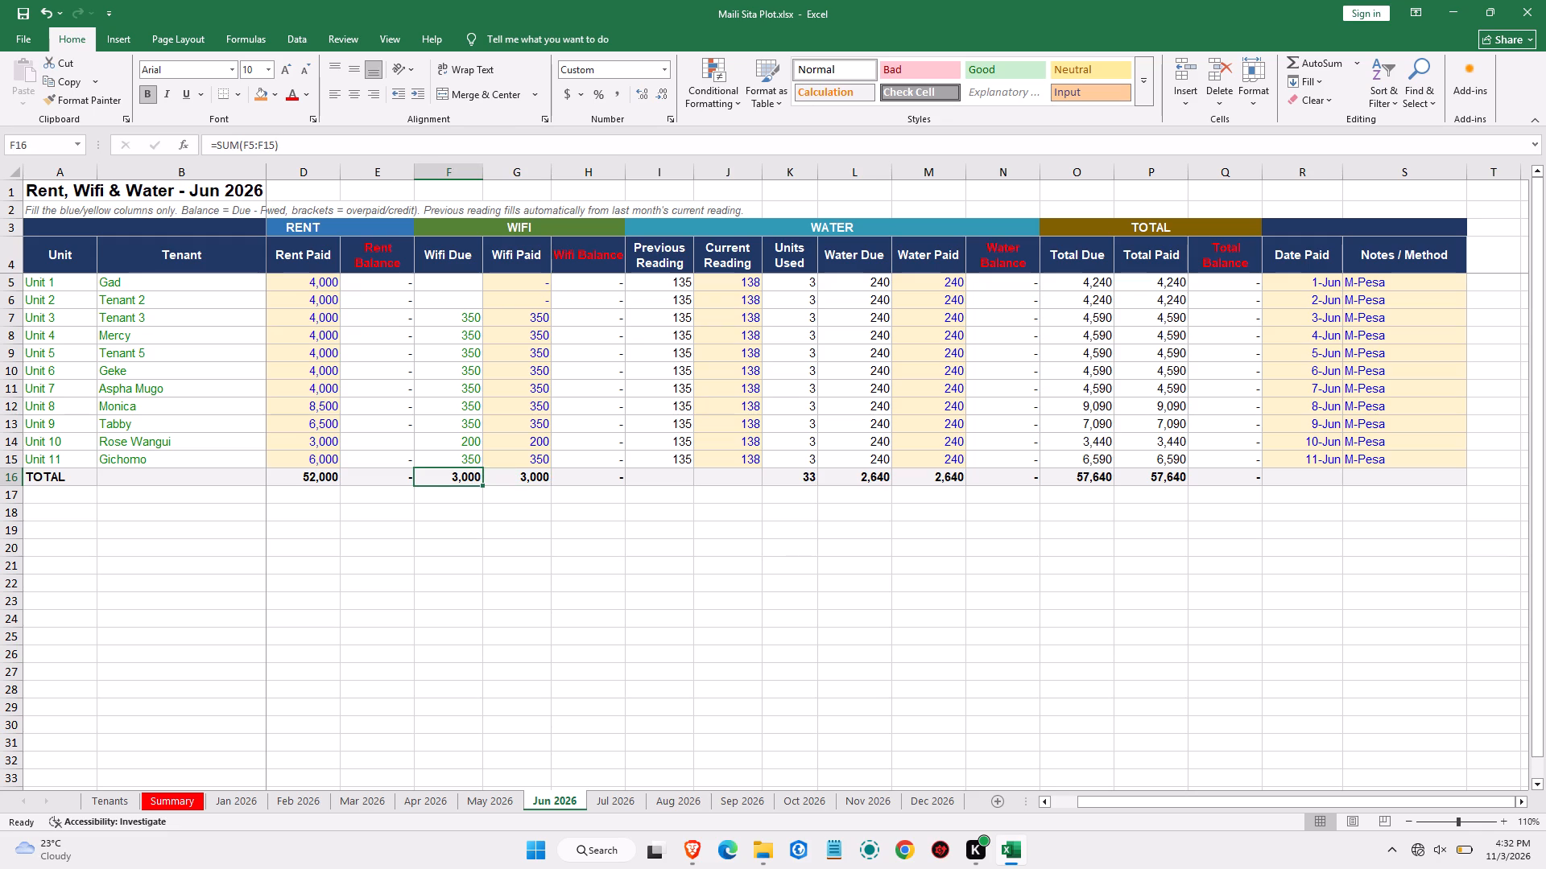
pyautogui.click(514, 479)
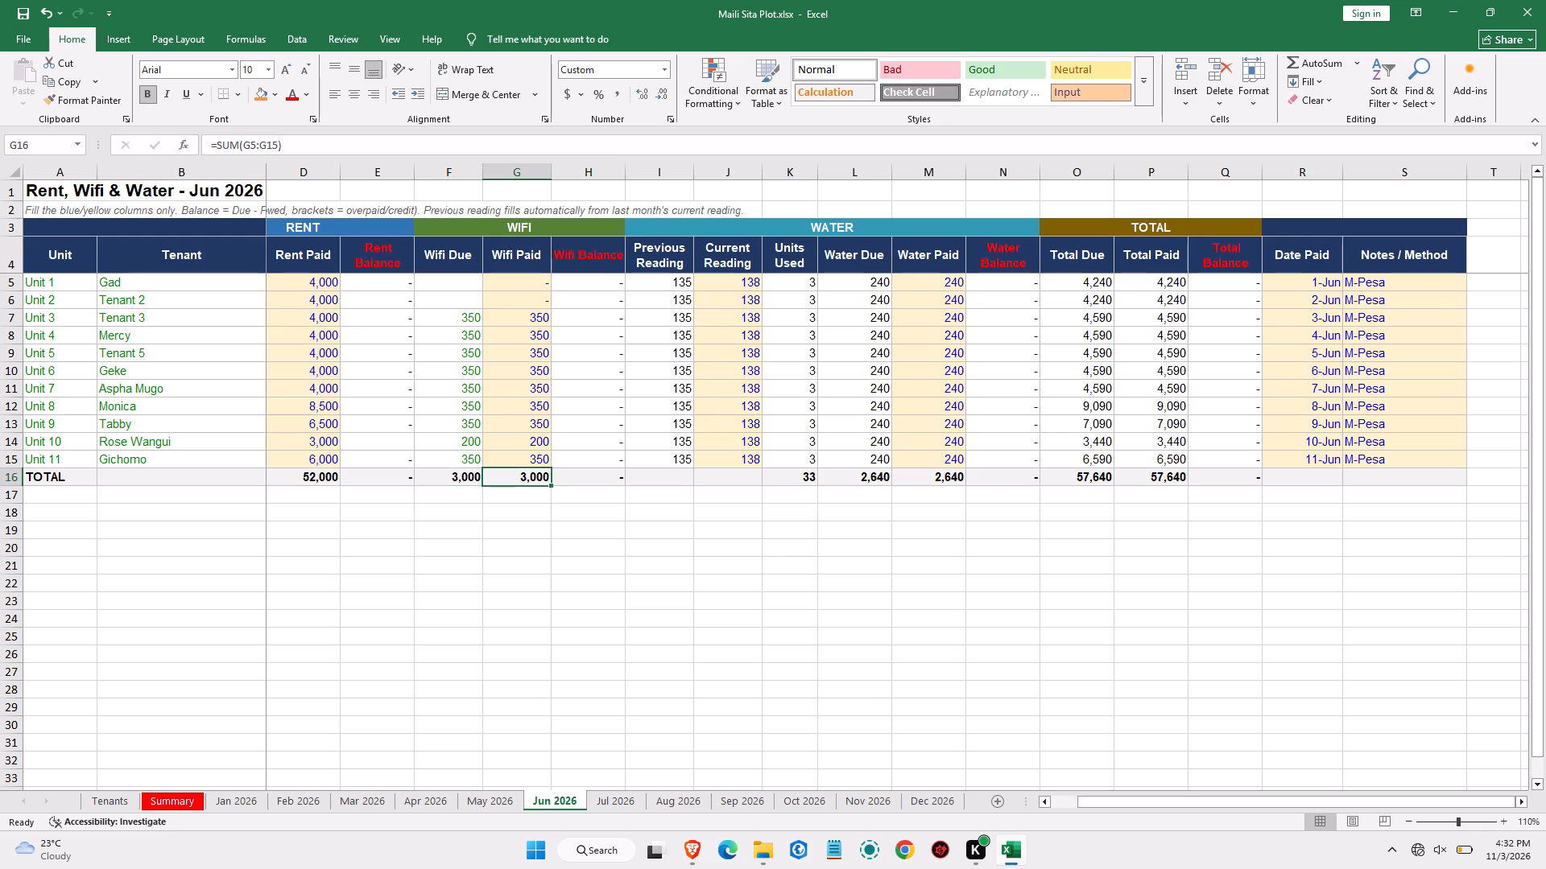
pyautogui.click(870, 484)
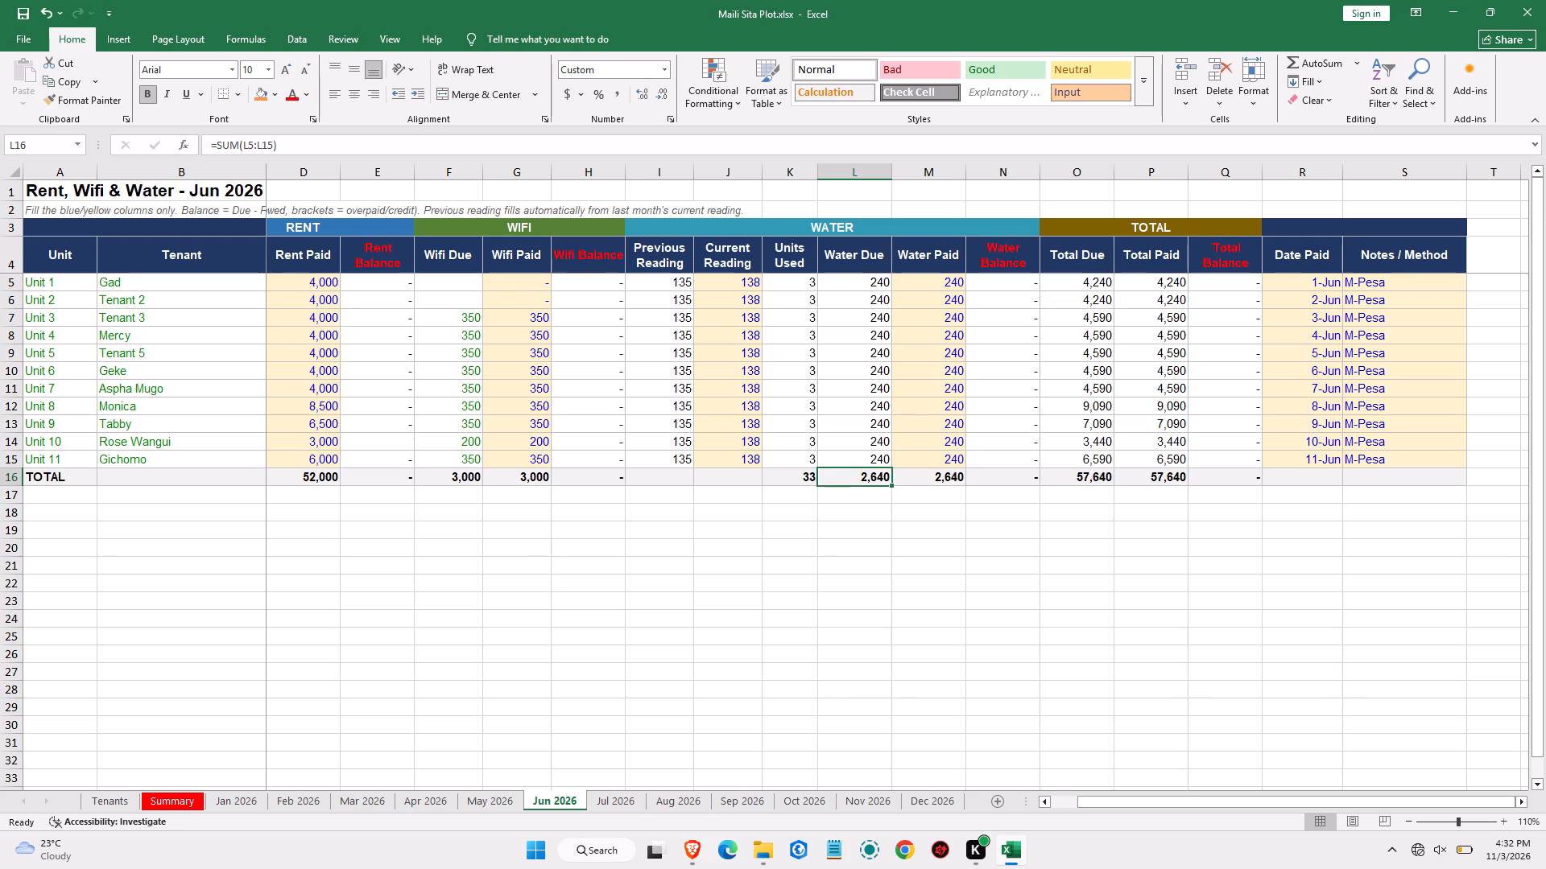
pyautogui.click(951, 482)
pyautogui.click(796, 477)
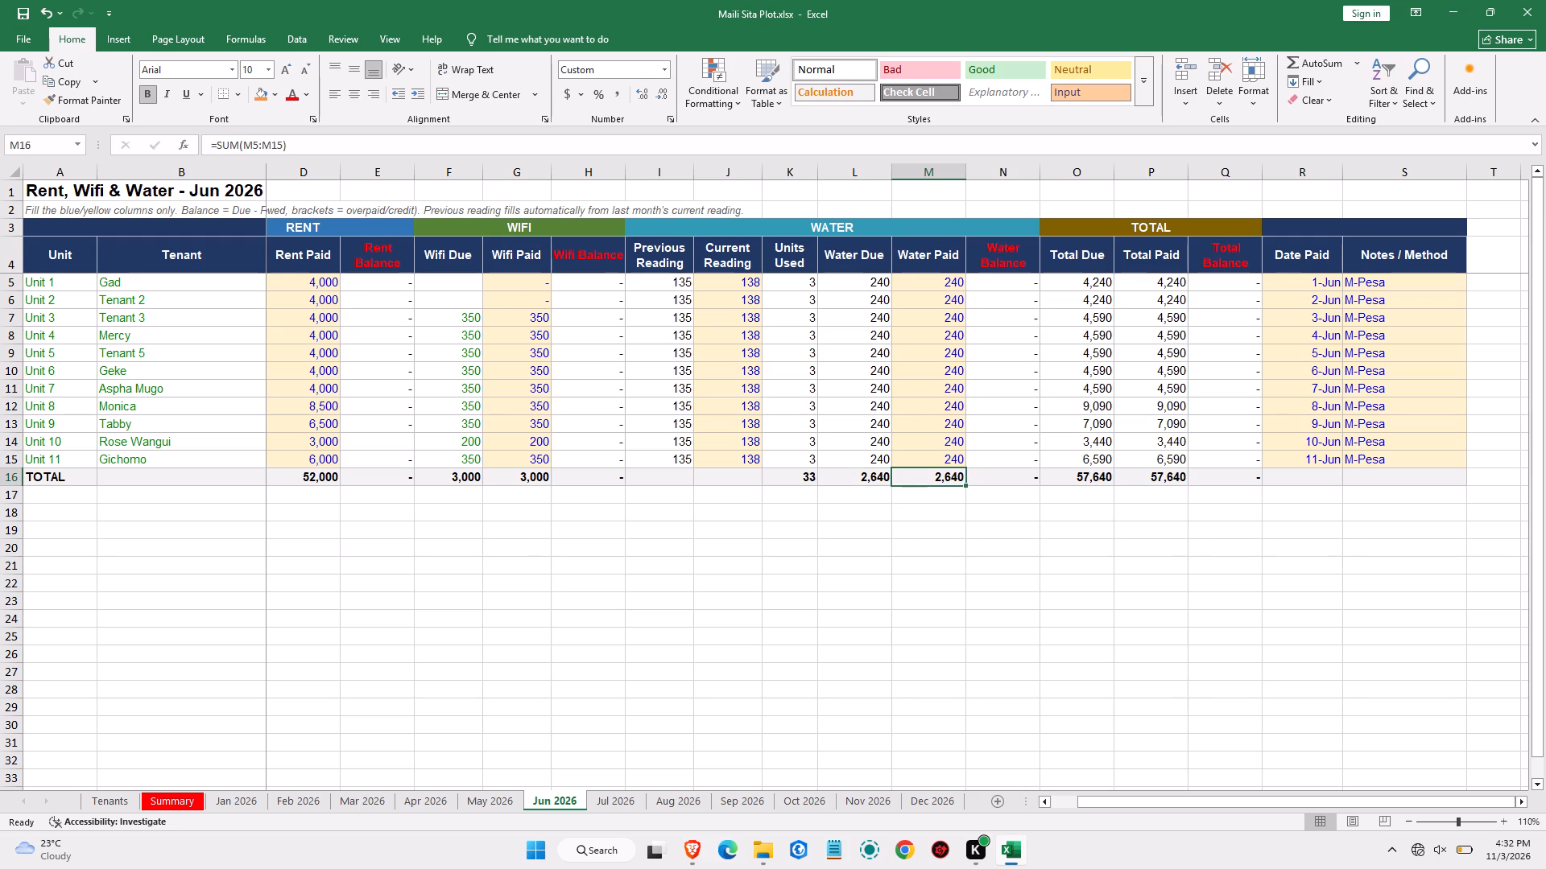
pyautogui.click(858, 479)
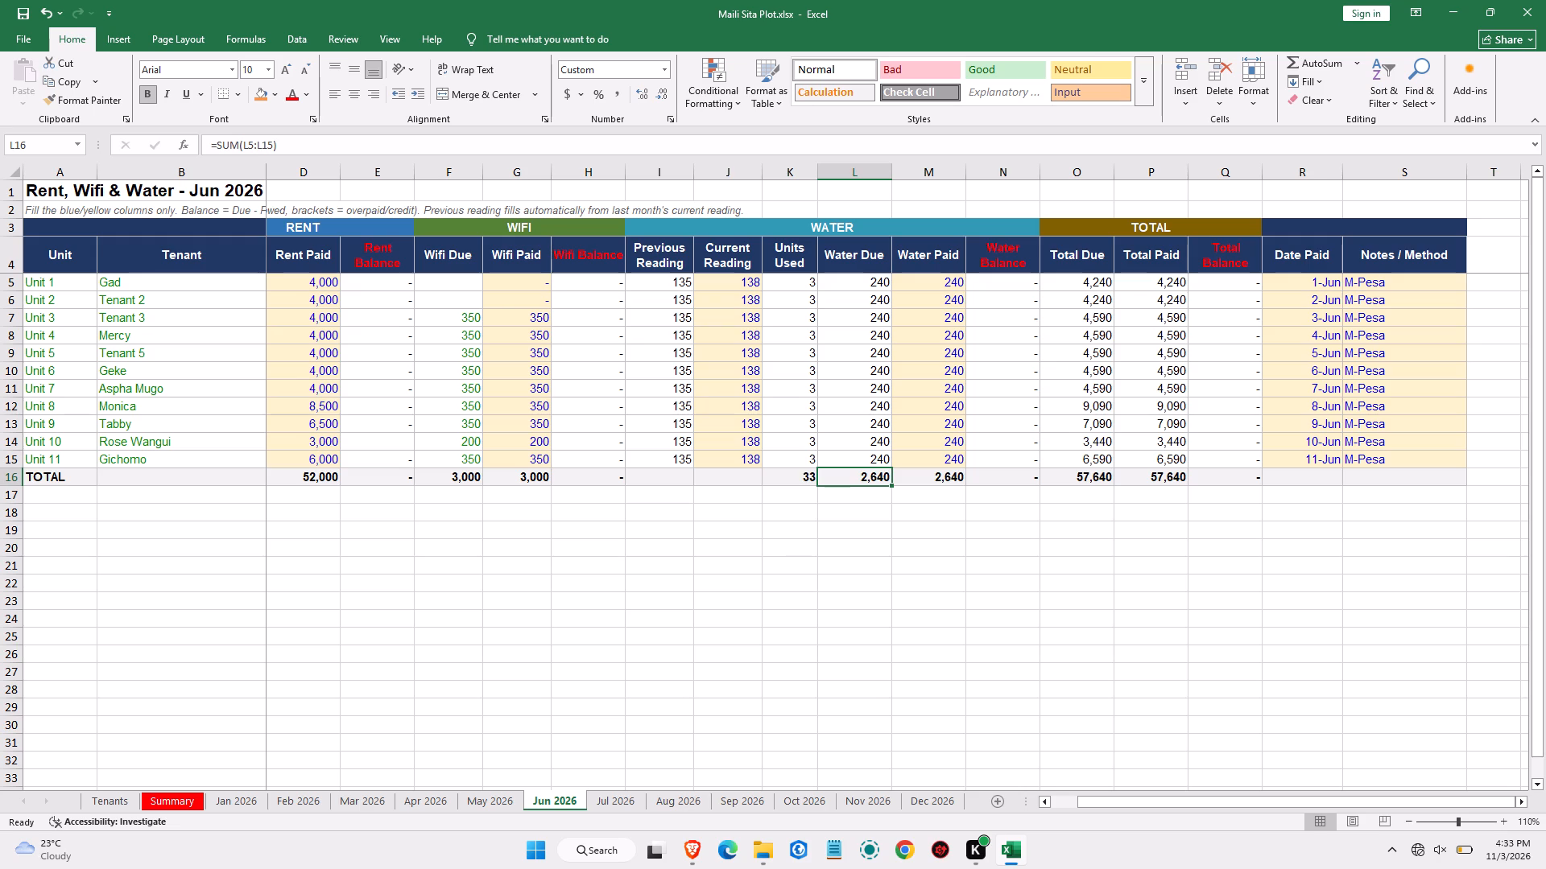
# Review Unit 9's Water Paid and Total Due on the Jul 2026 sheet and the Units Used total on Aug 2026.
pyautogui.click(622, 804)
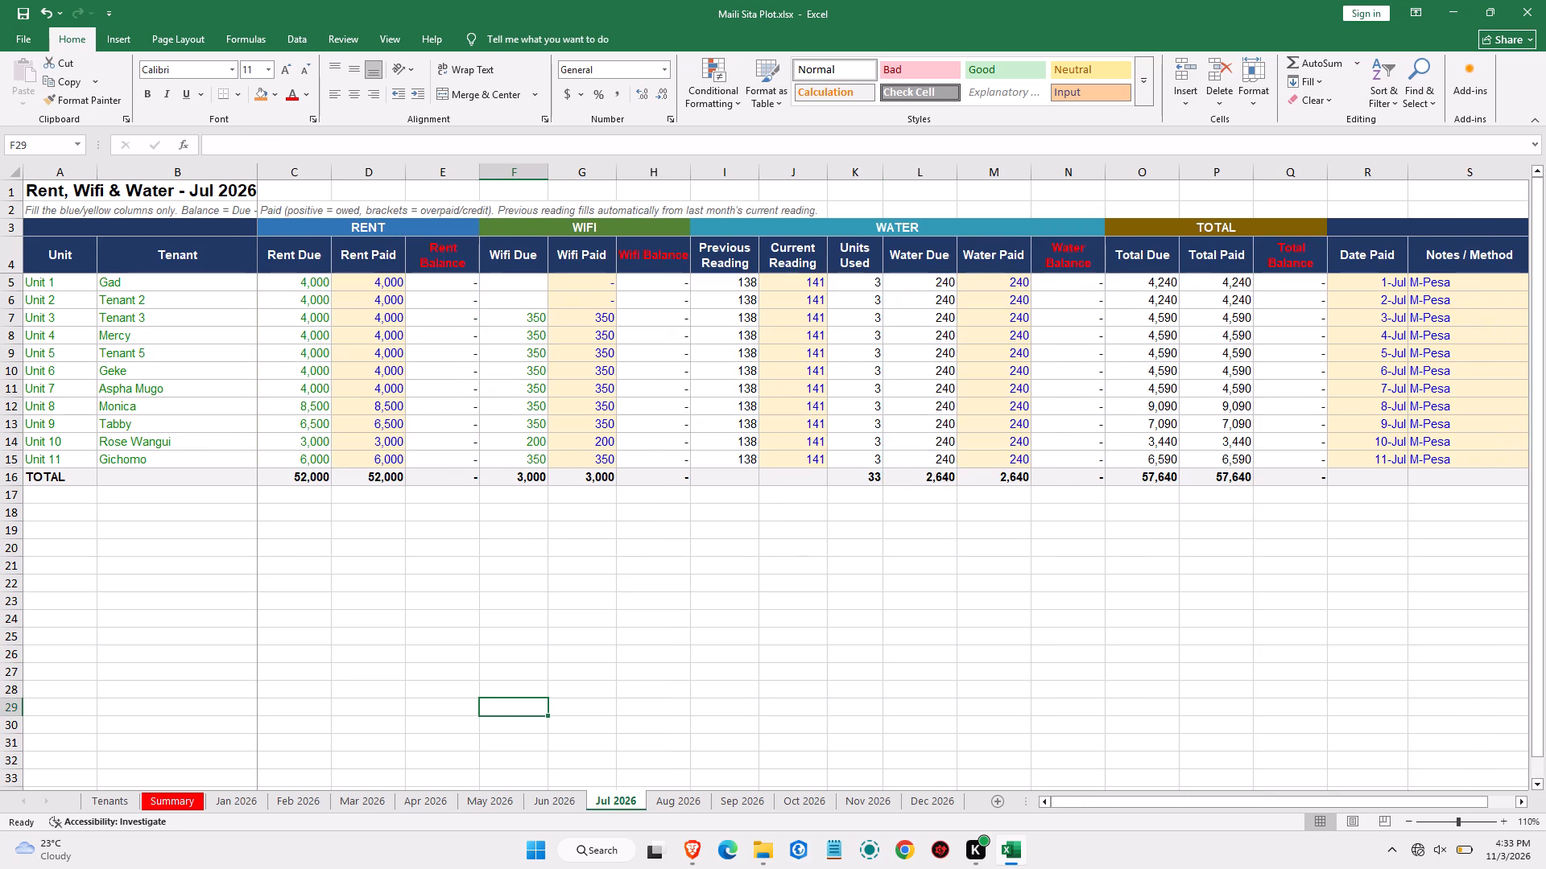
pyautogui.click(1015, 420)
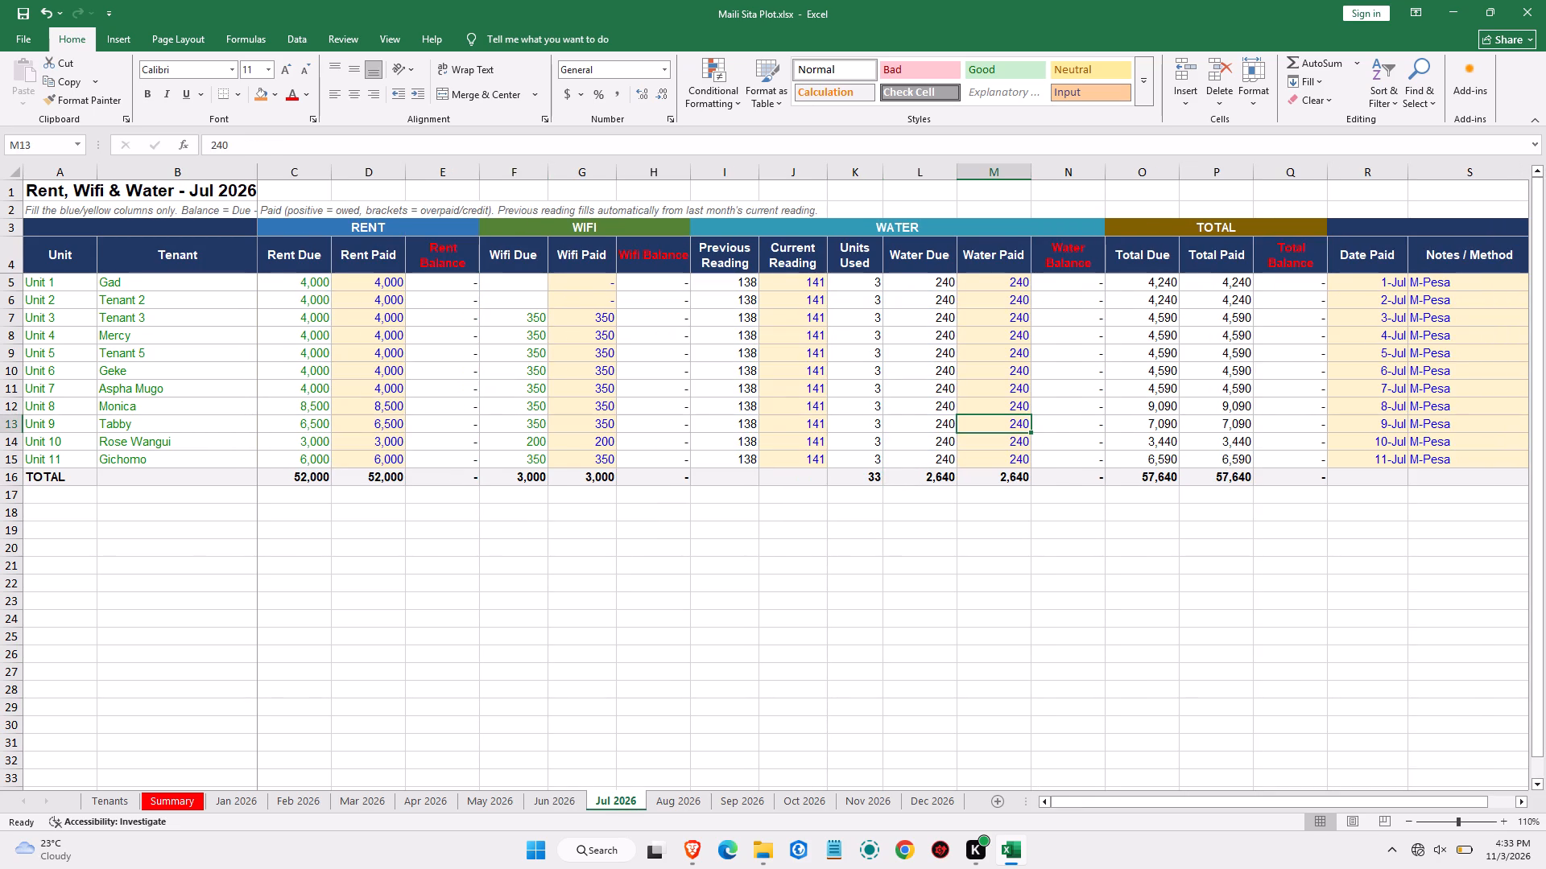
pyautogui.click(1170, 428)
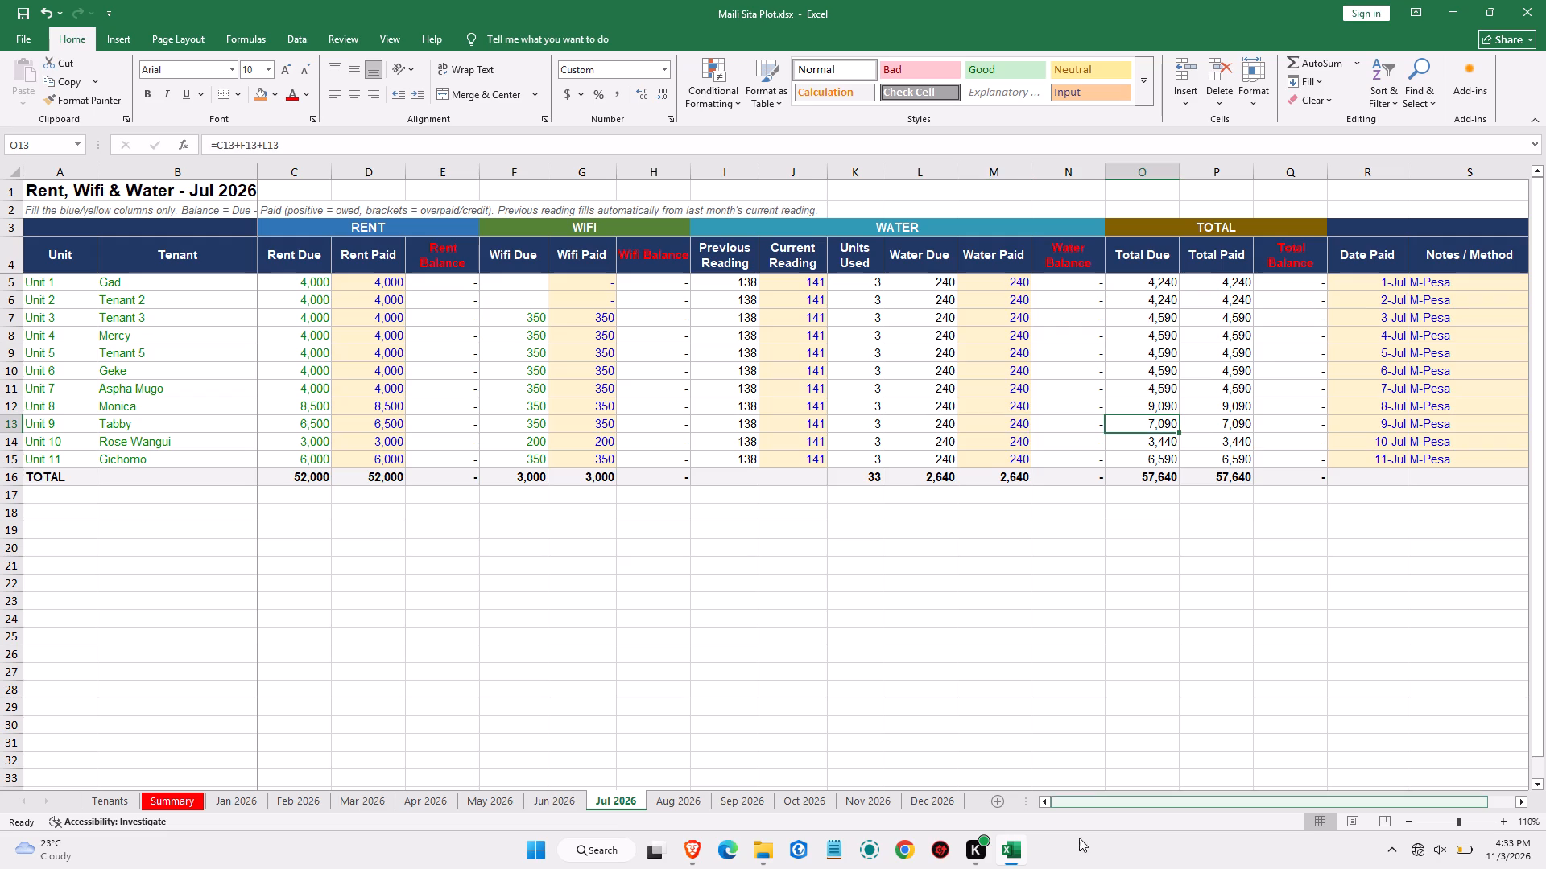
pyautogui.click(671, 801)
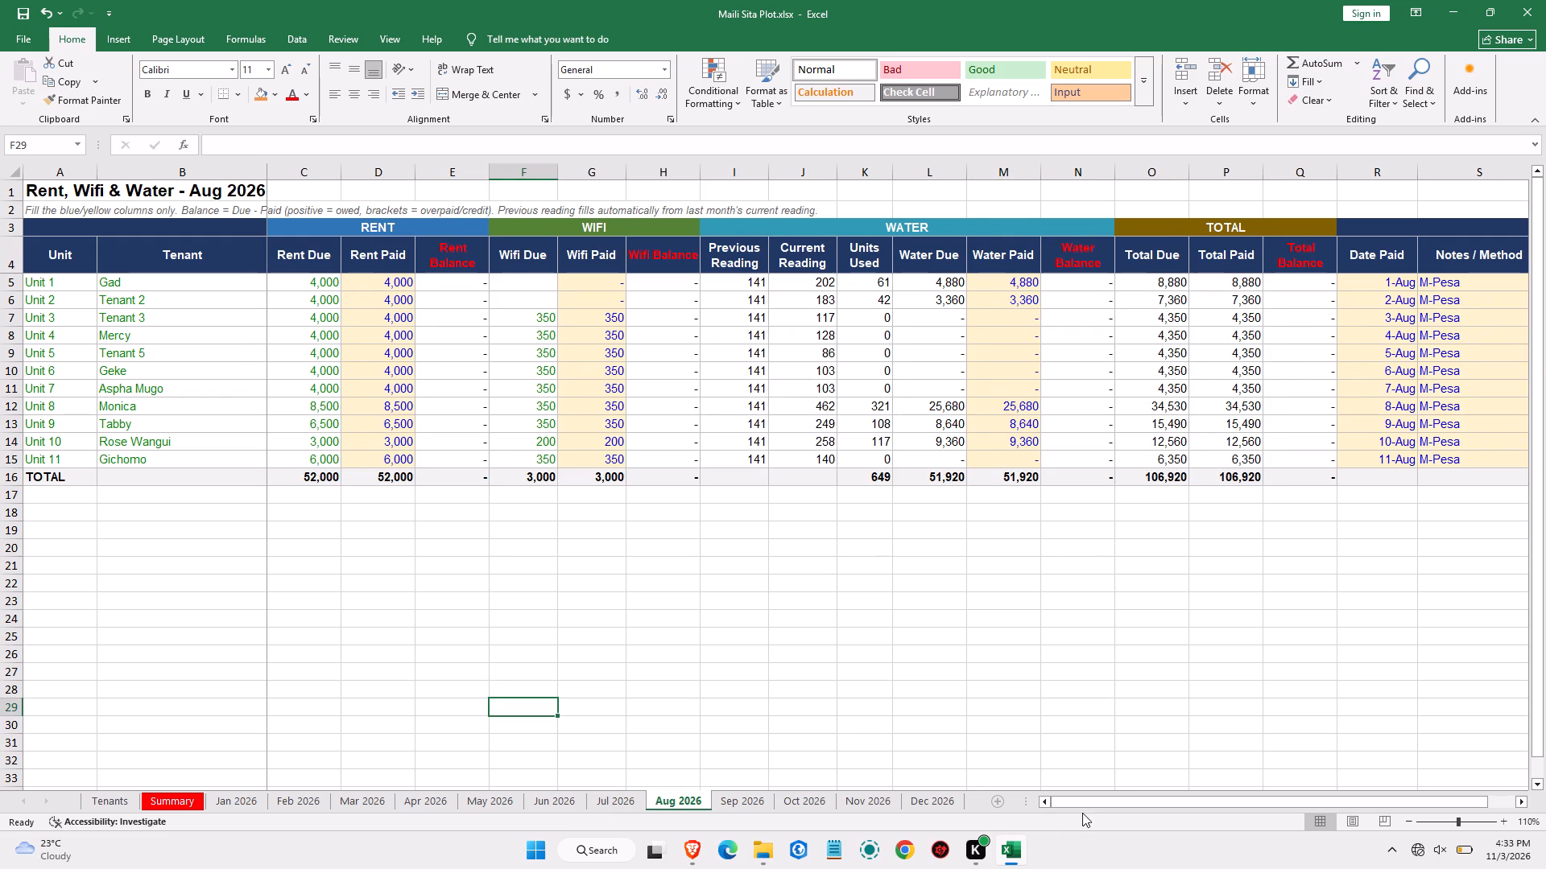
pyautogui.moveTo(1104, 803); pyautogui.dragTo(1190, 806)
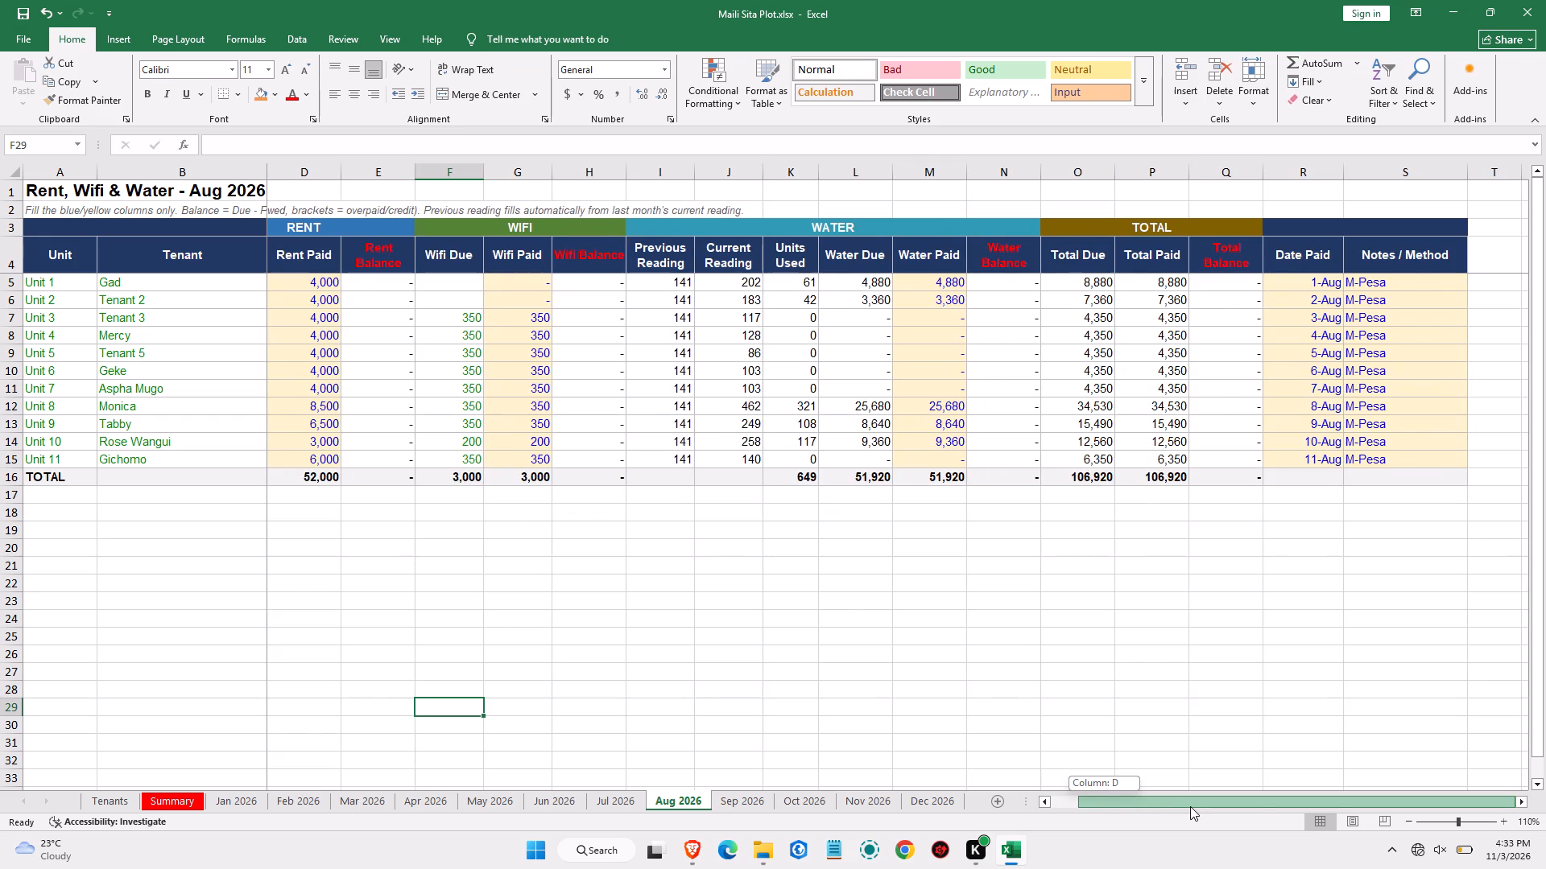
pyautogui.moveTo(1190, 806); pyautogui.dragTo(1091, 805)
pyautogui.scroll(2, 969, 570)
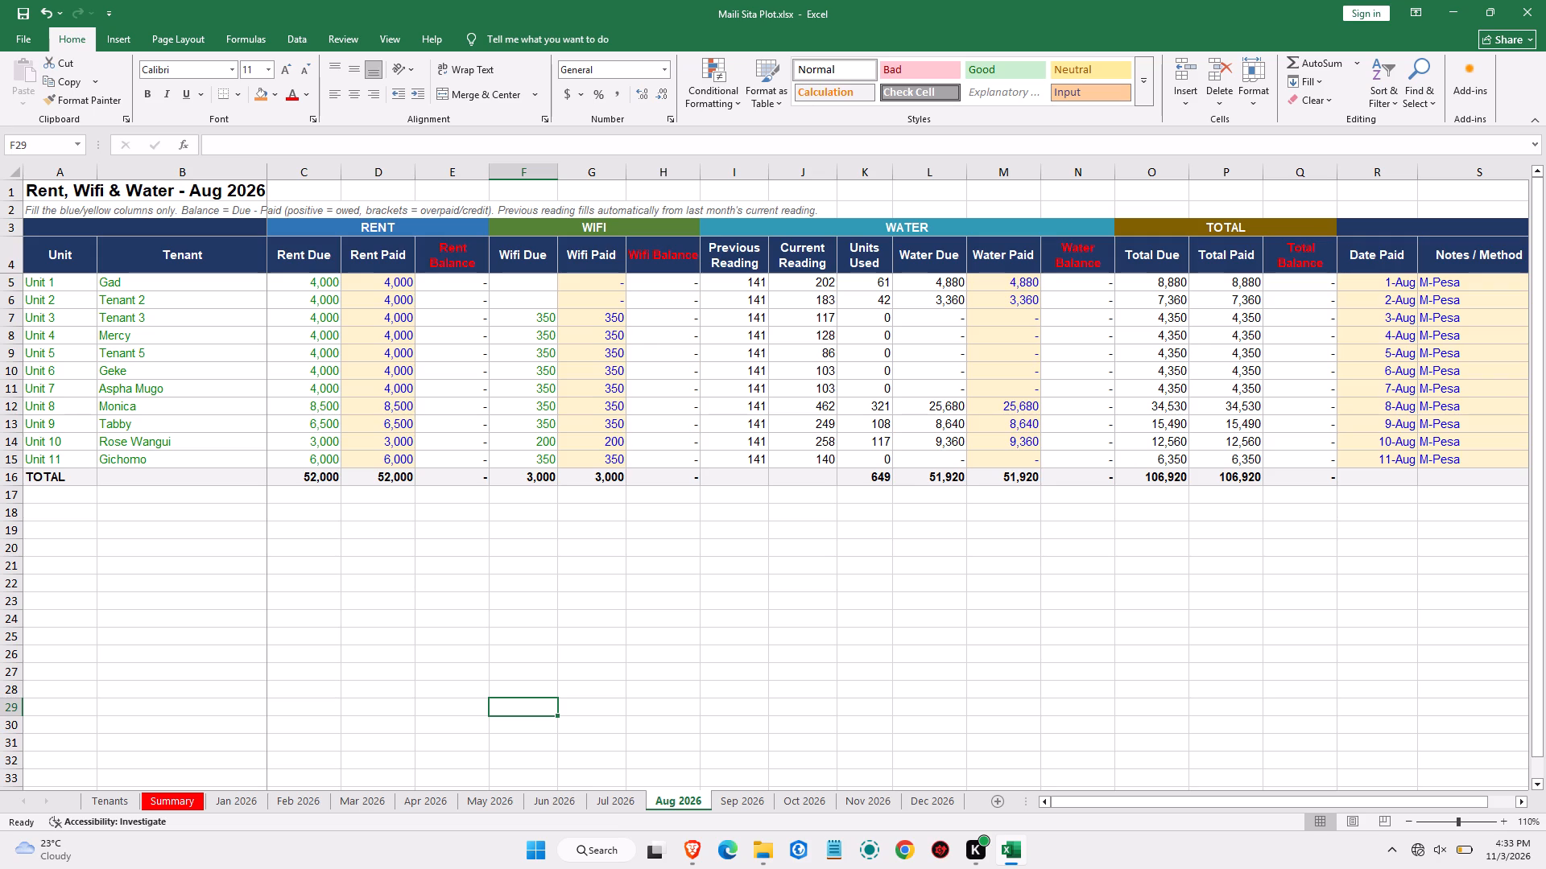
pyautogui.click(880, 476)
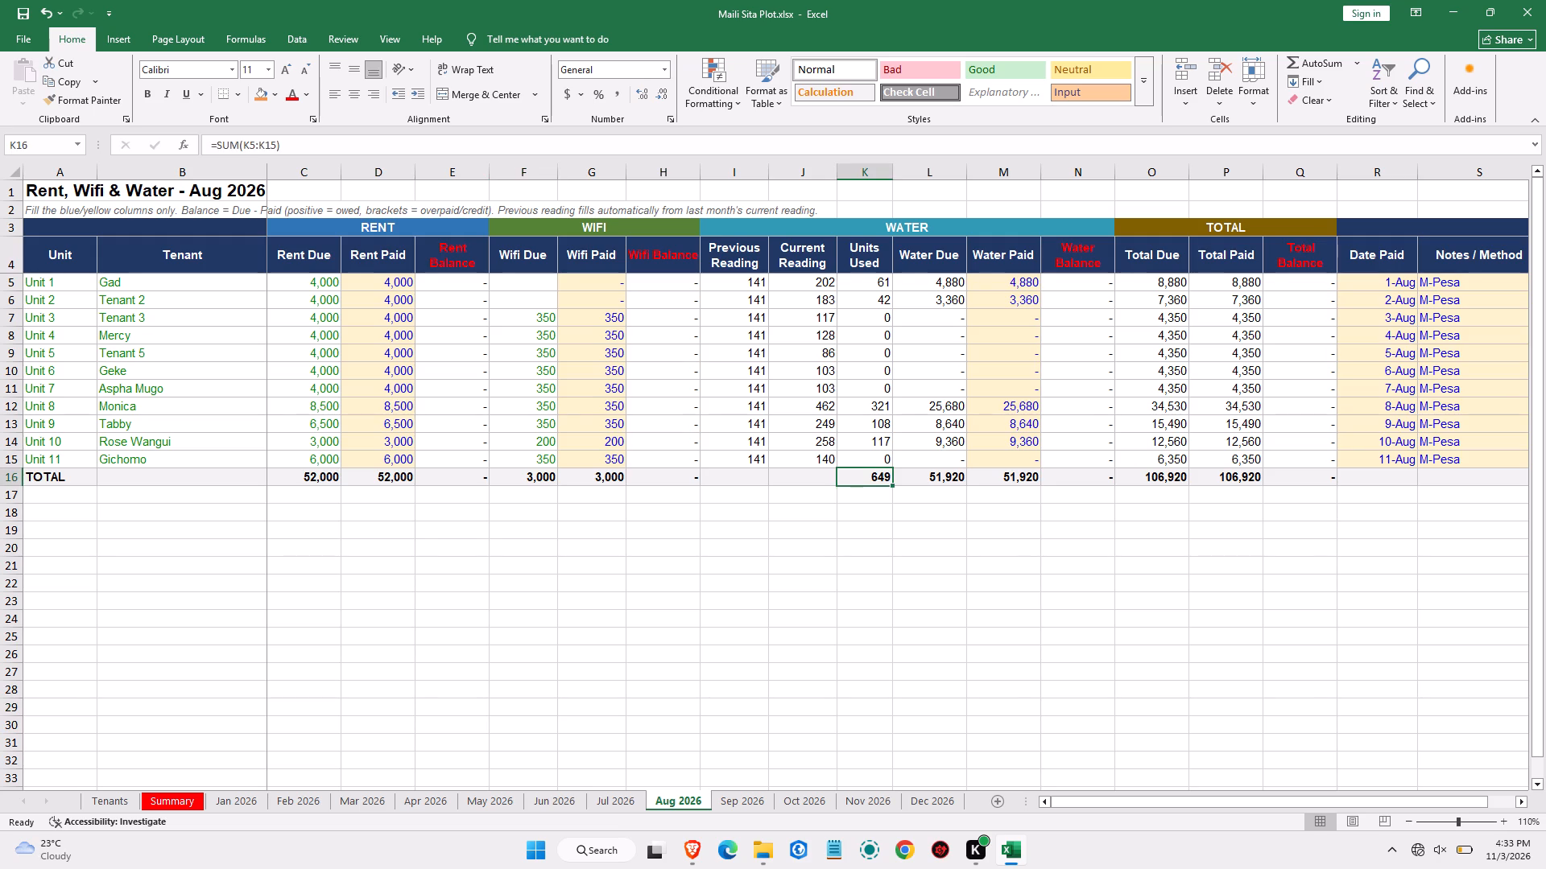
# Review the rent, wifi and water records on the Sep 2026 and Oct 2026 sheets, including October's Rent Due column.
pyautogui.click(717, 798)
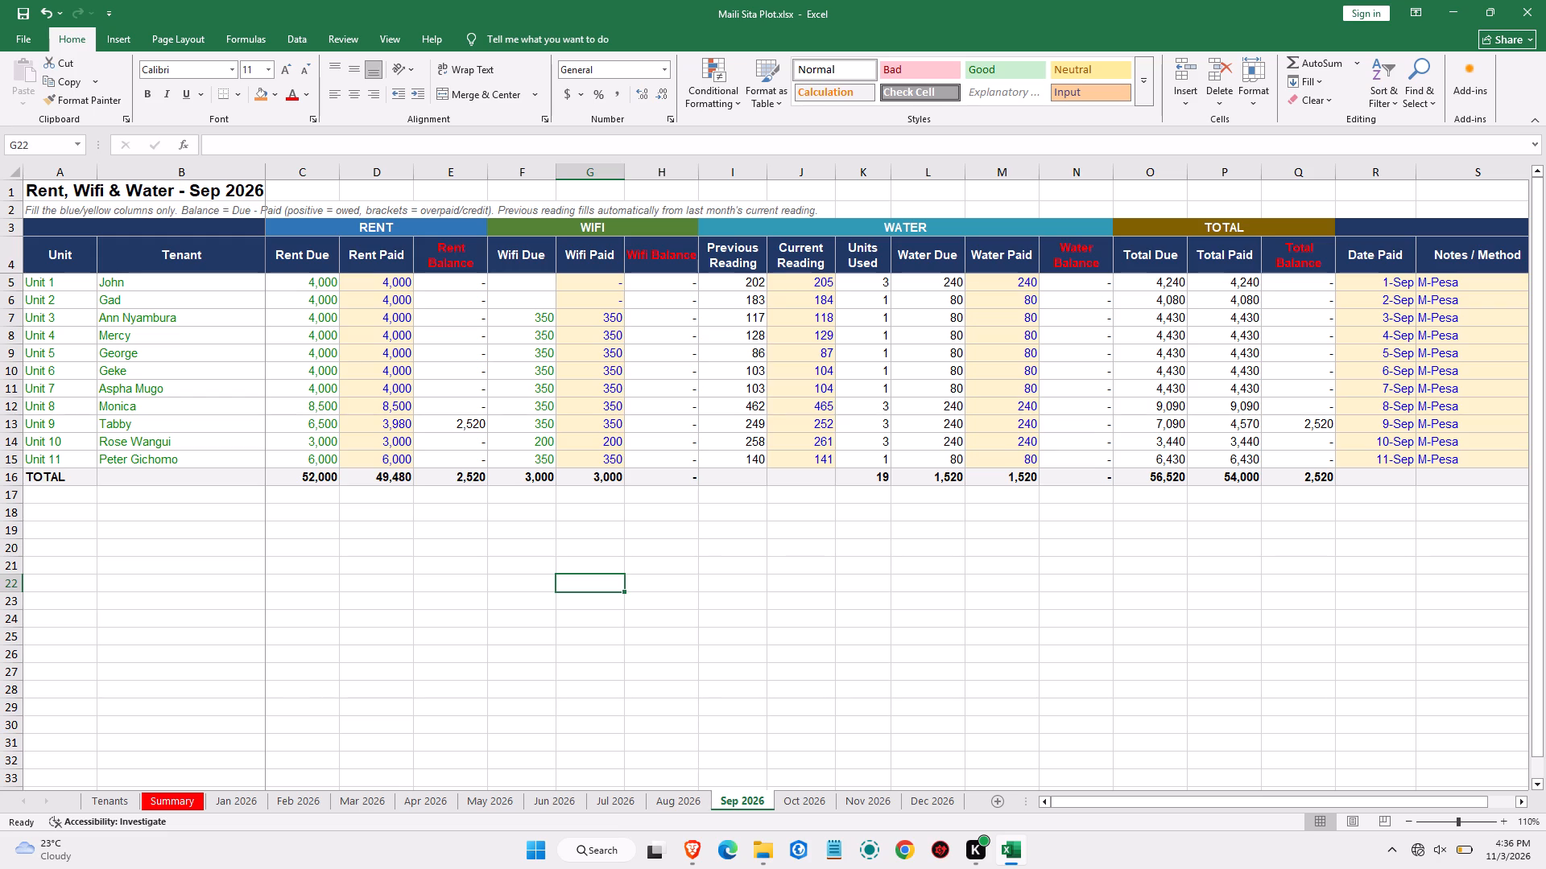
pyautogui.click(816, 798)
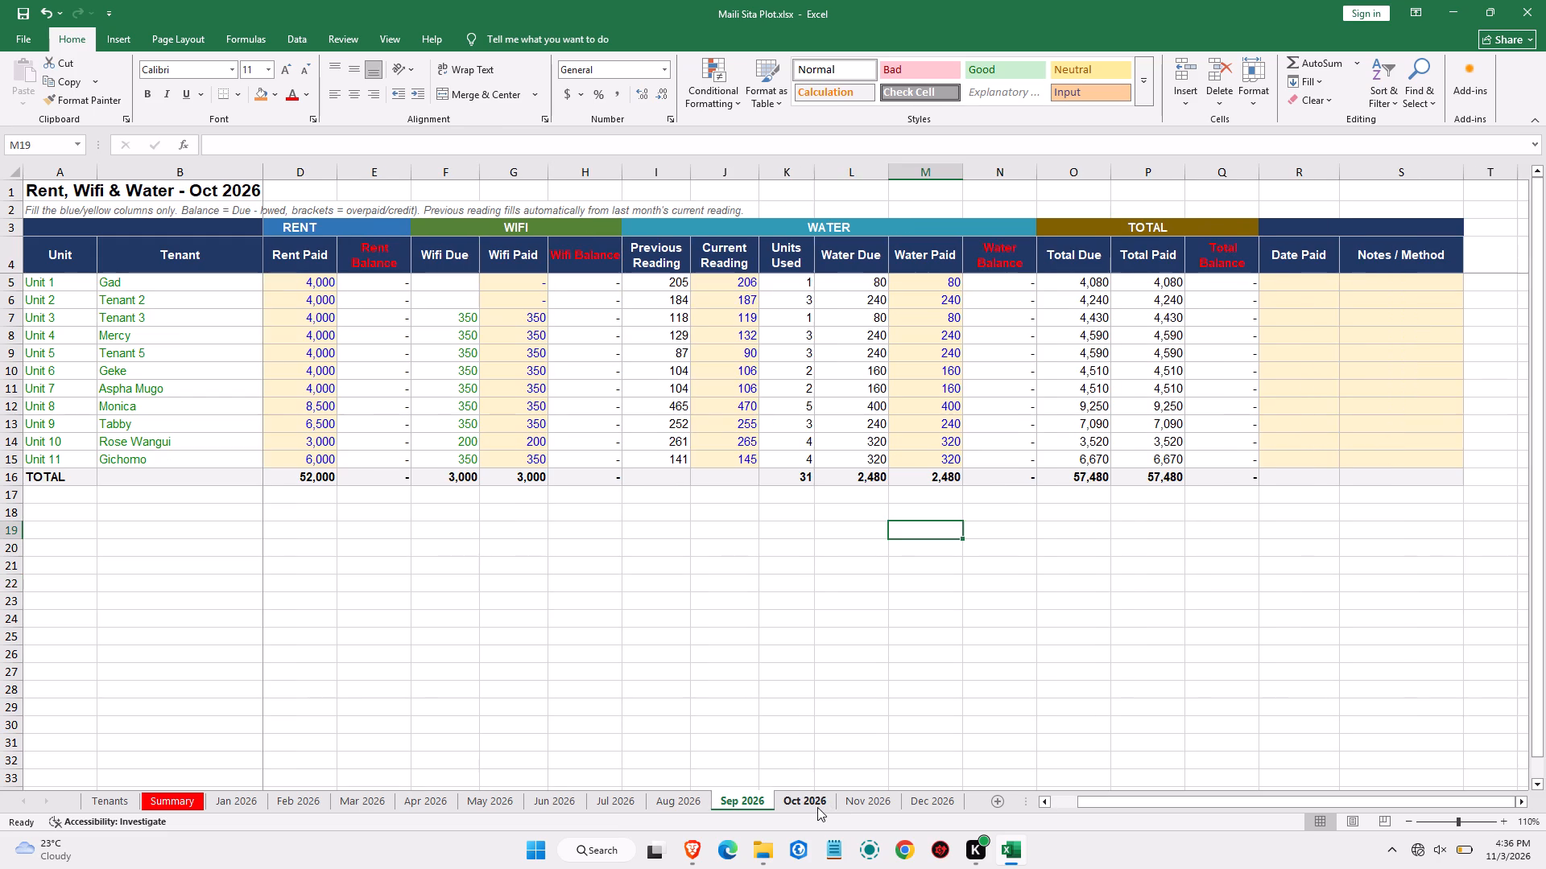
pyautogui.scroll(-1, 796, 650)
pyautogui.scroll(2, 796, 650)
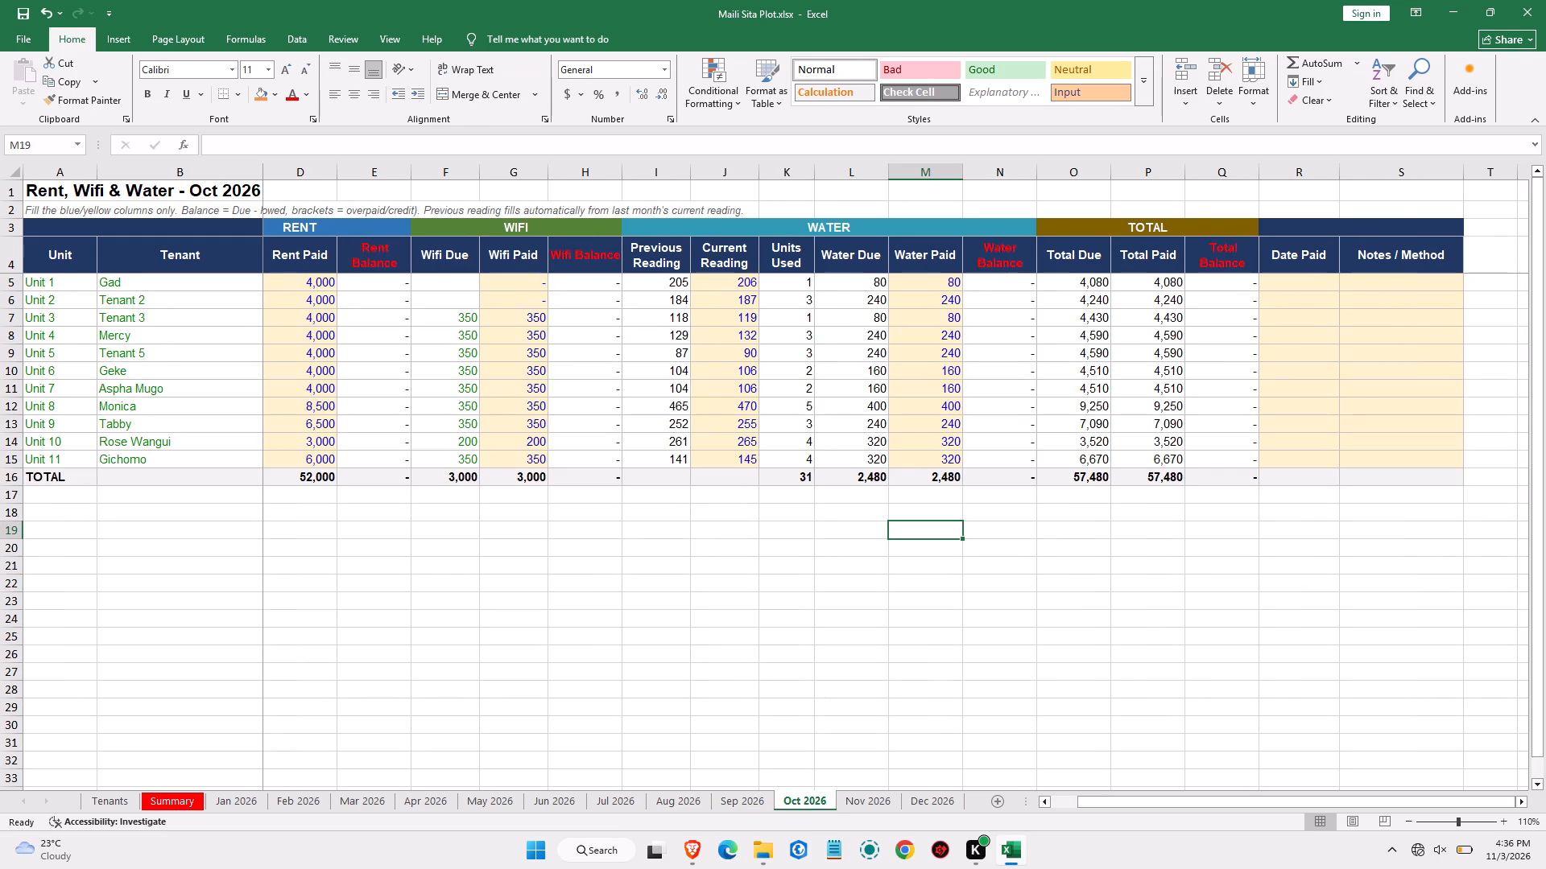
pyautogui.moveTo(1103, 808); pyautogui.dragTo(1052, 802)
pyautogui.moveTo(1104, 803); pyautogui.dragTo(1069, 802)
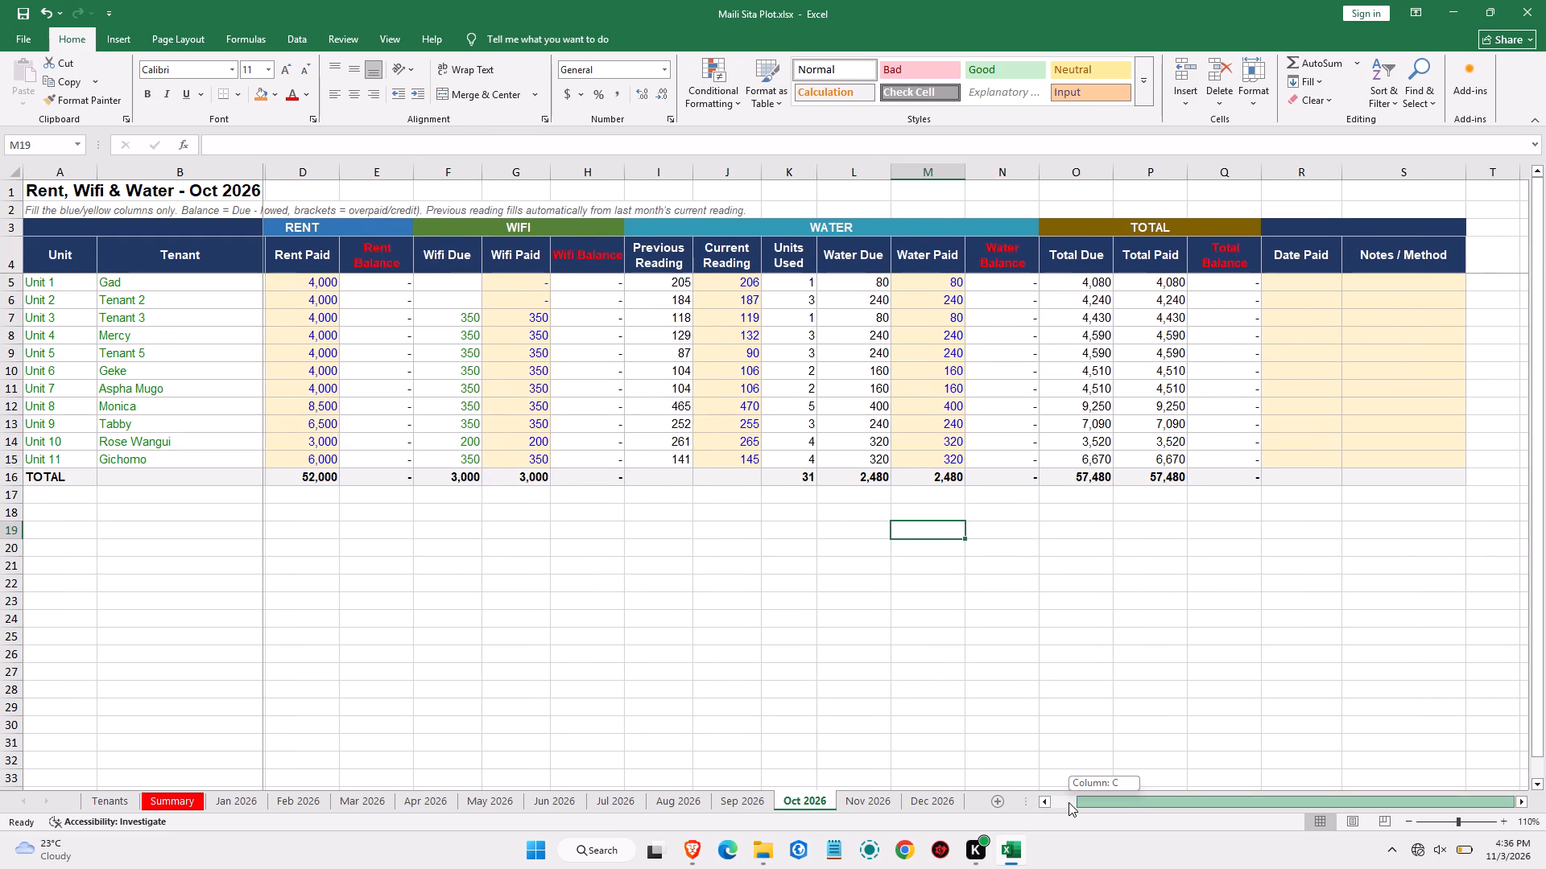
pyautogui.moveTo(1069, 802); pyautogui.dragTo(1086, 799)
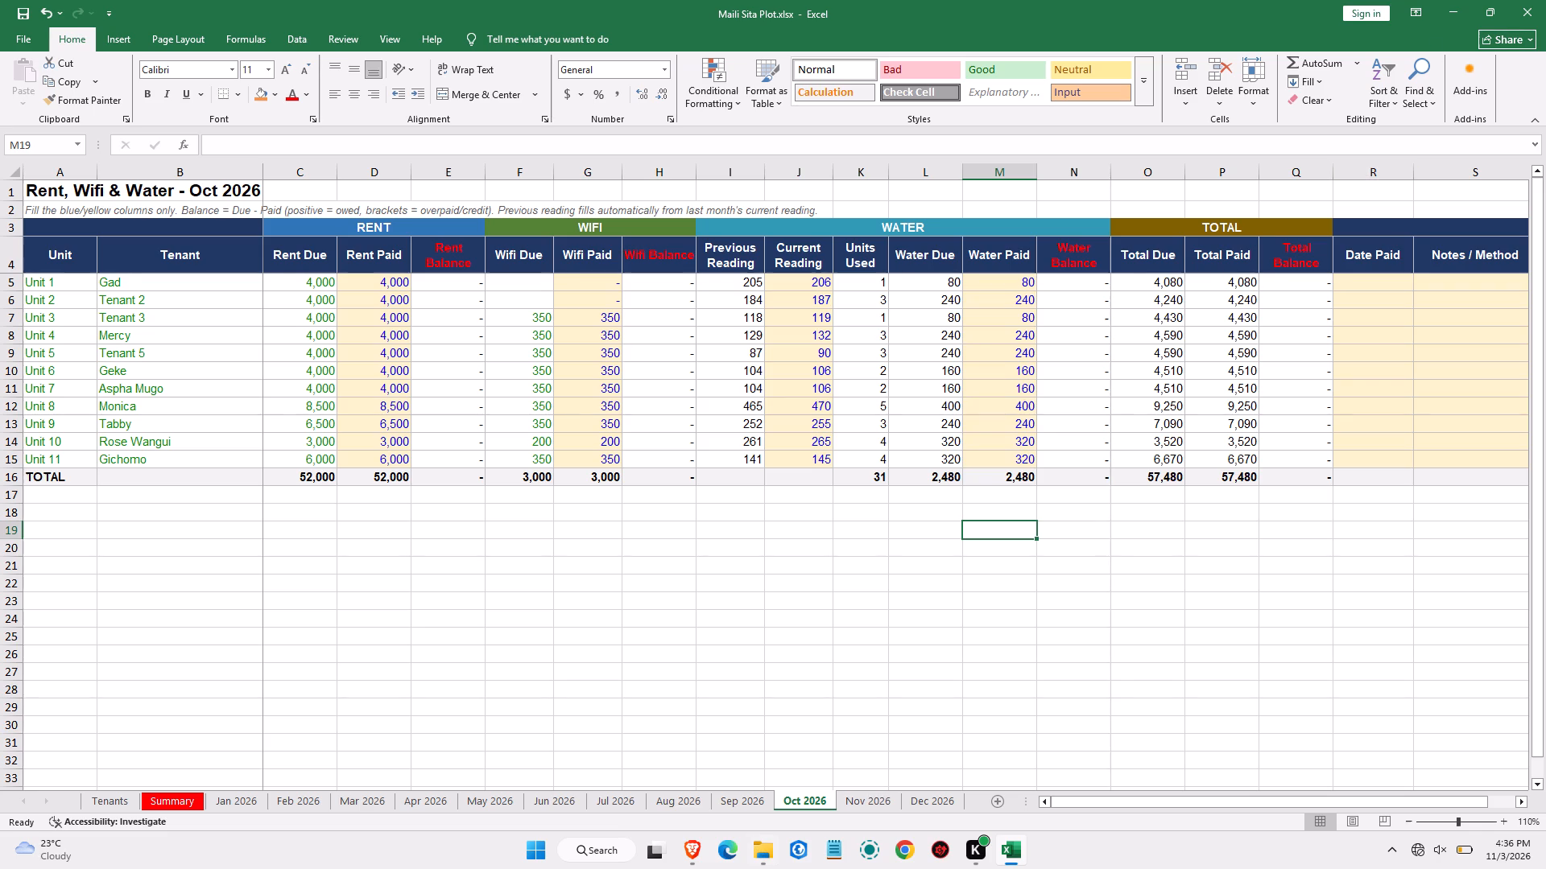
# Bring up the Windows system shortcuts for the Start button.
pyautogui.rightClick(532, 859)
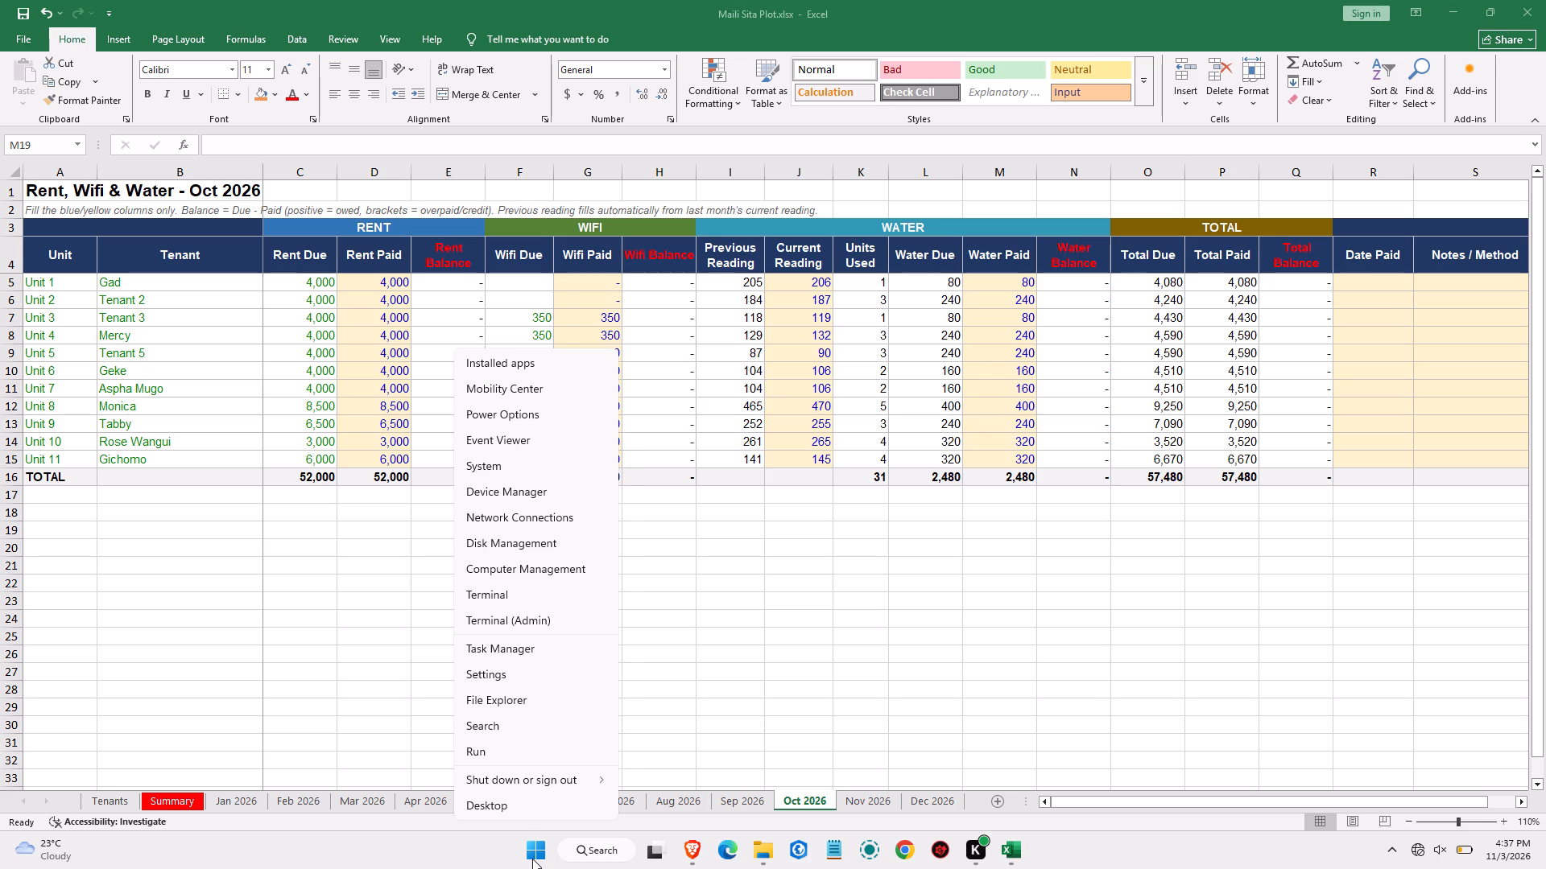
# Bring up the computer's shut-down and sign-out options.
pyautogui.rightClick(532, 859)
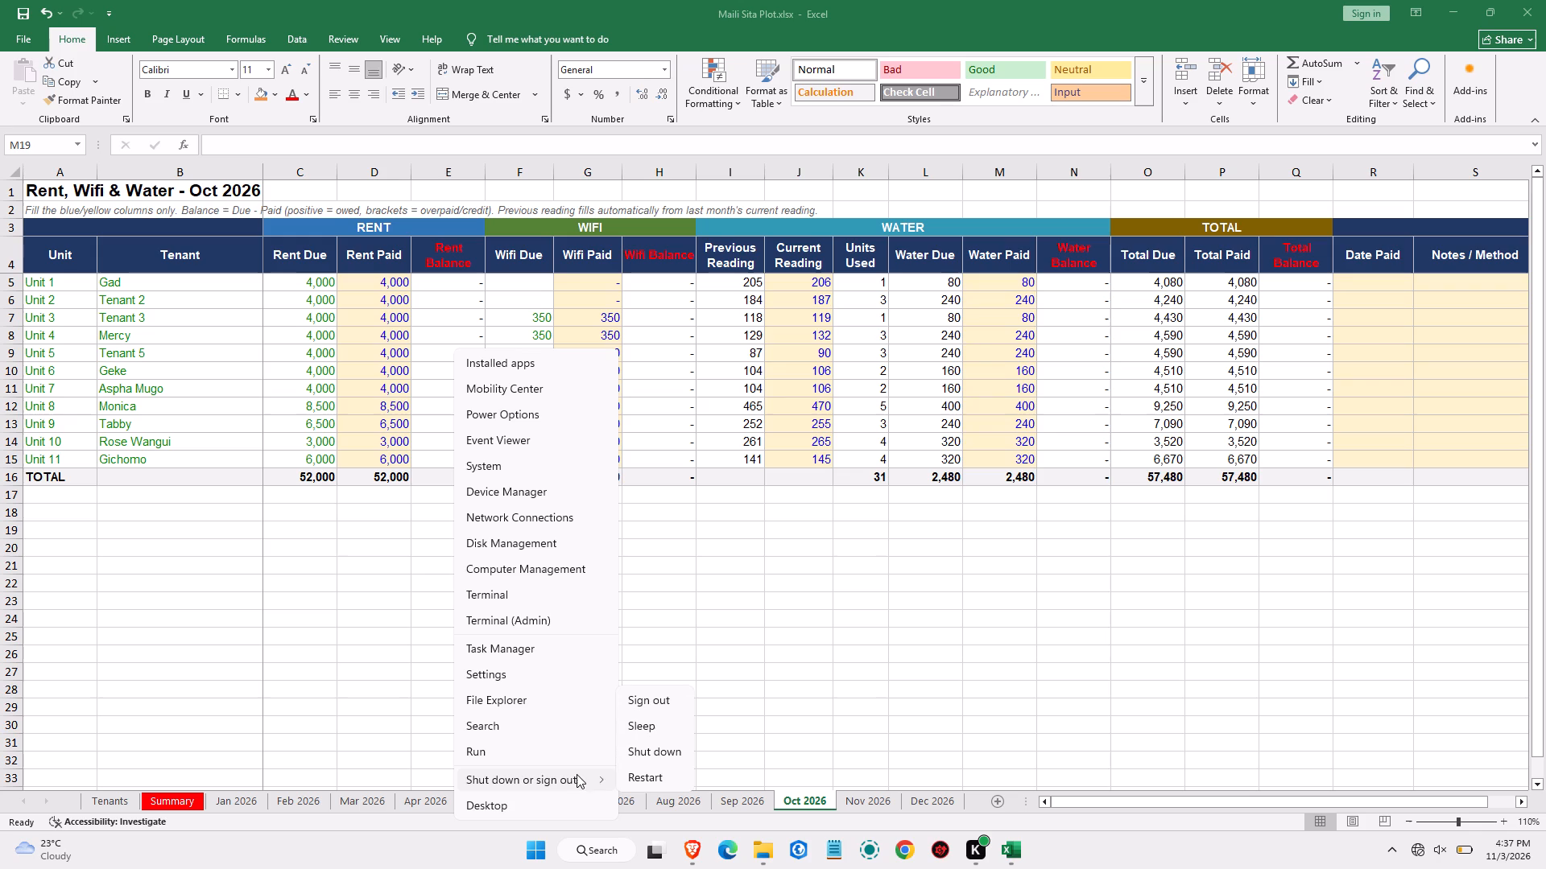